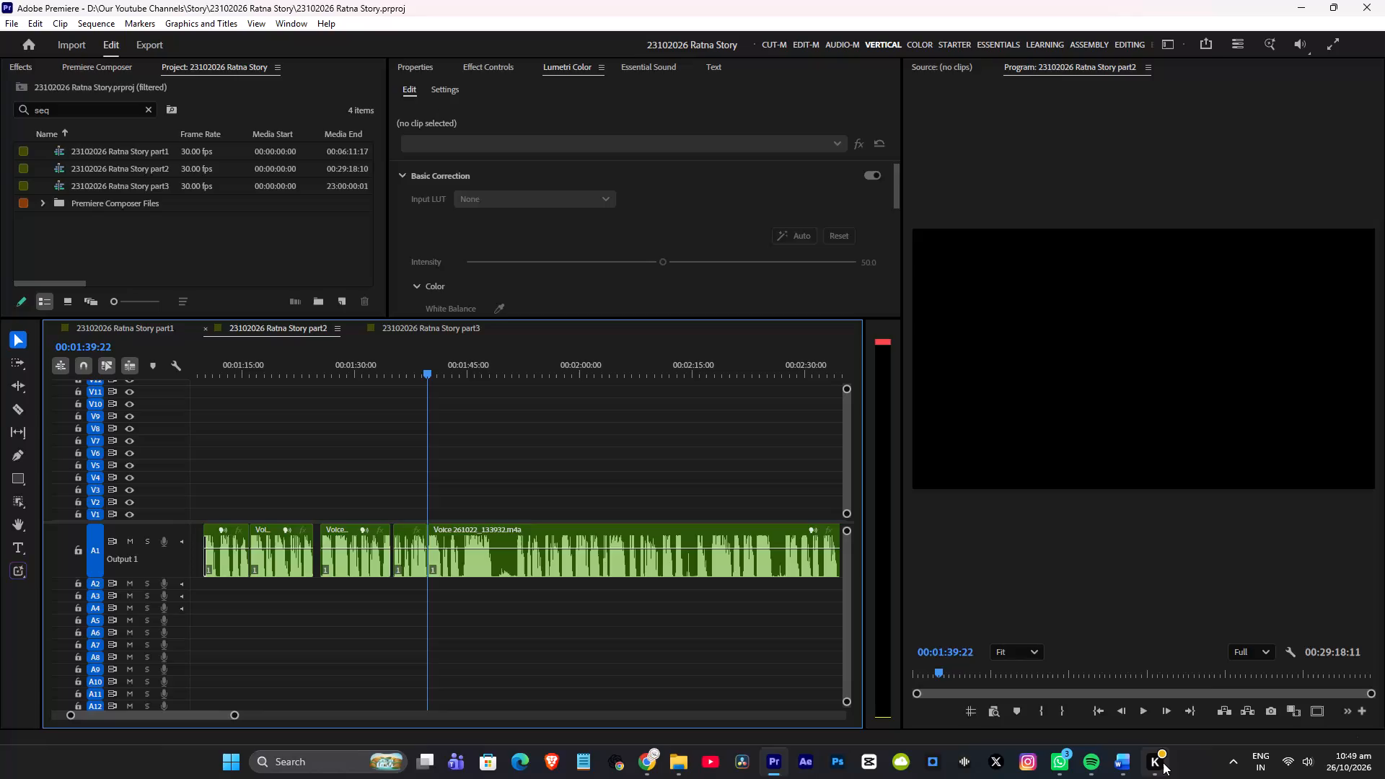
Listen to the part2 voice-over on A1 from about 00:01:35 to 00:01:42, replaying the join near 00:01:40.
left_click(395, 365)
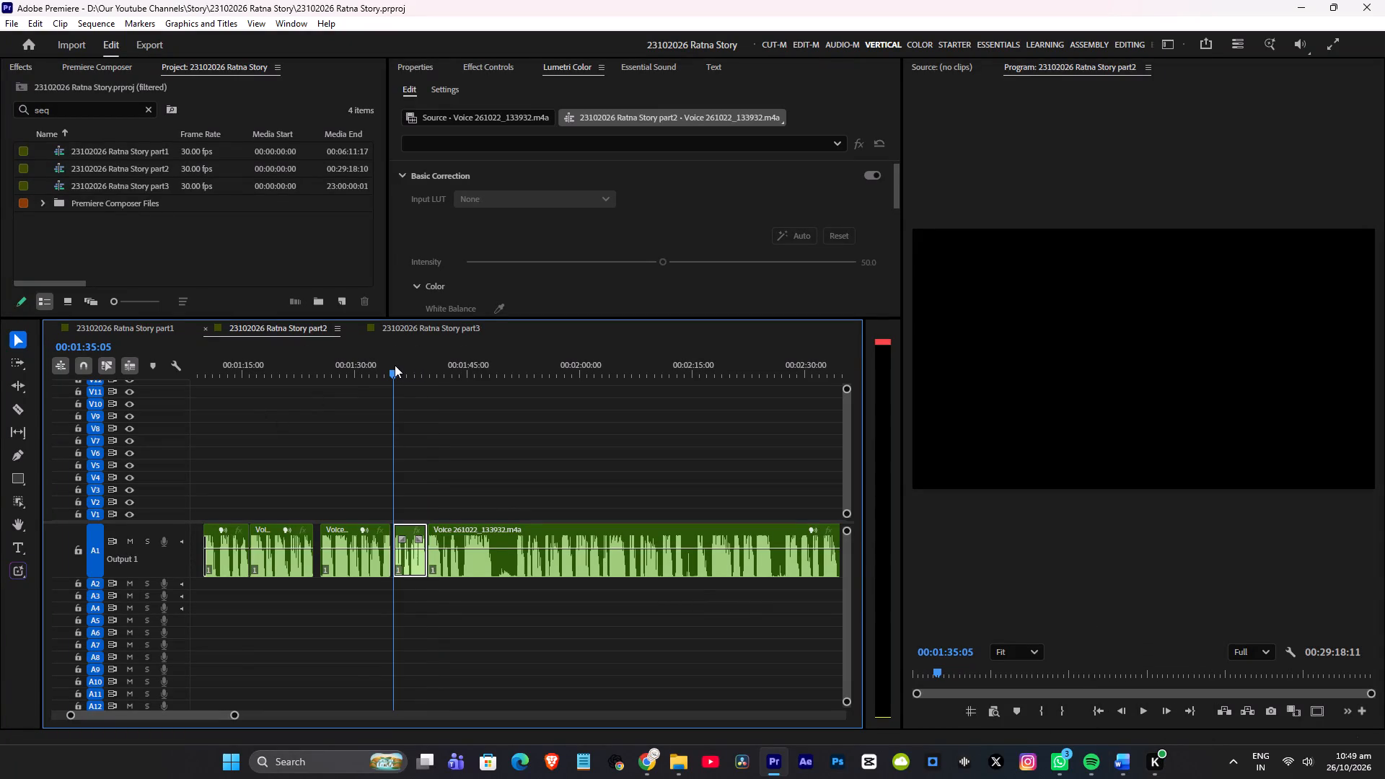
key("ctrl+s")
scroll(426, 428, "up", 8, "alt")
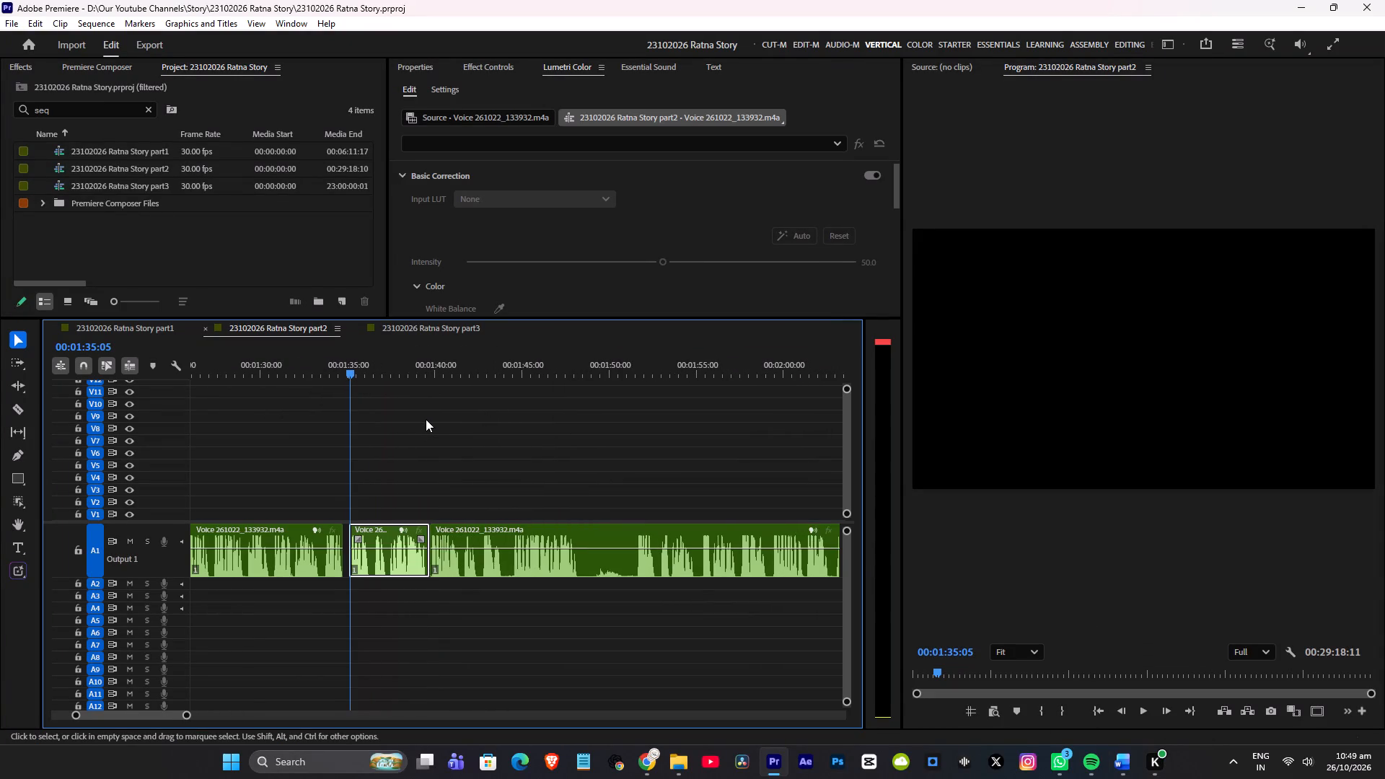
key("space")
scroll(426, 431, "up", 6, "alt")
scroll(440, 423, "up", 1)
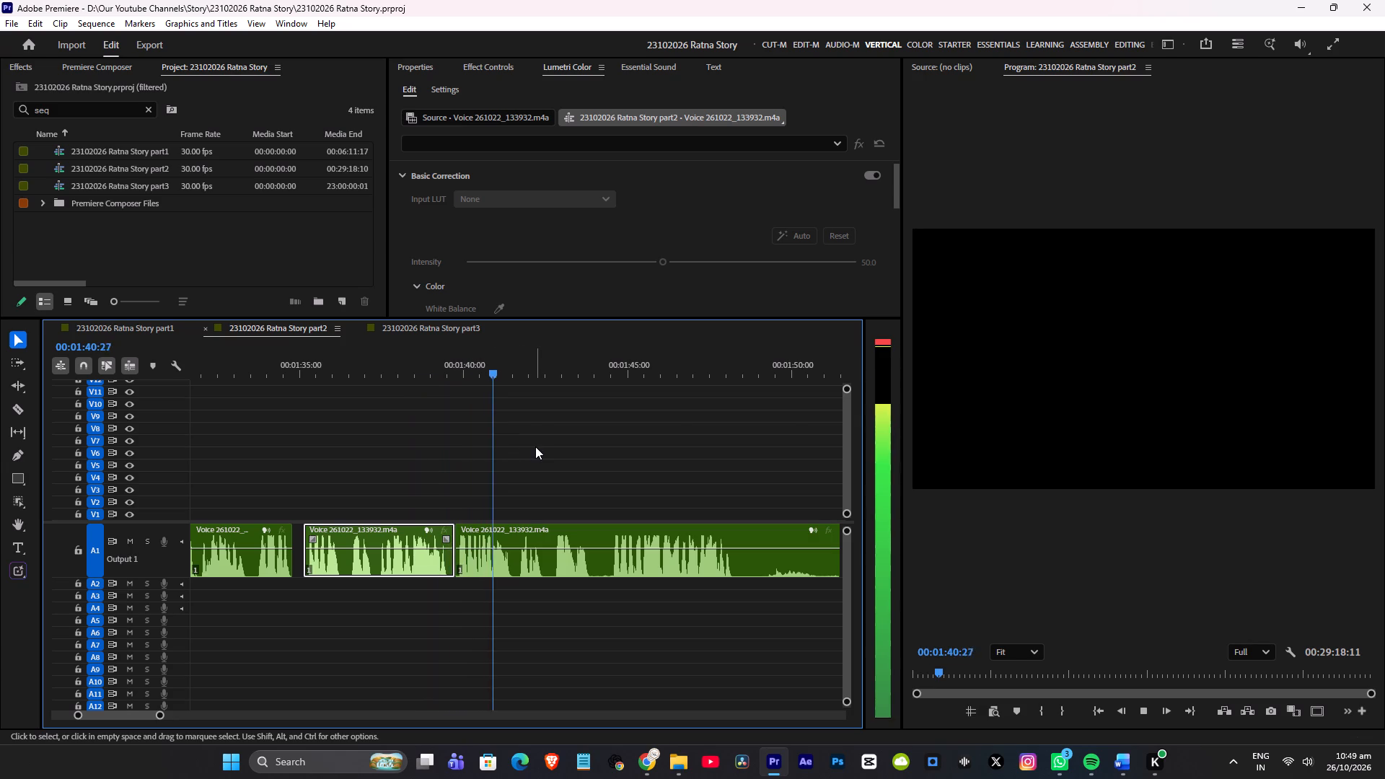
key("space")
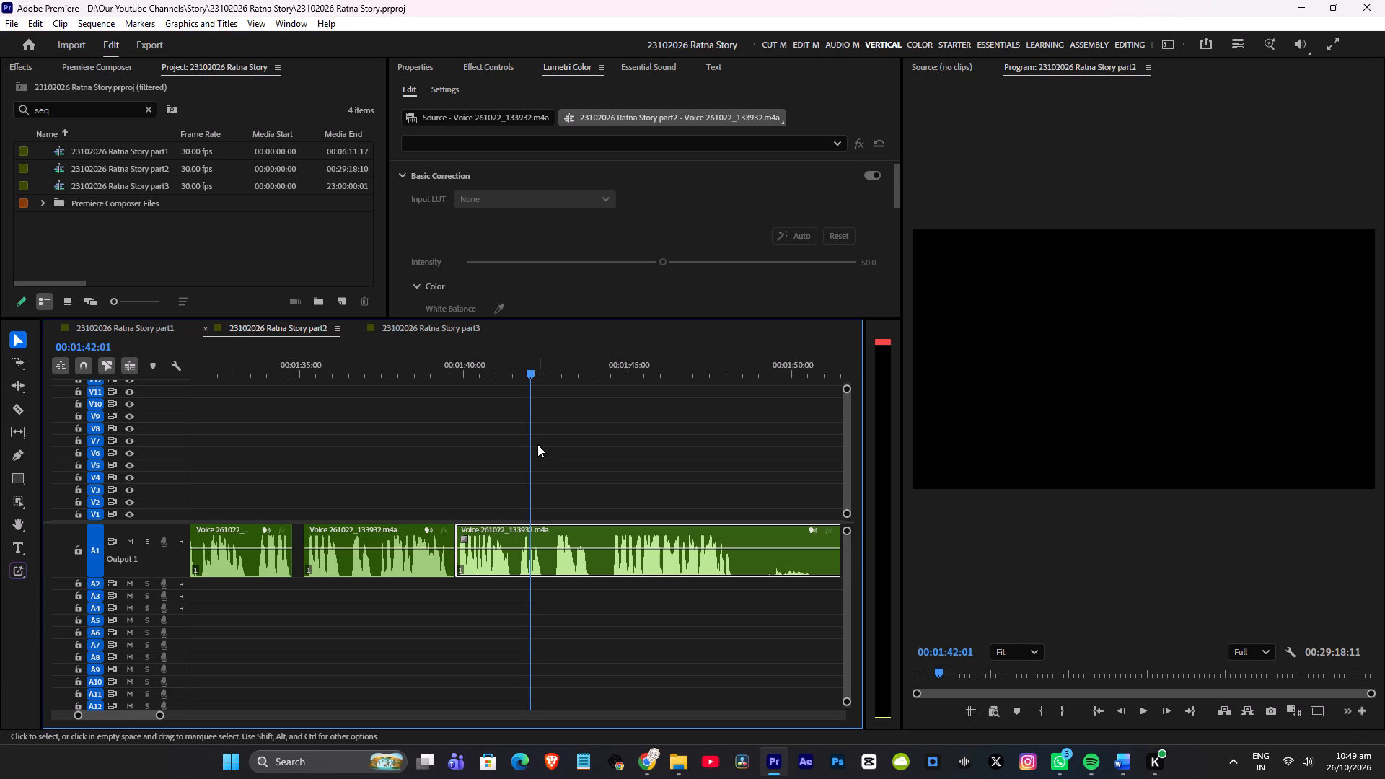
left_click(439, 369)
key("space")
scroll(491, 428, "down", 4)
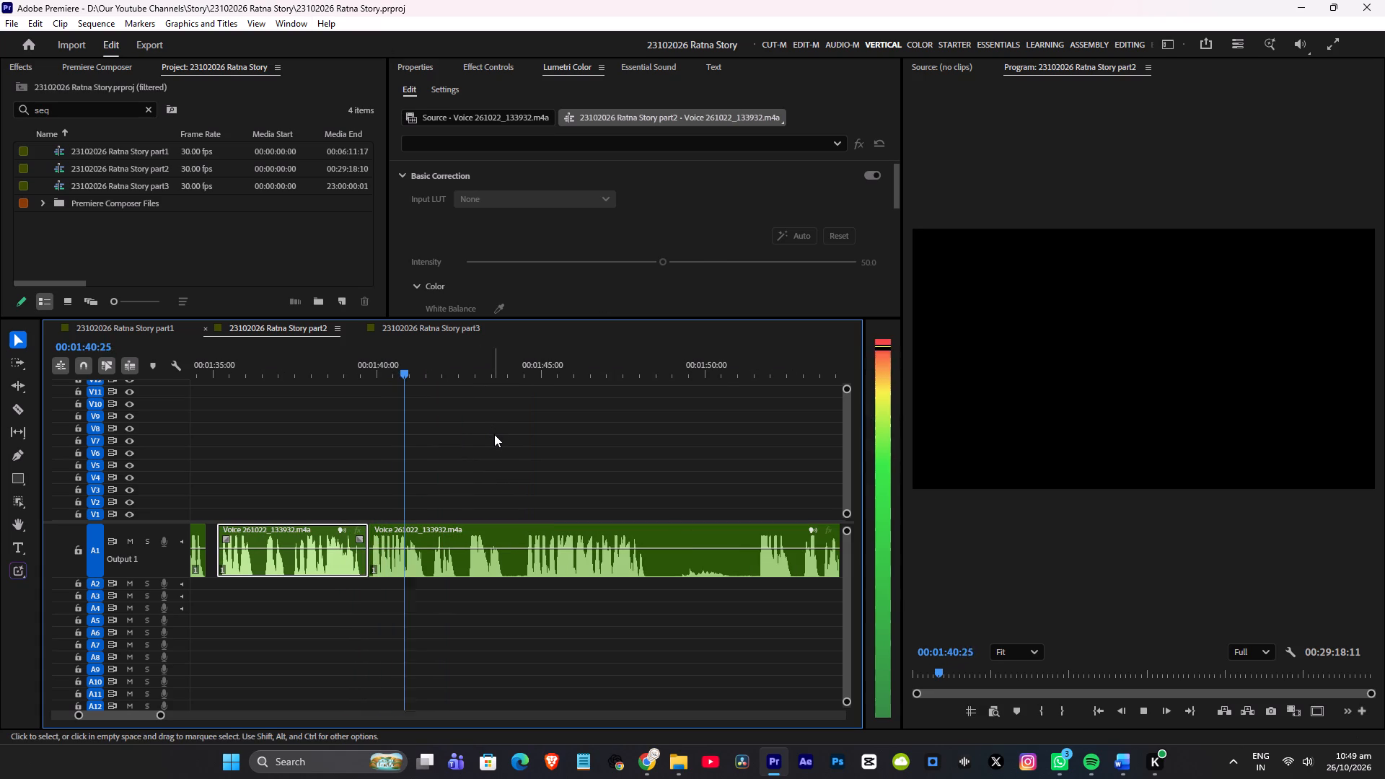
key("space")
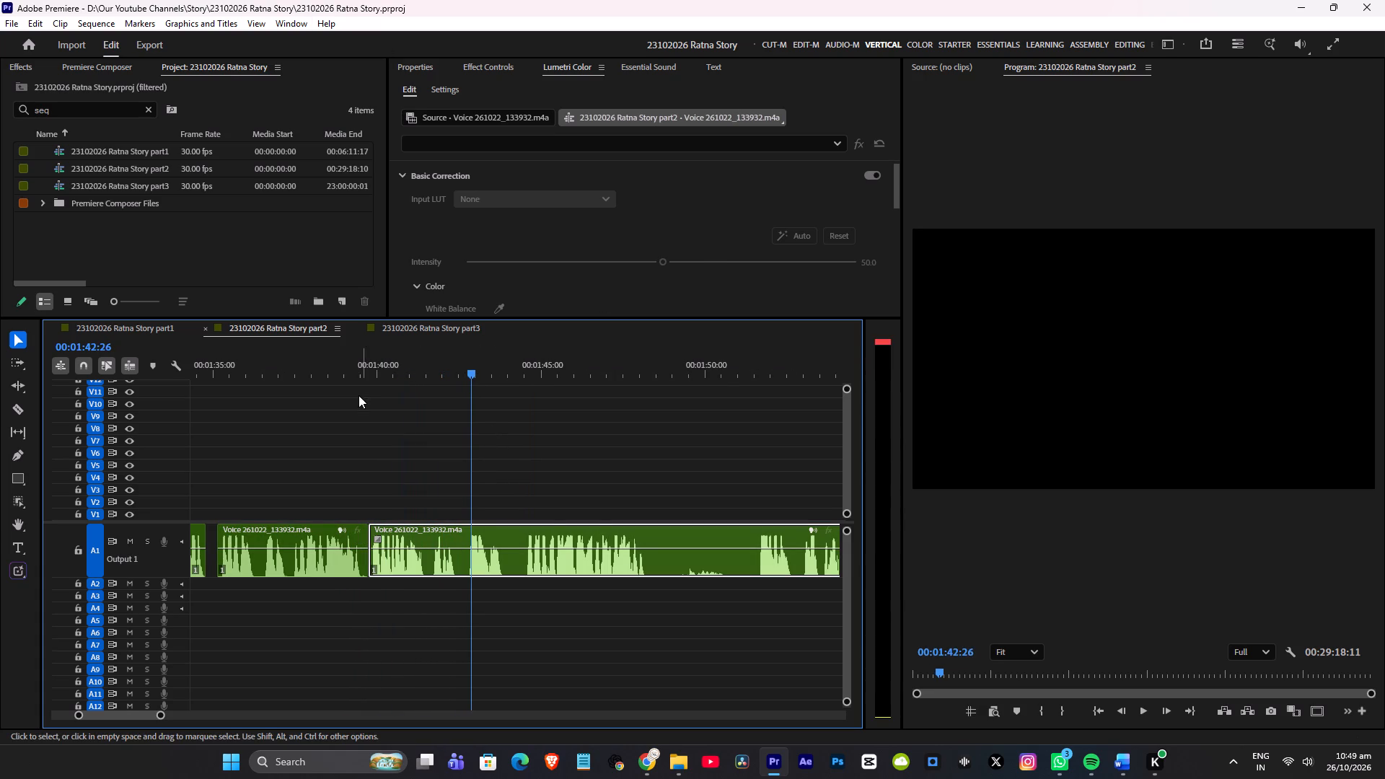
Review the voice-over onward and split the A1 clip at 00:01:48:18, in the silence after the sentence.
left_click(330, 363)
key("ctrl+s")
key("space")
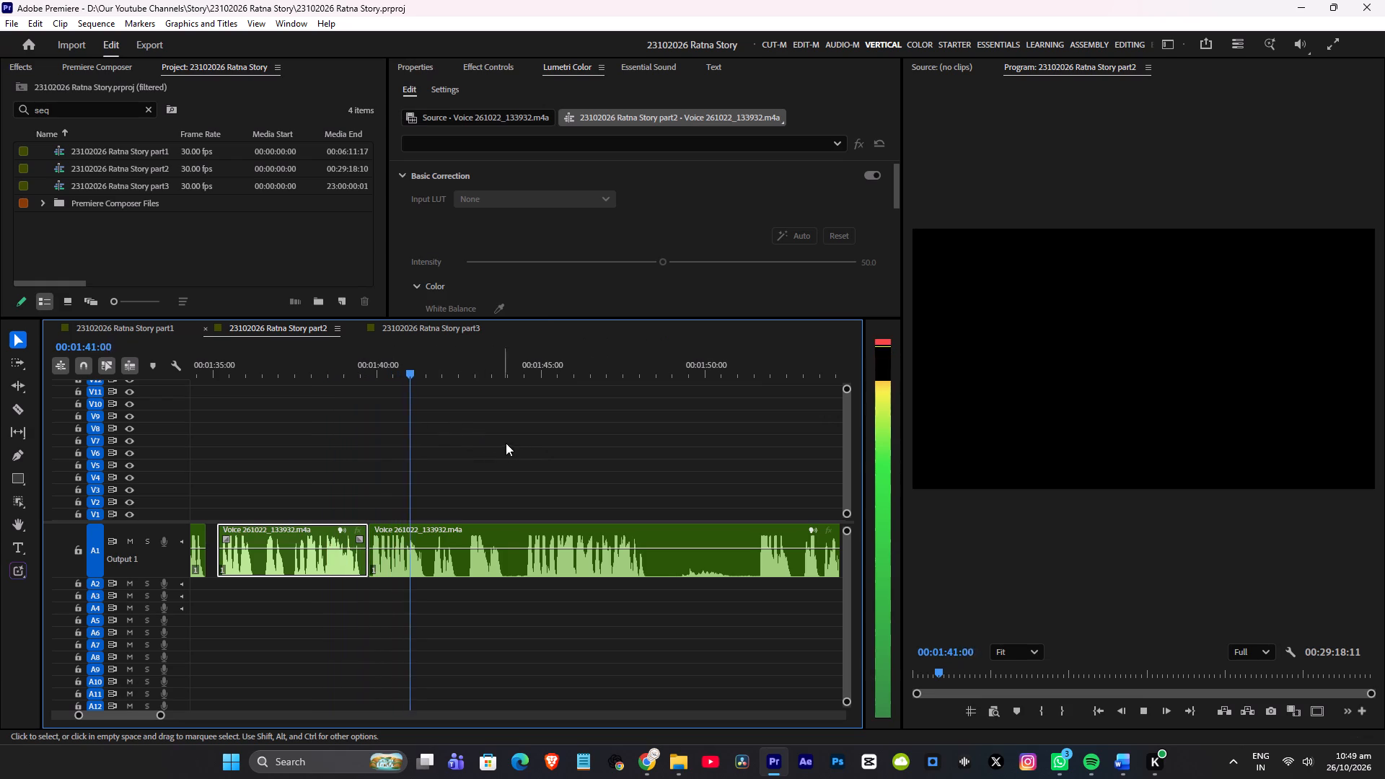
scroll(515, 443, "up", 3, "alt")
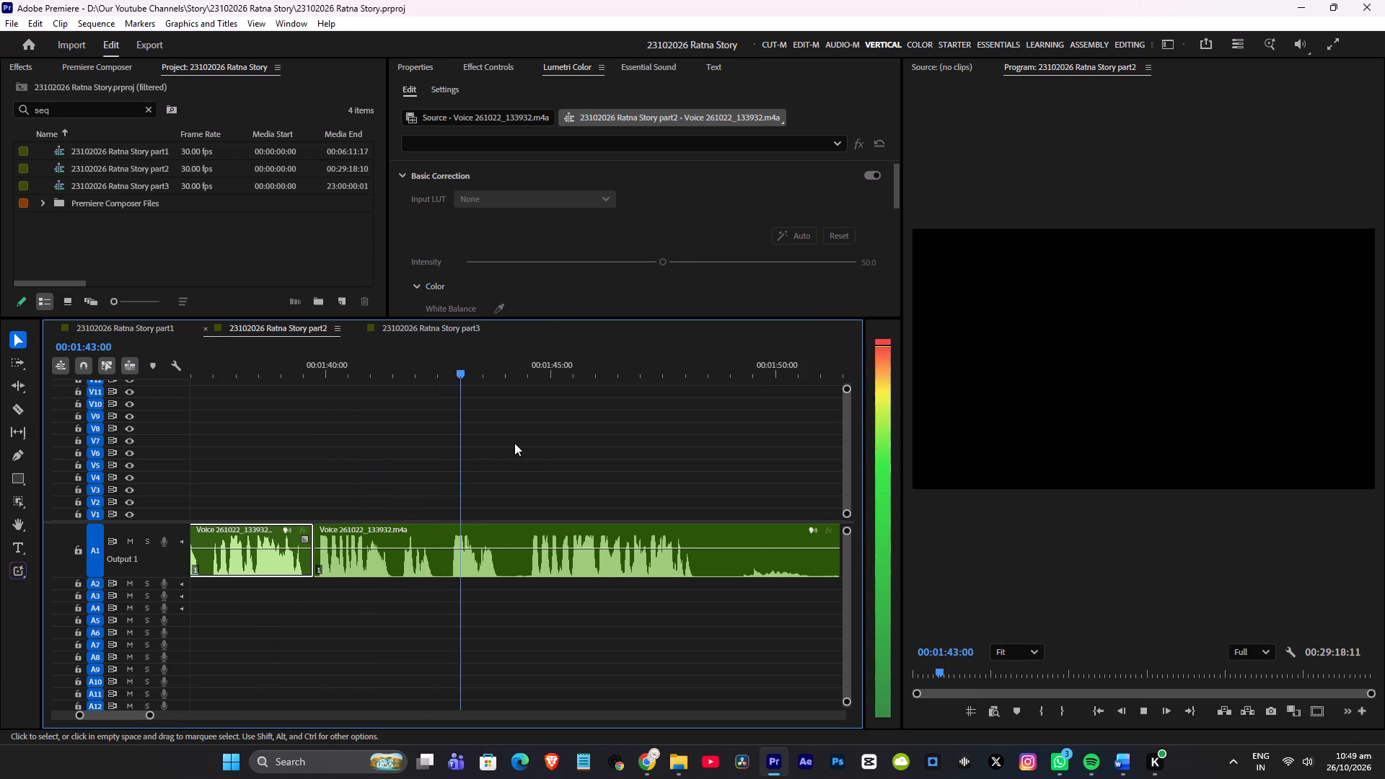
scroll(522, 453, "up", 5, "alt")
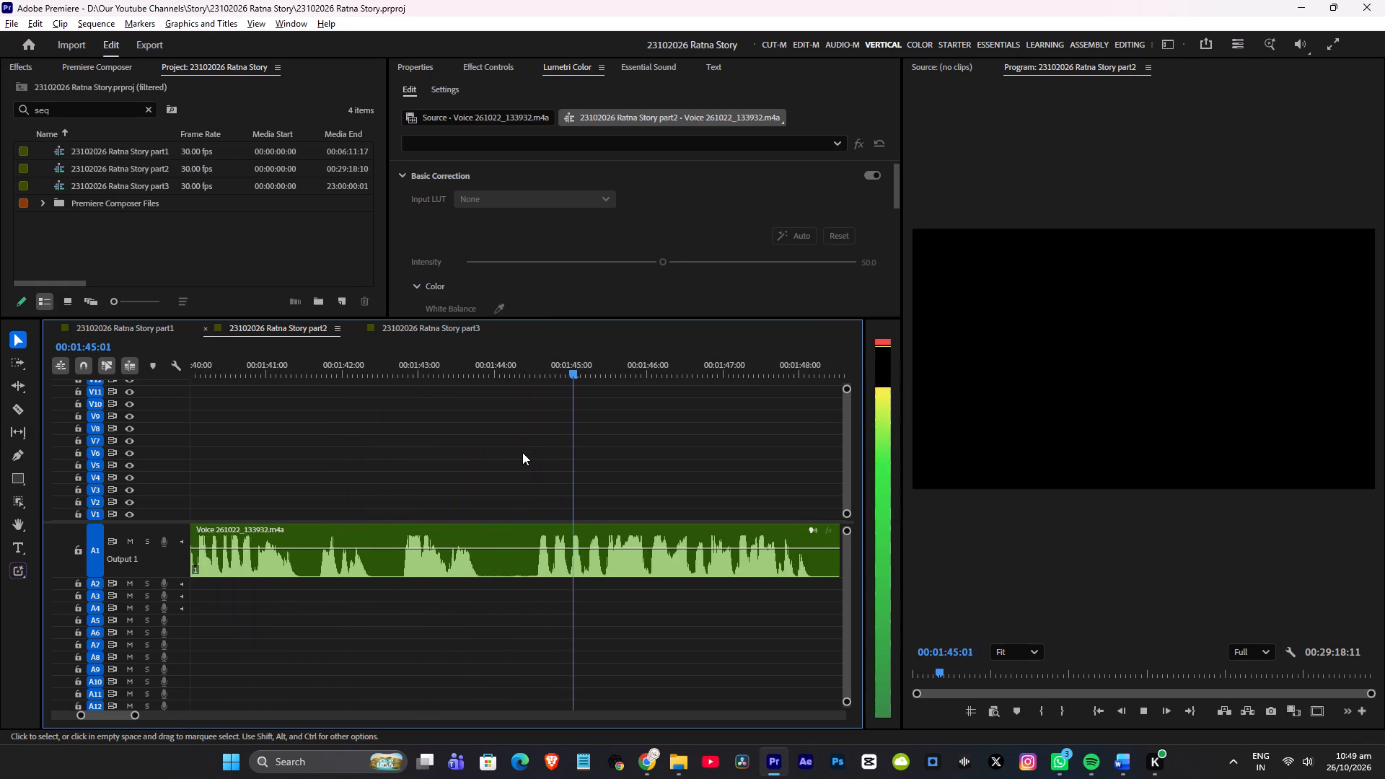
scroll(535, 452, "down", 5)
scroll(535, 452, "down", 6, "alt")
scroll(535, 452, "down", 1)
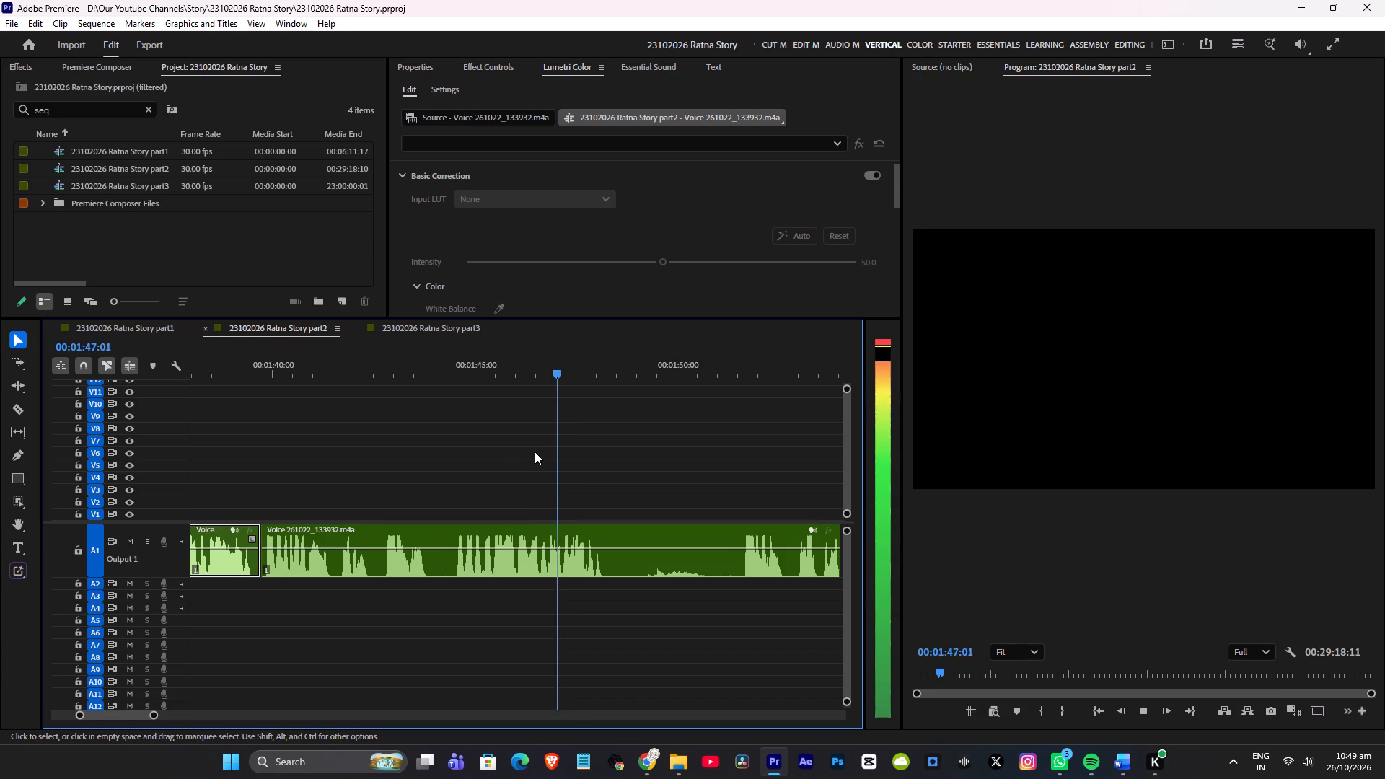
scroll(535, 452, "down", 3)
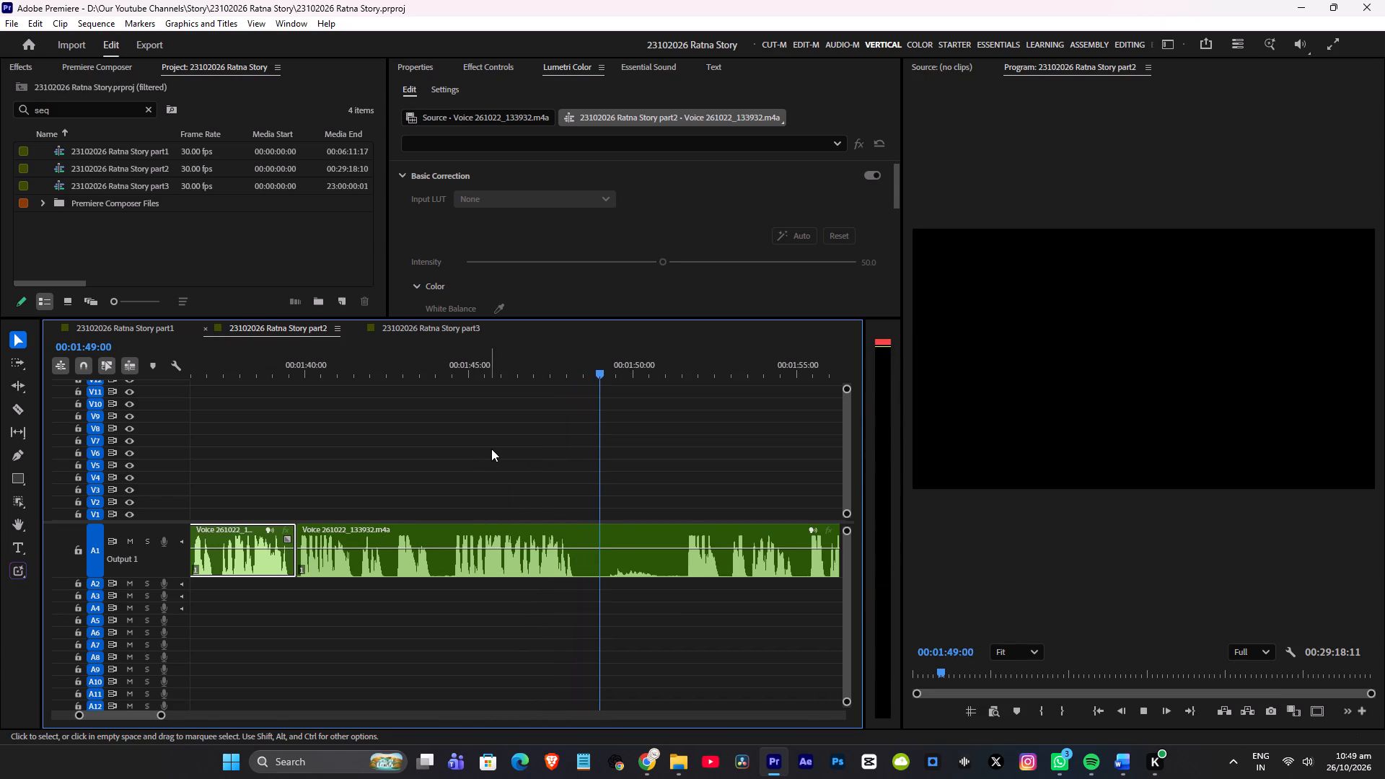
scroll(501, 445, "down", 3)
key("space")
left_click(471, 374)
key("space")
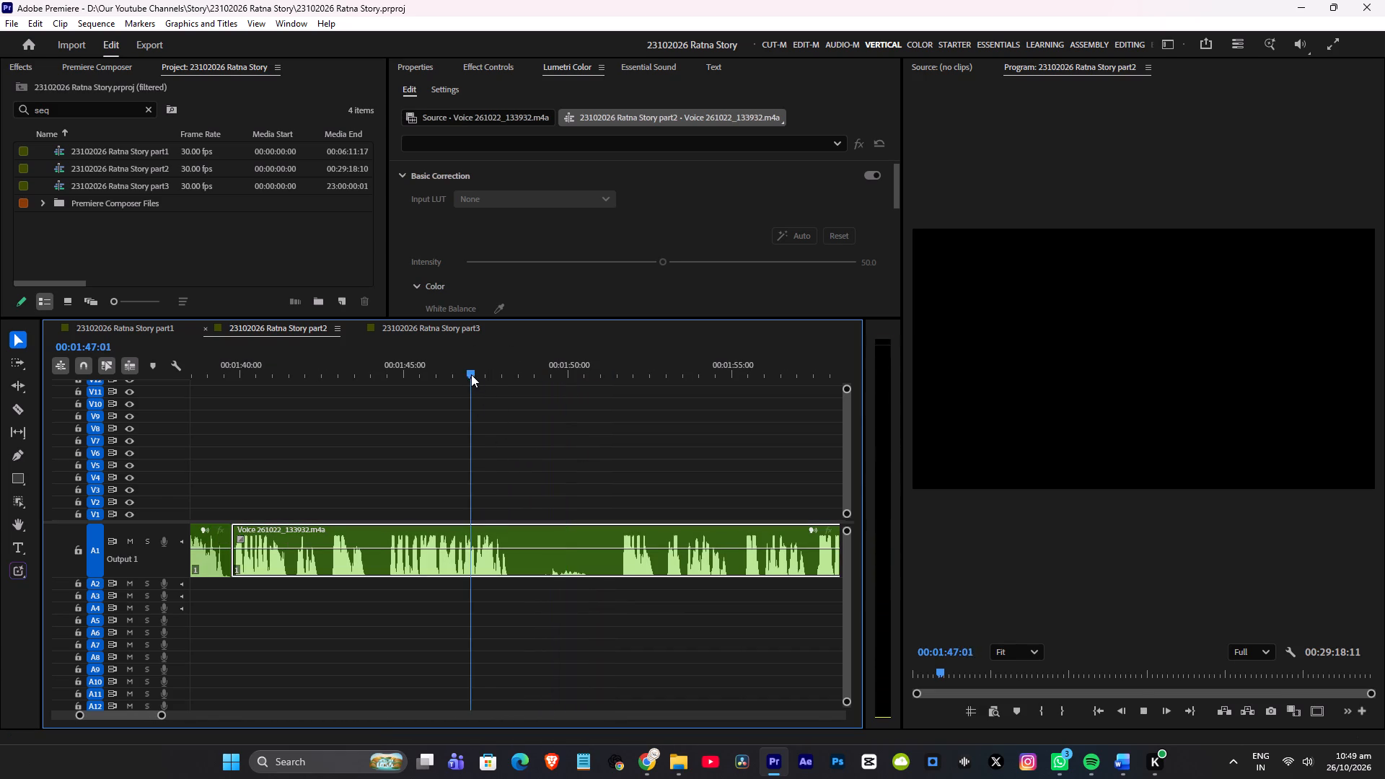
key("space")
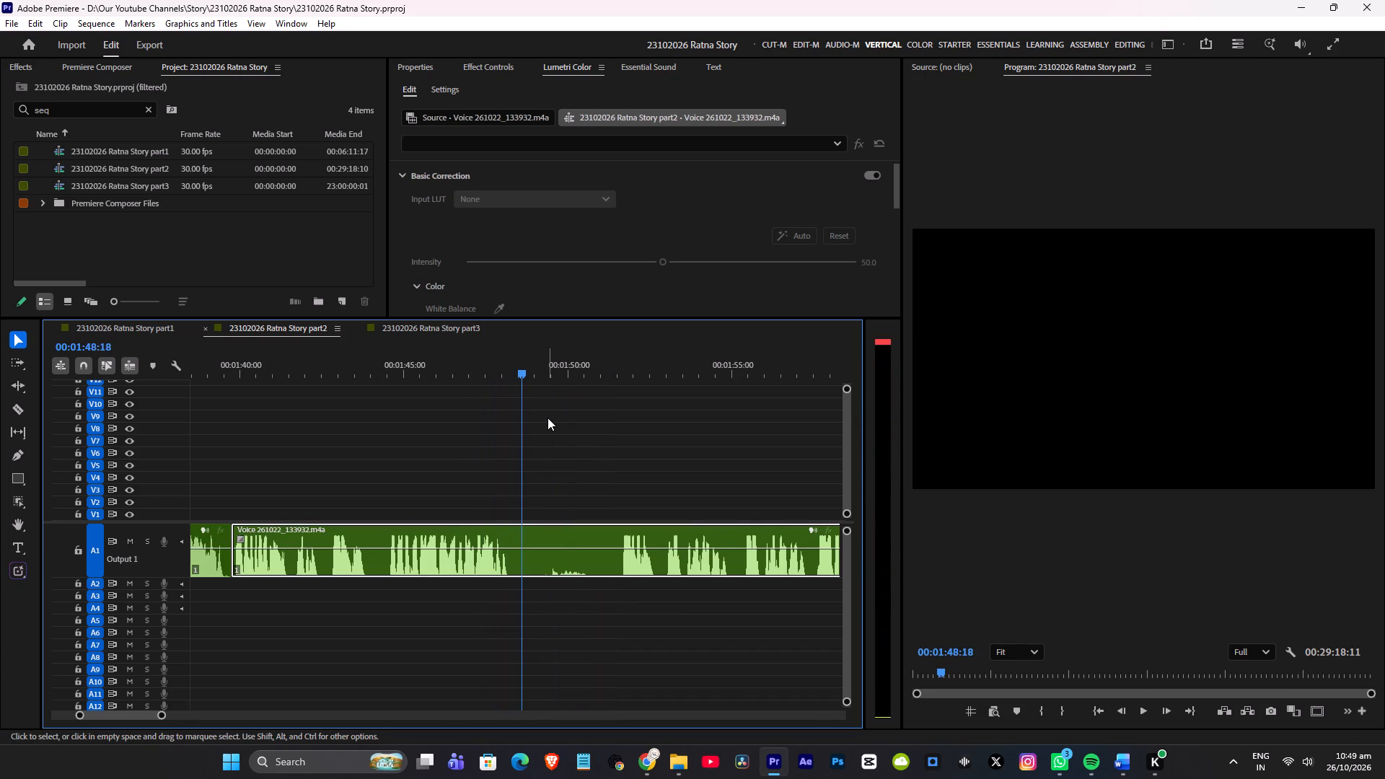
type("z")
Trim the quiet start off the clip after the cut, slide it about 00:00:01:18 earlier, and save.
left_click(614, 369)
key("space")
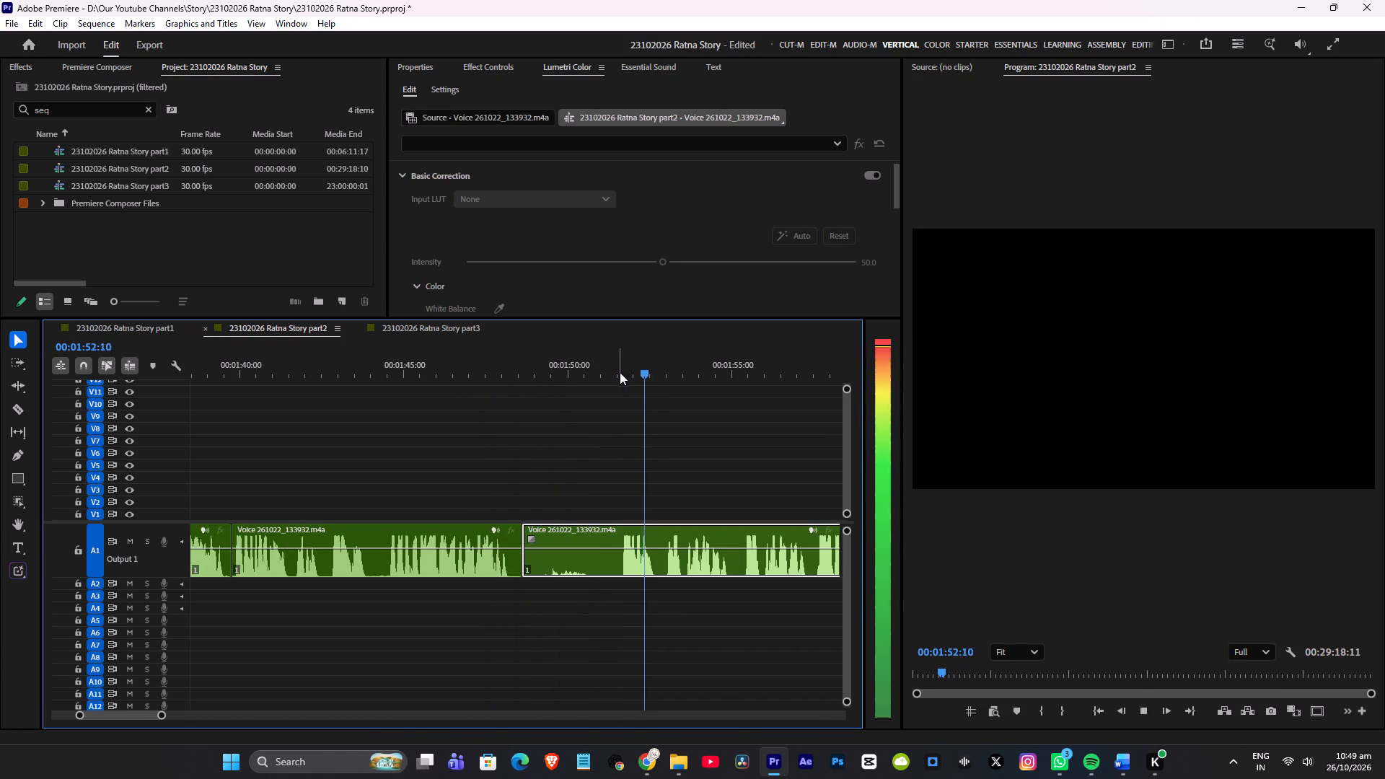
left_click(620, 372)
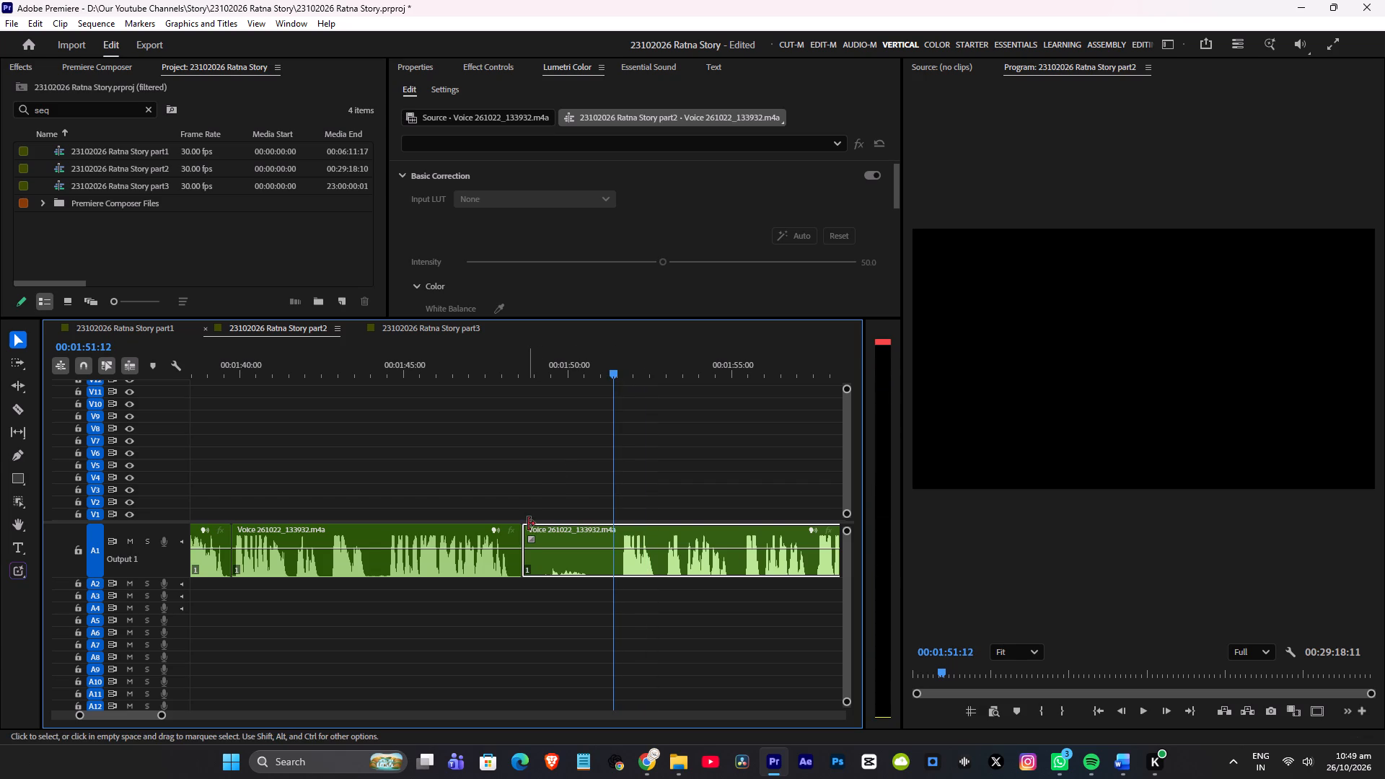
left_click_drag(528, 524, 604, 521)
left_click_drag(649, 532, 597, 534)
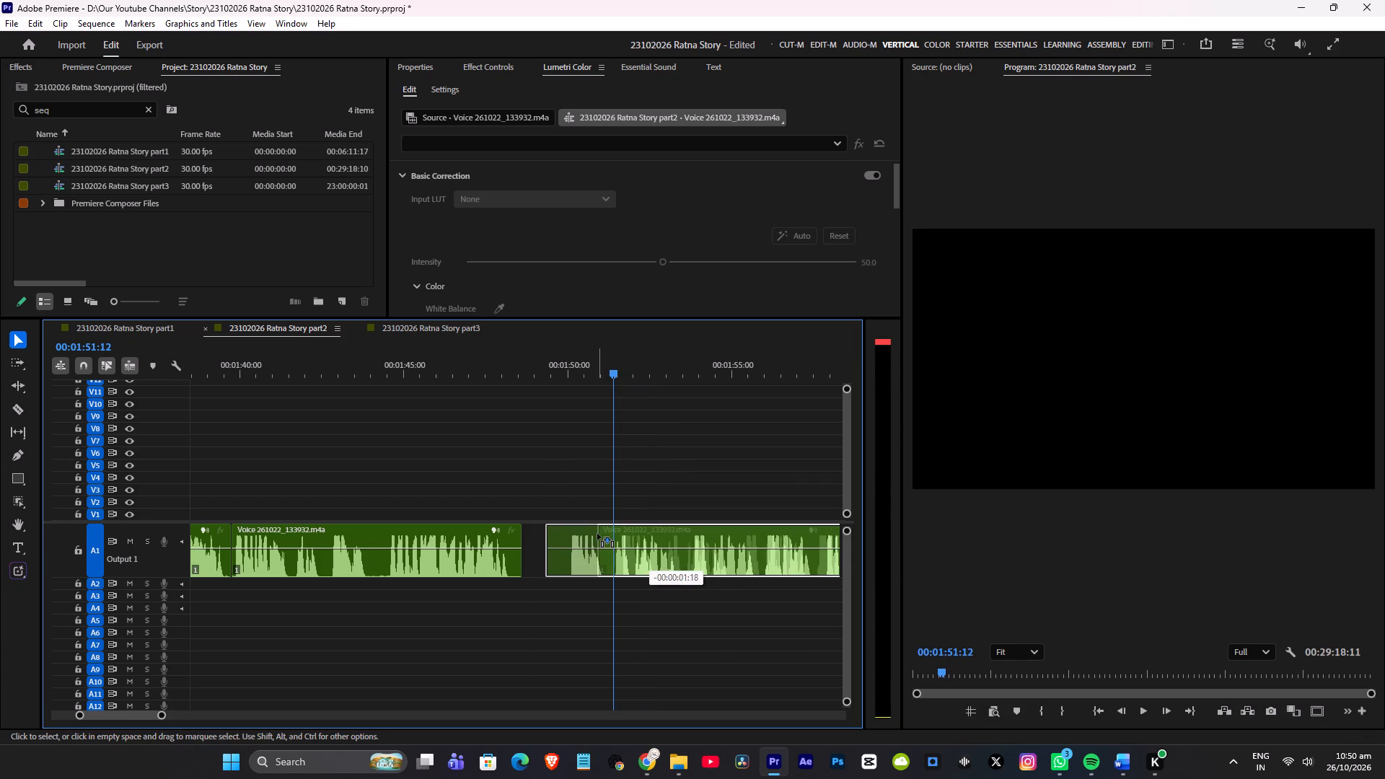
left_click_drag(597, 534, 597, 534)
key("ctrl+s")
Play across the gap after 00:01:48 and tighten it by moving the following voice clip about 7 frames earlier.
left_click(509, 371)
key("space")
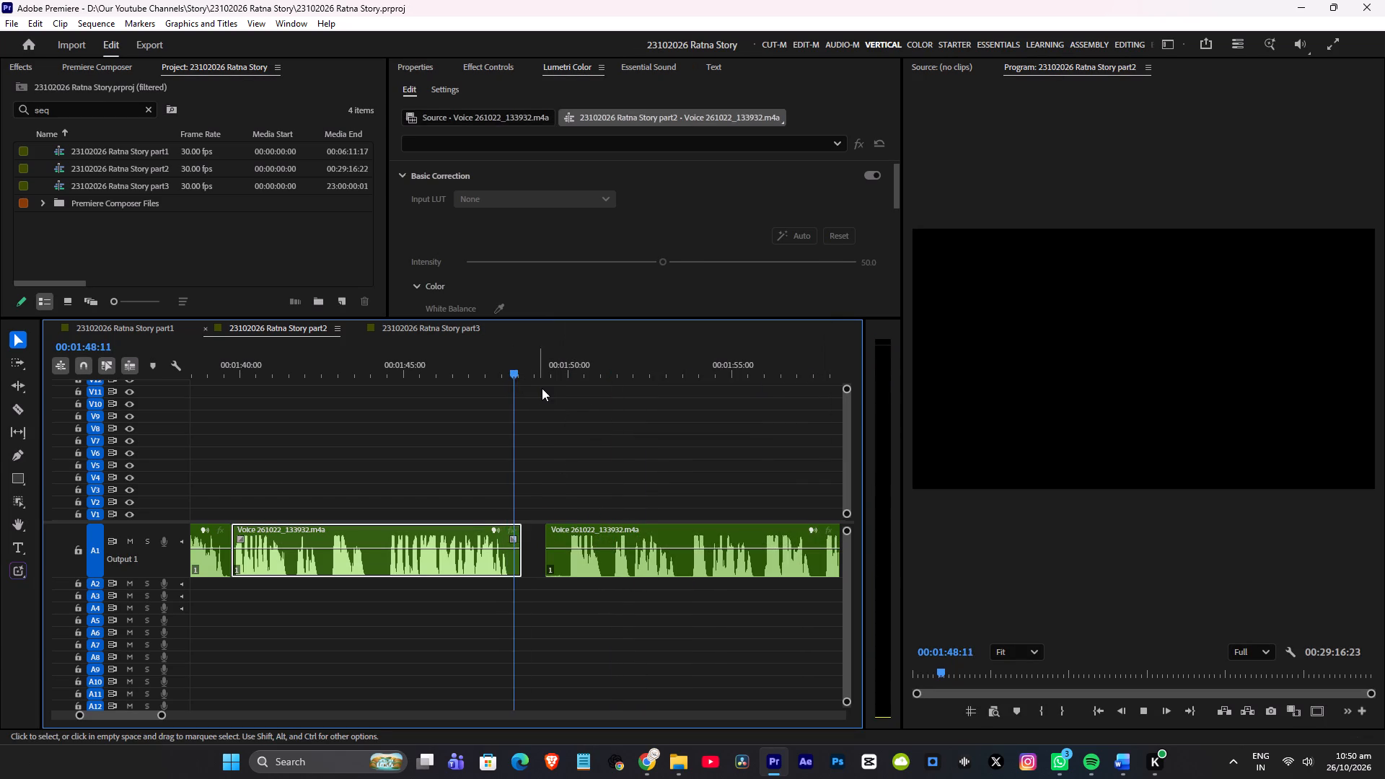
key("space")
left_click_drag(584, 529, 576, 532)
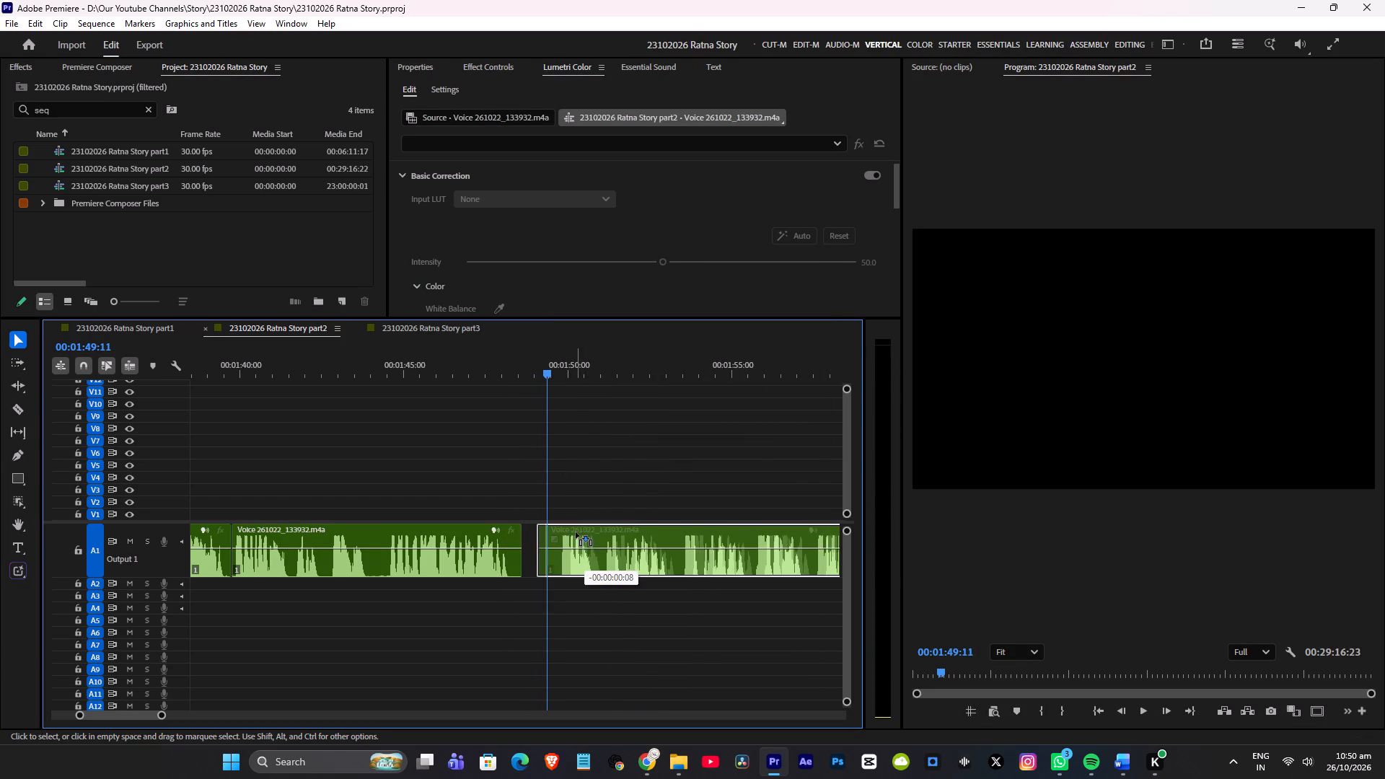
left_click_drag(576, 532, 576, 534)
Review the shifted voice clip and split it at 00:01:50:28, just after its first phrase.
key("space")
scroll(599, 453, "down", 7)
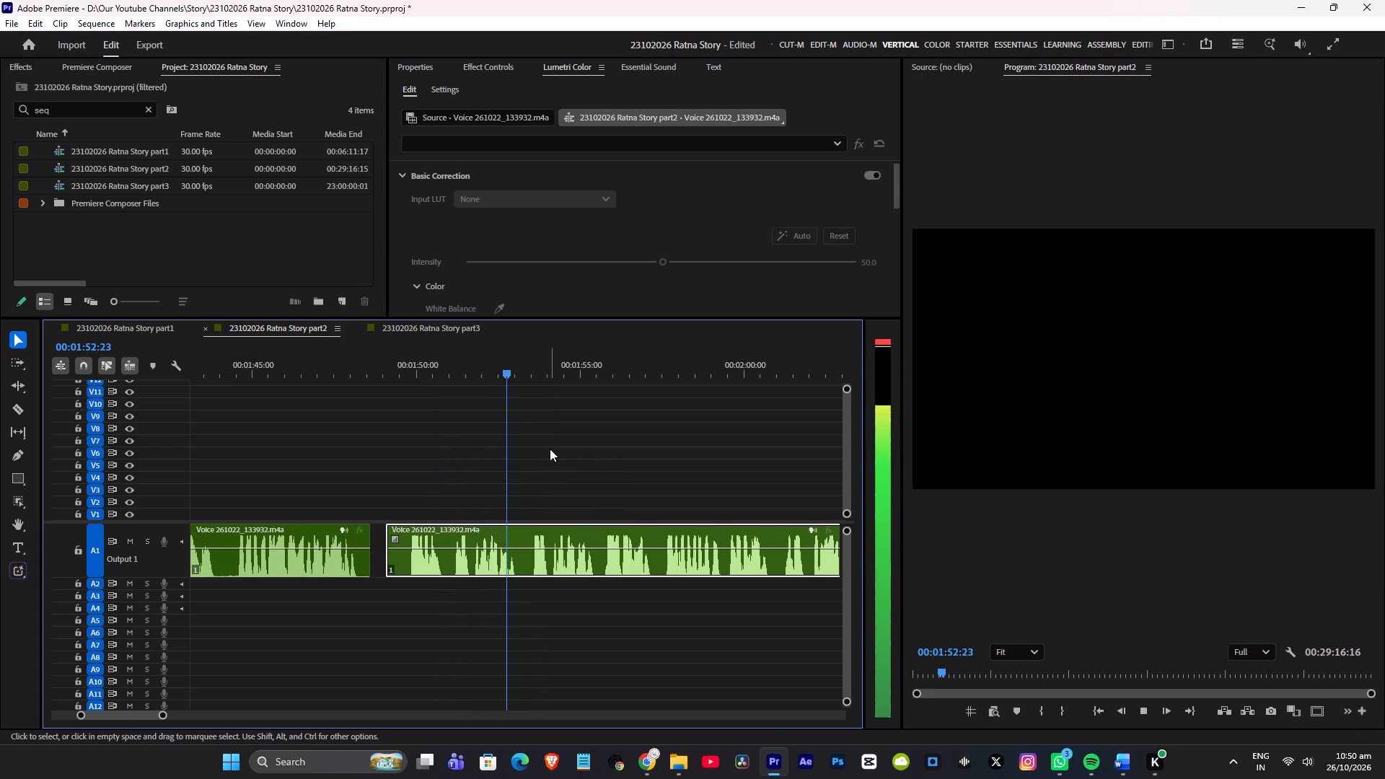
scroll(529, 452, "up", 7, "alt")
key("space")
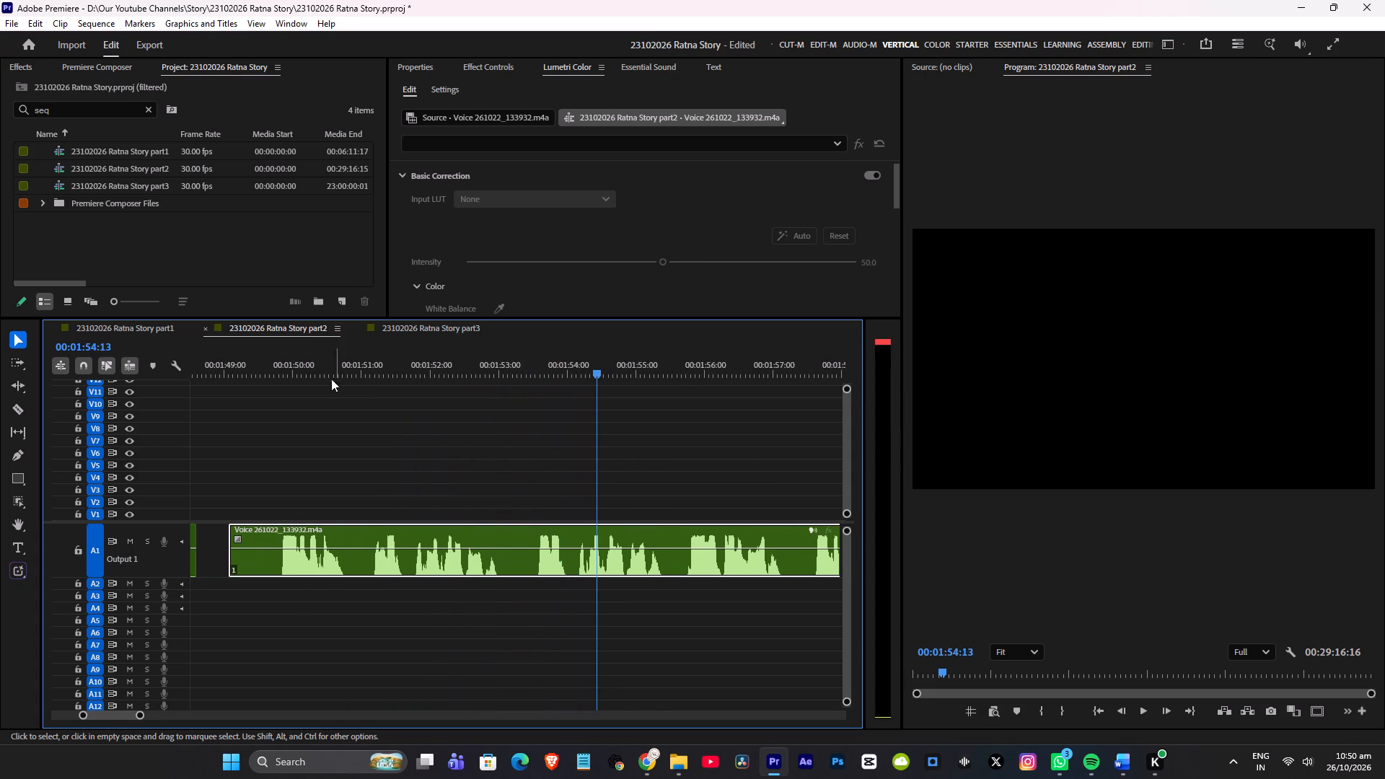
left_click(297, 358)
key("space")
key("space")
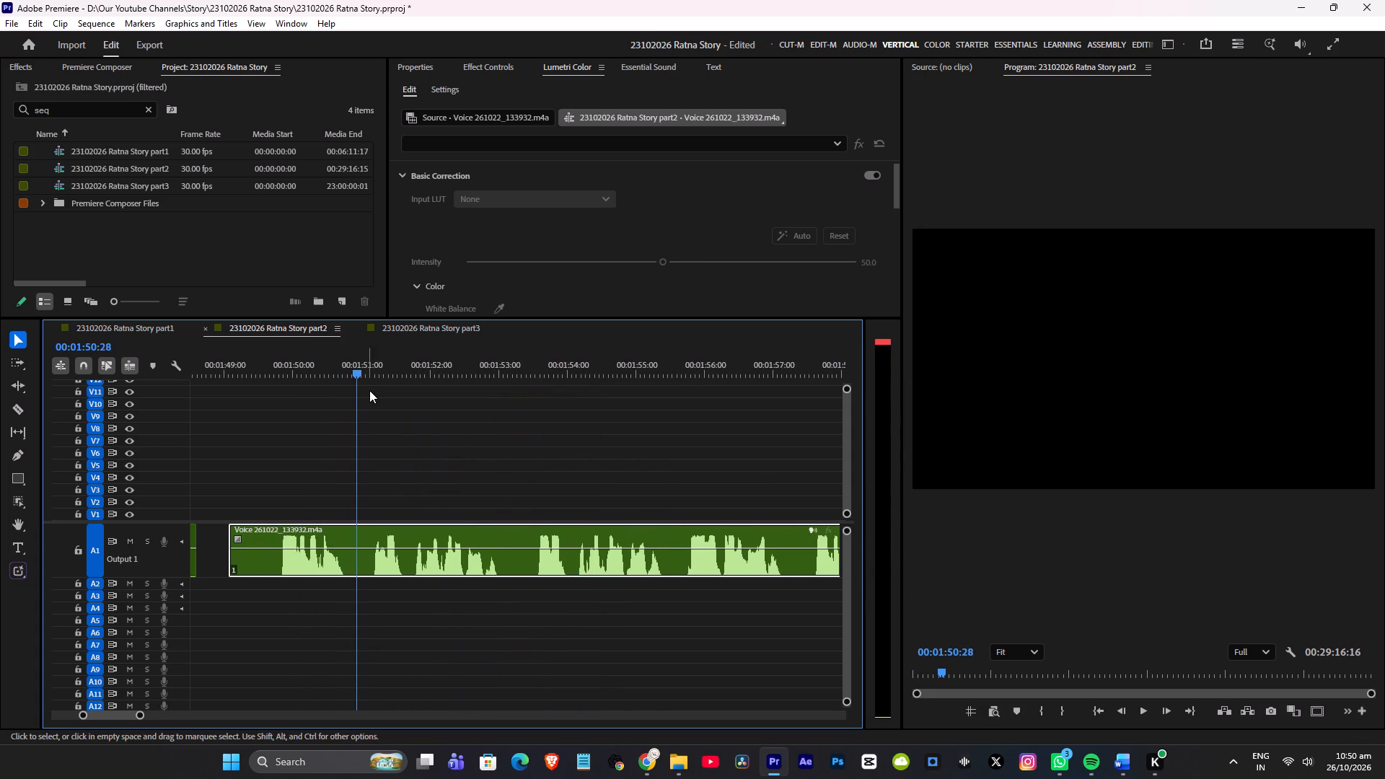
key("z")
Trim about 00:00:02:12 off the start of the clip after the new cut, slide it about 00:00:01:13 earlier, and save.
left_click(529, 361)
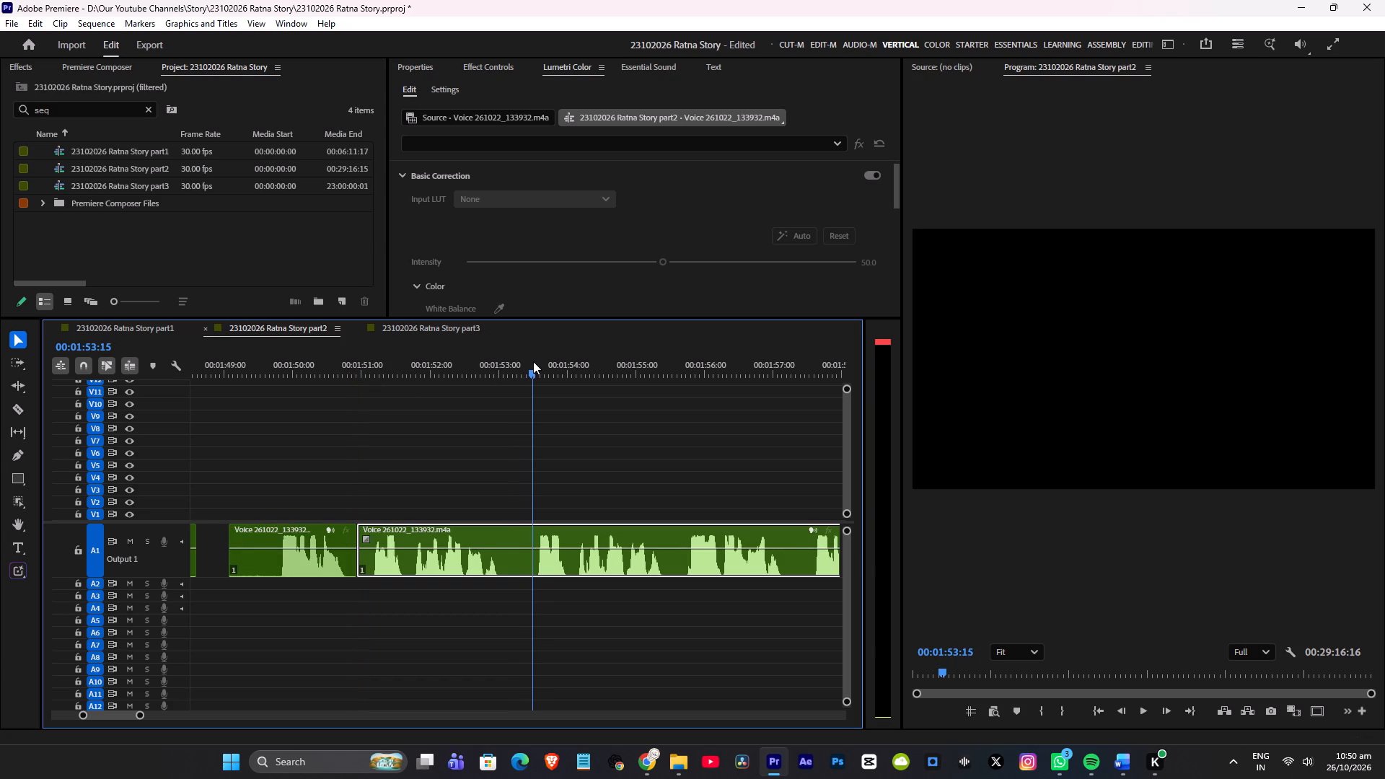
left_click(330, 371)
key("space")
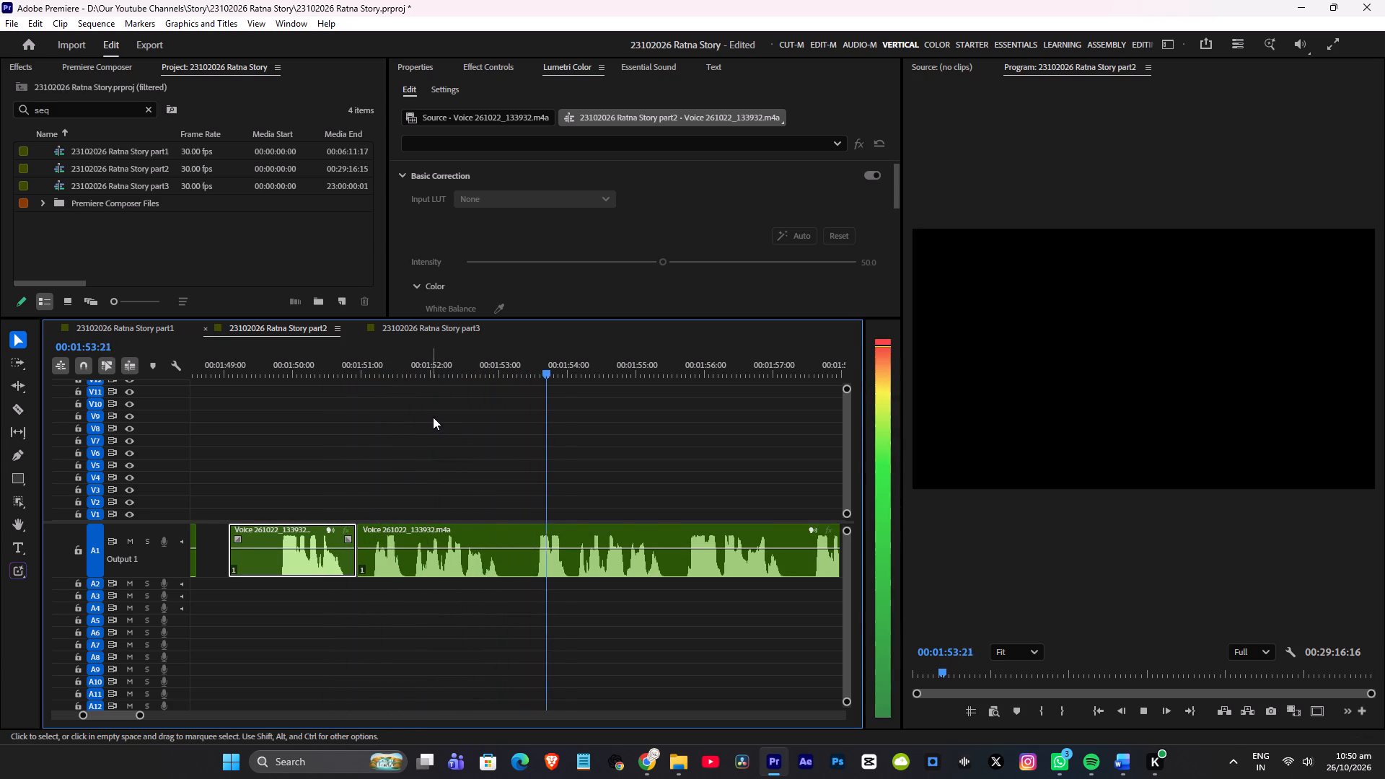
key("space")
left_click_drag(366, 523, 514, 524)
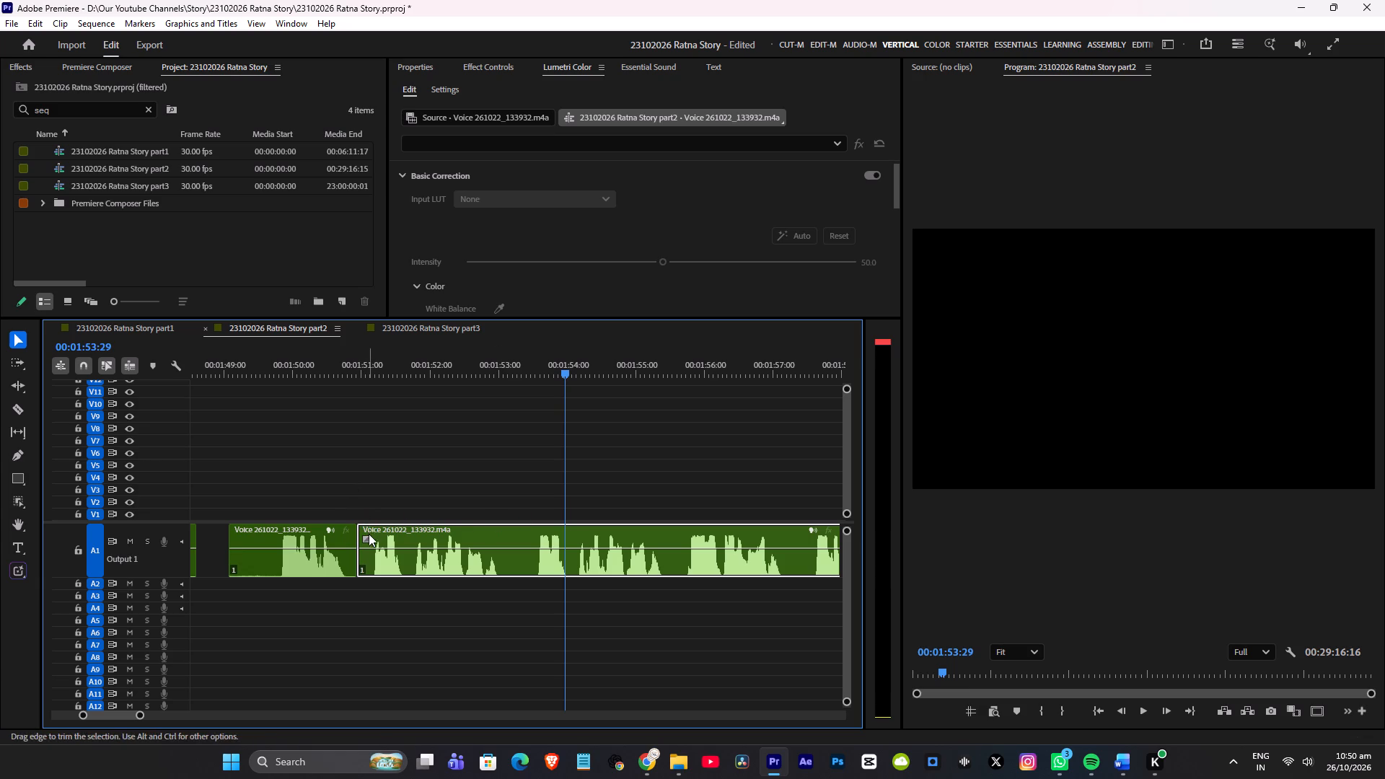
left_click_drag(364, 529, 529, 537)
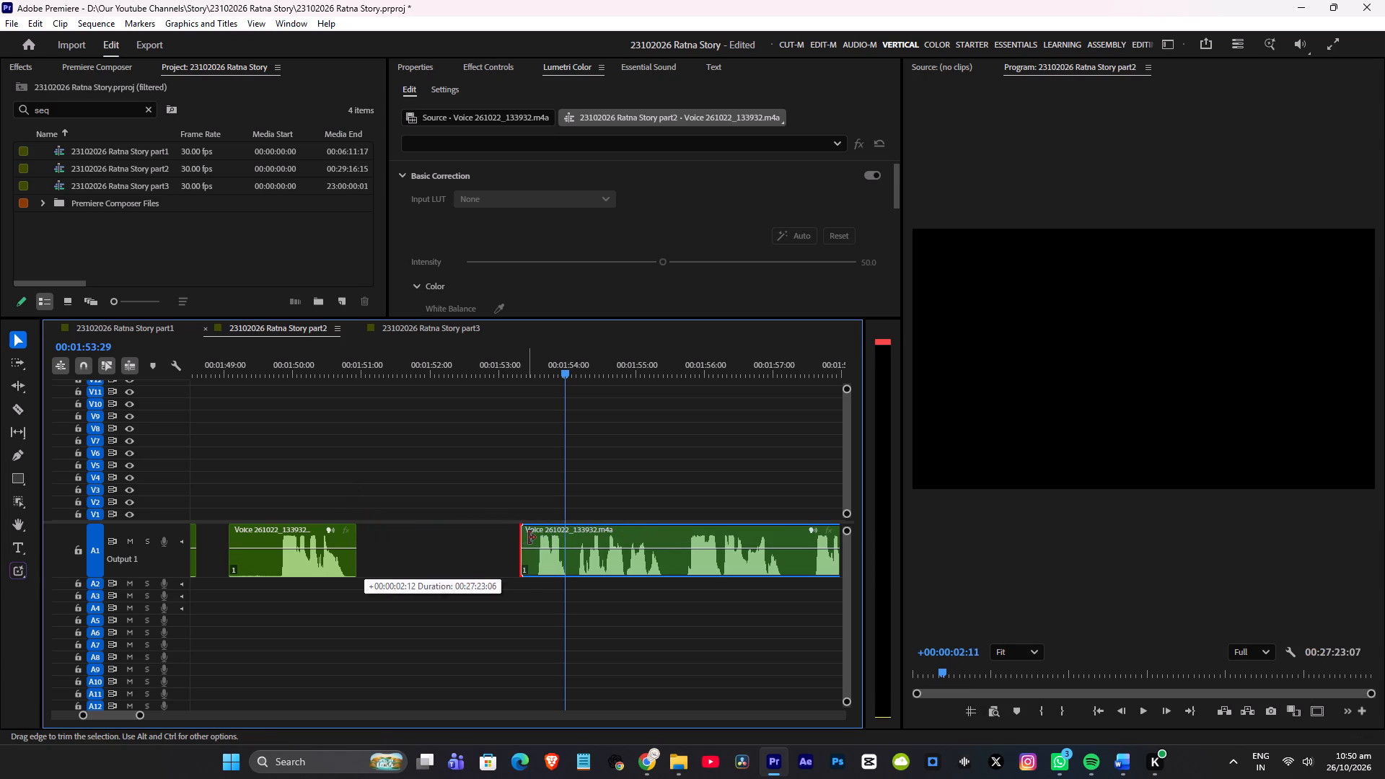
left_click_drag(529, 537, 532, 537)
left_click_drag(575, 536, 478, 538)
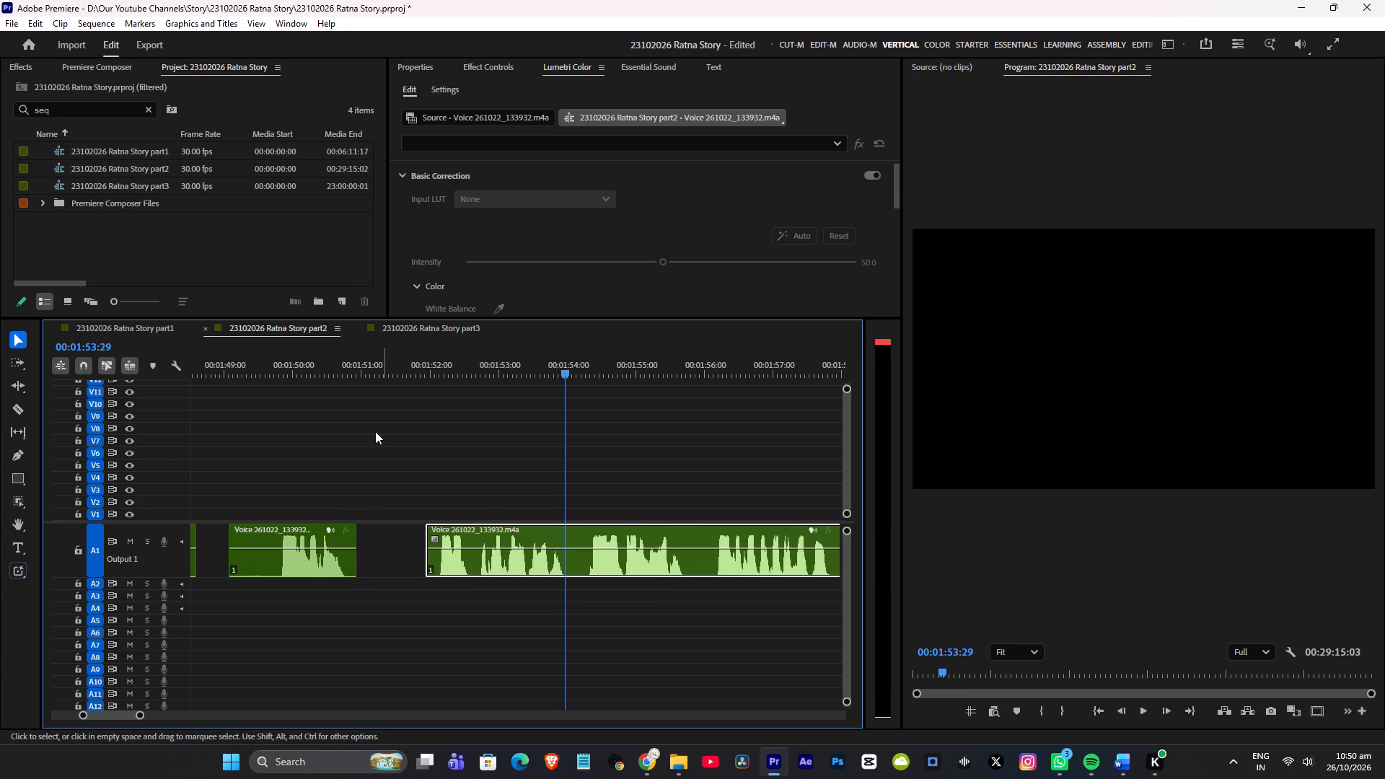
left_click(288, 361)
key("space")
key("ctrl+s")
Listen onward through the narration and split the voice clip at 00:02:10:19, in the pause before the stray noise.
key("space")
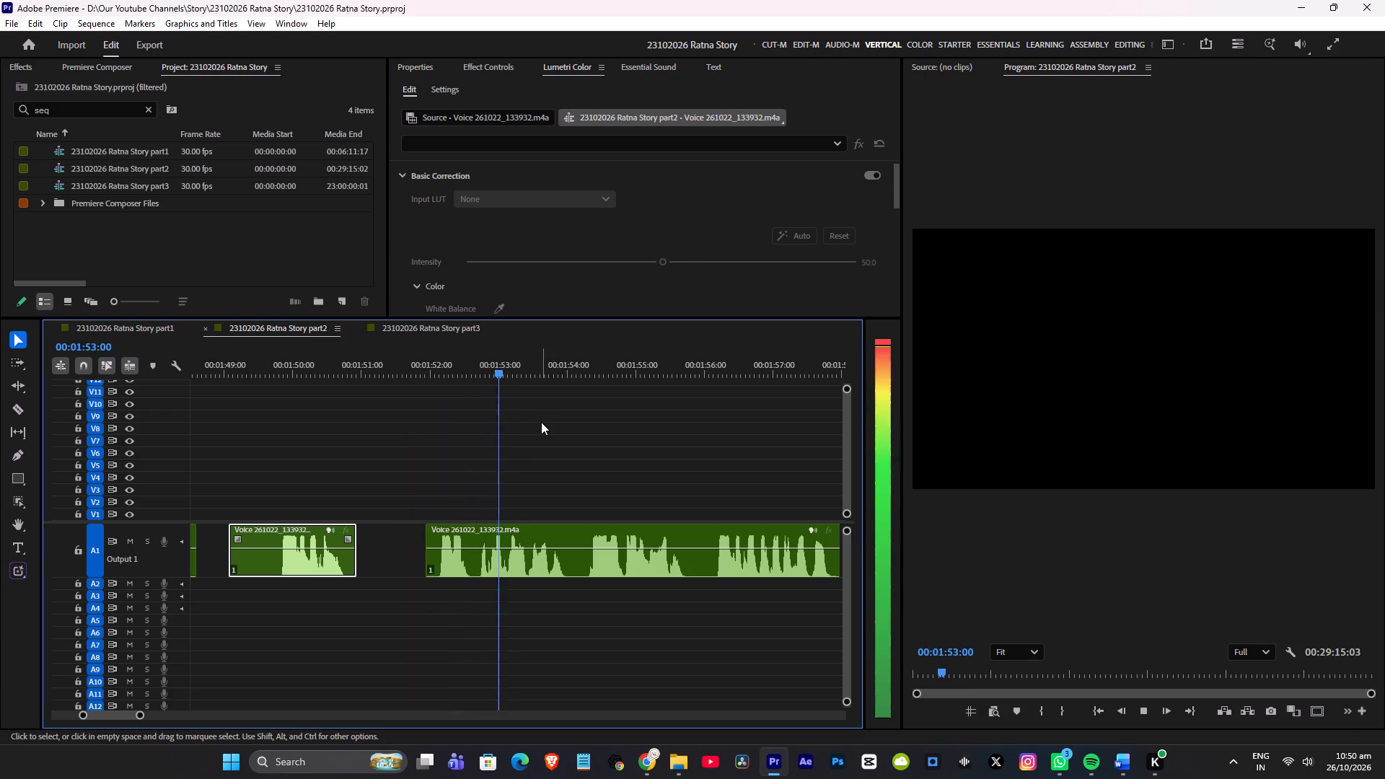
scroll(542, 425, "down", 4)
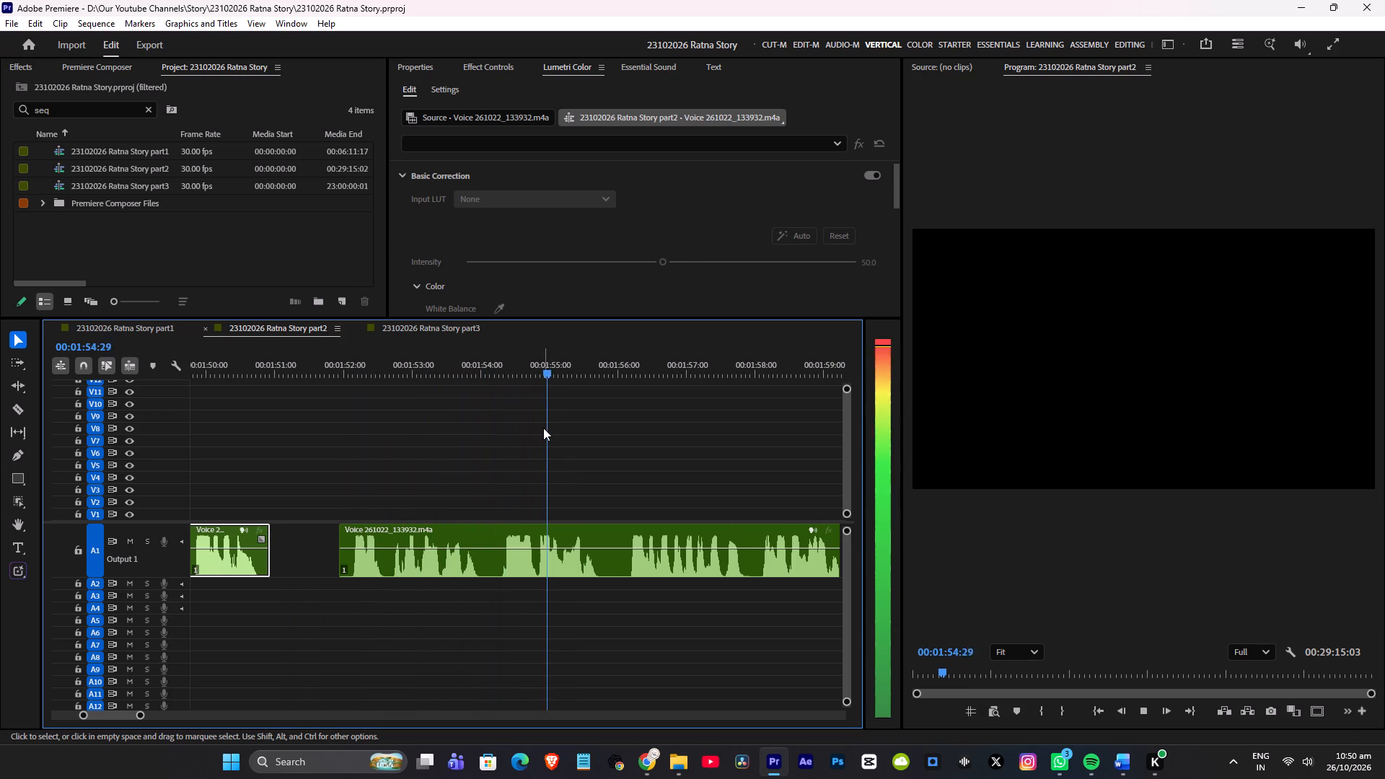
scroll(543, 431, "down", 4)
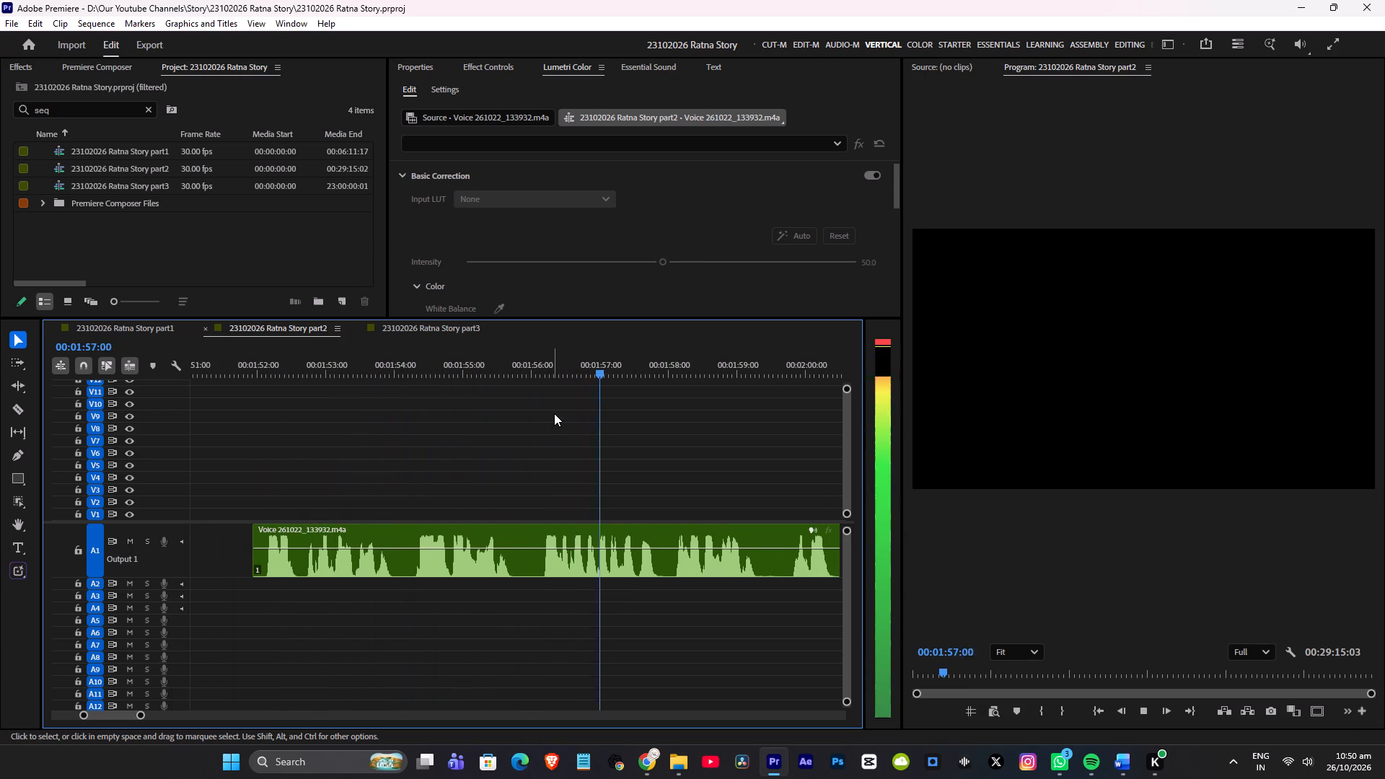
scroll(557, 413, "down", 14)
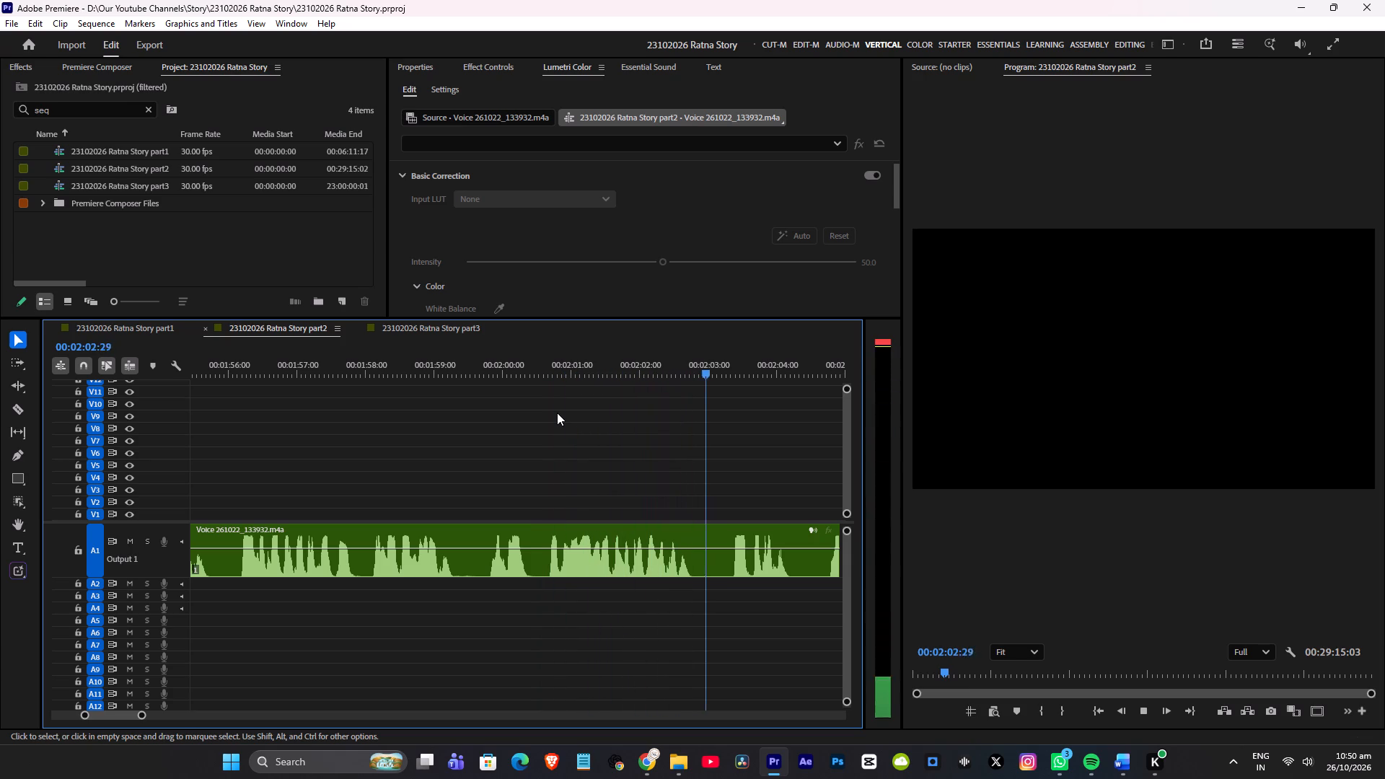
scroll(557, 413, "down", 4)
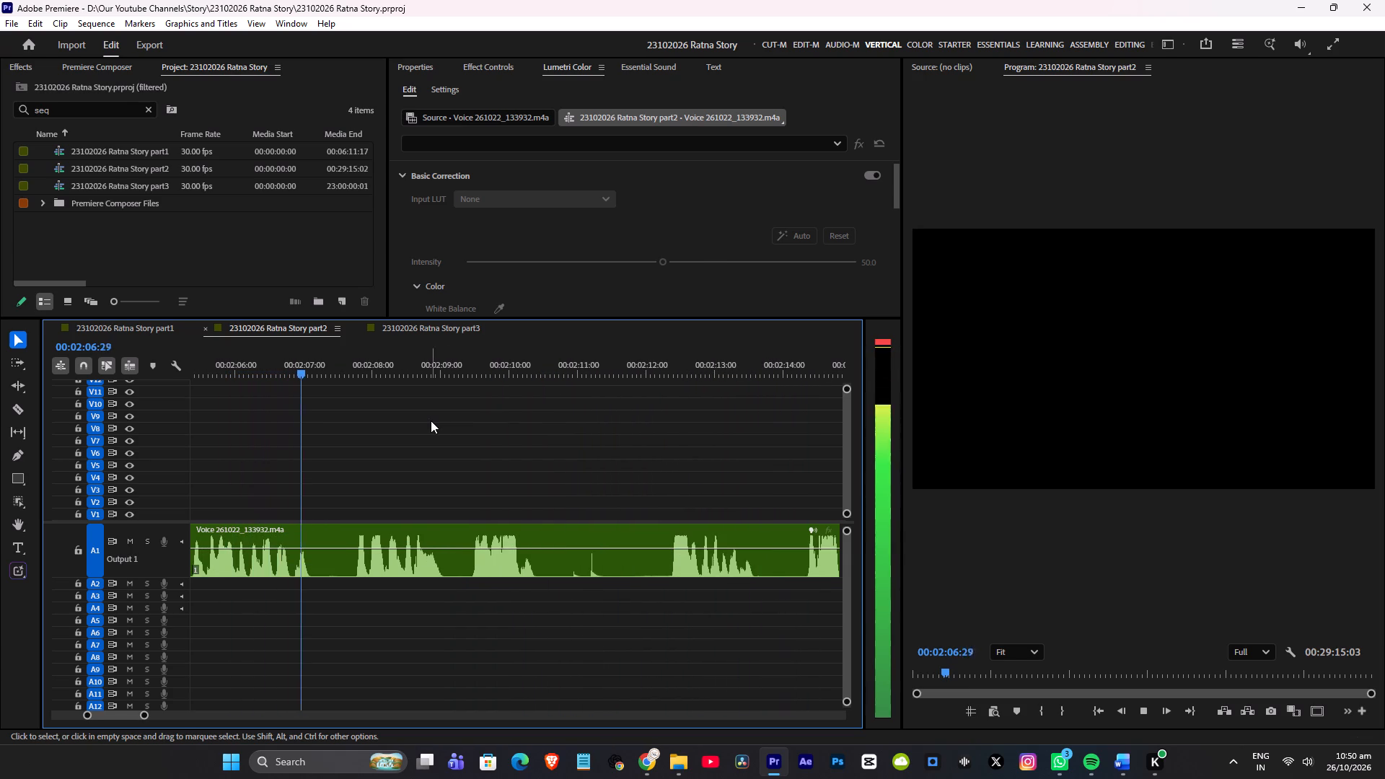
scroll(431, 421, "up", 4)
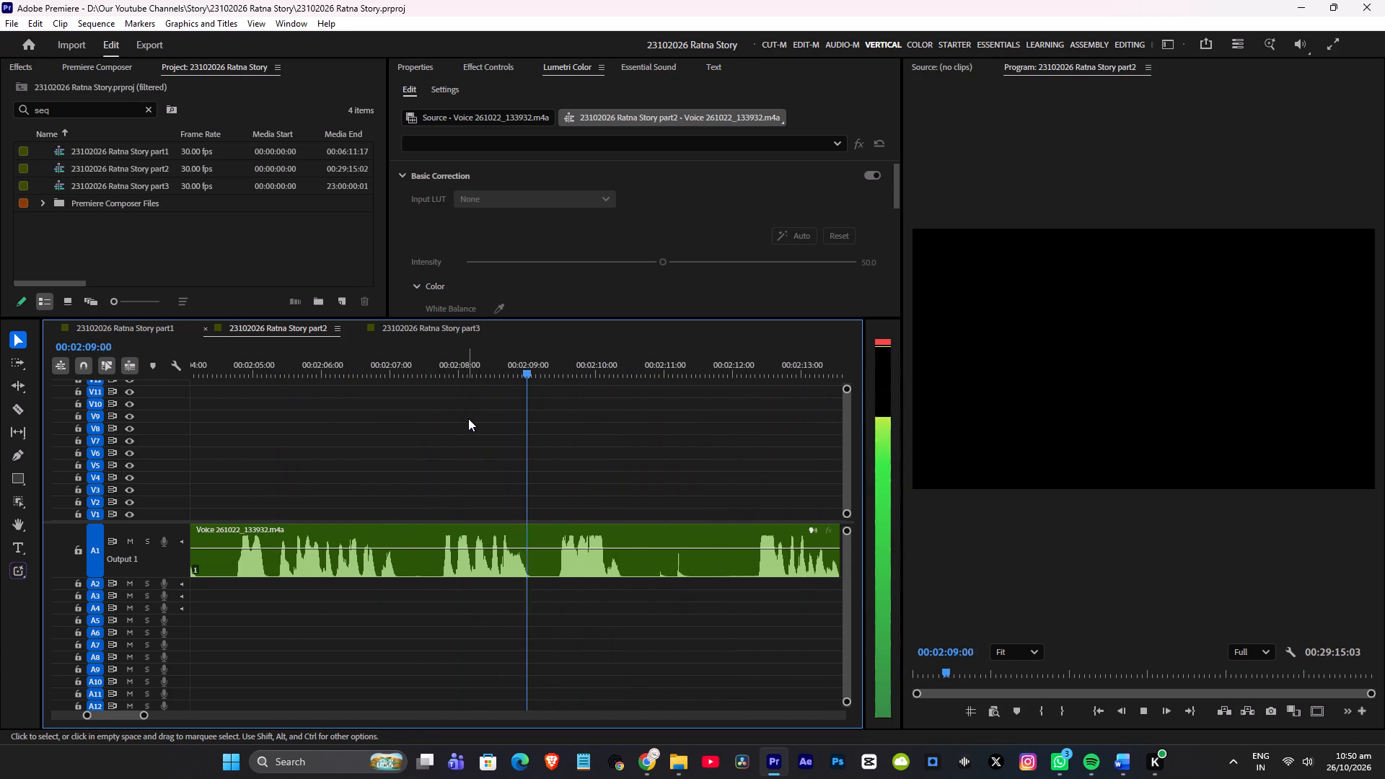
scroll(526, 418, "down", 4)
key("space")
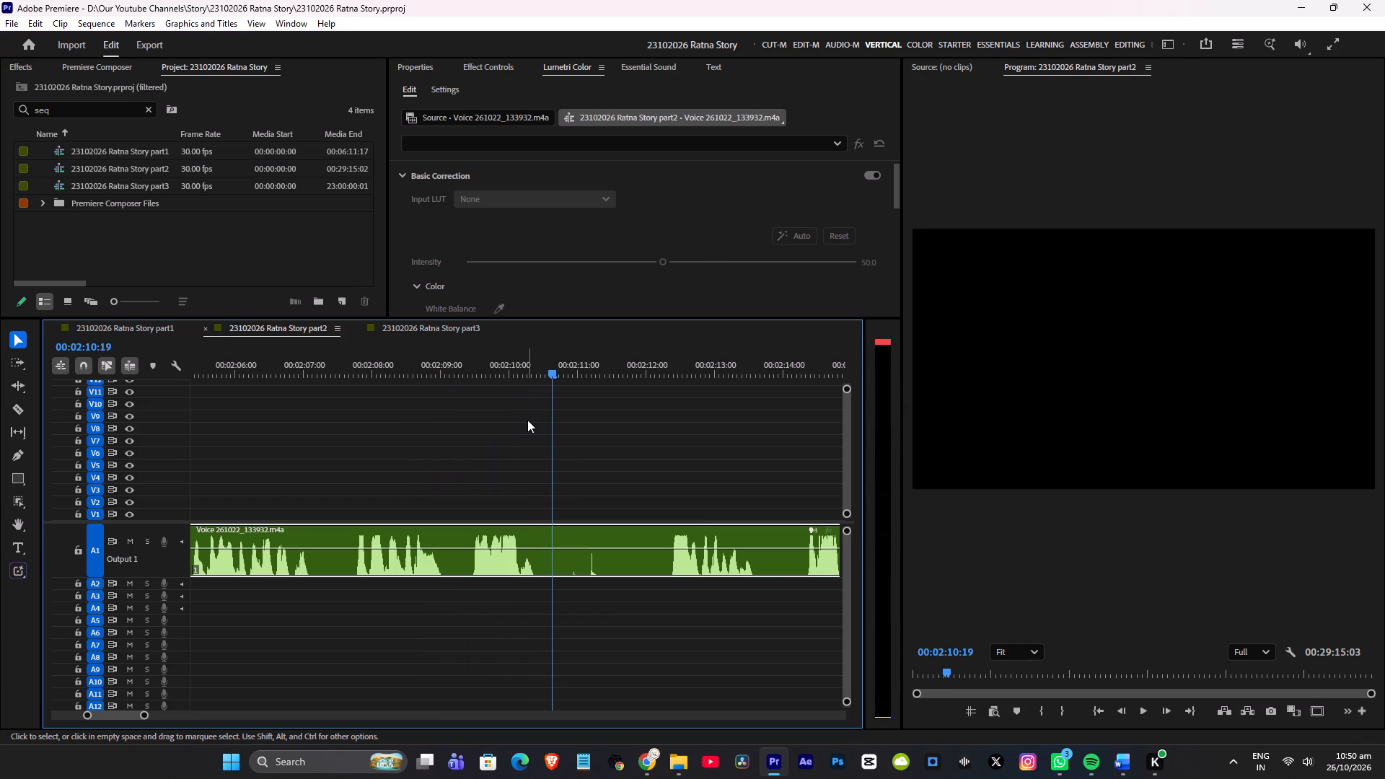
key("z")
Ripple-trim the start of the clip after the cut up to about 00:02:12:07, removing the noisy pause, and save.
key("space")
scroll(641, 396, "down", 5)
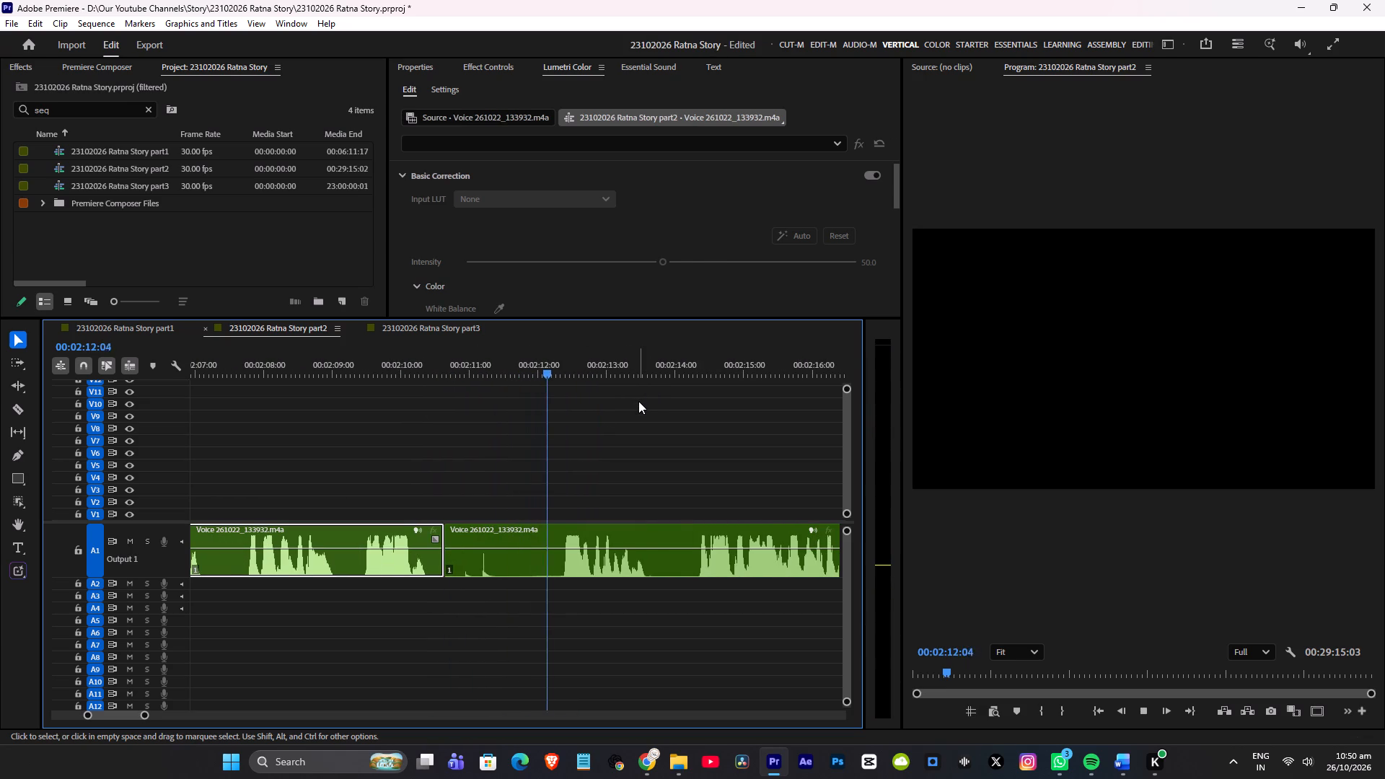
left_click_drag(550, 367, 556, 367)
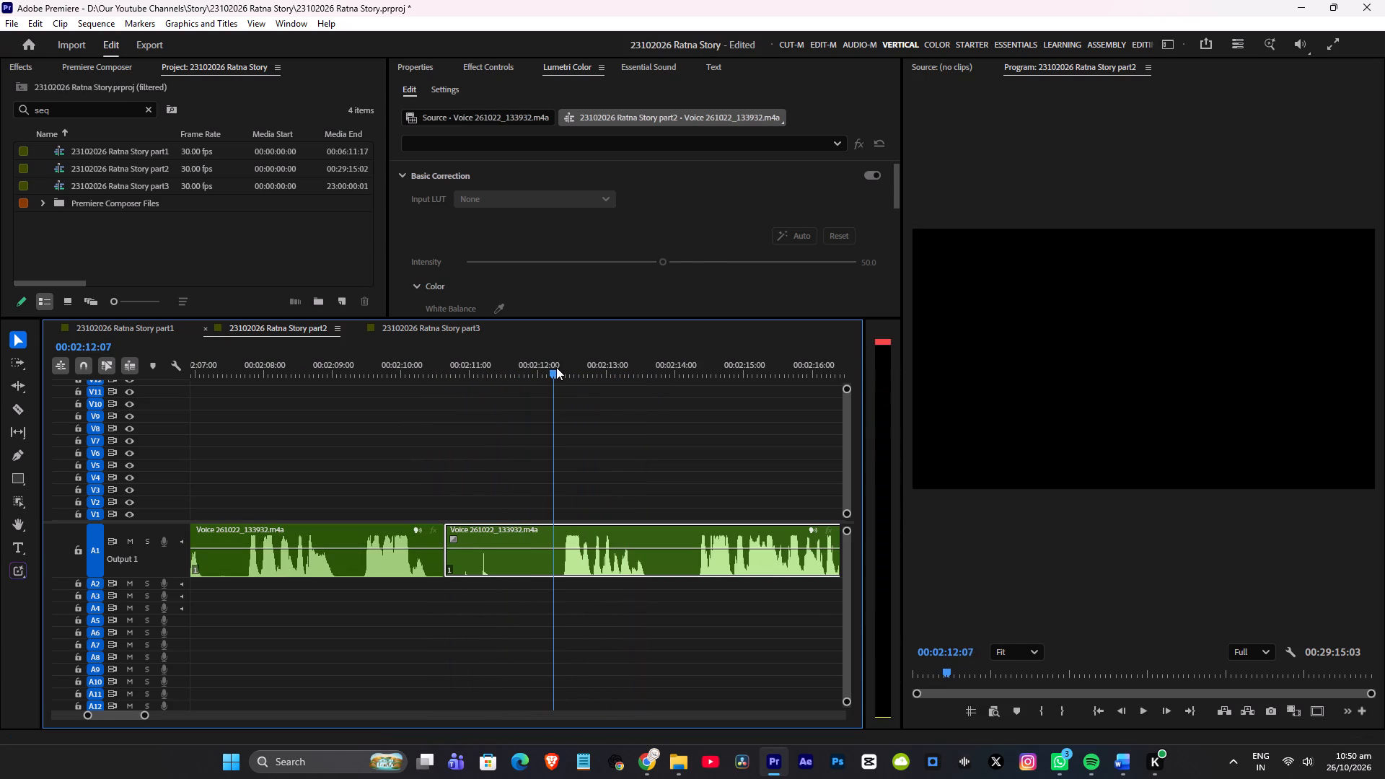
left_click_drag(556, 367, 558, 367)
key("q")
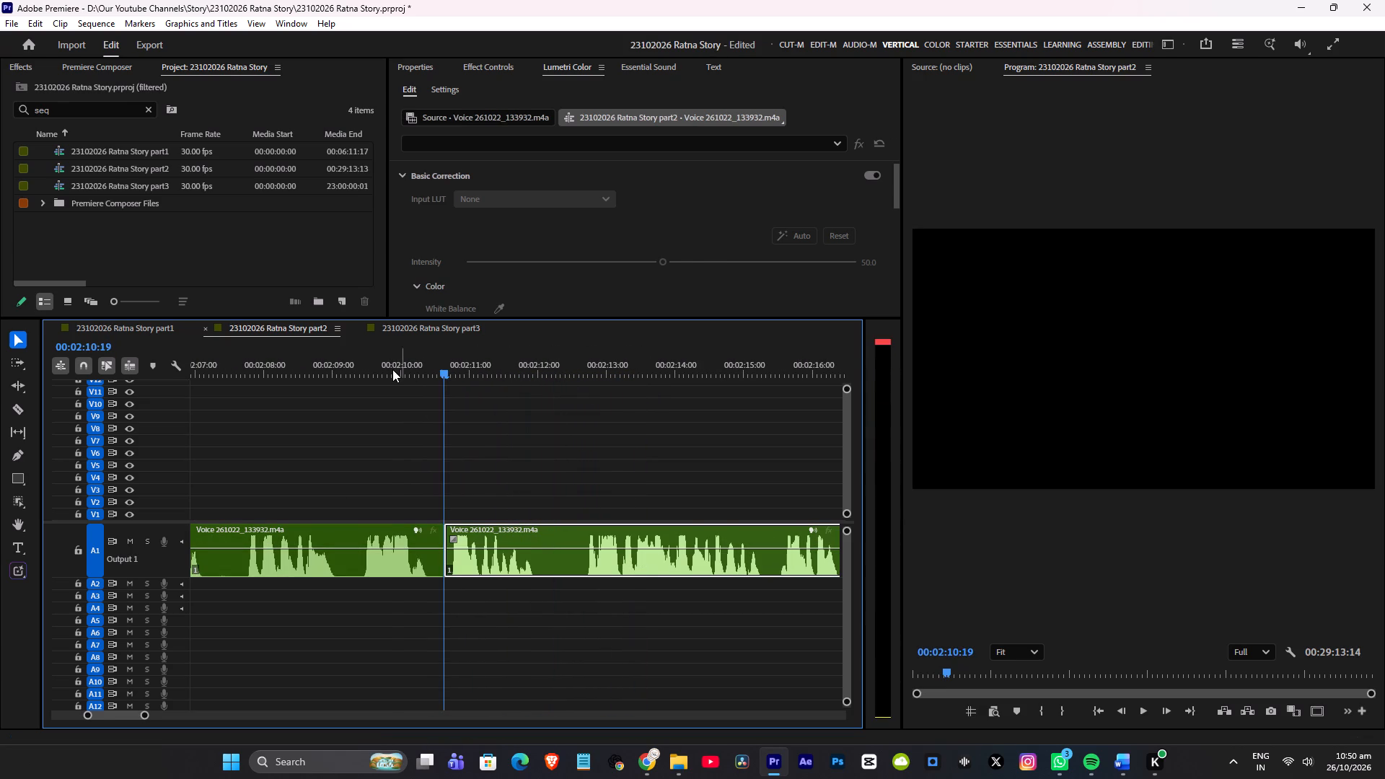
left_click(392, 369)
key("ctrl+s")
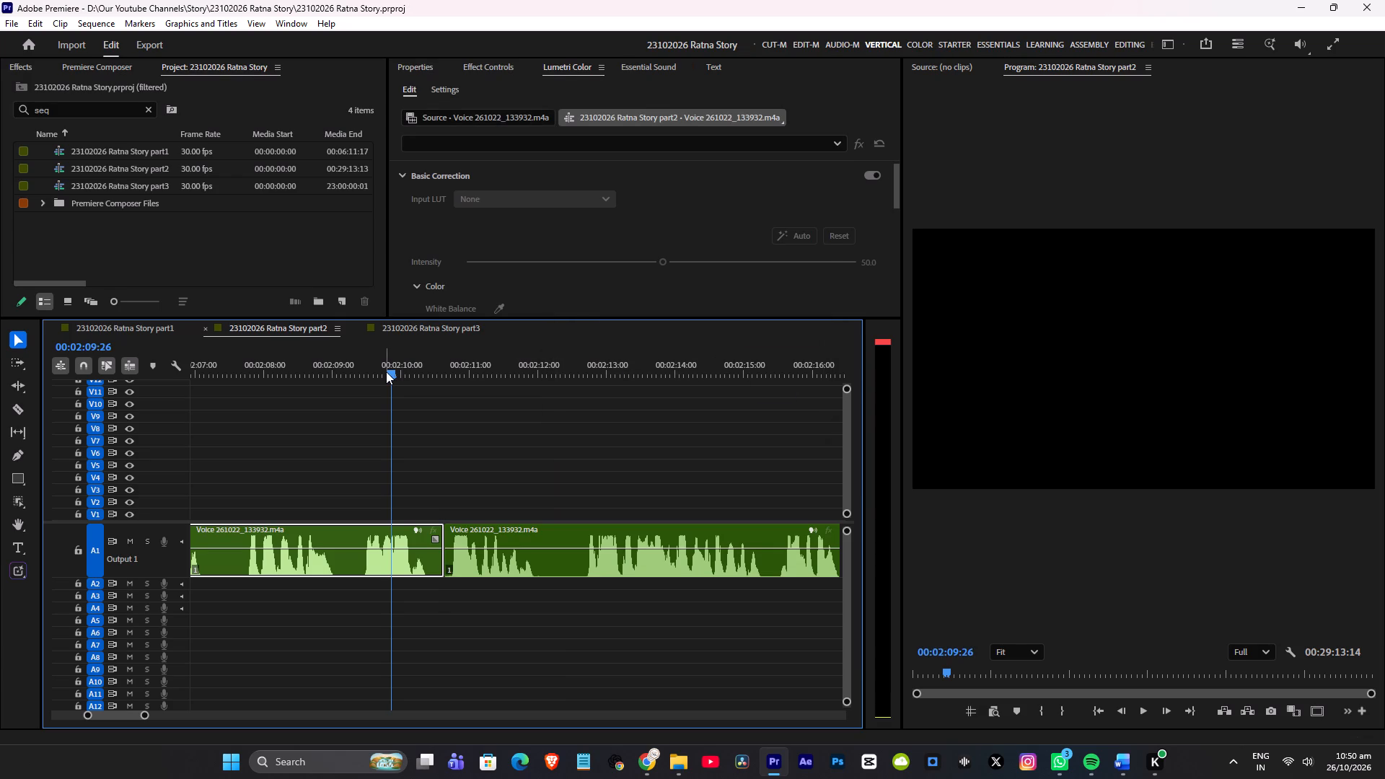
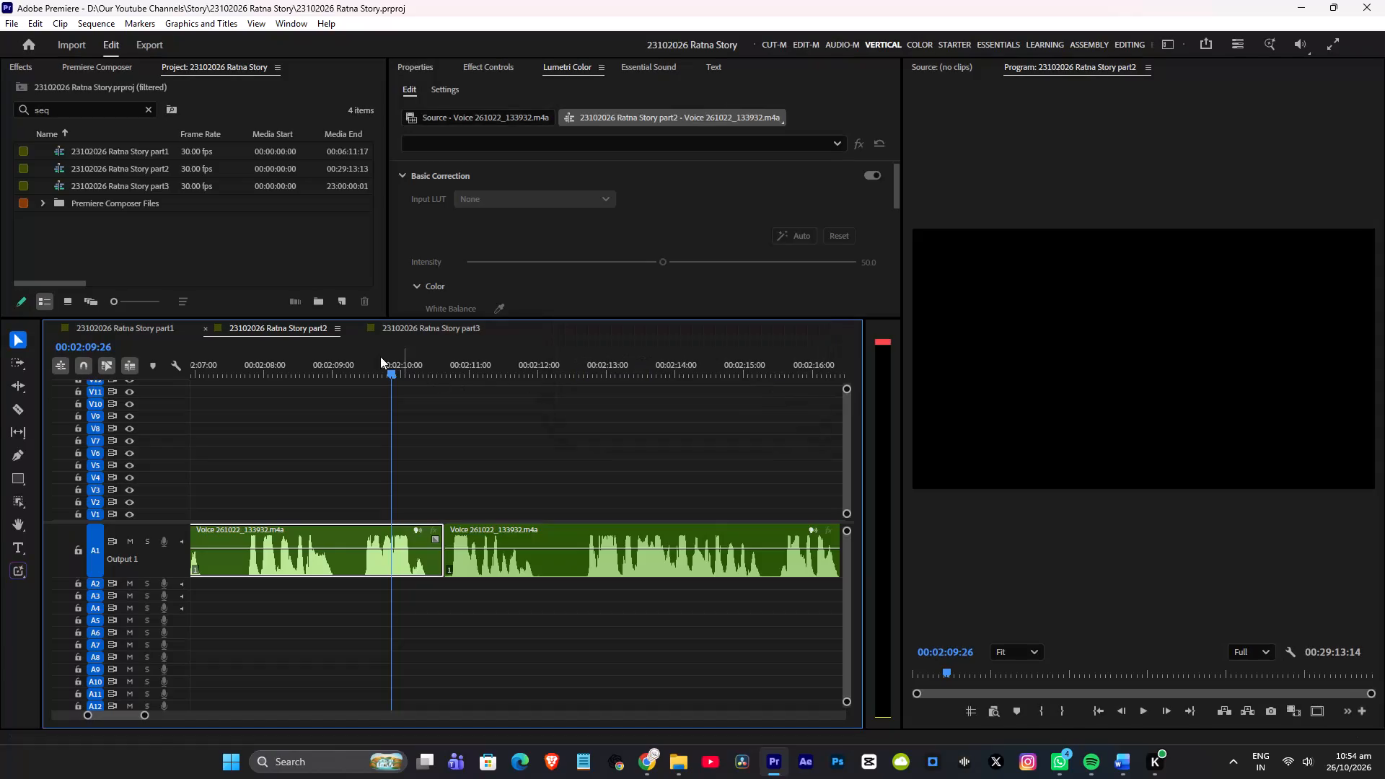
Replay the narration from about 00:02:03 across the cut near 00:02:10:19 to check the join, and save the project.
left_click(304, 364)
key("space")
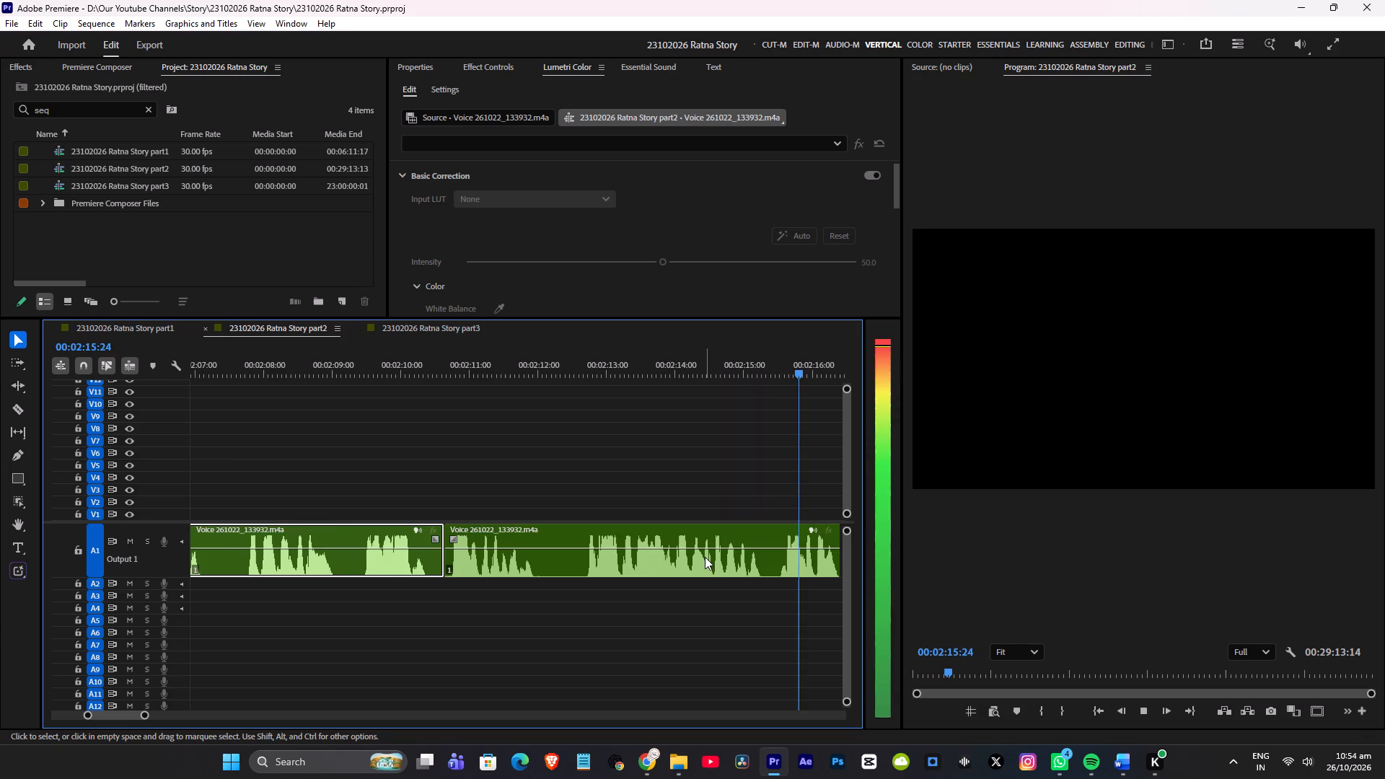
scroll(648, 536, "down", 6, "alt")
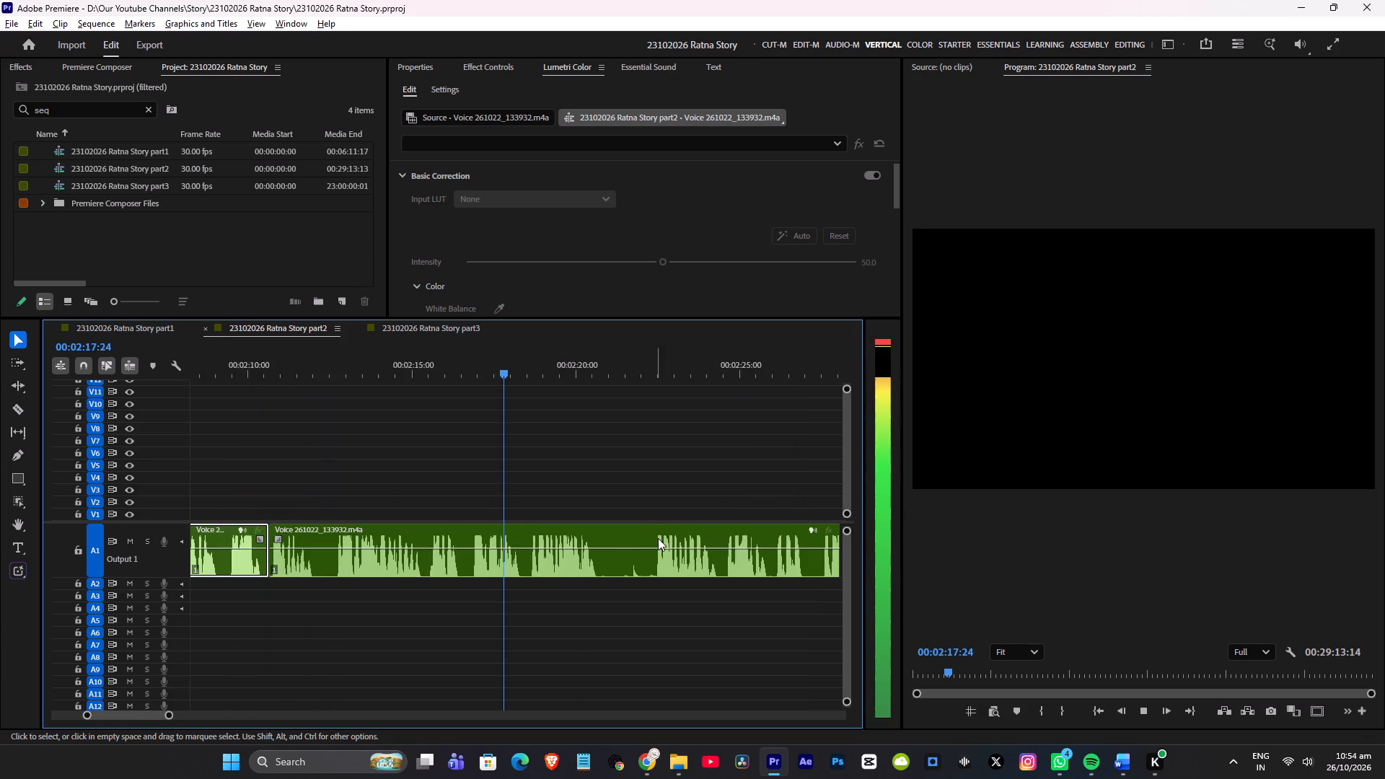
scroll(658, 538, "down", 6, "alt")
key("space")
left_click(289, 370)
key("space")
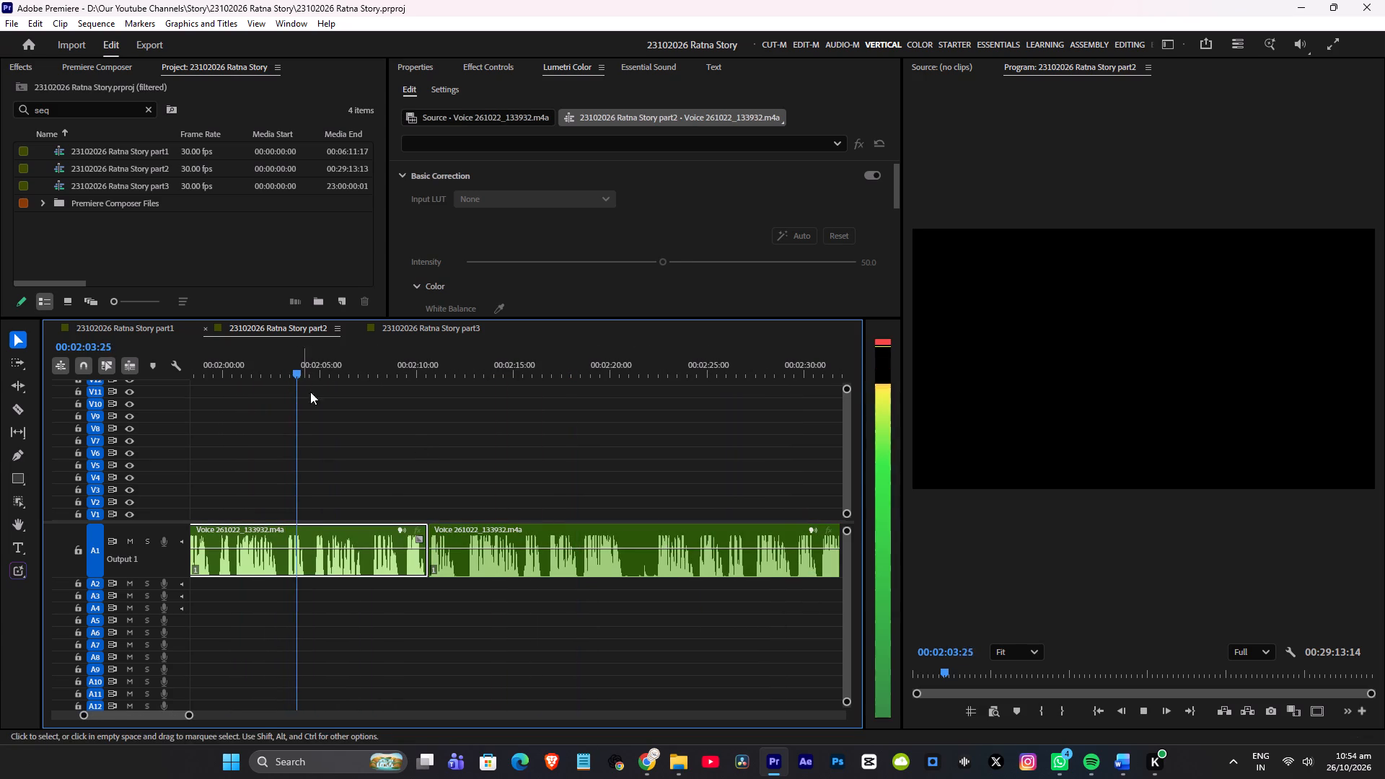
scroll(431, 453, "up", 4)
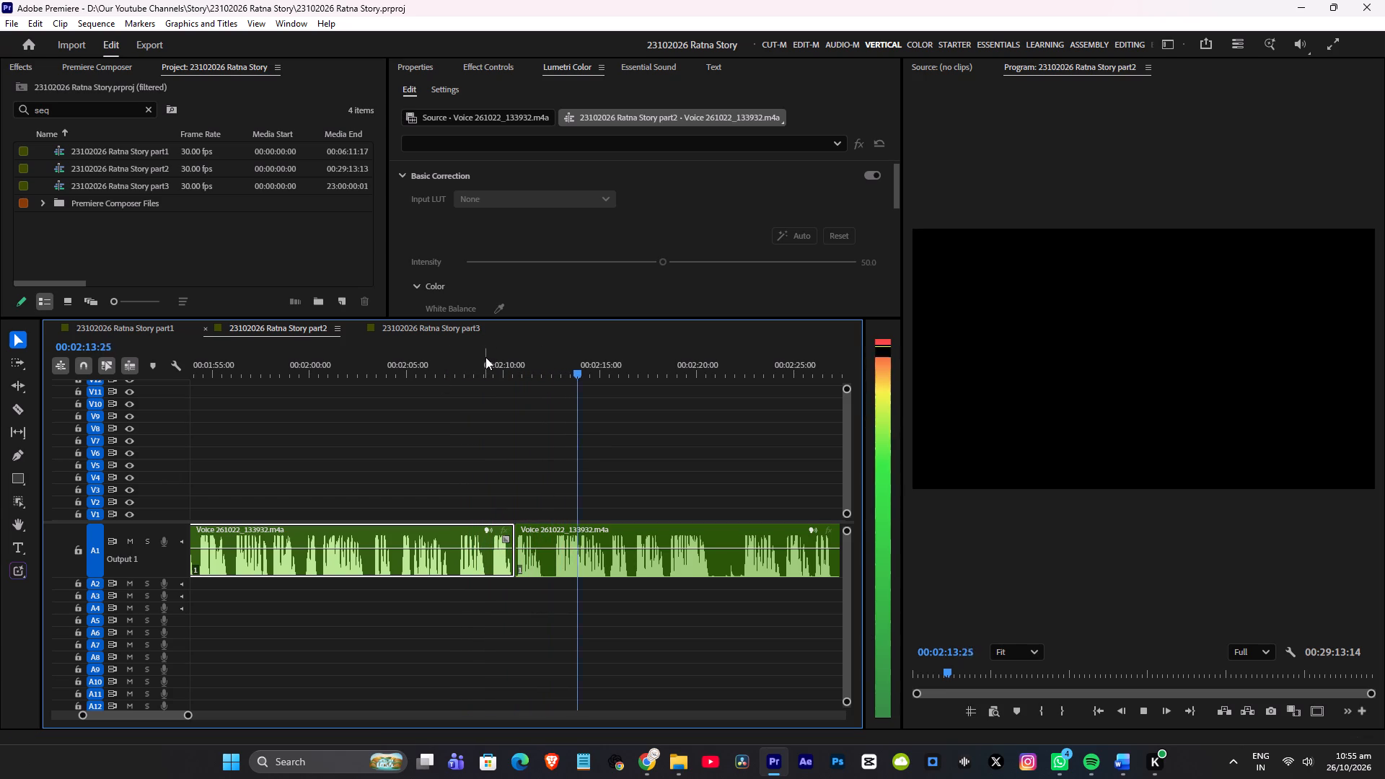
key("space")
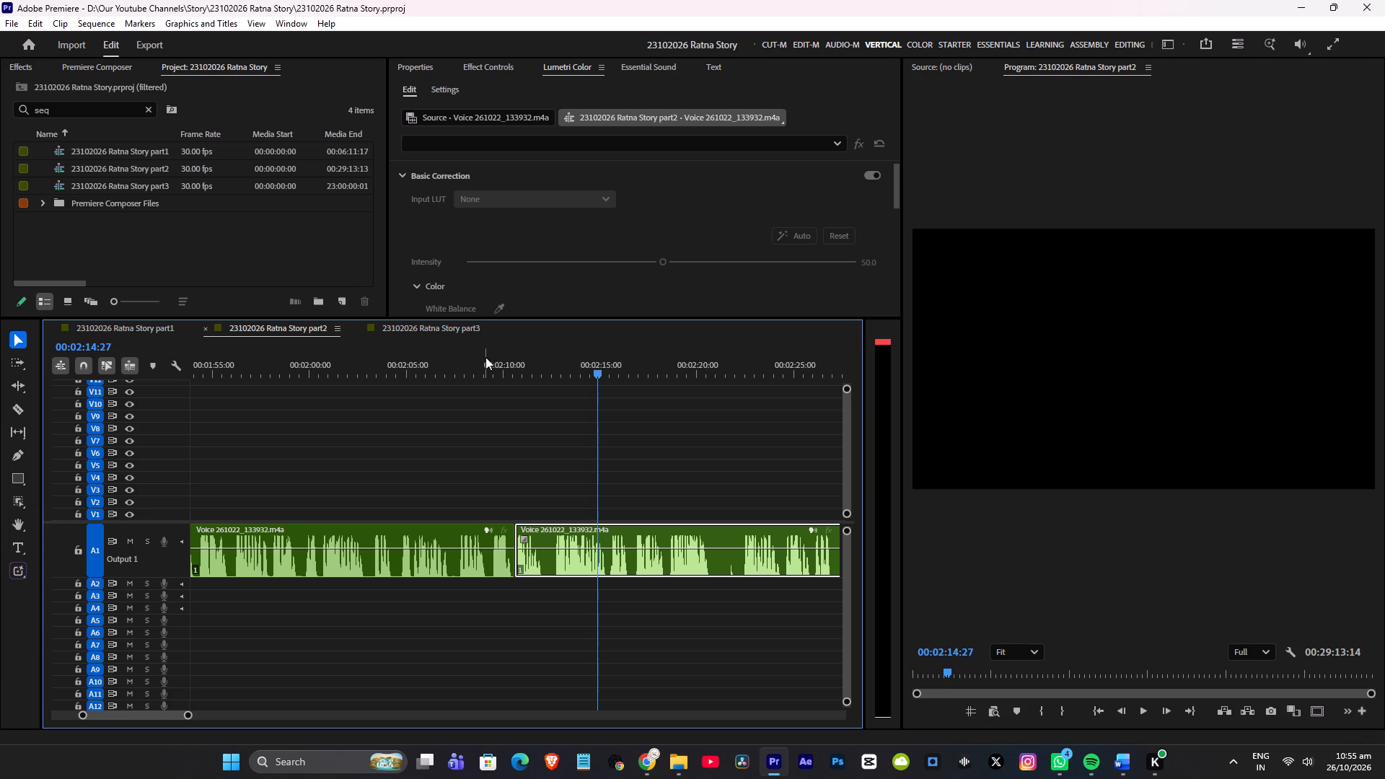
key("ctrl+s")
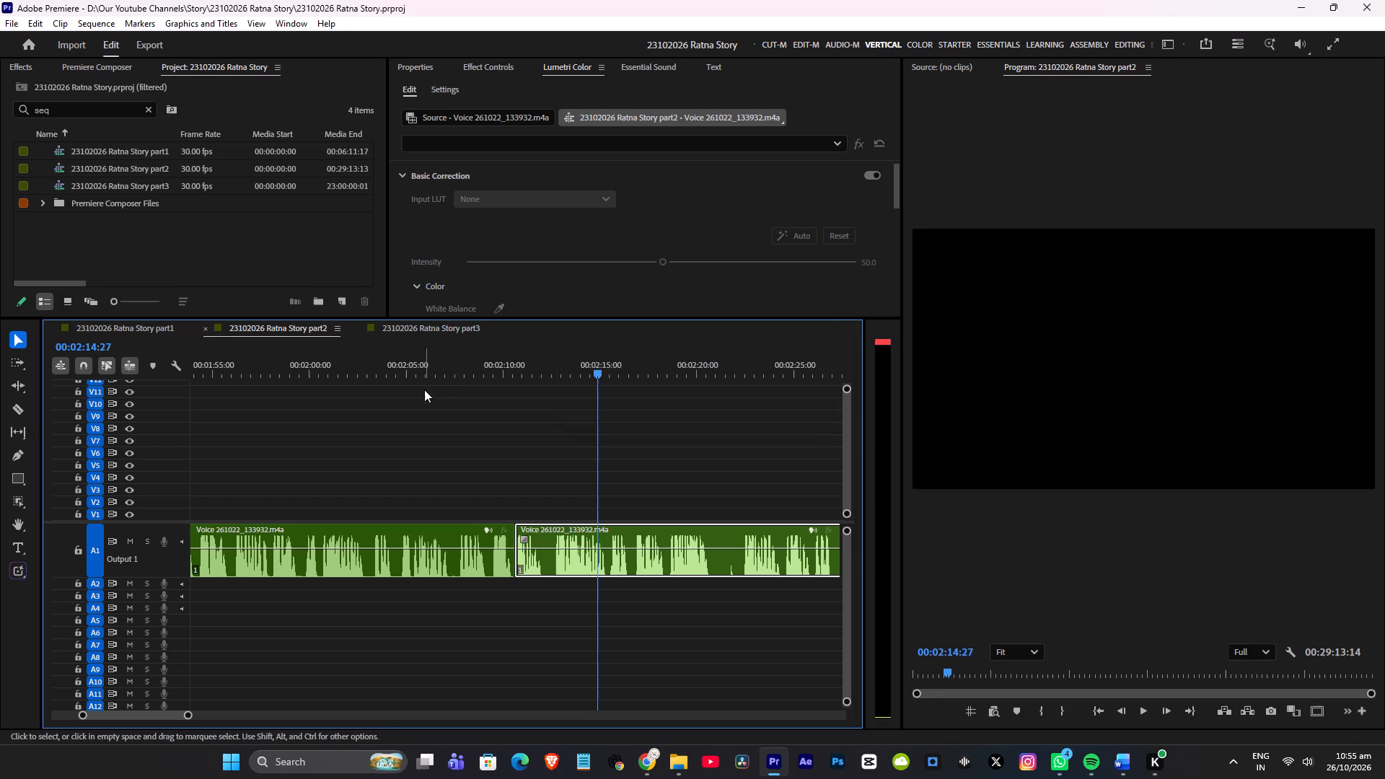
Listen onward from the cut near 00:02:10 and split the voice clip at 00:02:20:26, at the start of the long pause.
left_click(498, 358)
key("space")
scroll(601, 407, "down", 2)
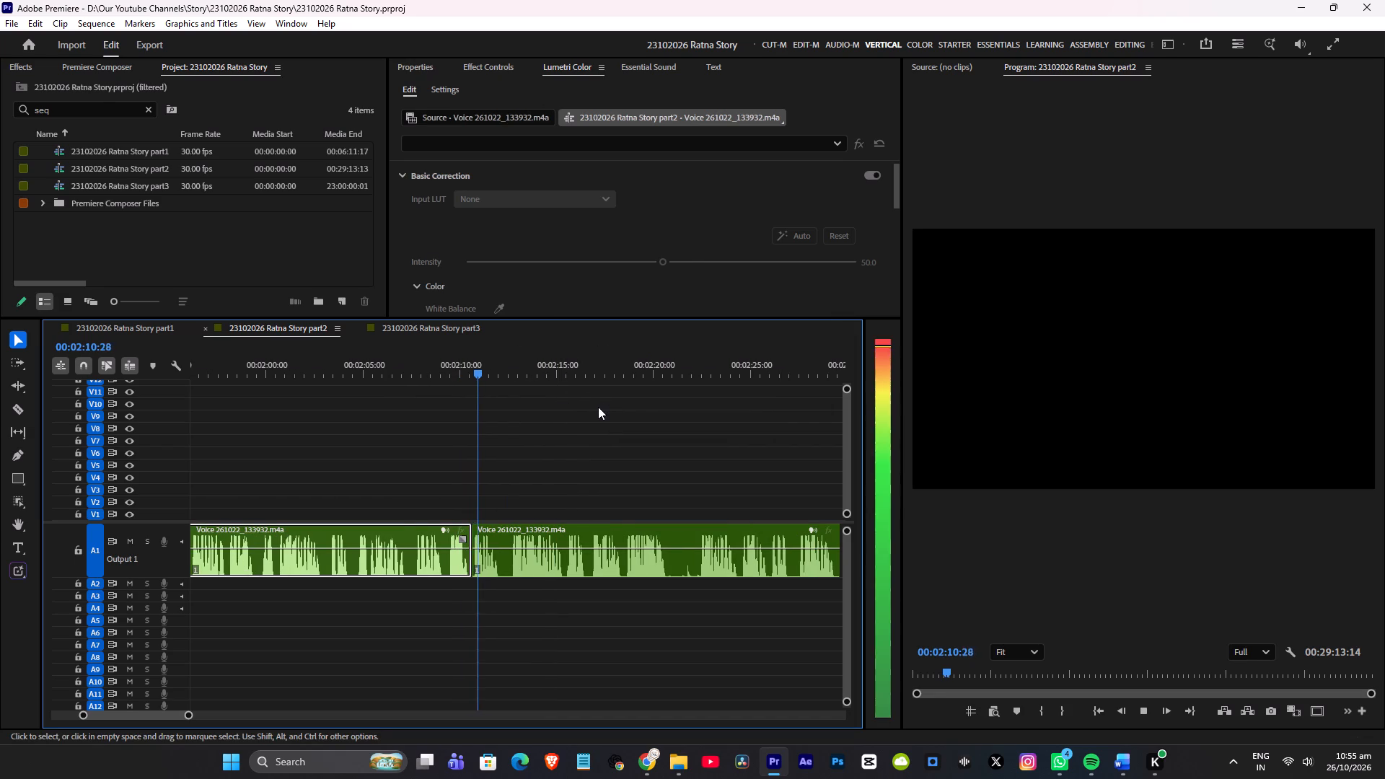
scroll(595, 431, "down", 2)
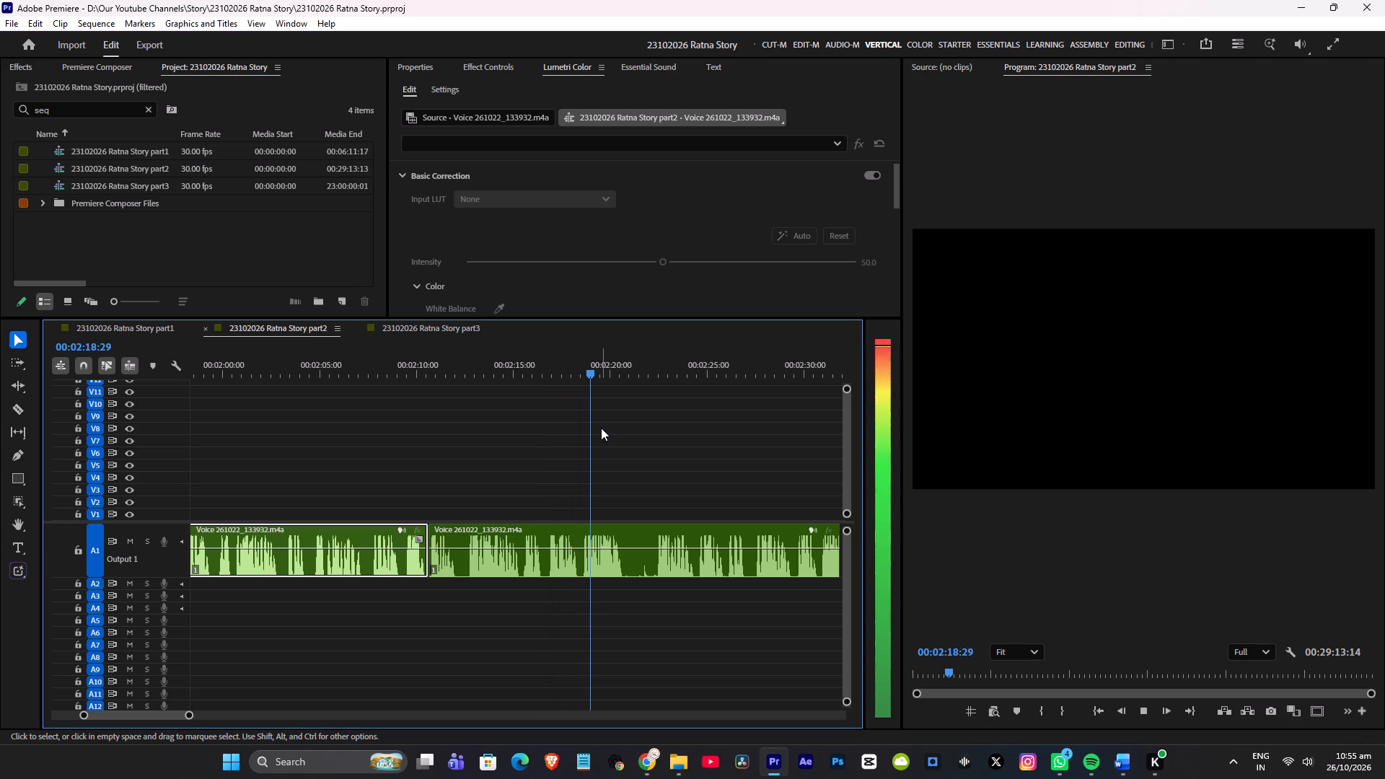
scroll(601, 428, "down", 2)
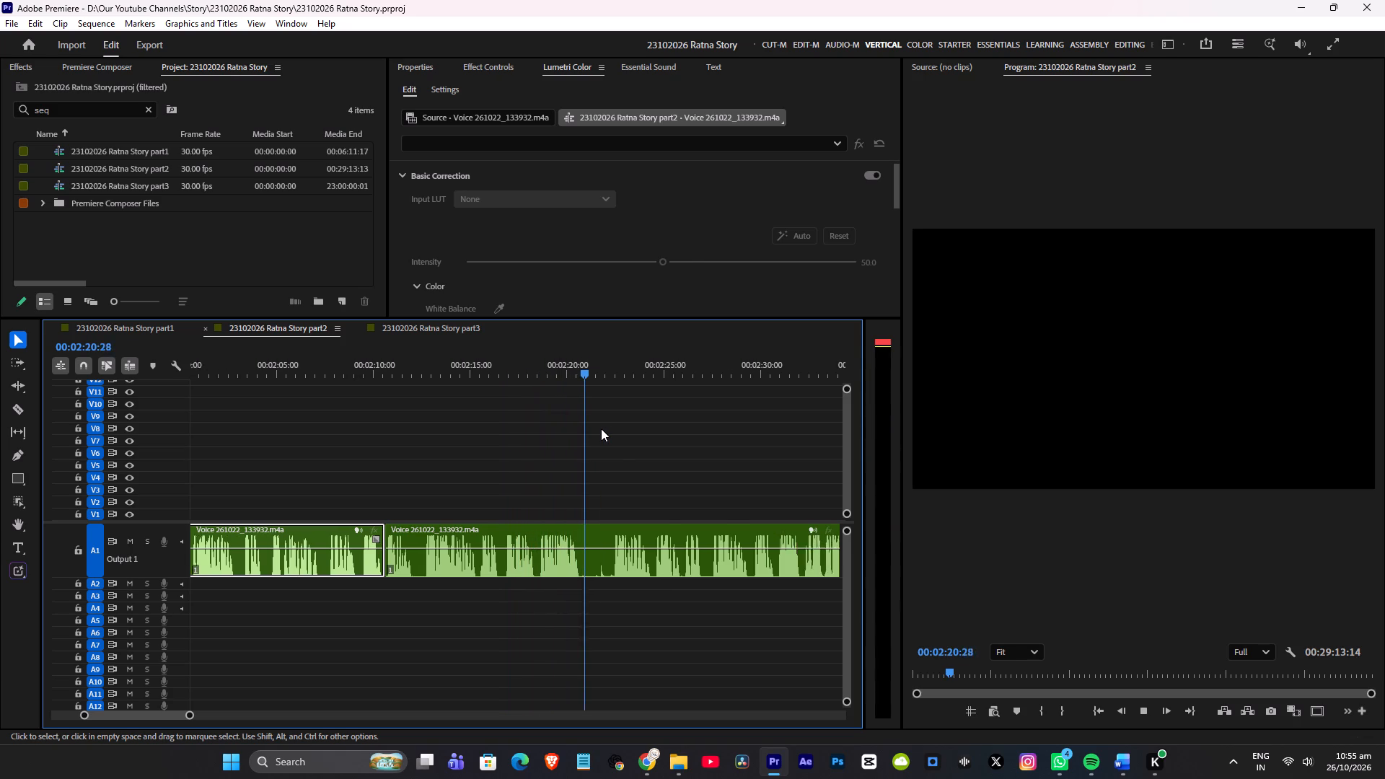
scroll(601, 428, "down", 1)
scroll(604, 430, "up", 5, "alt")
scroll(604, 430, "down", 1, "alt")
scroll(605, 413, "up", 4, "alt")
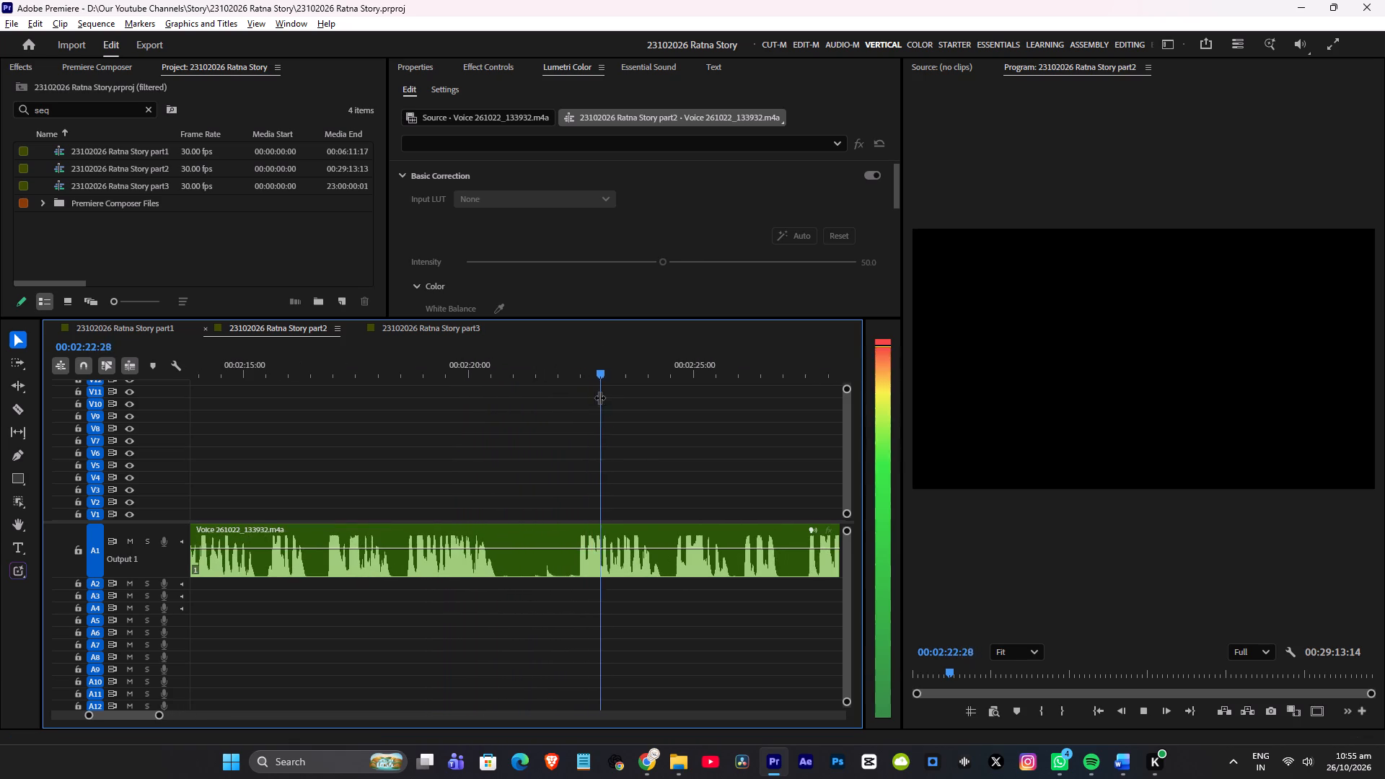
left_click(491, 374)
key("space")
key("space")
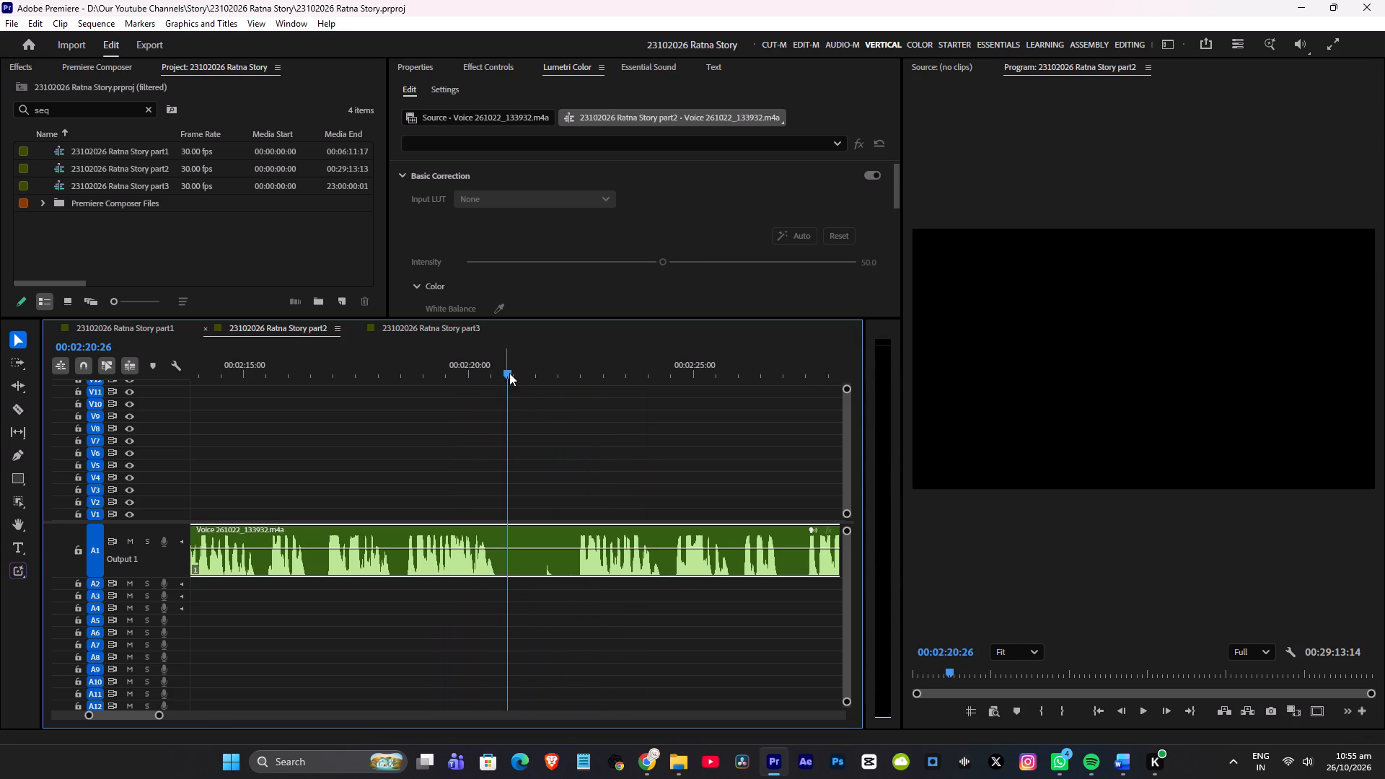
key("z")
Ripple-trim the start of the clip after the new cut up to 00:02:22:11, removing the pause, and save.
left_click(574, 358)
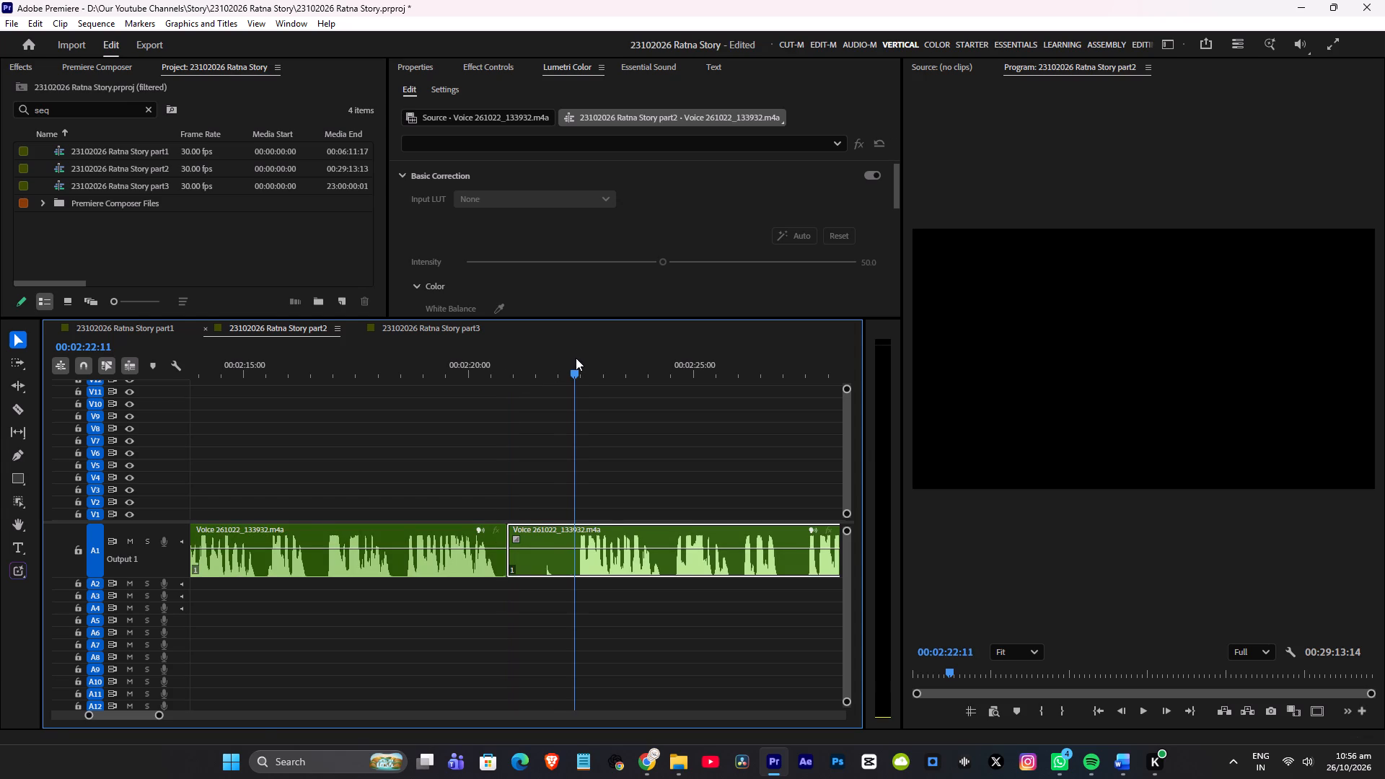
key("q")
scroll(683, 449, "down", 8, "alt")
key("ctrl+s")
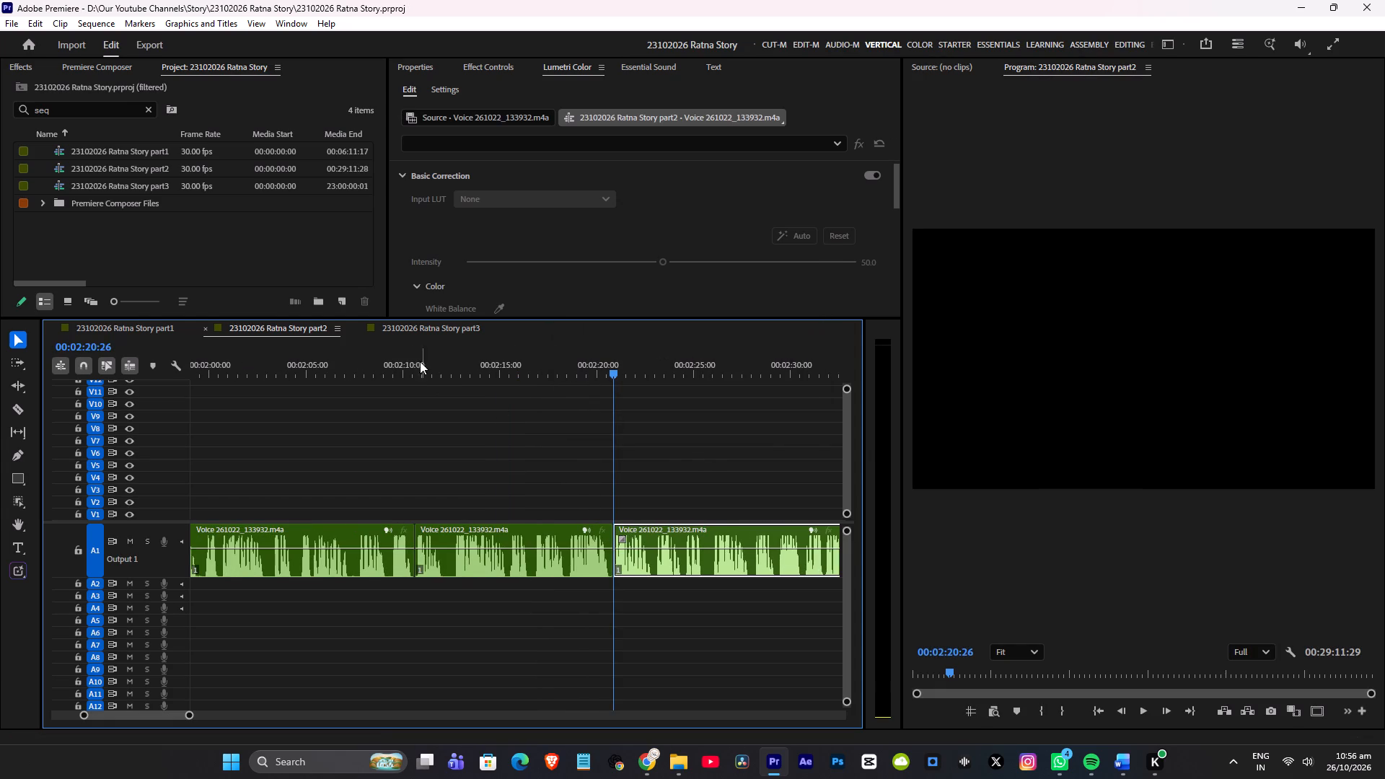
Replay the narration from about 00:02:02:15 past the cut near 00:02:10:19 to check how the phrases connect.
left_click(392, 363)
key("space")
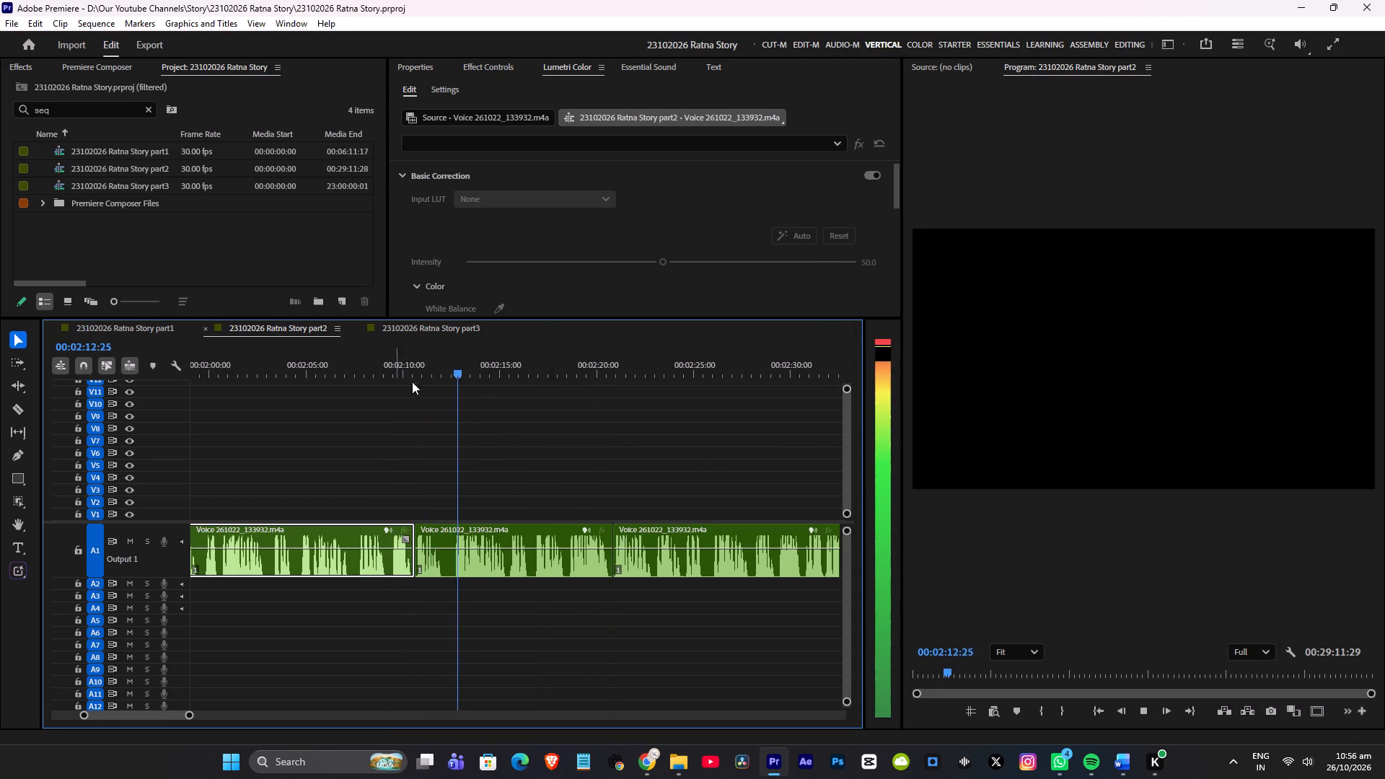
key("space")
left_click(259, 360)
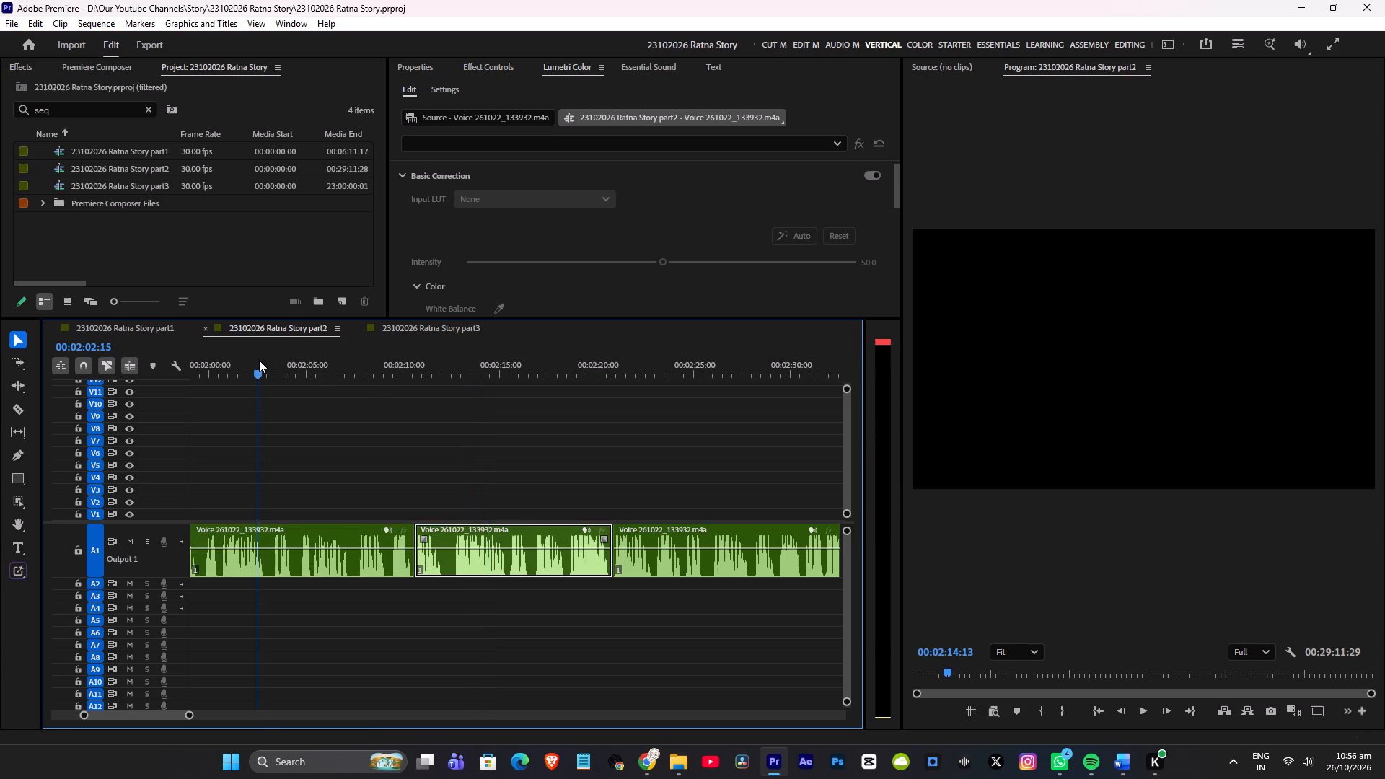
key("space")
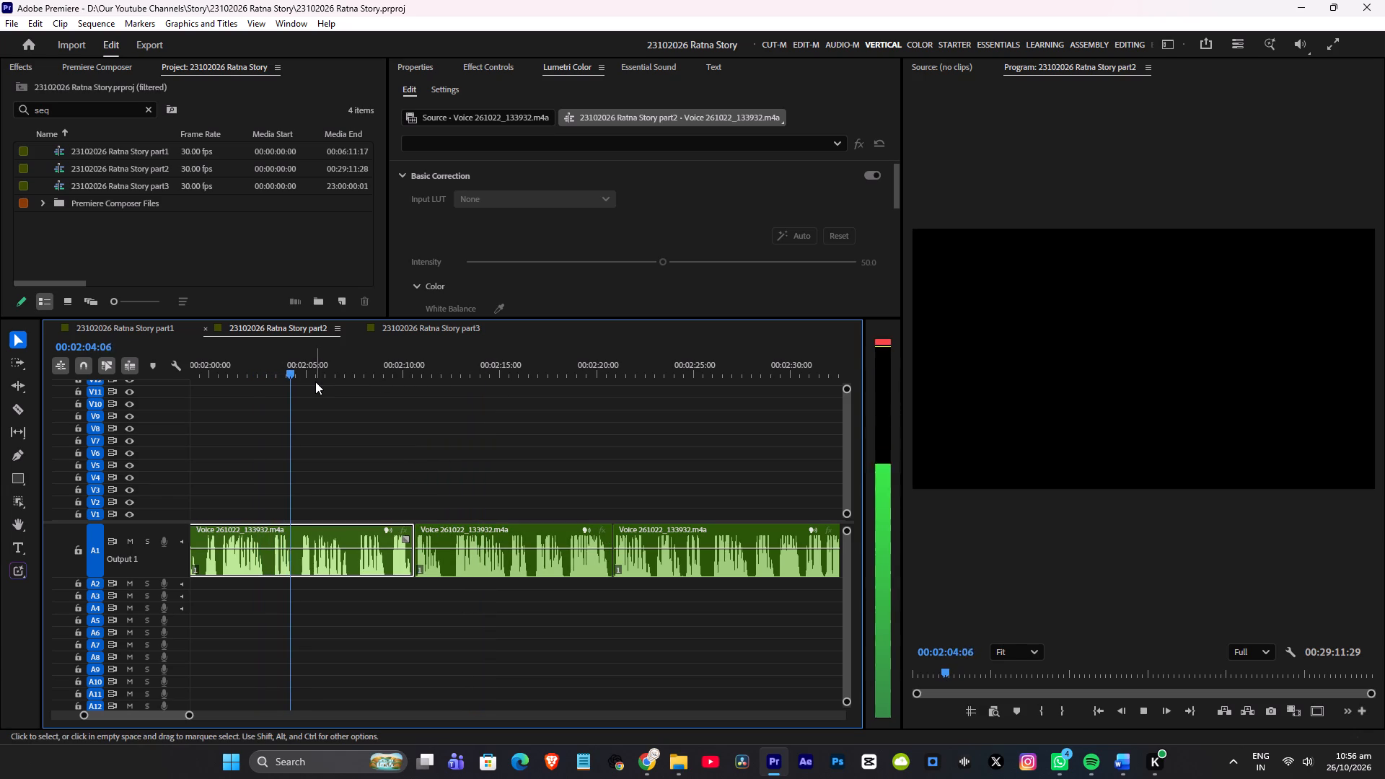
key("space")
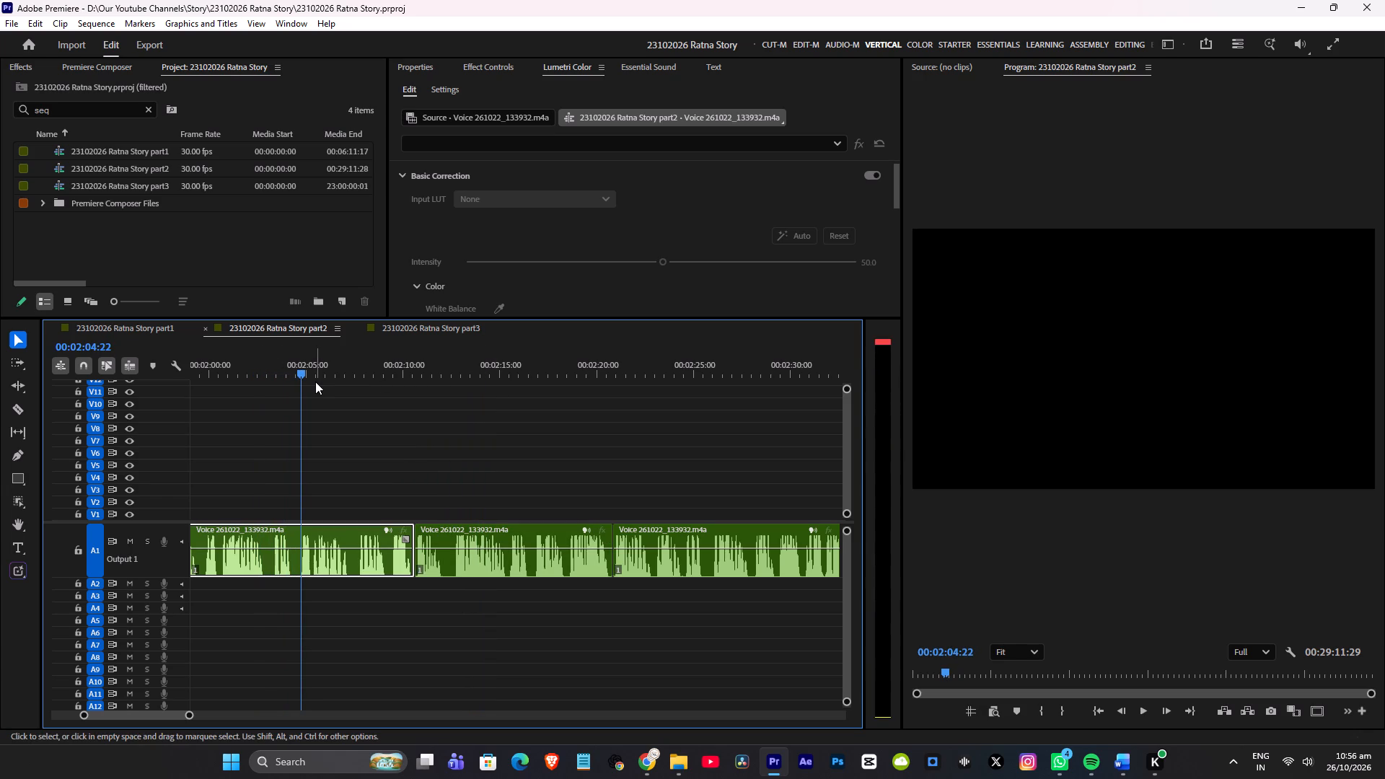
key("space")
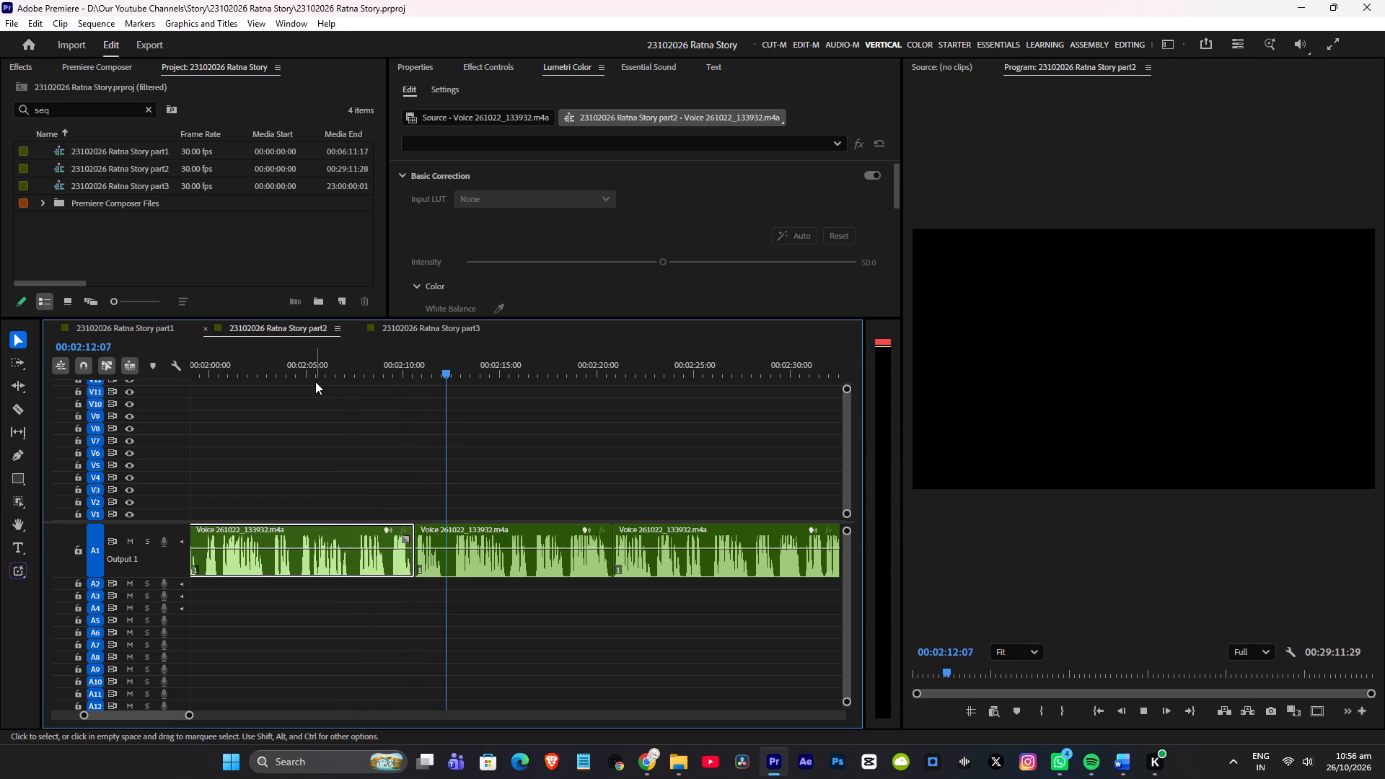
key("space")
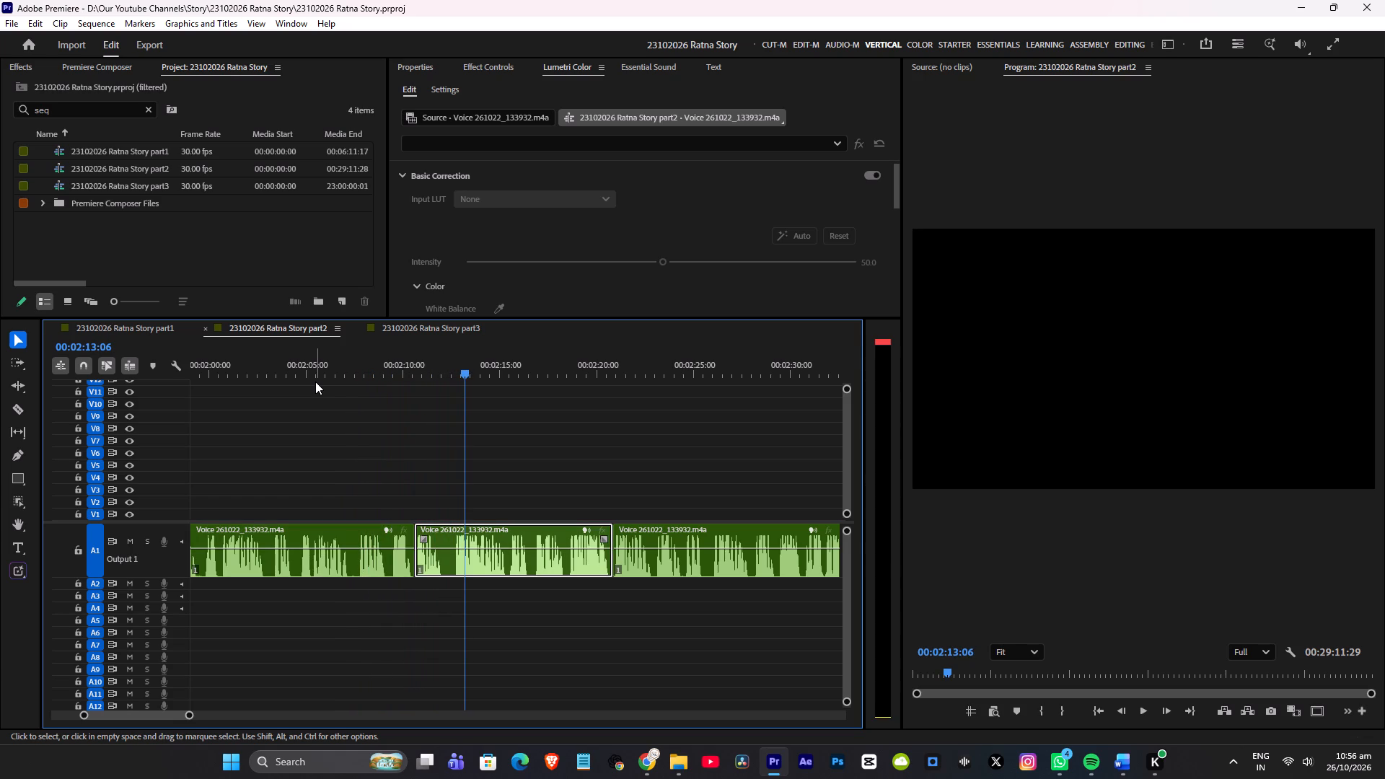
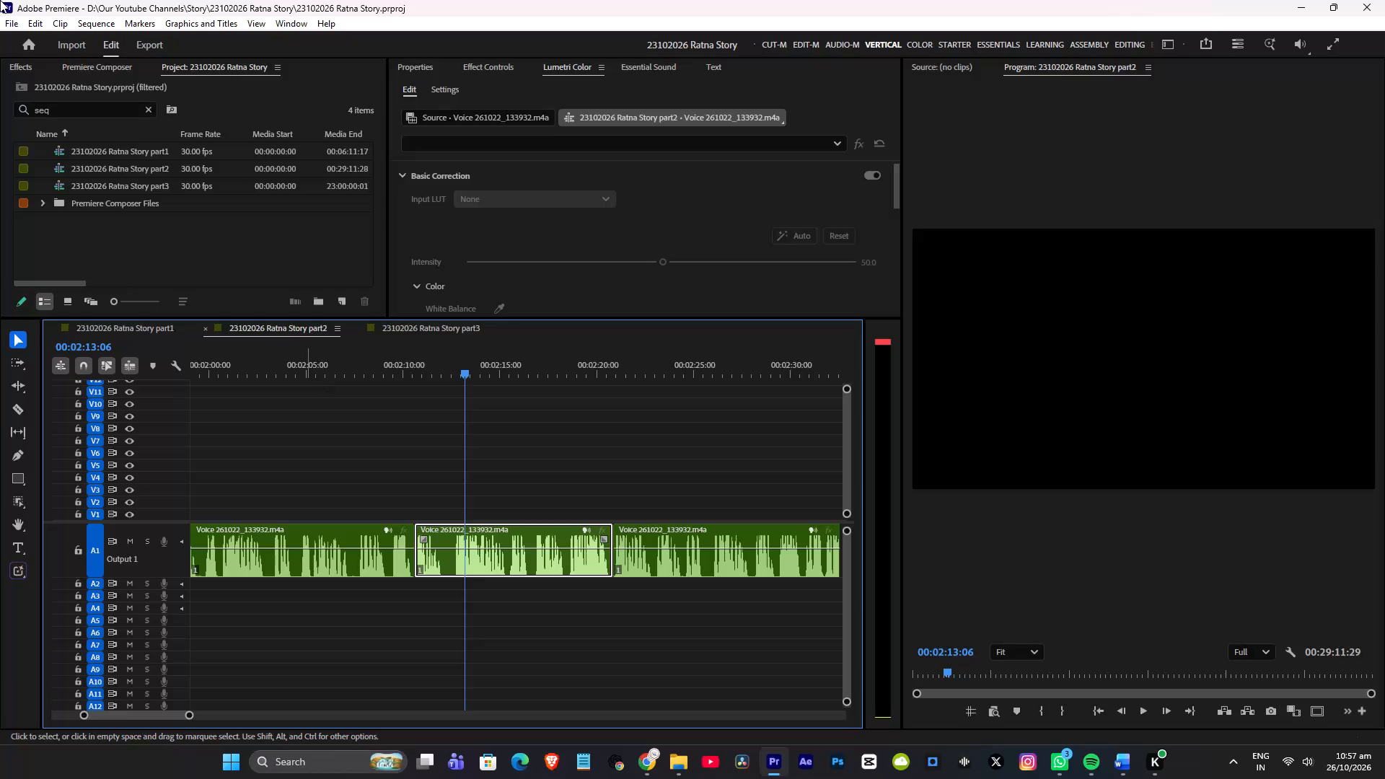
Save the project and listen from about 00:02:09:20 across the cuts near 00:02:10 and 00:02:20 to check the joins.
key("ctrl+s")
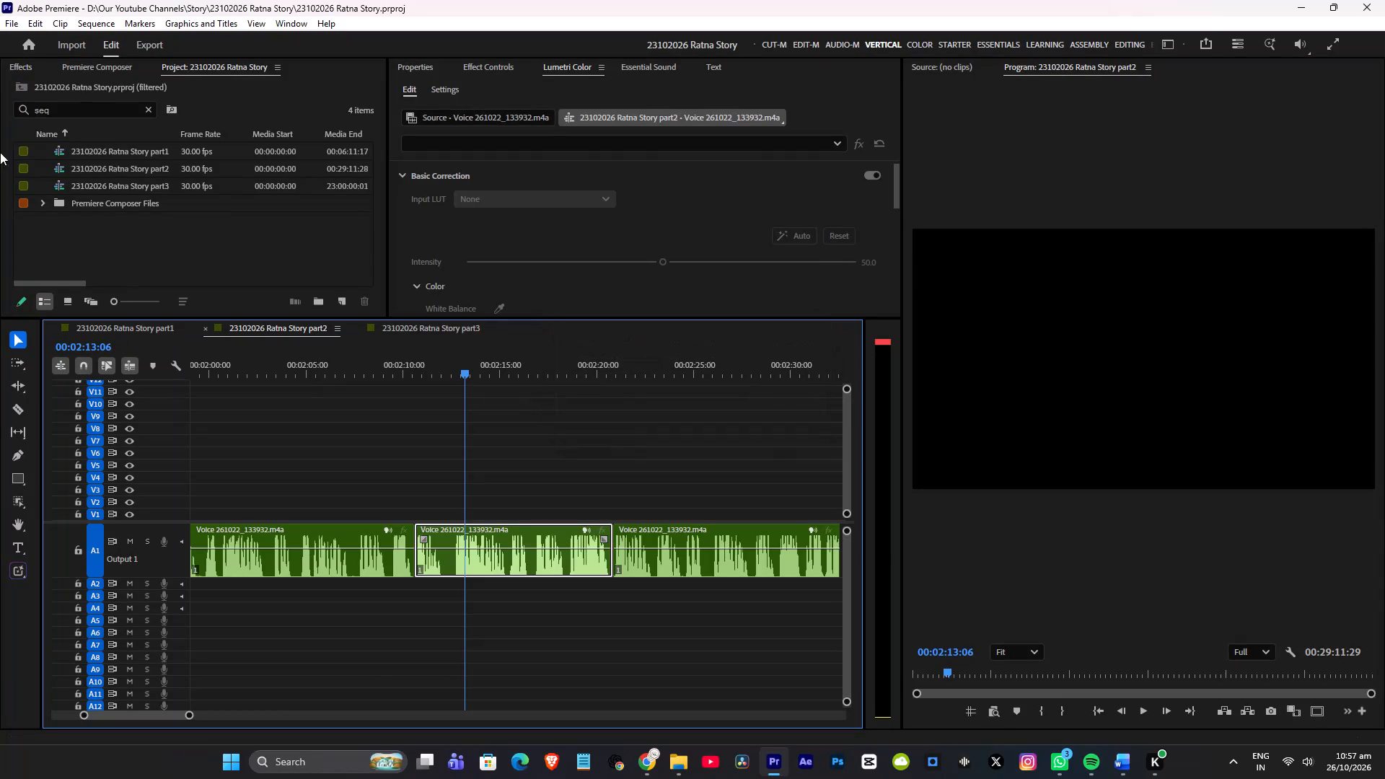
left_click(396, 369)
key("space")
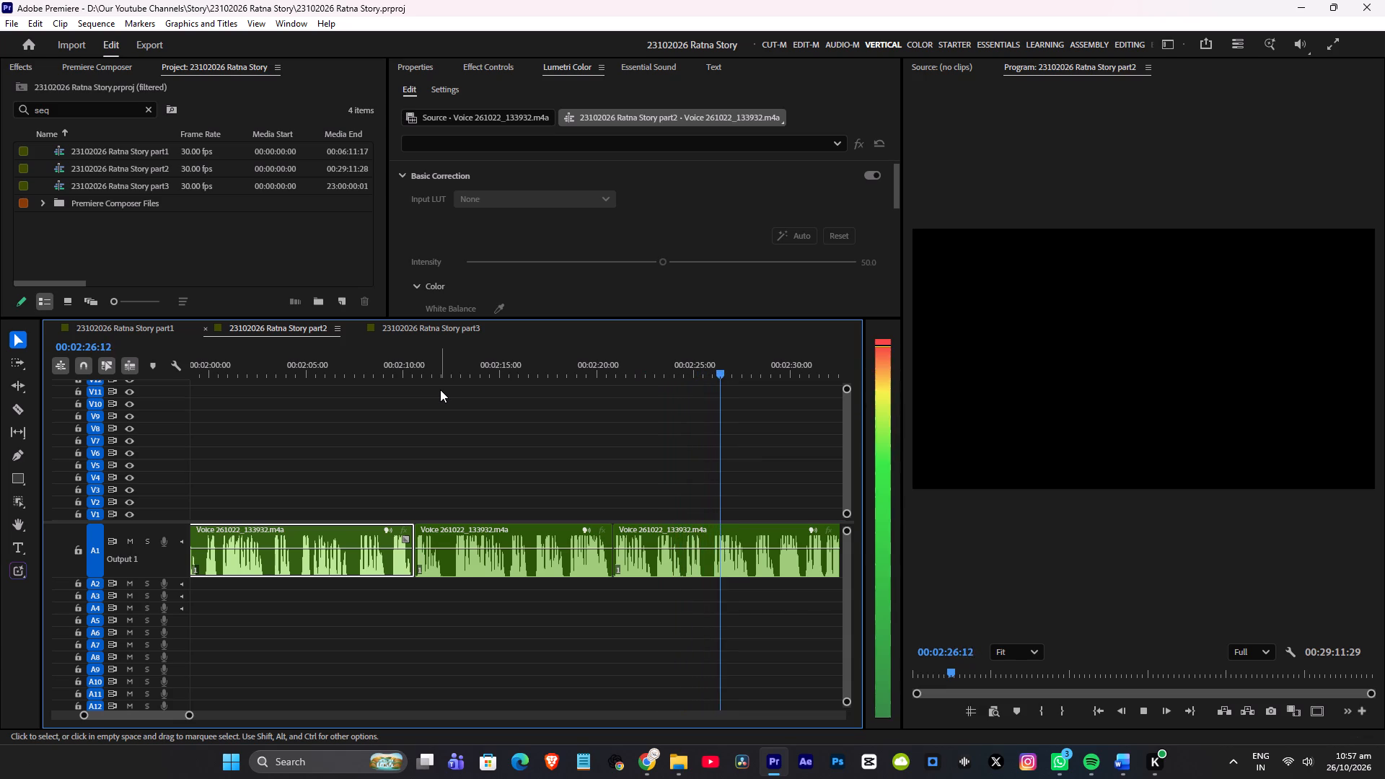
scroll(753, 493, "up", 9, "alt")
key("space")
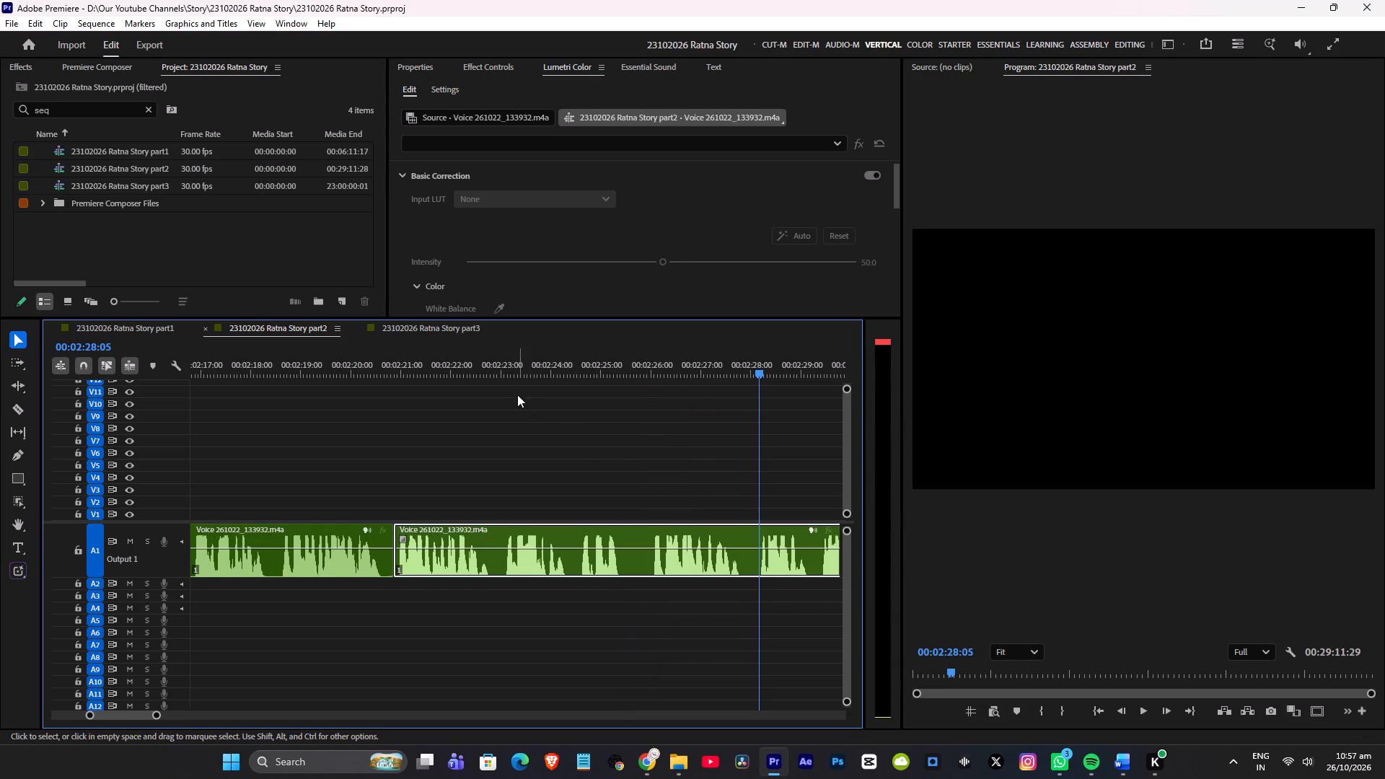
Split the voice clip at 00:02:24:11, ripple-trim the start of the following clip up to 00:02:26:00, and save.
left_click(529, 368)
key("space")
key("space")
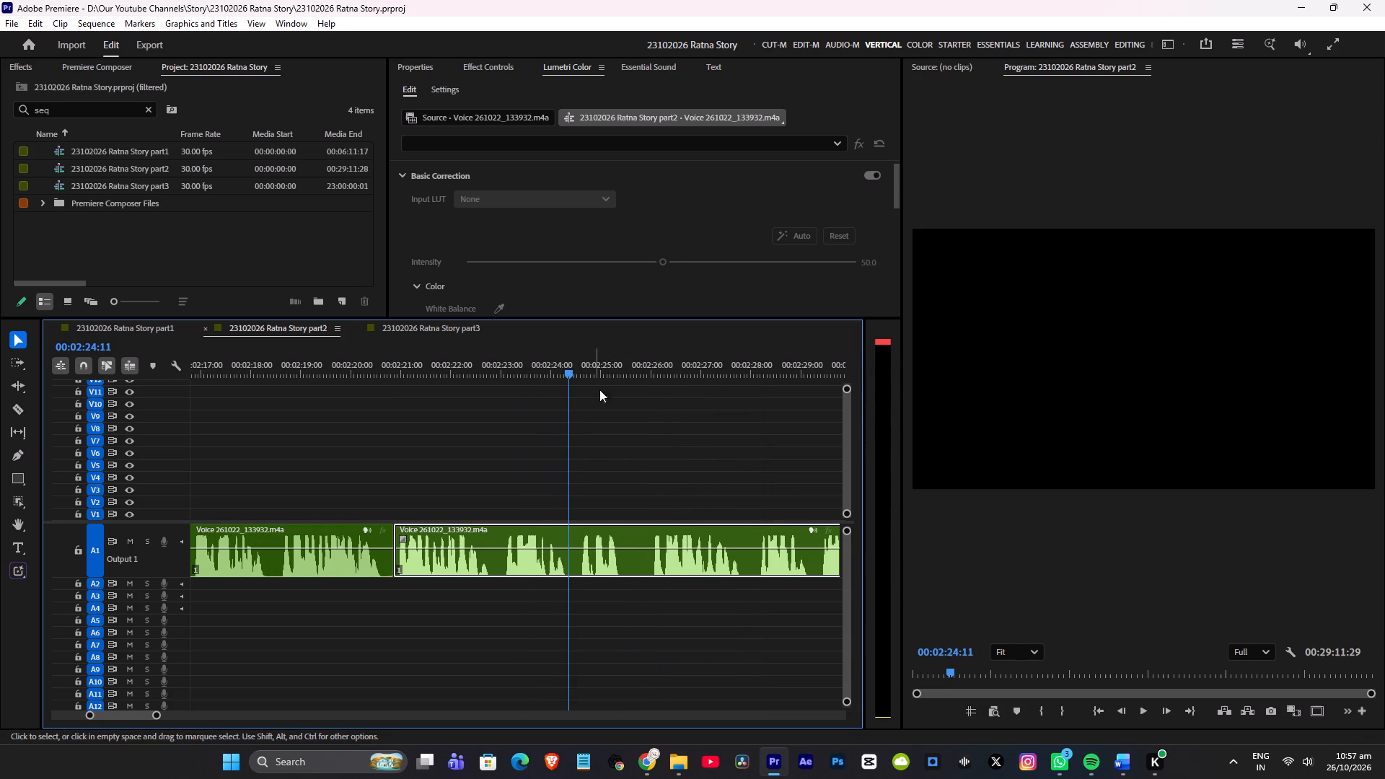
key("z")
left_click(651, 368)
key("q")
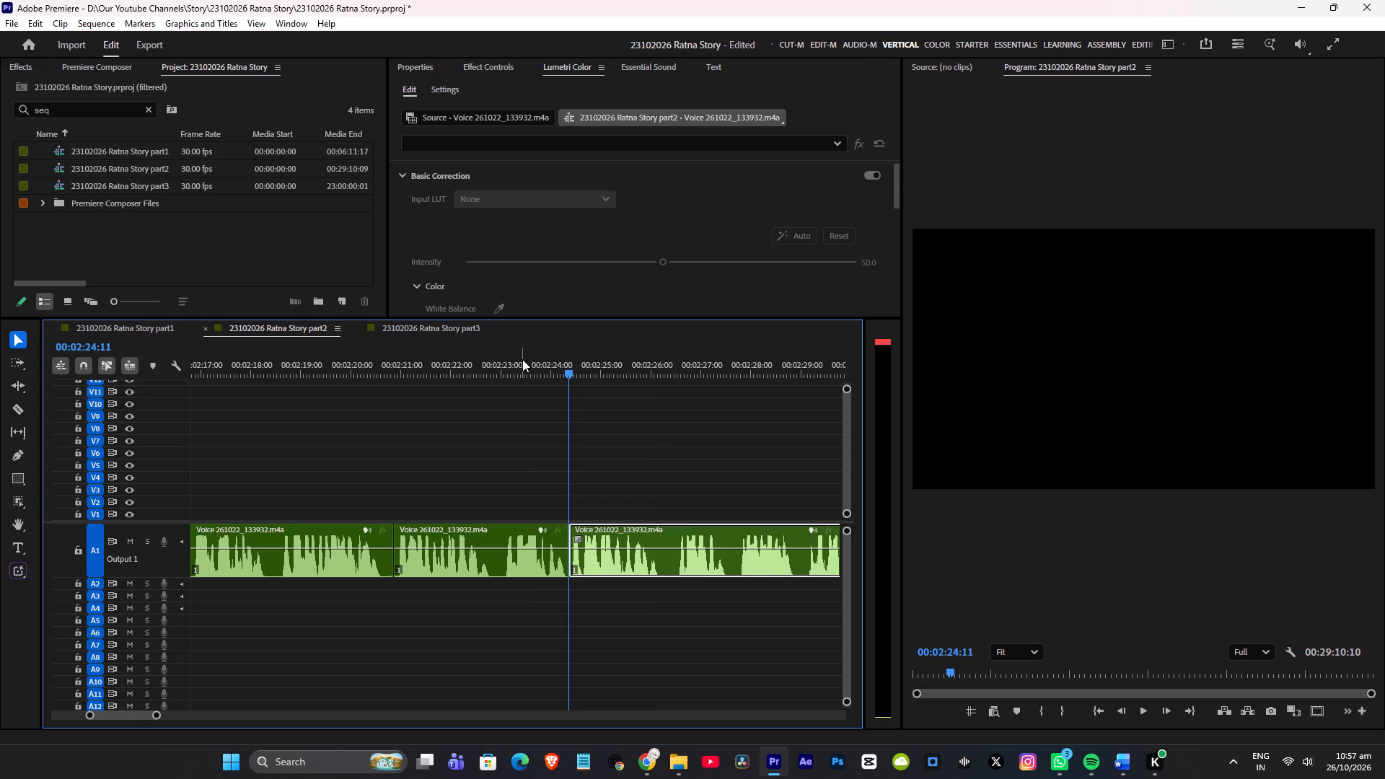
left_click(522, 359)
key("ctrl+s")
Listen onward, split the voice clip at 00:02:41:03, ripple-trim the noisy pause after it up to about 00:02:43:09, and save.
key("space")
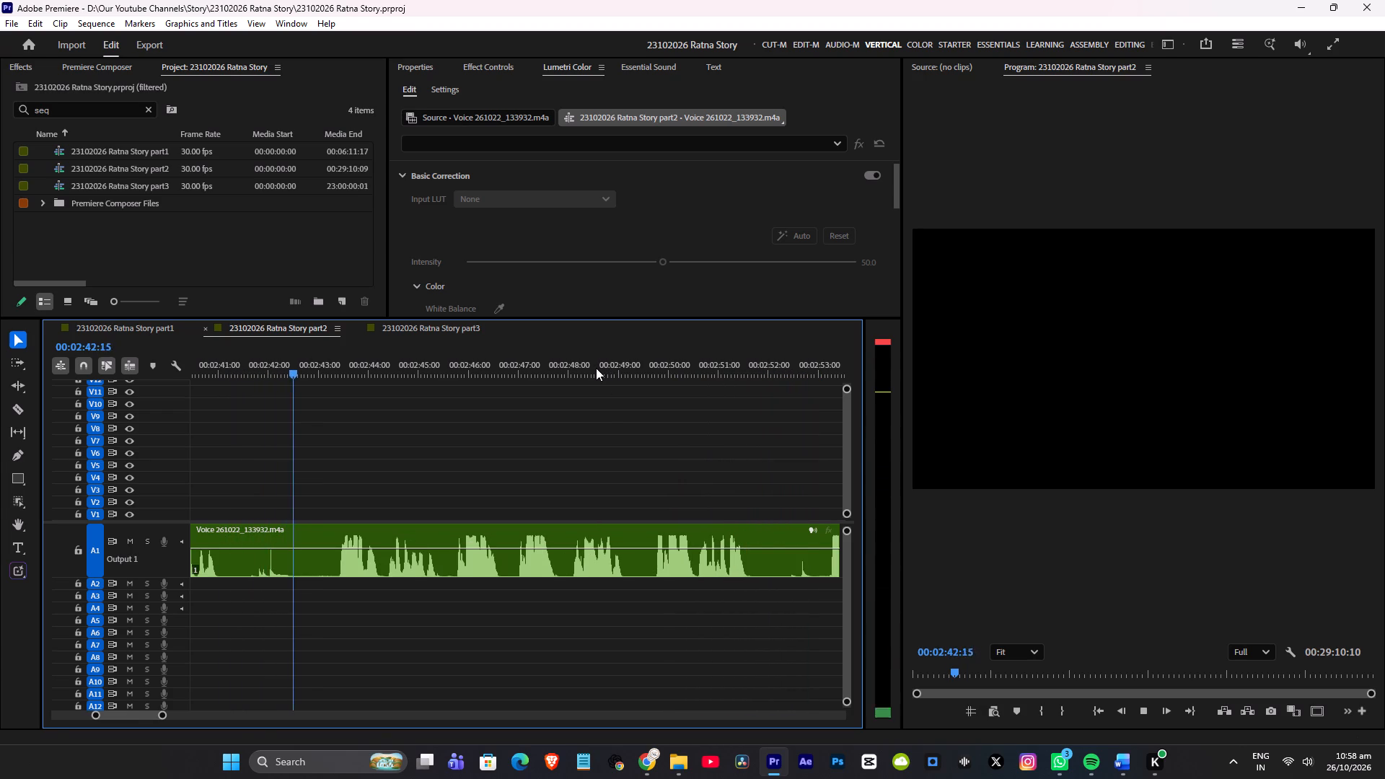
scroll(589, 446, "up", 9)
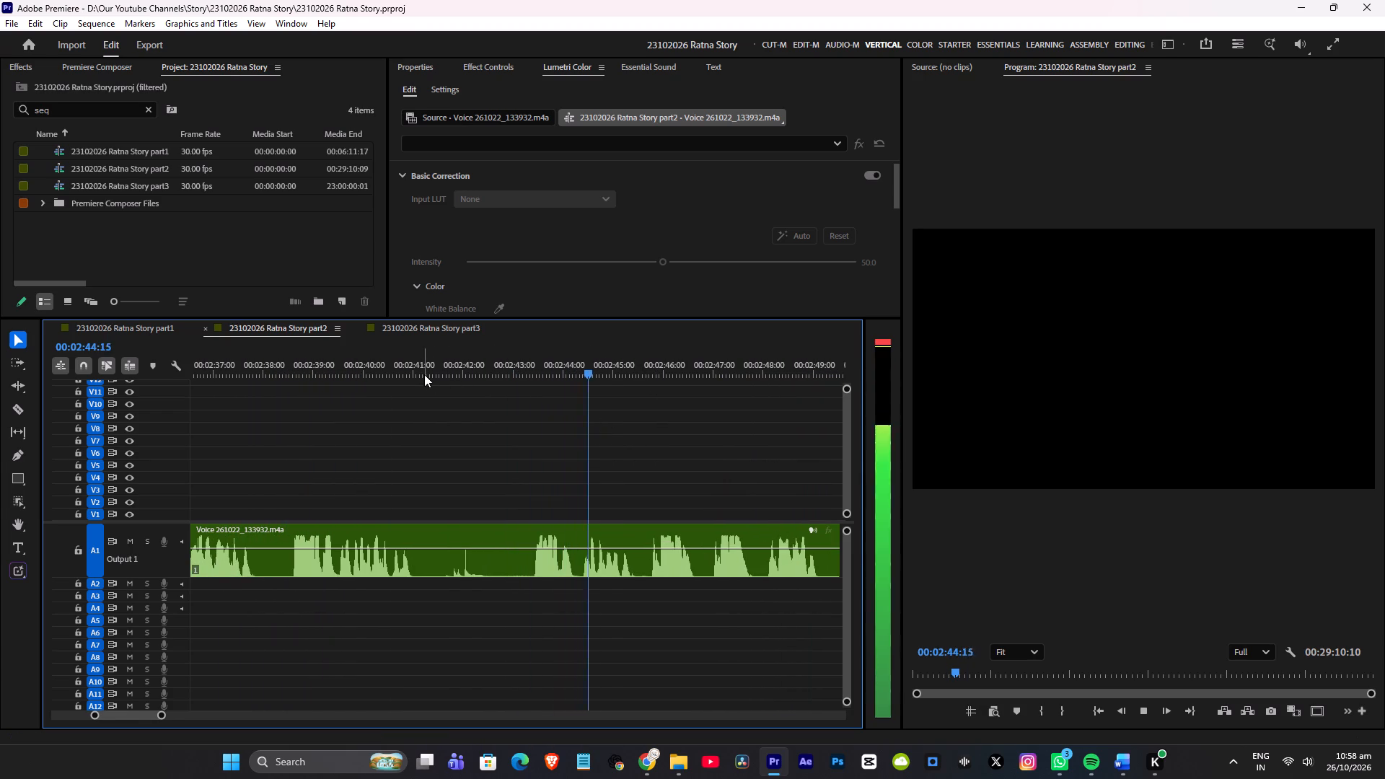
left_click(419, 371)
key("z")
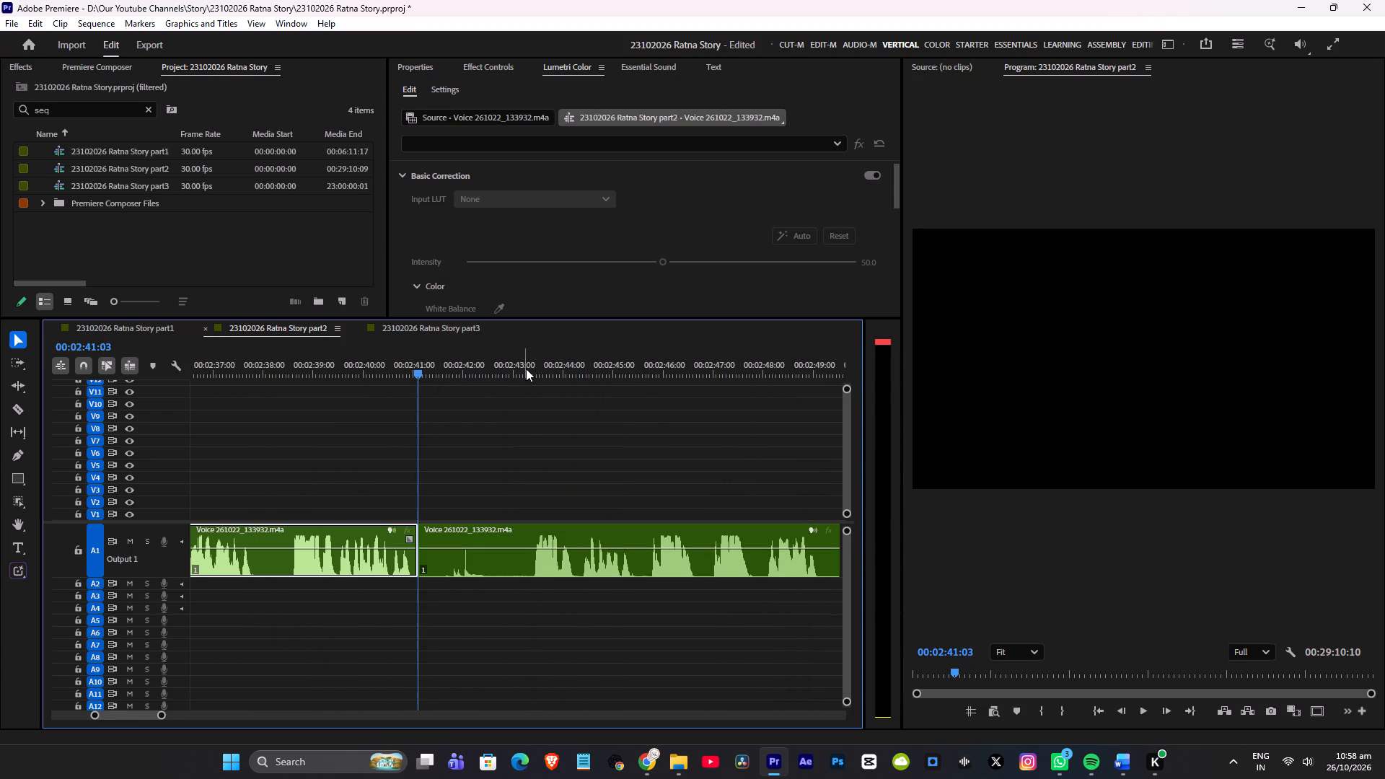
left_click(526, 369)
key("q")
left_click(340, 364)
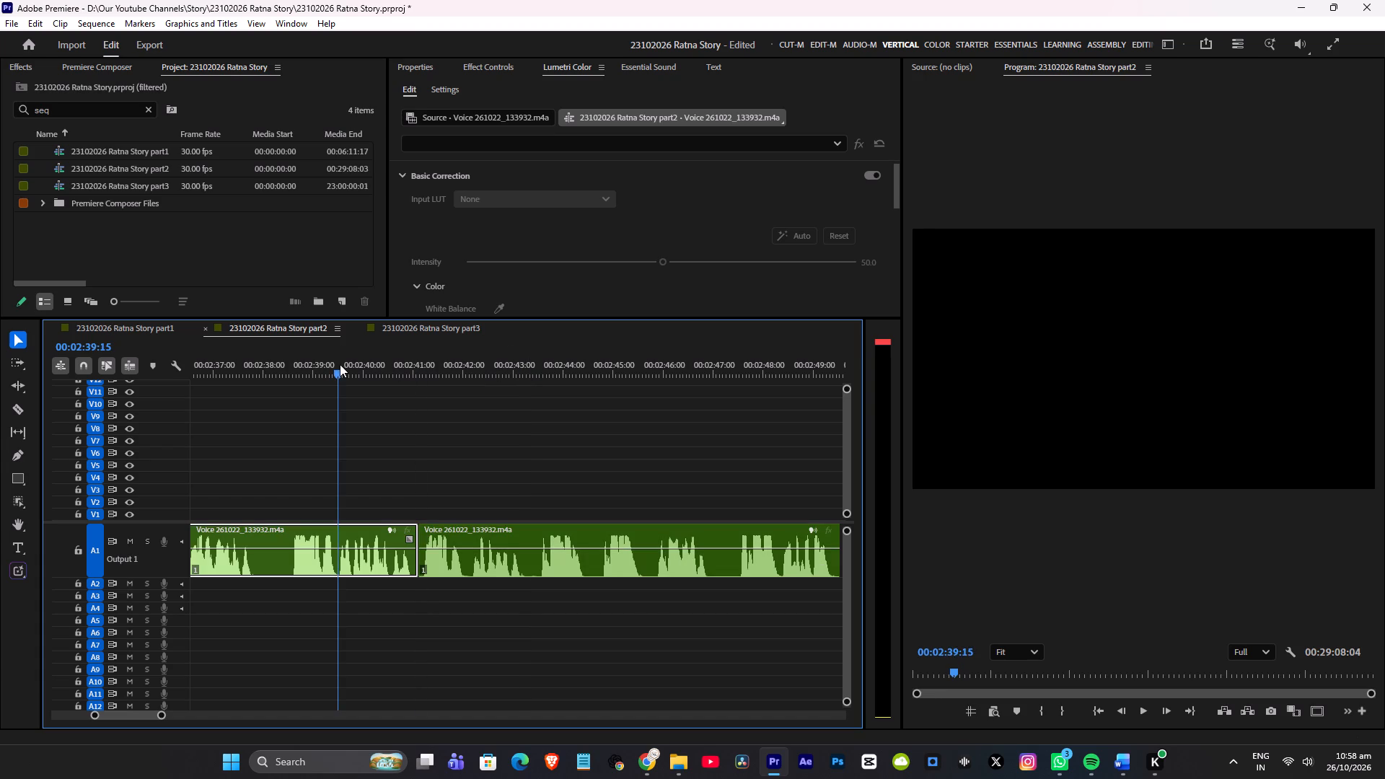
key("ctrl+s")
Replay from 00:02:39:15, split the voice clip at 00:02:43:12, shift the following clip about 20 frames later, and save.
key("space")
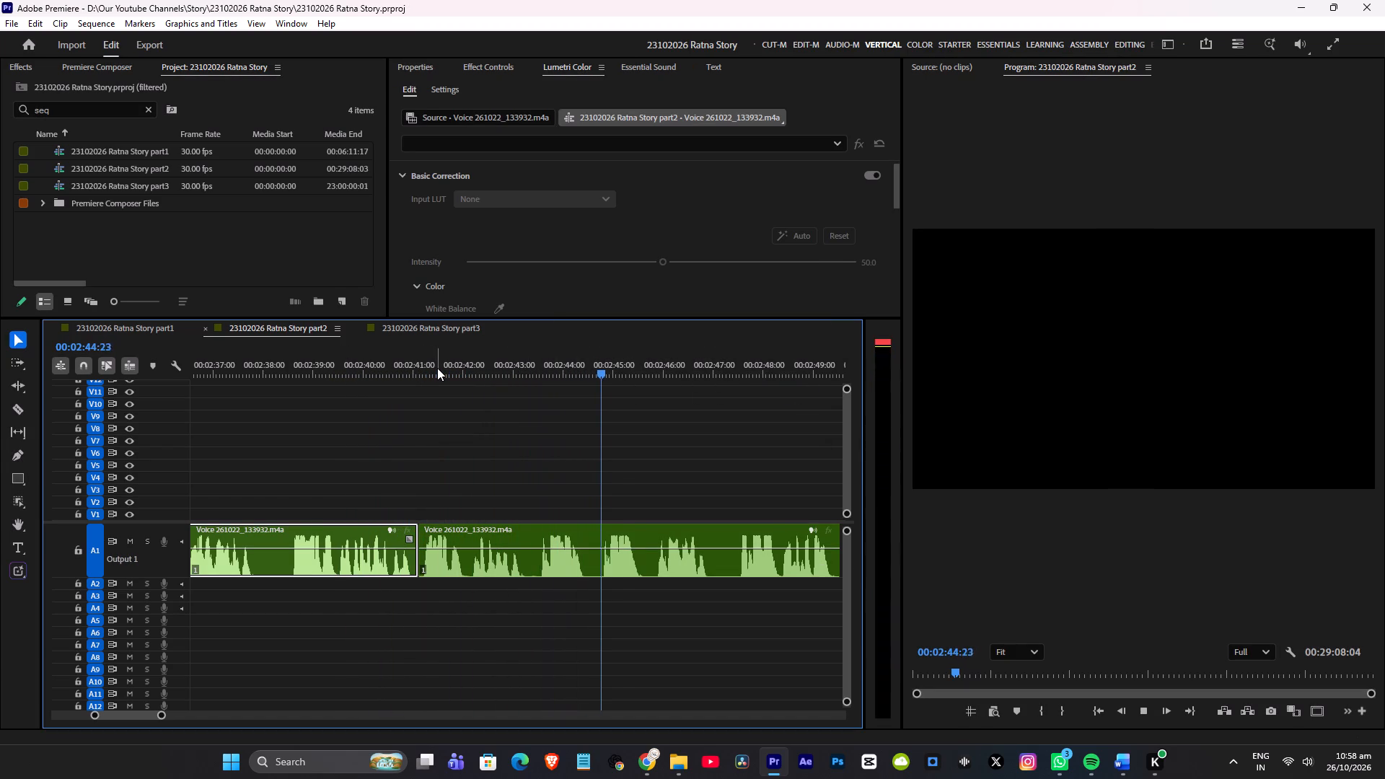
key("space")
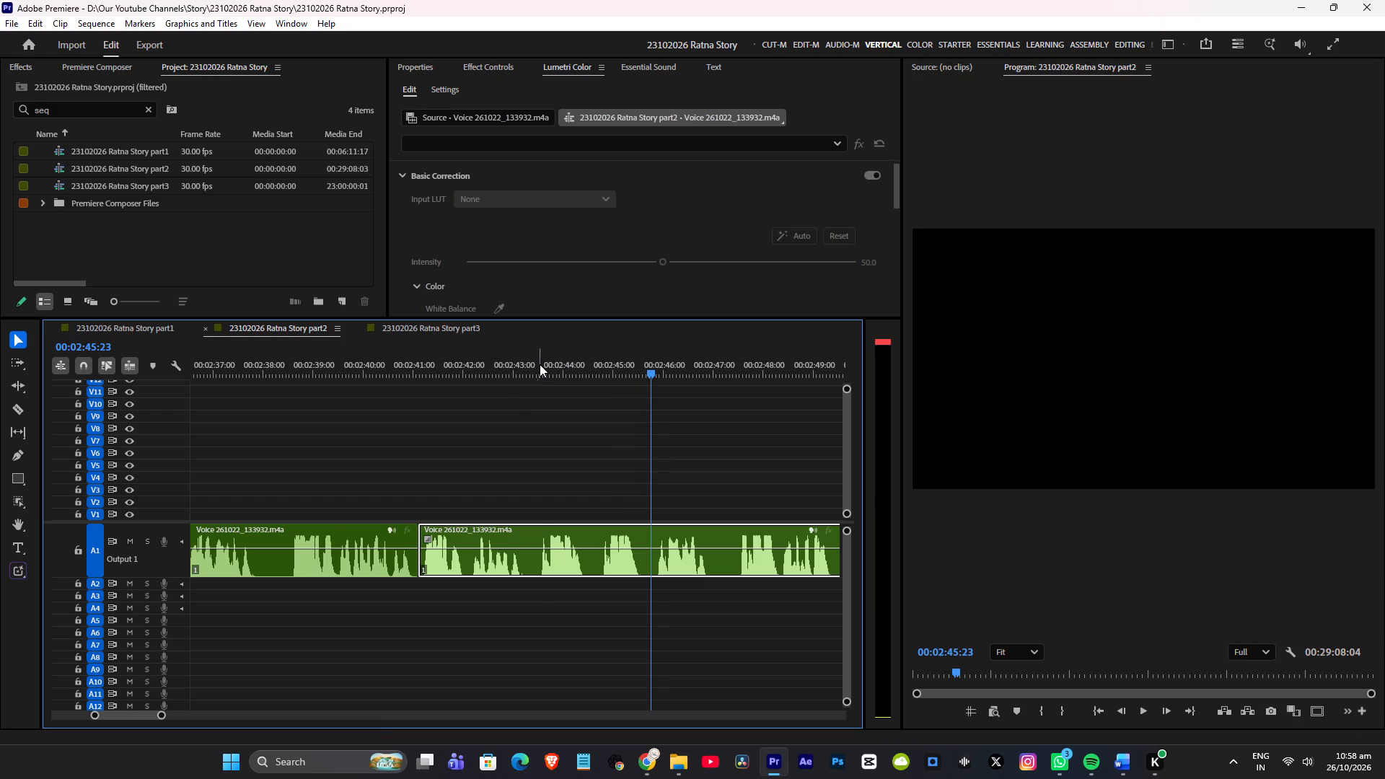
left_click(540, 364)
key("z")
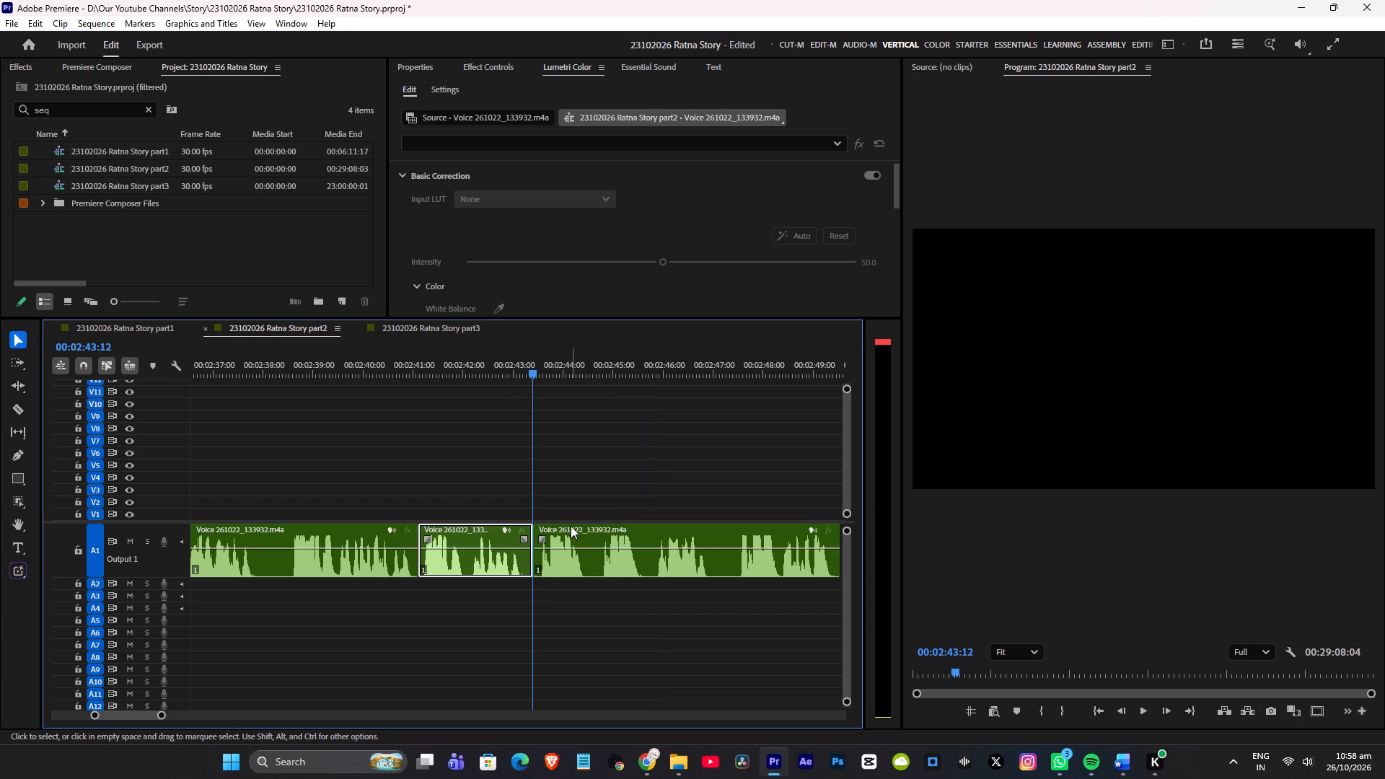
left_click_drag(571, 526, 604, 526)
key("ctrl+s")
Listen to the following phrases, split the voice clip at 00:02:48:01, and shift the clip after it about 20 frames later.
key("space")
scroll(636, 486, "down", 8)
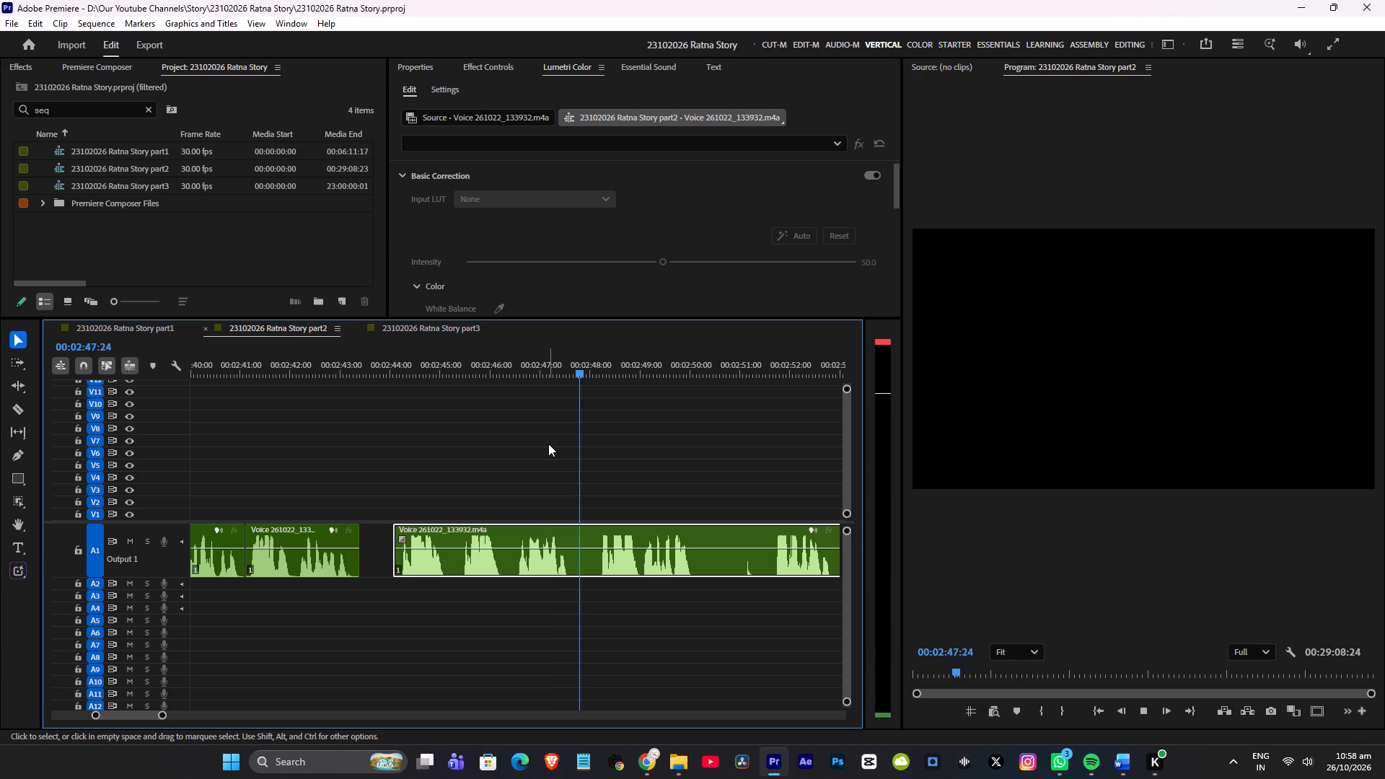
scroll(549, 444, "down", 9)
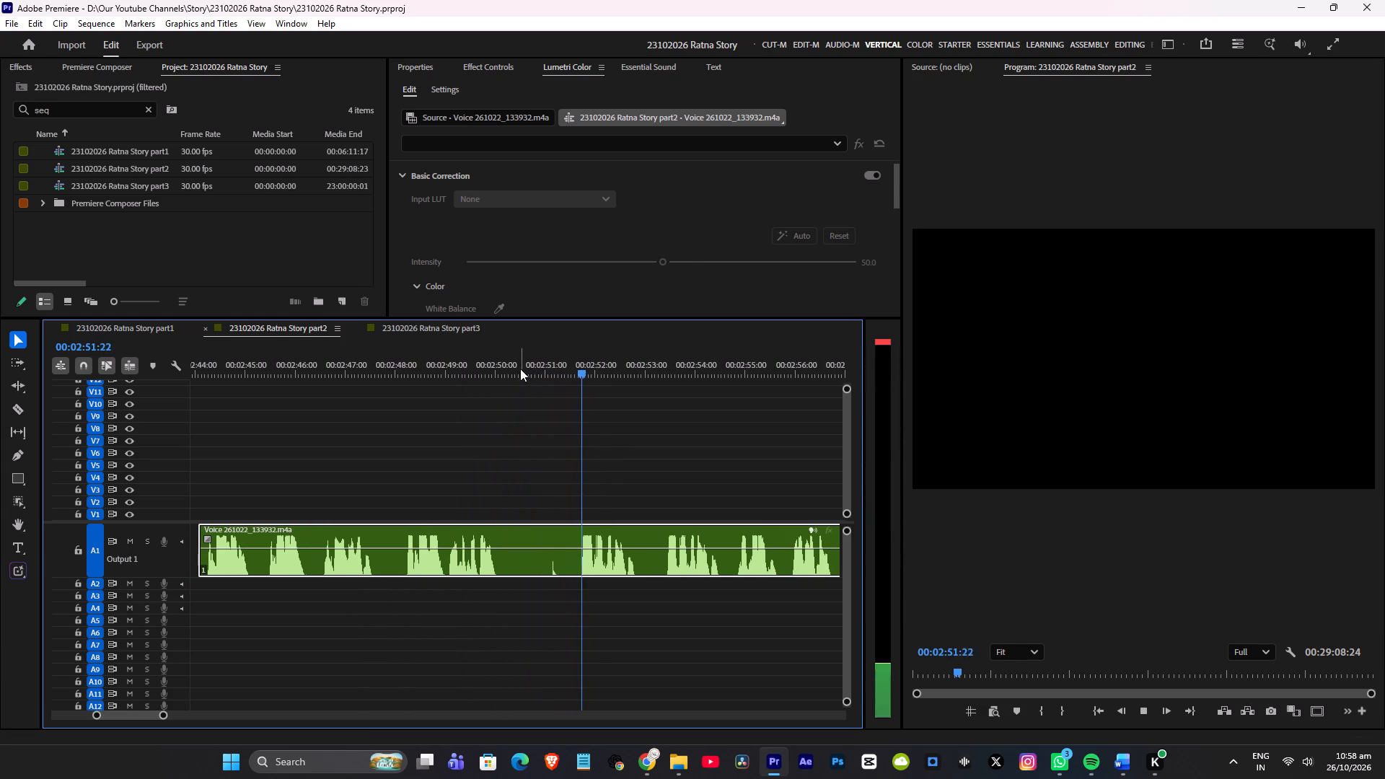
left_click_drag(491, 366, 358, 394)
key("space")
scroll(471, 407, "up", 7)
key("space")
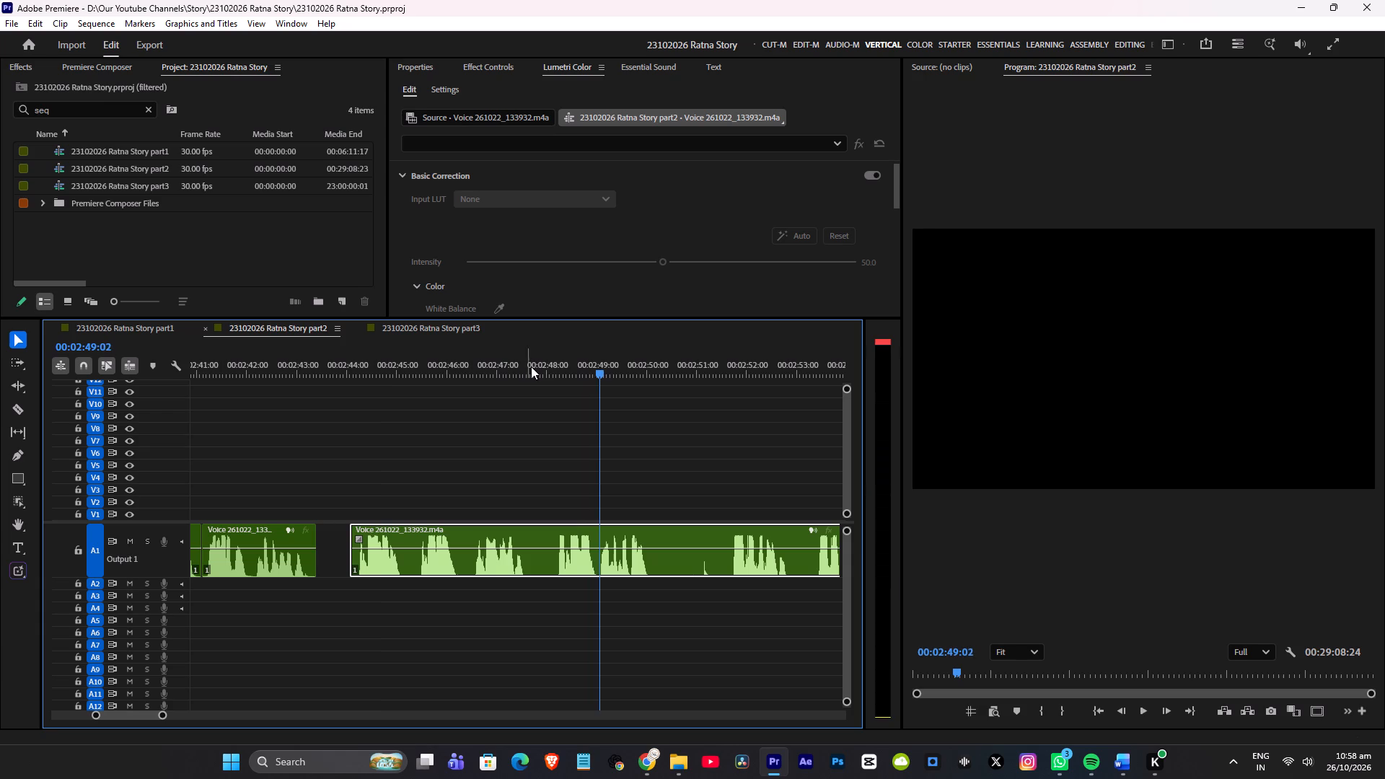
left_click_drag(497, 369, 382, 386)
key("space")
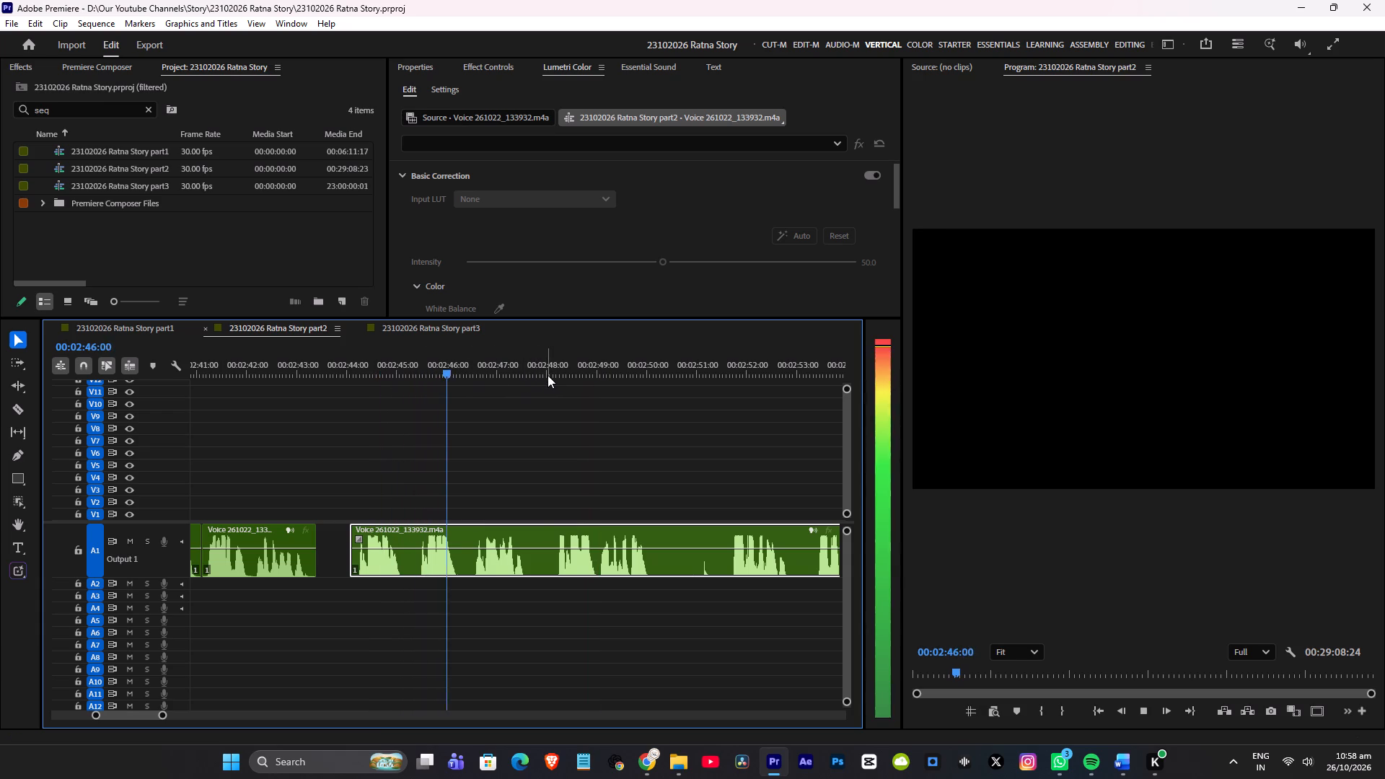
left_click(548, 374)
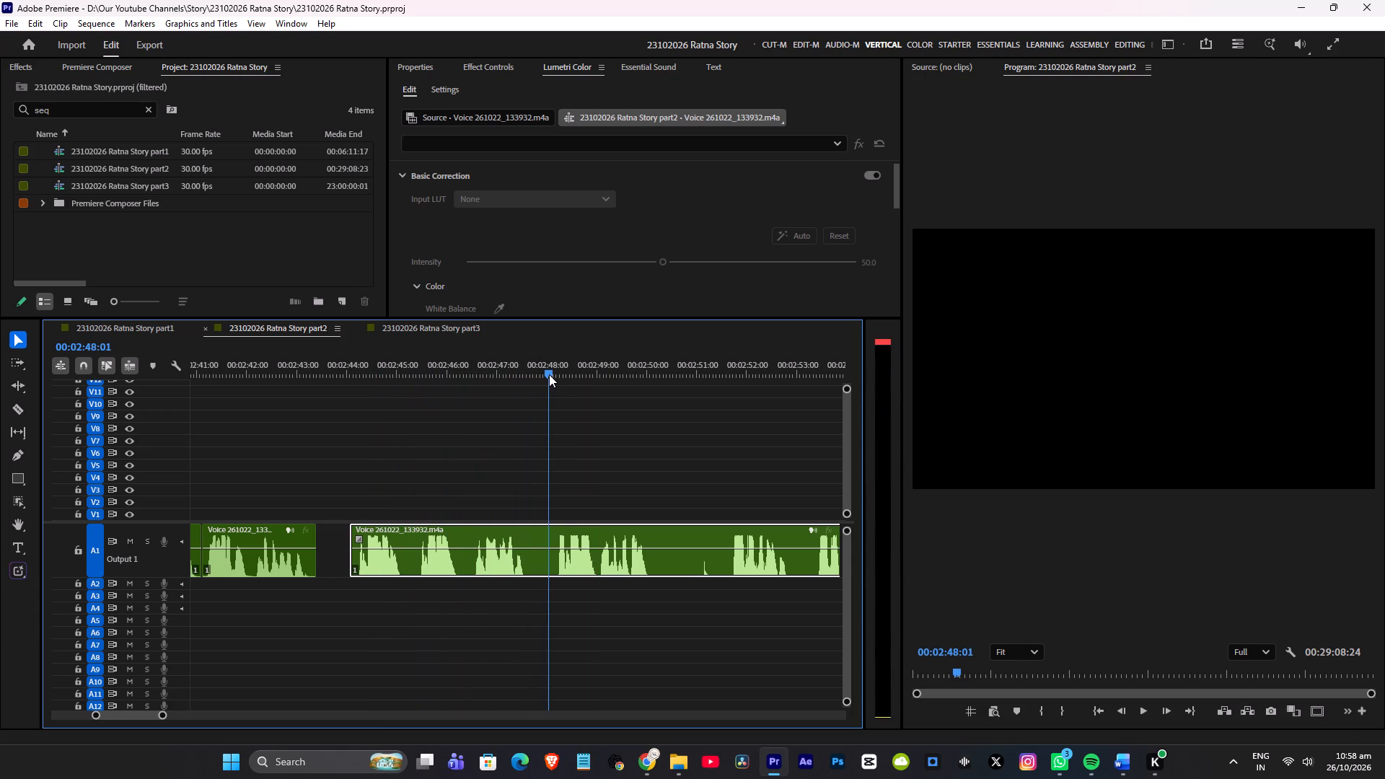
key("z")
left_click_drag(594, 527, 626, 527)
Split the voice clip at about 00:02:50:24, ripple-trim the following clip's start up to about 00:02:52:06, and save.
scroll(653, 496, "down", 4)
left_click_drag(610, 366, 606, 382)
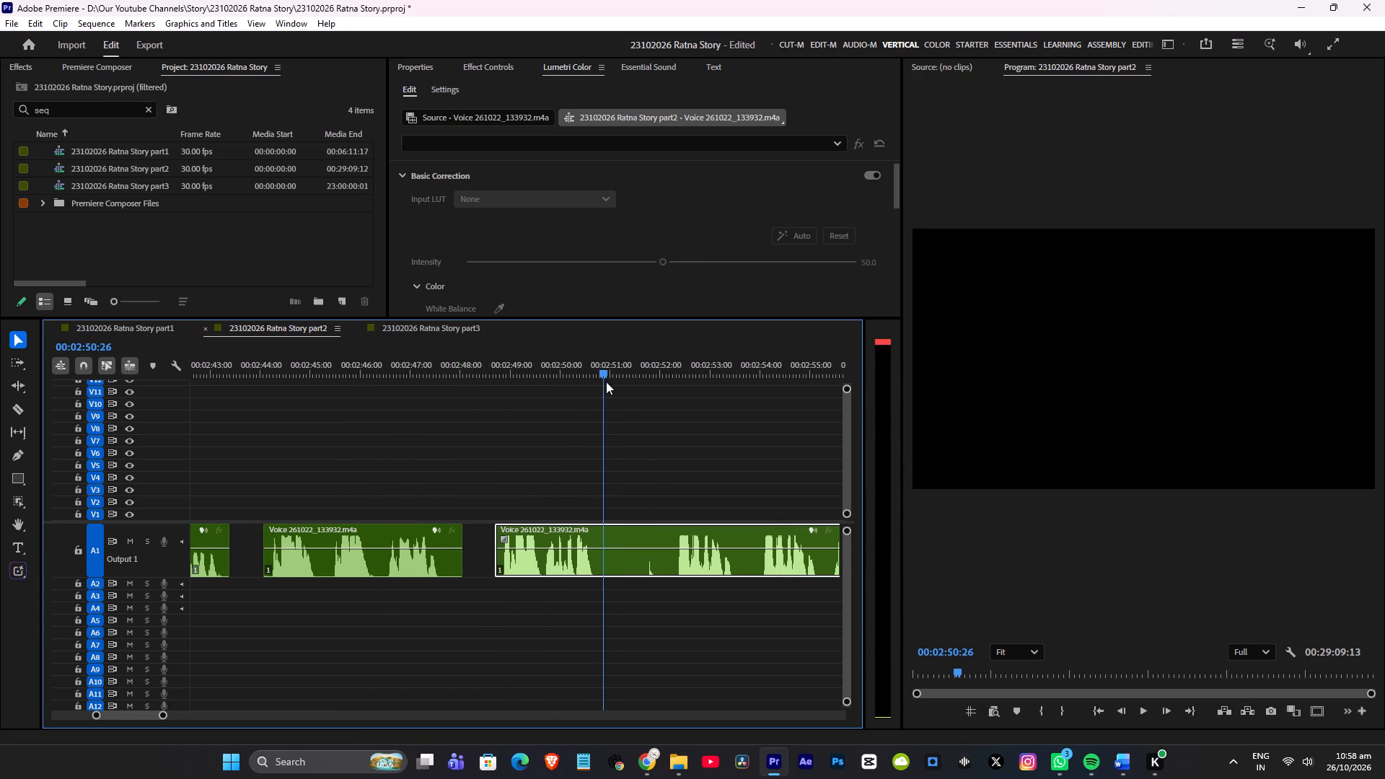
left_click_drag(606, 382, 602, 390)
key("z")
left_click_drag(678, 367, 671, 382)
key("q")
left_click(524, 369)
key("ctrl+s")
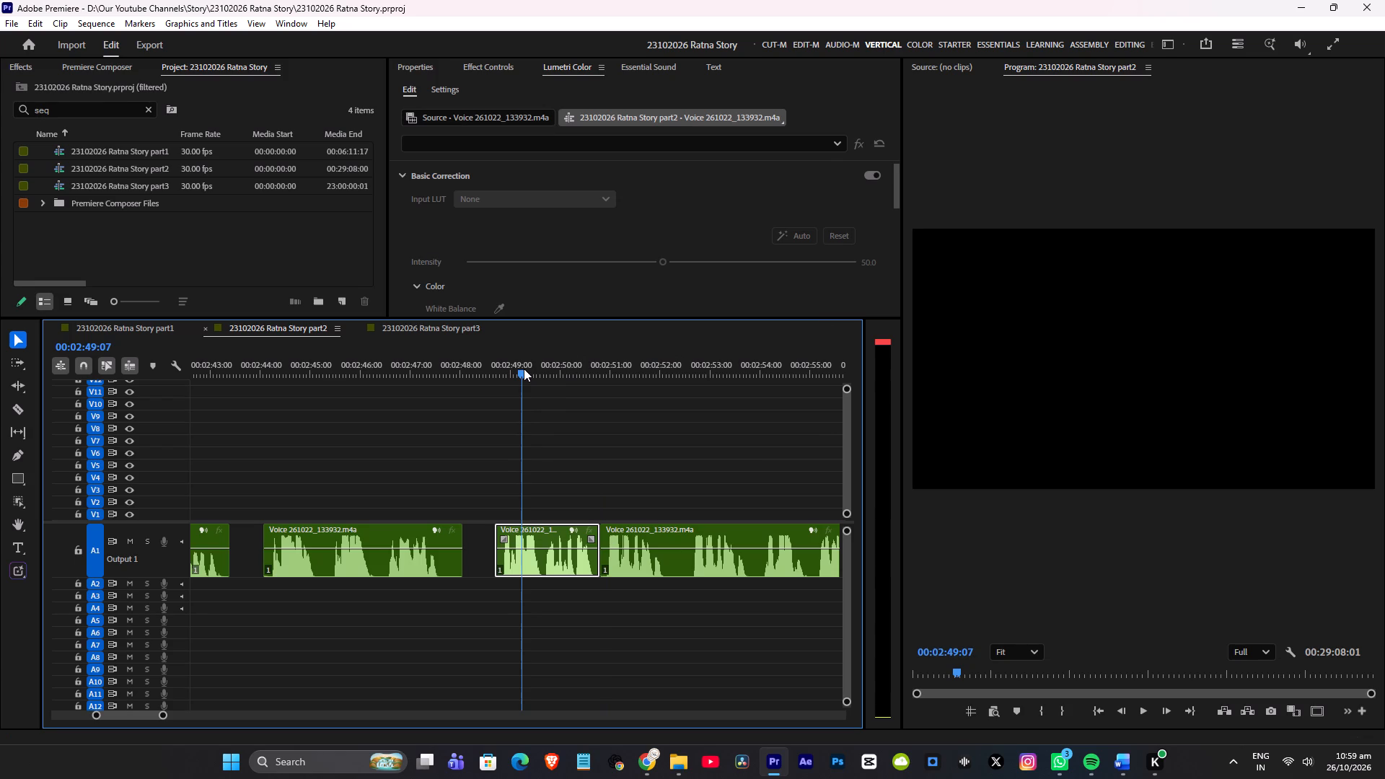
key("ctrl+s")
Replay from 00:02:48:21 and ripple-trim the phrase after the cut near 00:02:50:24 up to about 00:02:52:17.
left_click(498, 368)
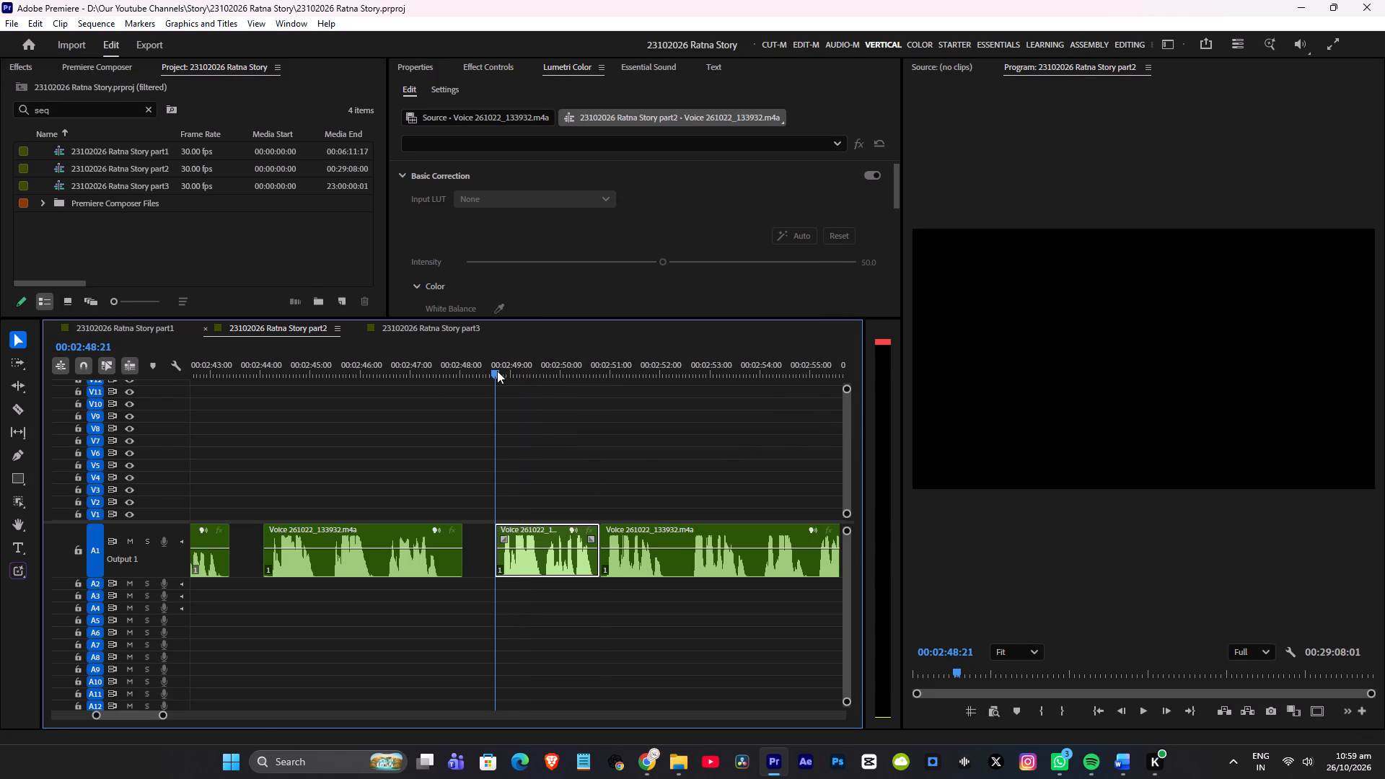
key("space")
scroll(609, 413, "down", 4)
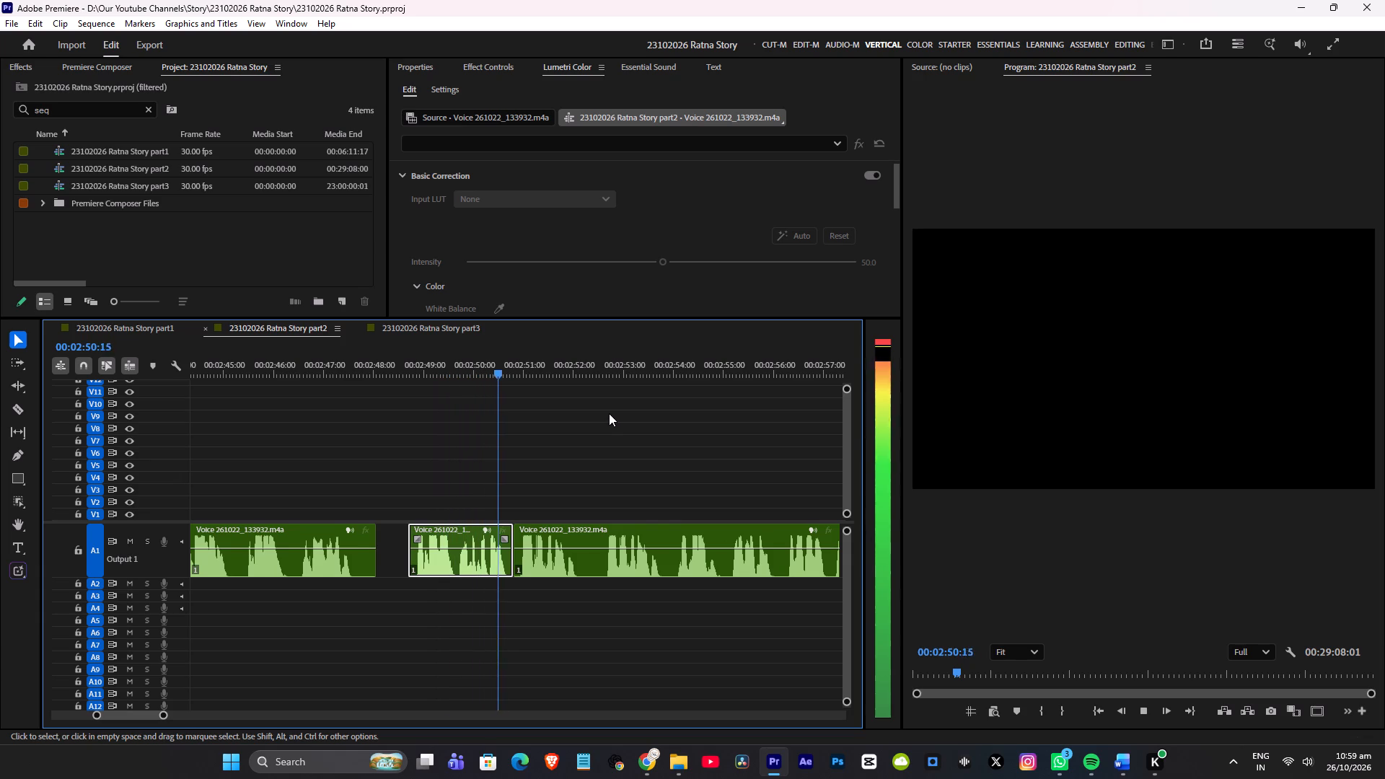
scroll(609, 413, "down", 4)
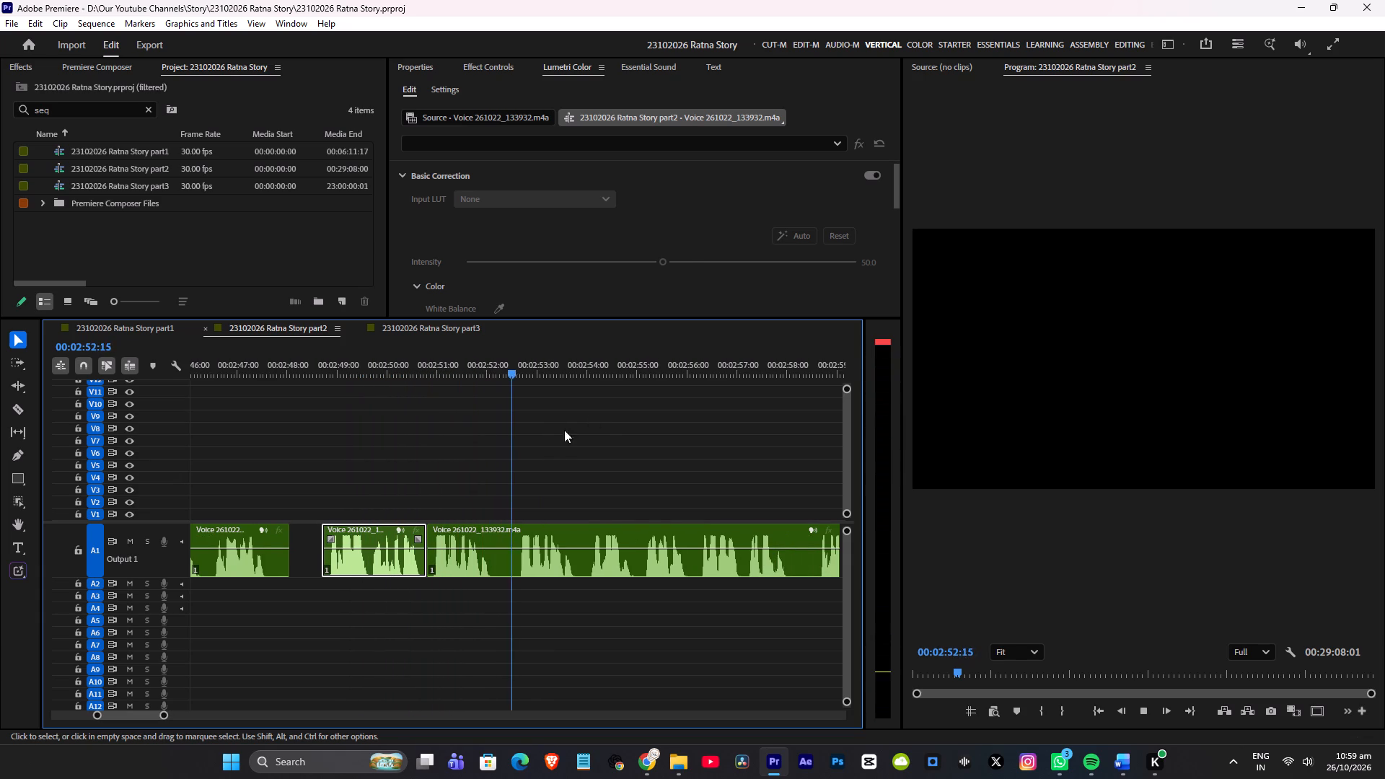
scroll(544, 443, "up", 5, "alt")
scroll(544, 443, "down", 5, "alt")
left_click_drag(509, 366, 516, 367)
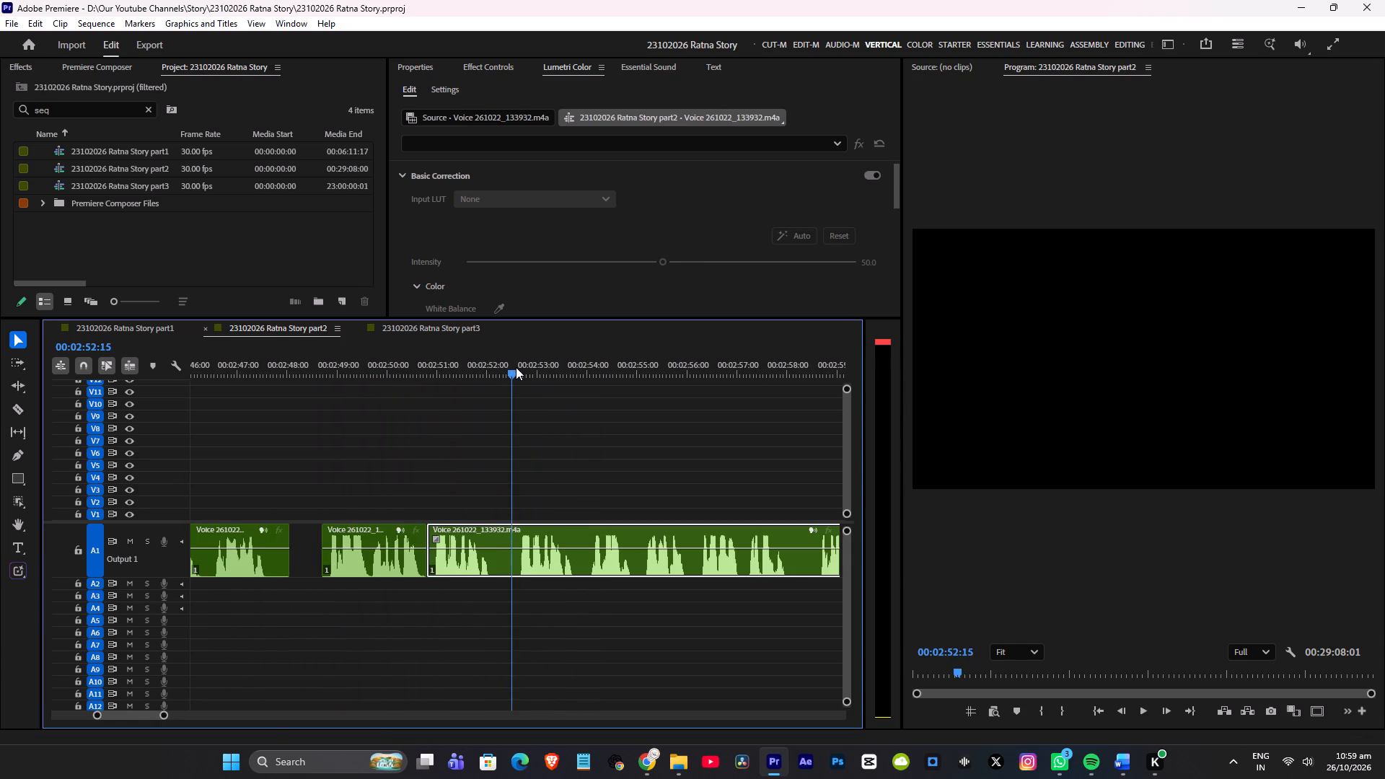
left_click_drag(516, 367, 517, 368)
key("q")
Listen from about 00:02:50 to 00:02:58 to check the join near 00:02:50:24 and the phrases after it.
left_click(395, 368)
key("space")
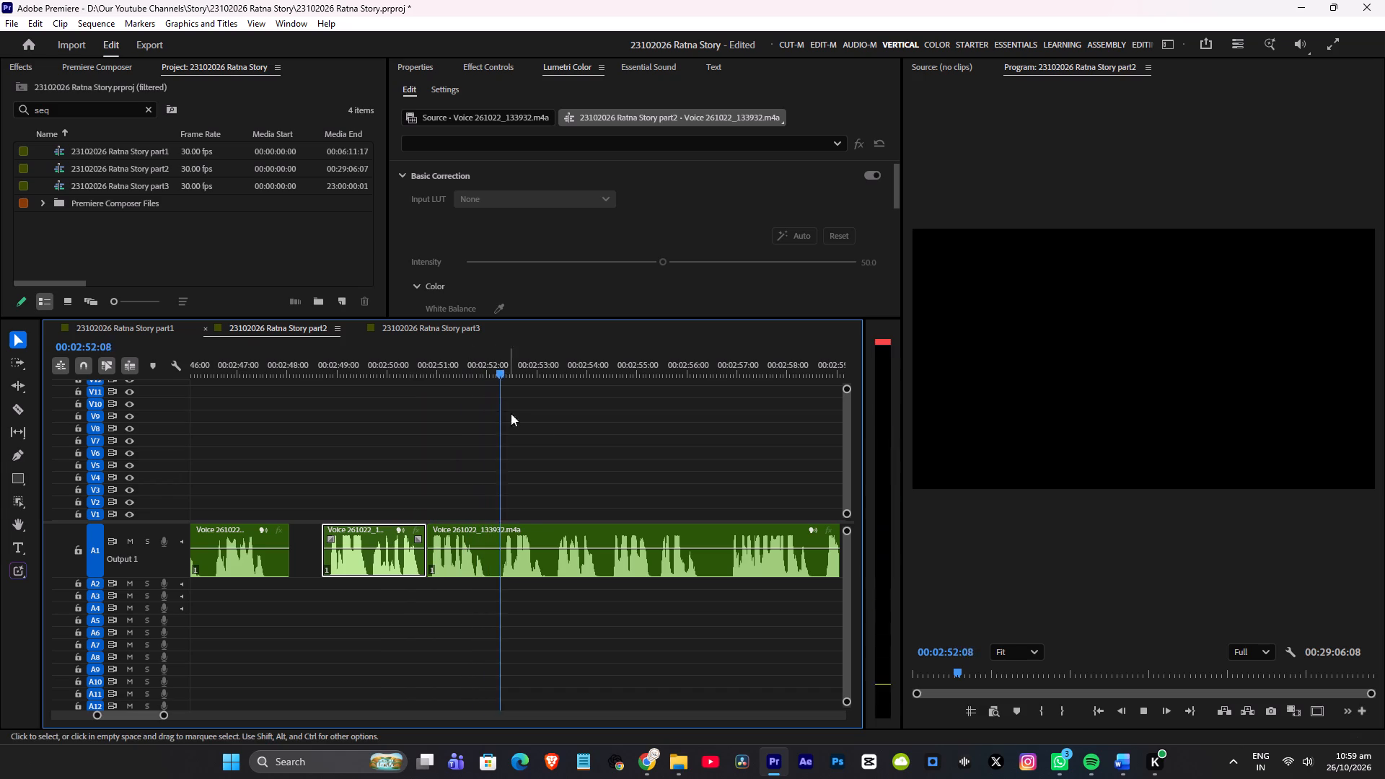
scroll(590, 437, "down", 2)
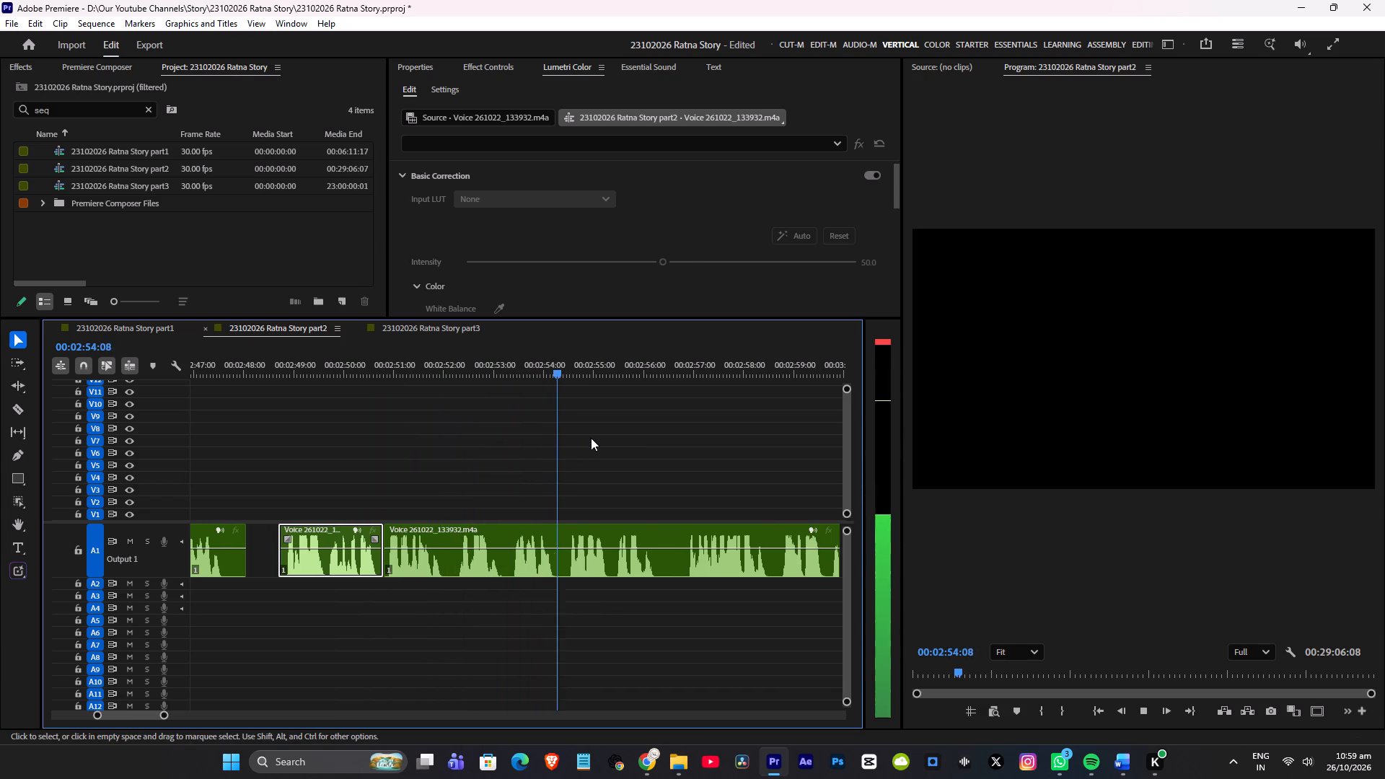
scroll(594, 436, "down", 3)
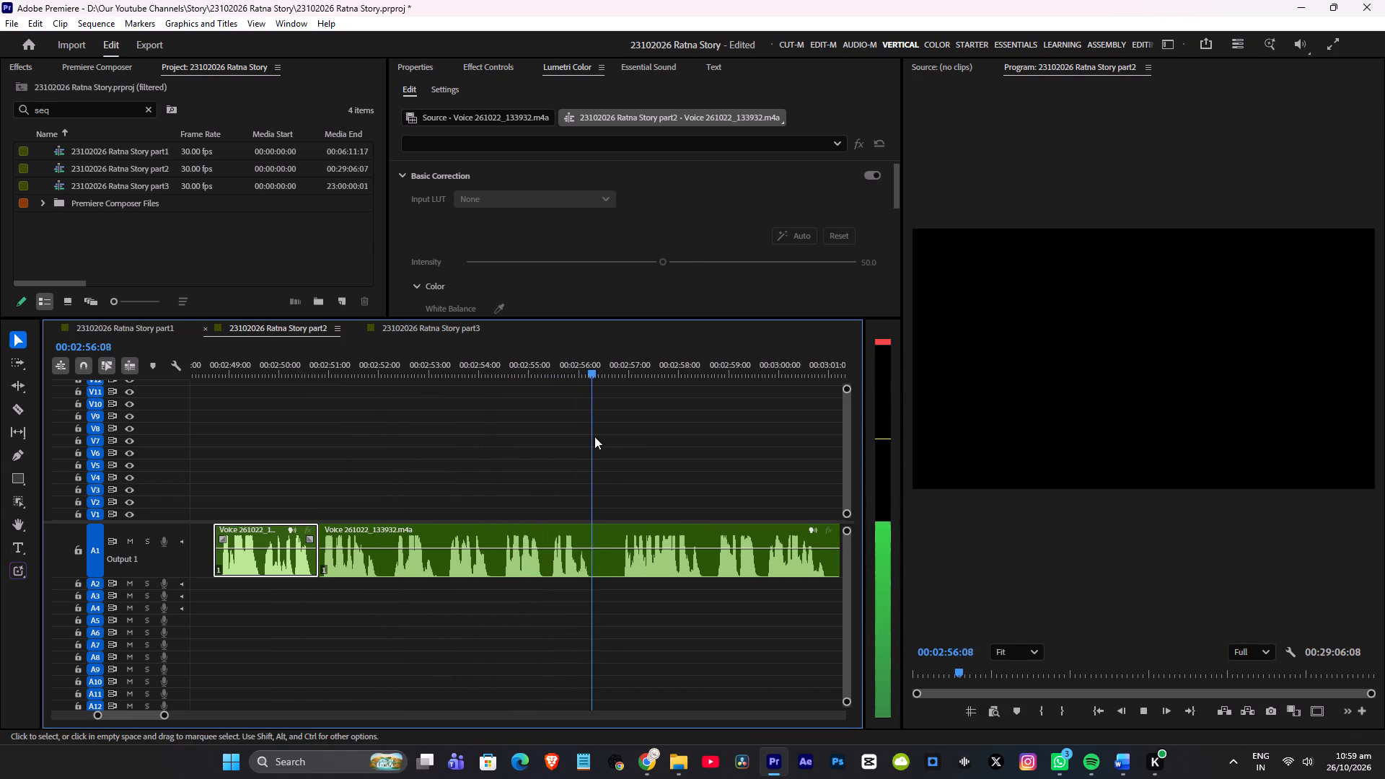
scroll(604, 444, "up", 3, "alt")
scroll(604, 444, "down", 2, "alt")
scroll(604, 444, "up", 1, "alt")
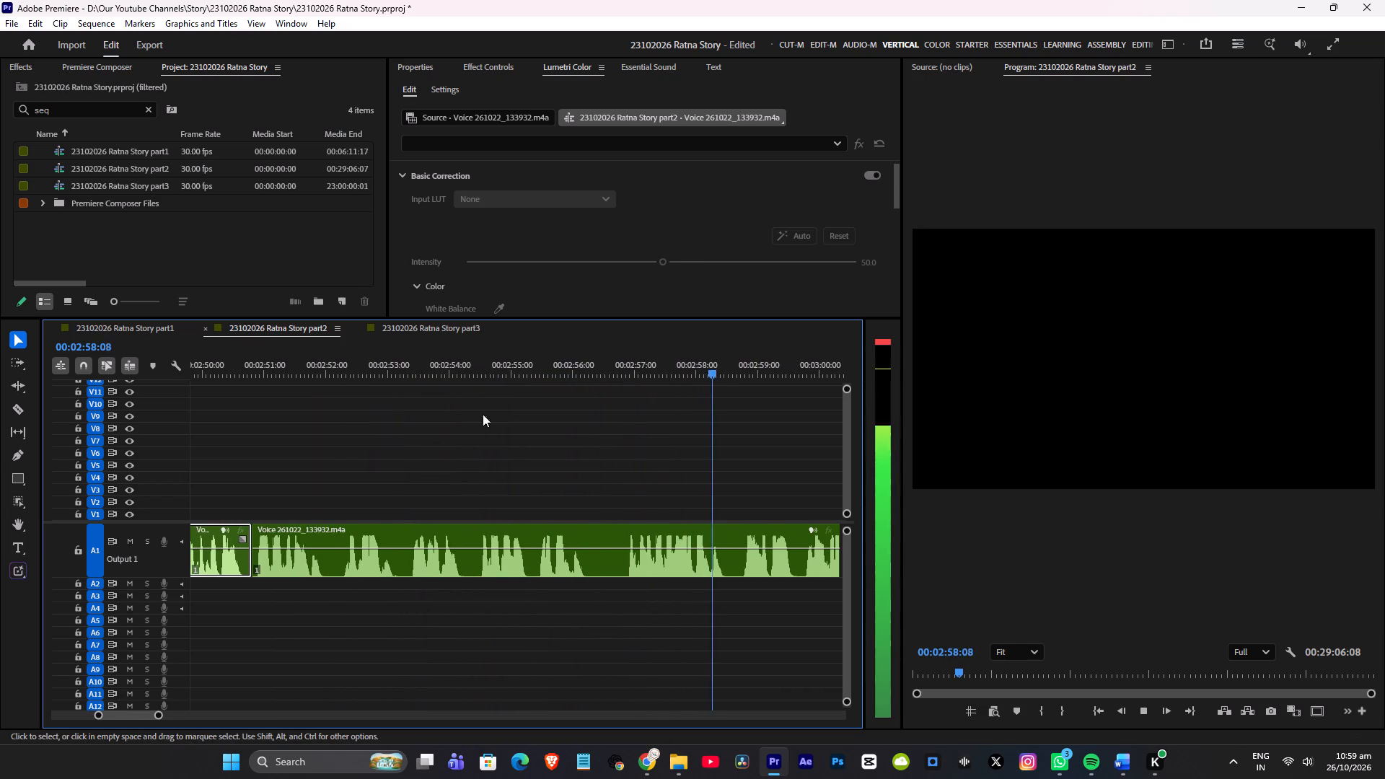
Split the voice clip at about 00:02:54:11, ripple-trim the following clip's start up to about 00:02:56:24, and save.
key("space")
left_click(451, 361)
key("space")
left_click_drag(467, 367, 468, 368)
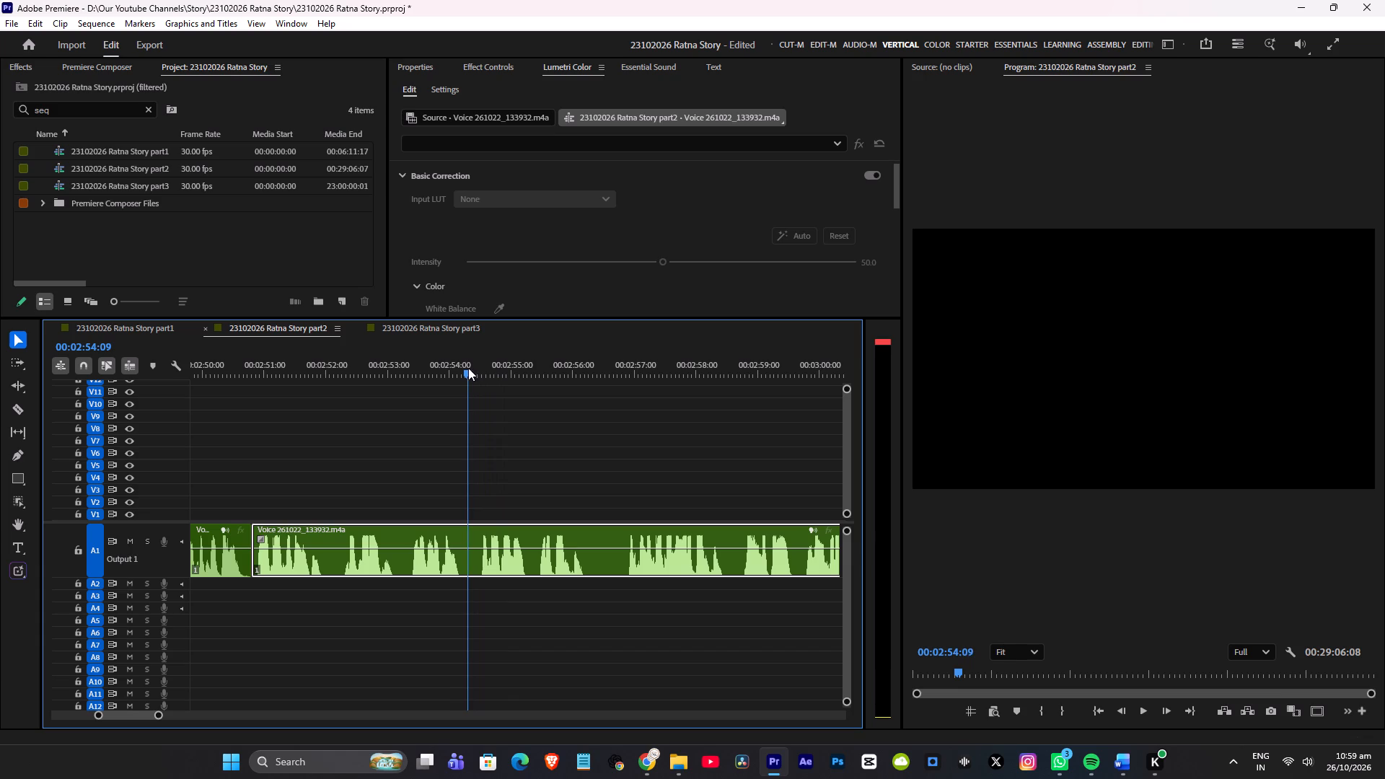
left_click_drag(468, 368, 473, 368)
key("z")
left_click_drag(606, 357, 611, 357)
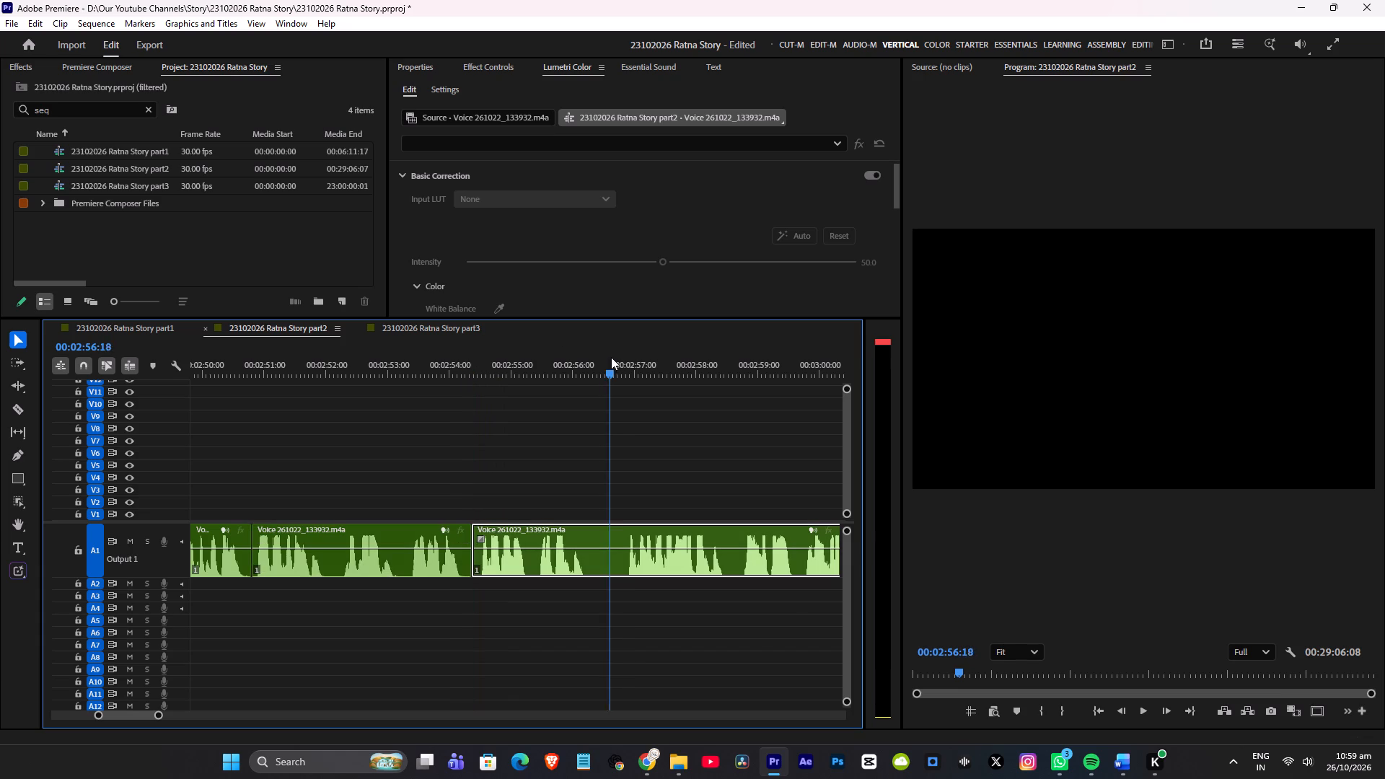
left_click_drag(611, 357, 622, 357)
key("q")
left_click(421, 358)
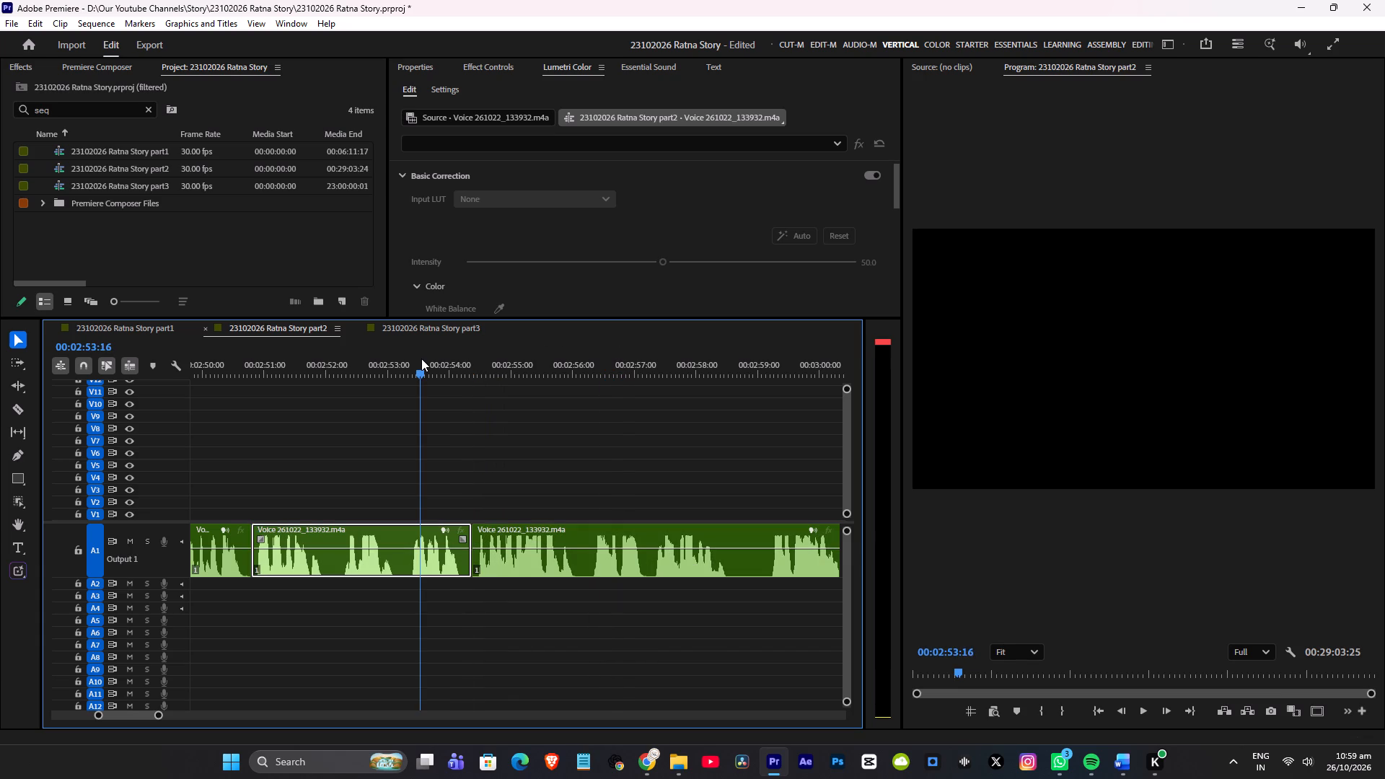
key("ctrl+s")
Split the voice clip at about 00:02:56:06, ripple-trim the following clip's start up to about 00:02:59:02, and save.
key("space")
scroll(529, 387, "down", 3)
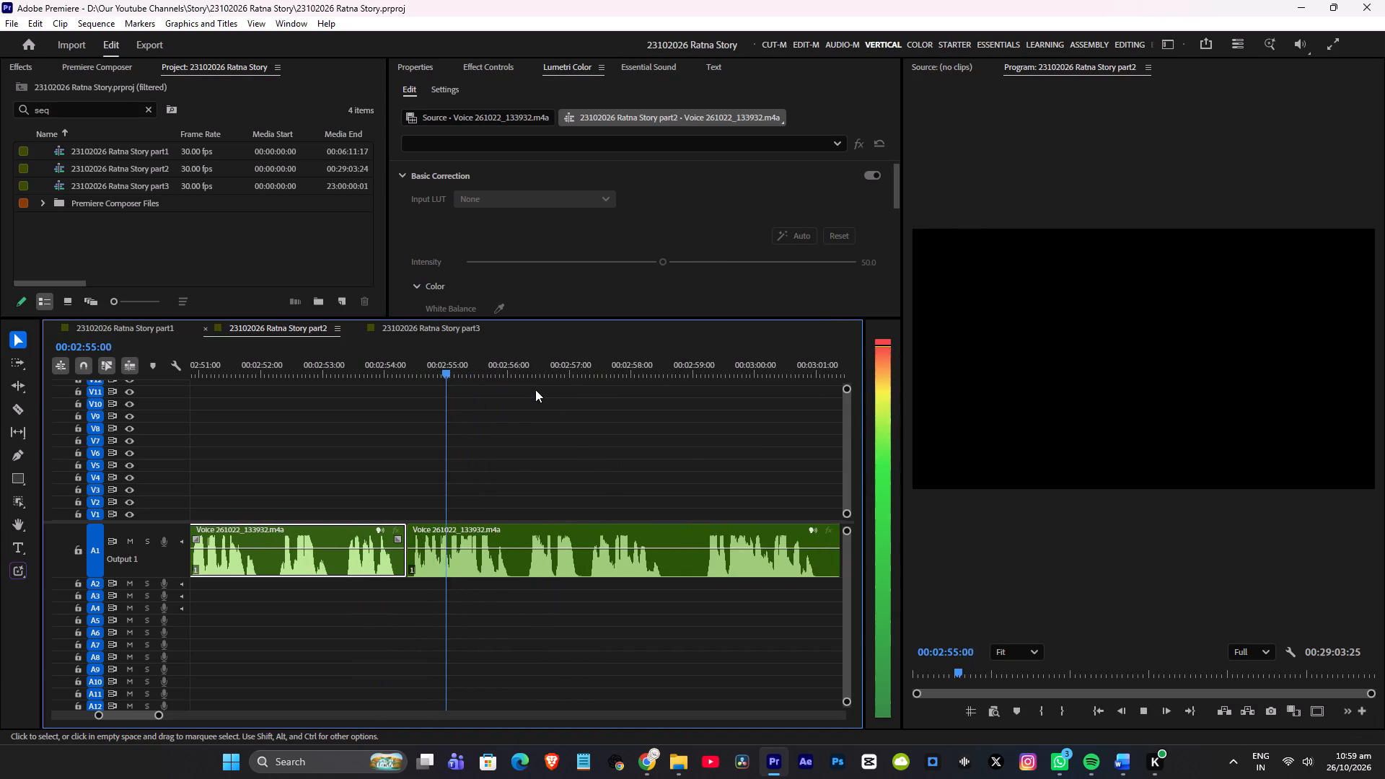
scroll(548, 391, "down", 2)
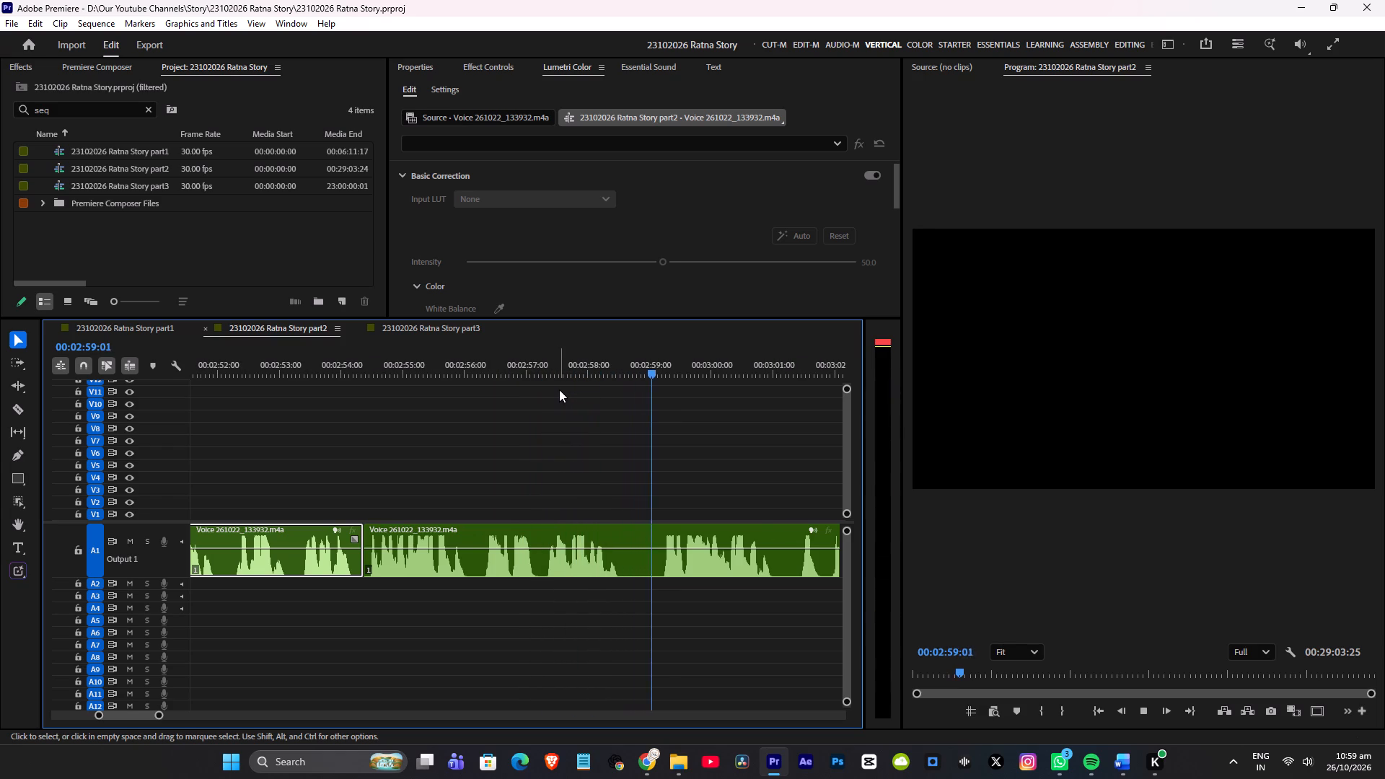
scroll(560, 389, "down", 3)
left_click(420, 369)
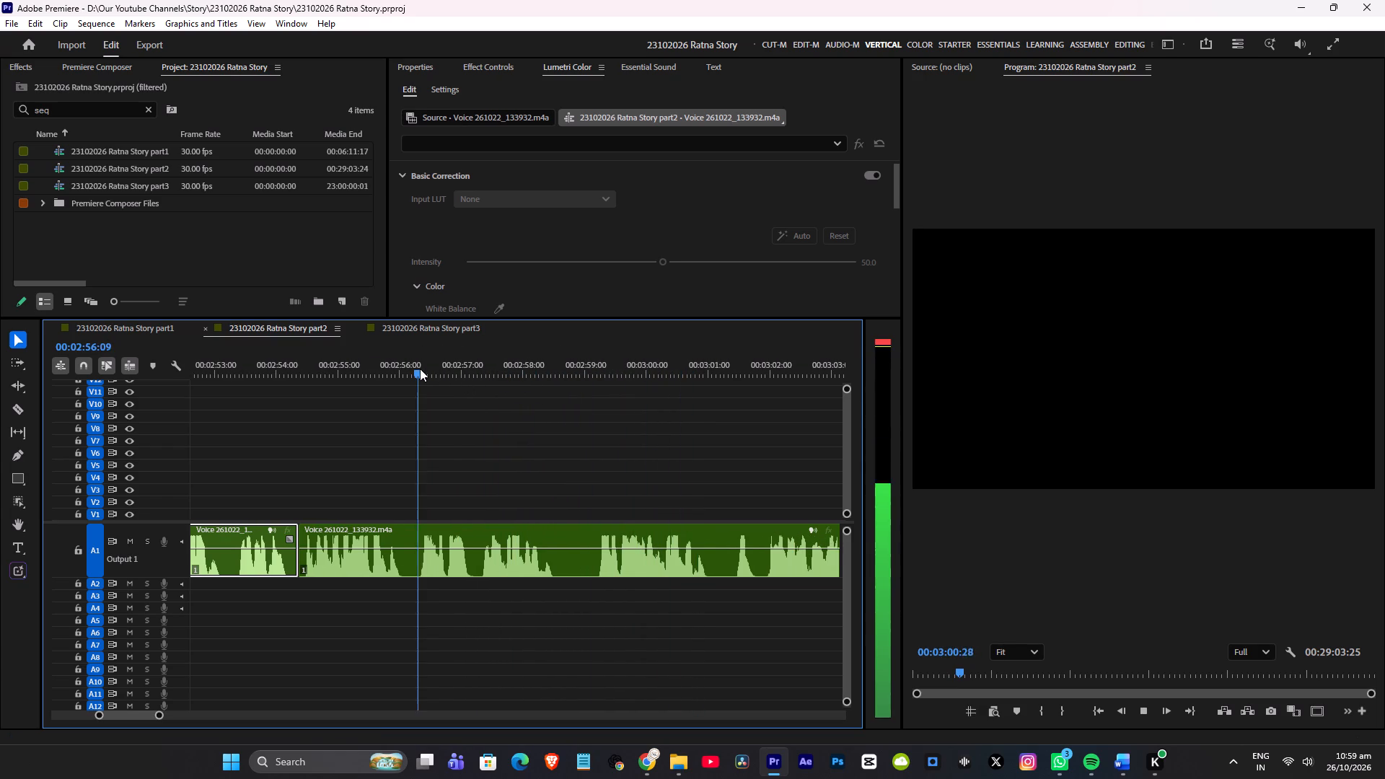
key("space")
left_click_drag(418, 369, 415, 376)
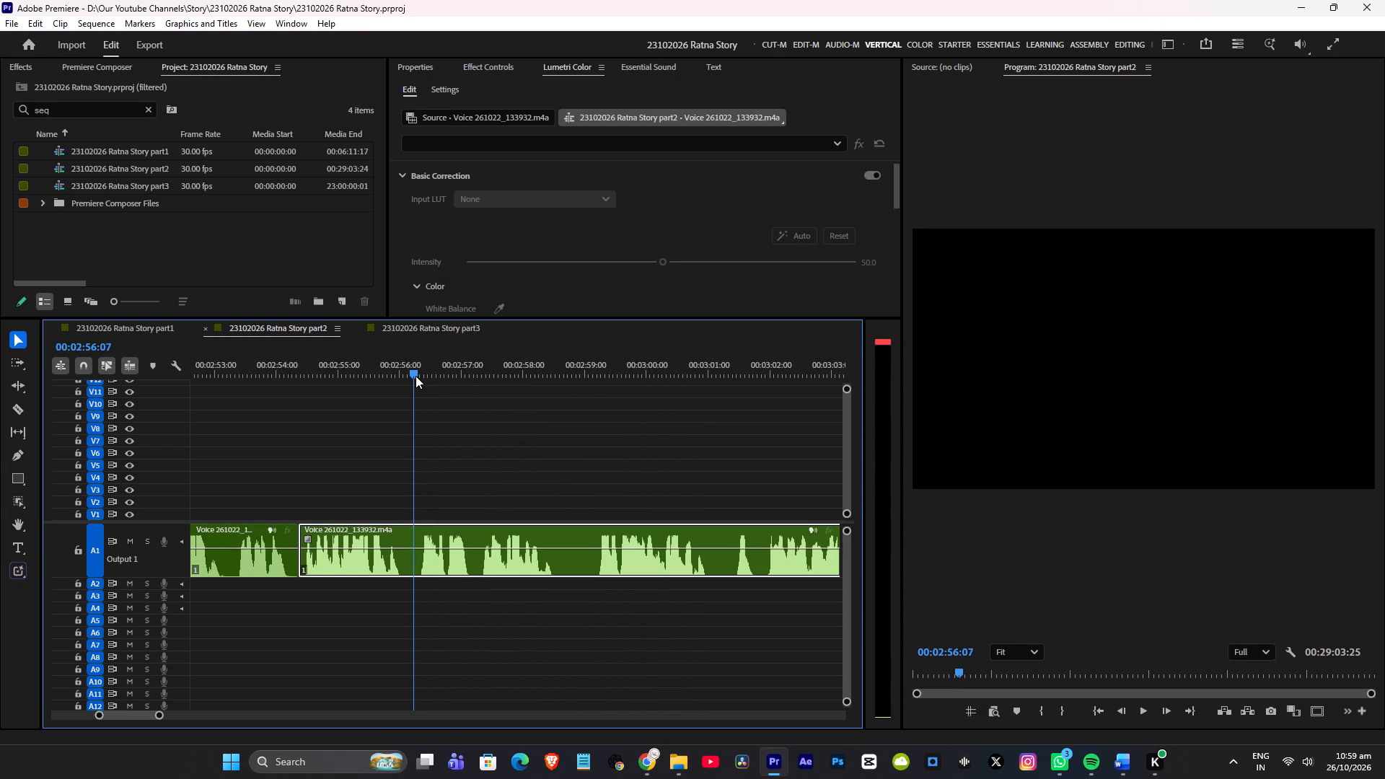
left_click_drag(415, 376, 413, 381)
key("z")
left_click(589, 361)
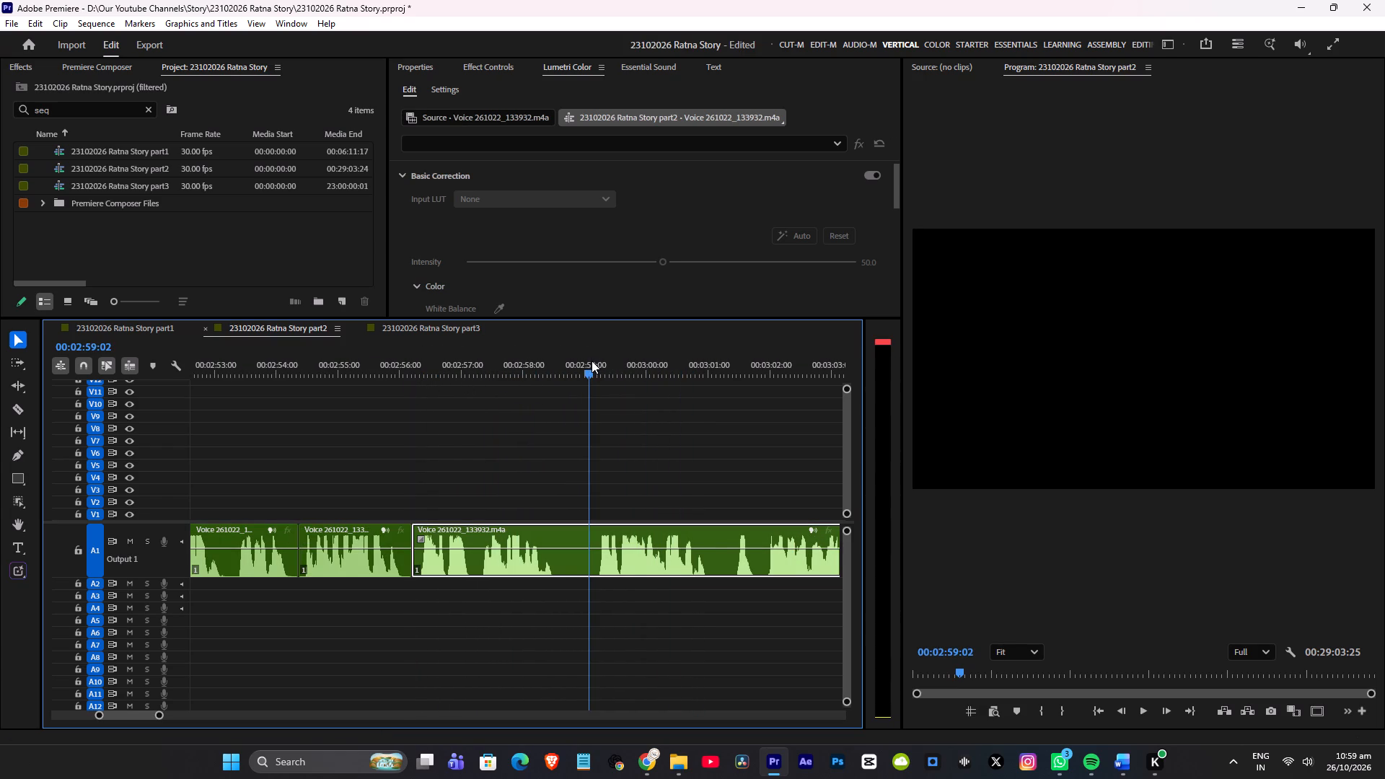
key("q")
left_click(353, 373)
key("ctrl+s")
Listen from about 00:02:55 to 00:03:04 to check the join near 00:02:56:06 and the phrases after it.
key("space")
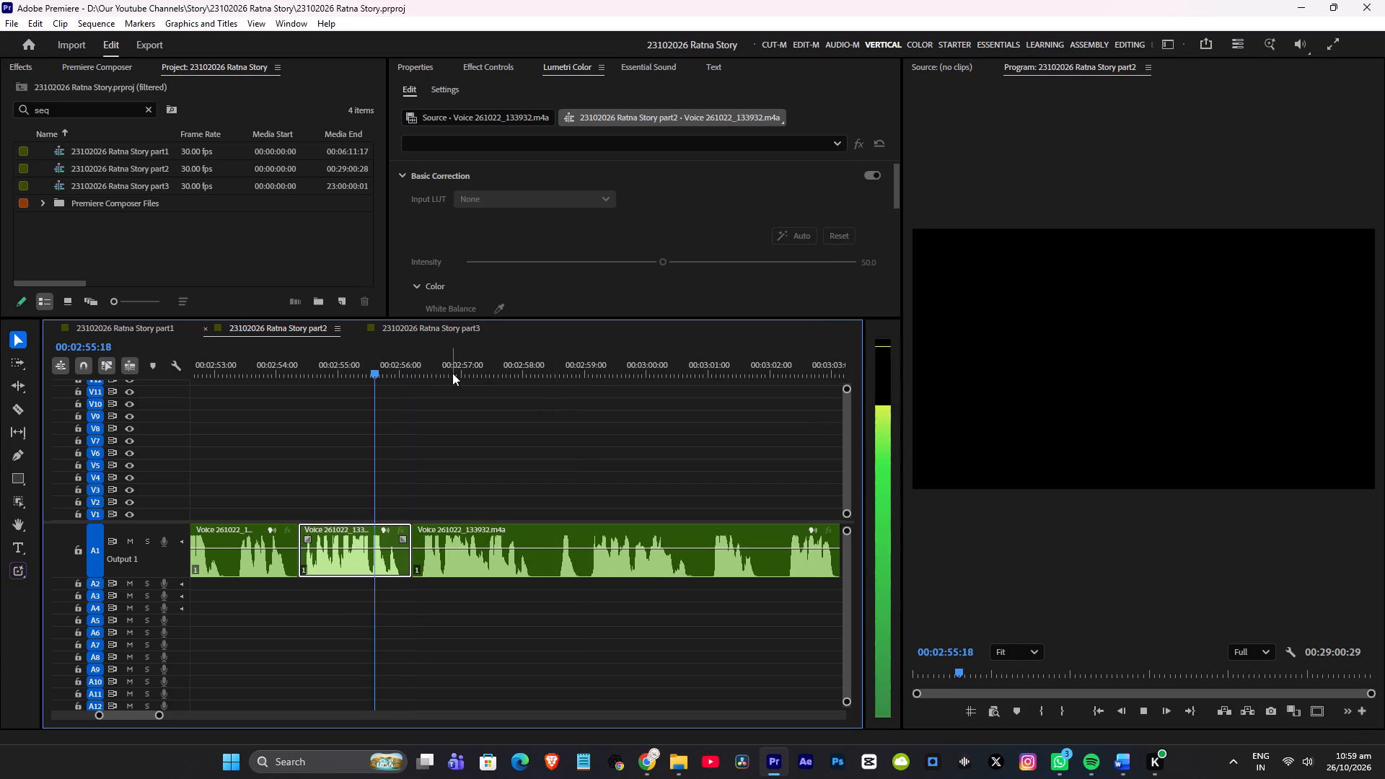
scroll(535, 388, "down", 2)
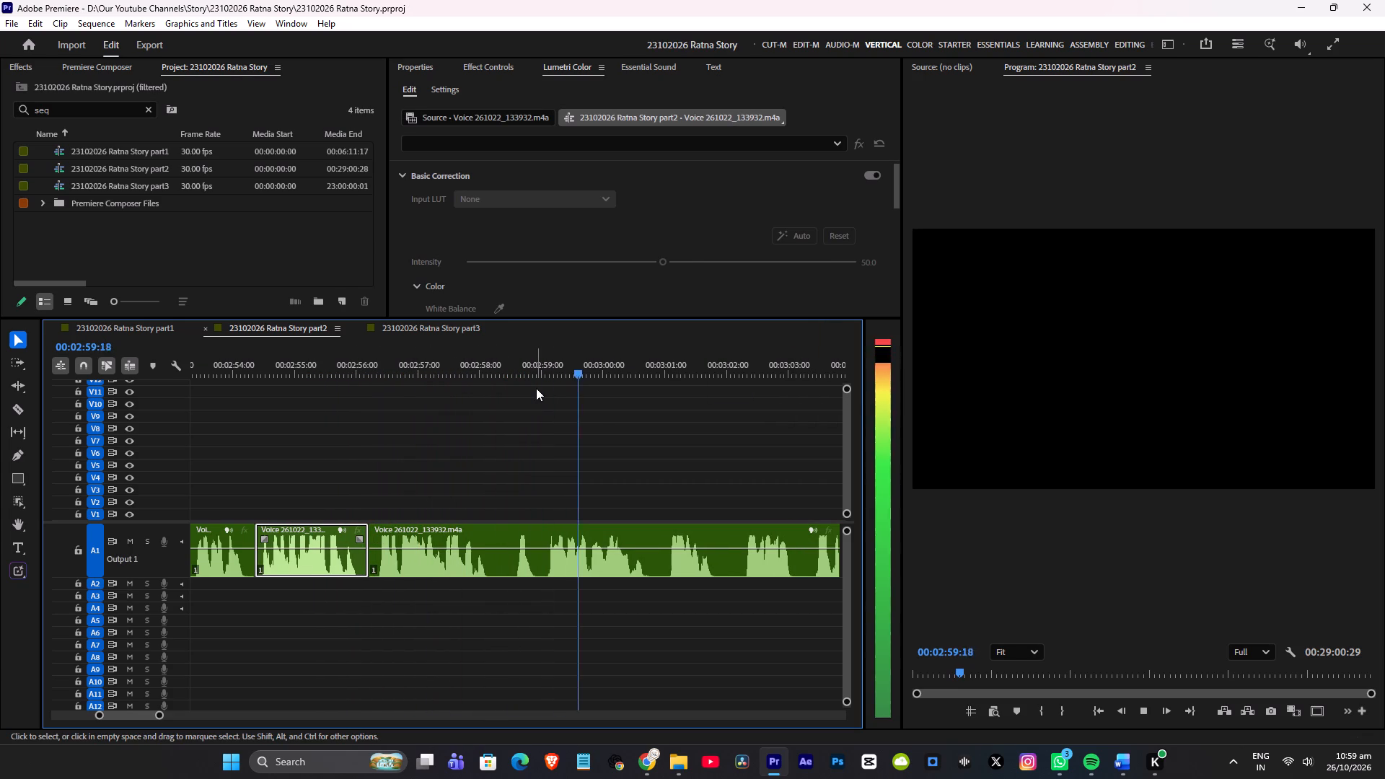
scroll(536, 388, "down", 3)
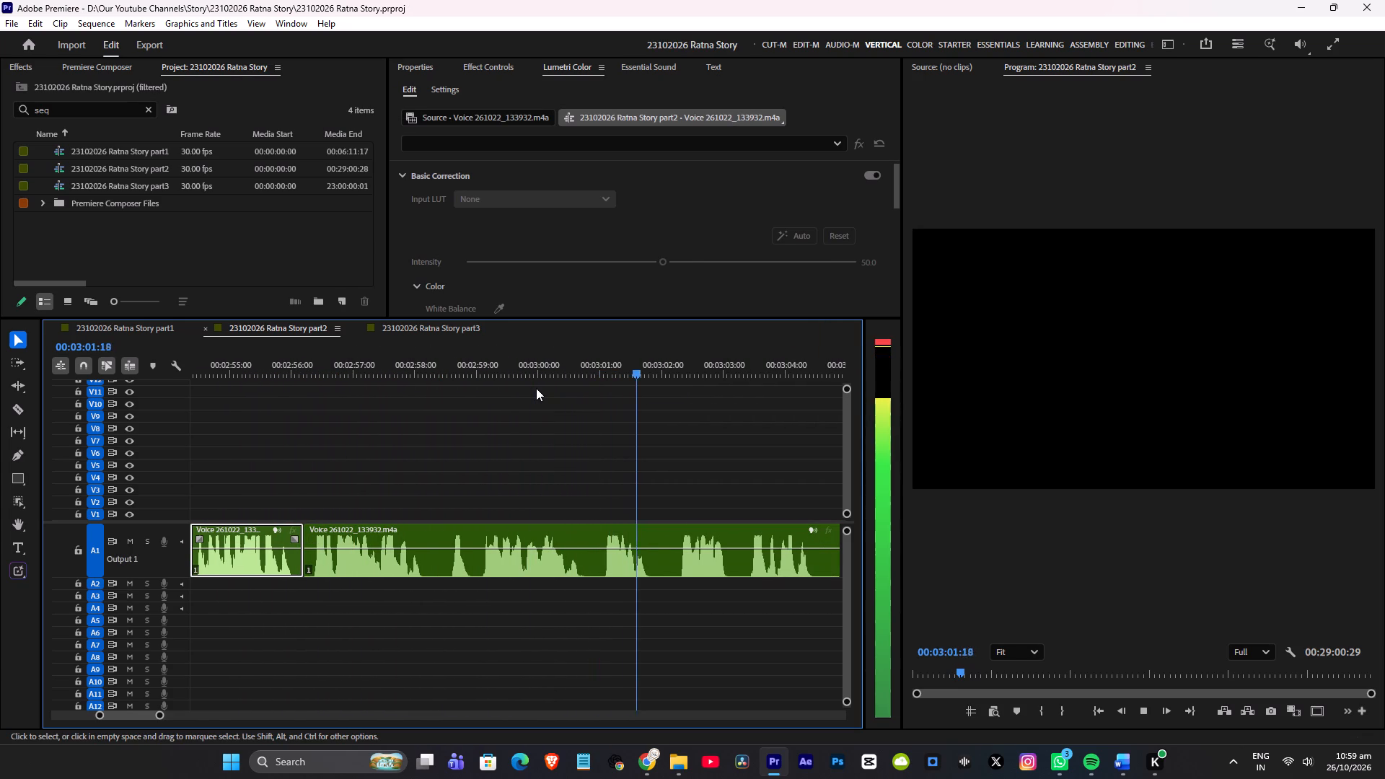
scroll(536, 388, "down", 9)
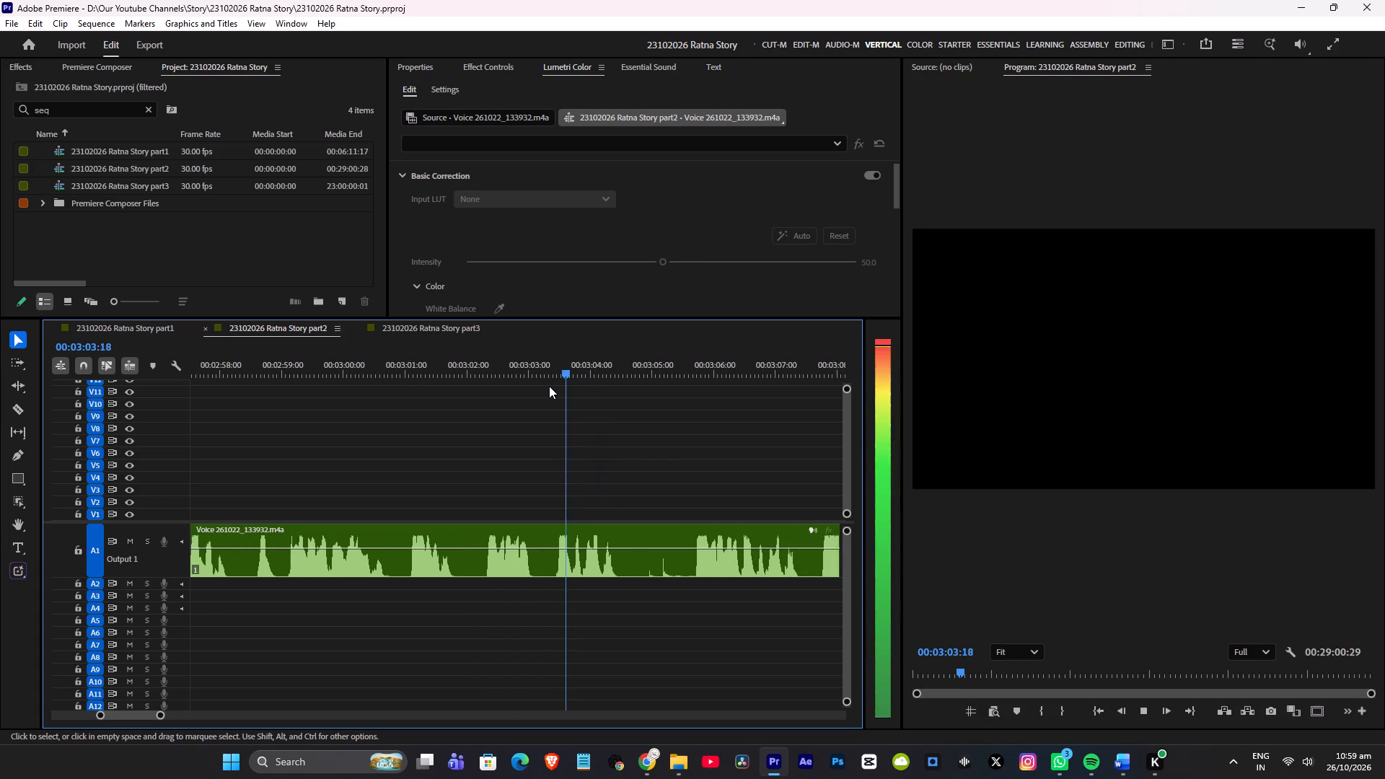
scroll(549, 386, "down", 1)
key("space")
Replay the phrases around 00:03:02, split the voice clip at about 00:03:02:07, ripple-trim the following clip's start up to about 00:03:05:19, and save.
left_click(440, 369)
key("space")
scroll(472, 395, "up", 7, "alt")
scroll(477, 396, "down", 9, "alt")
key("space")
left_click(628, 354)
key("space")
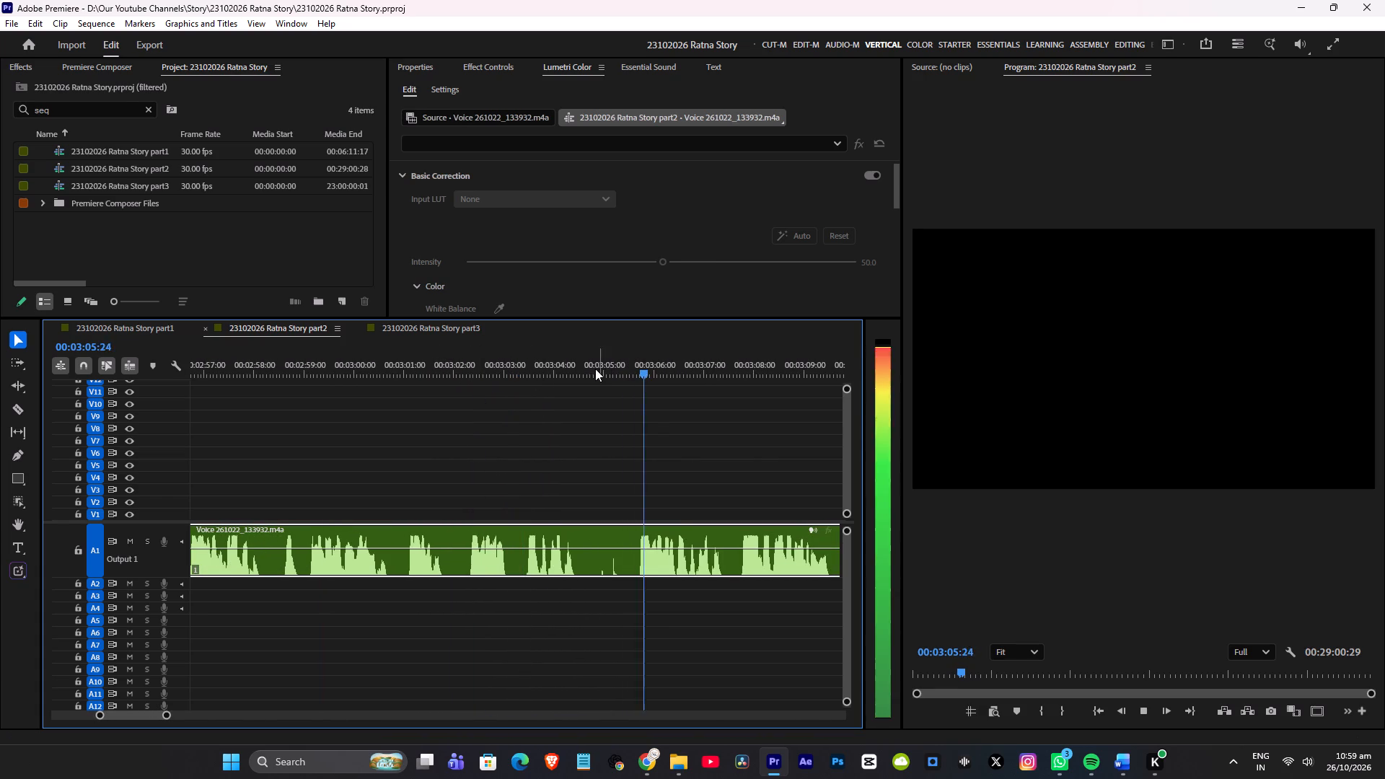
left_click(448, 364)
key("space")
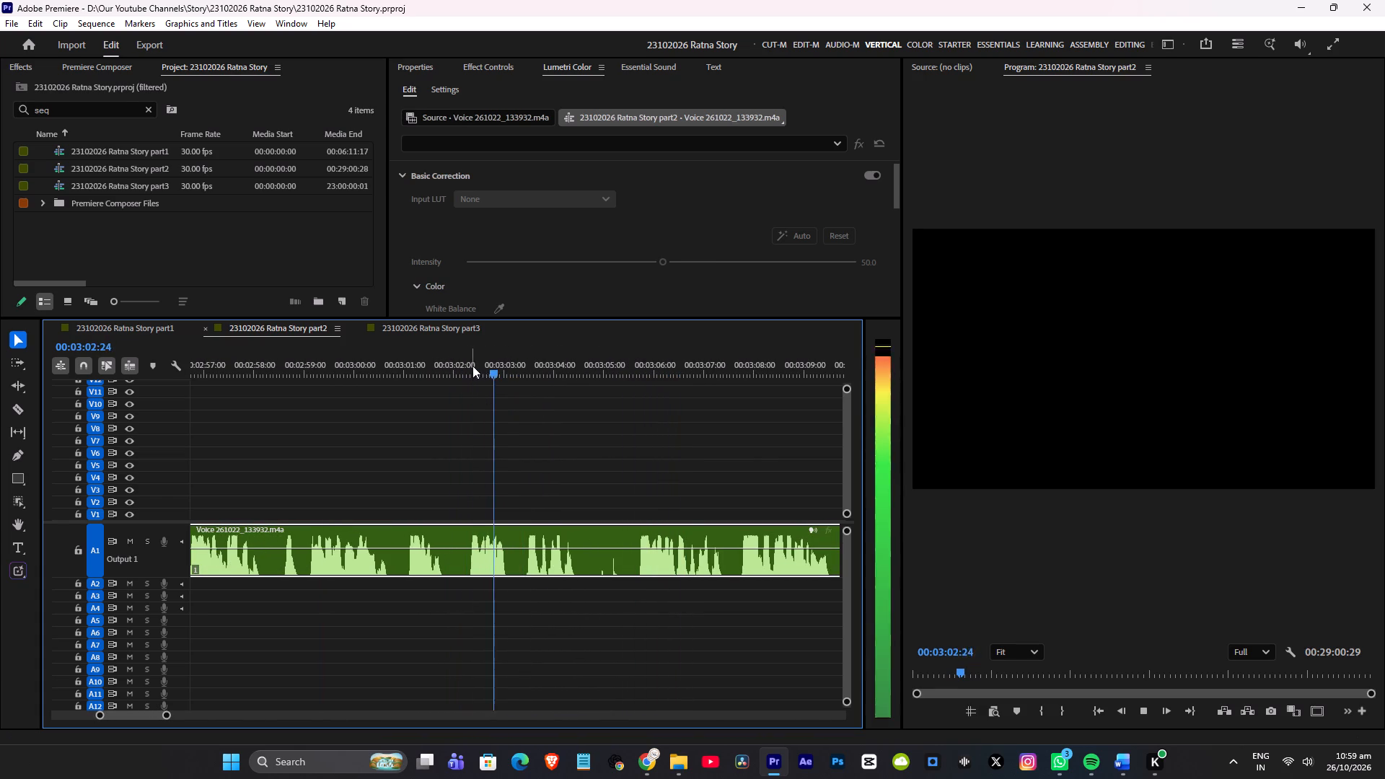
left_click_drag(472, 366, 465, 371)
key("z")
left_click_drag(625, 361, 640, 361)
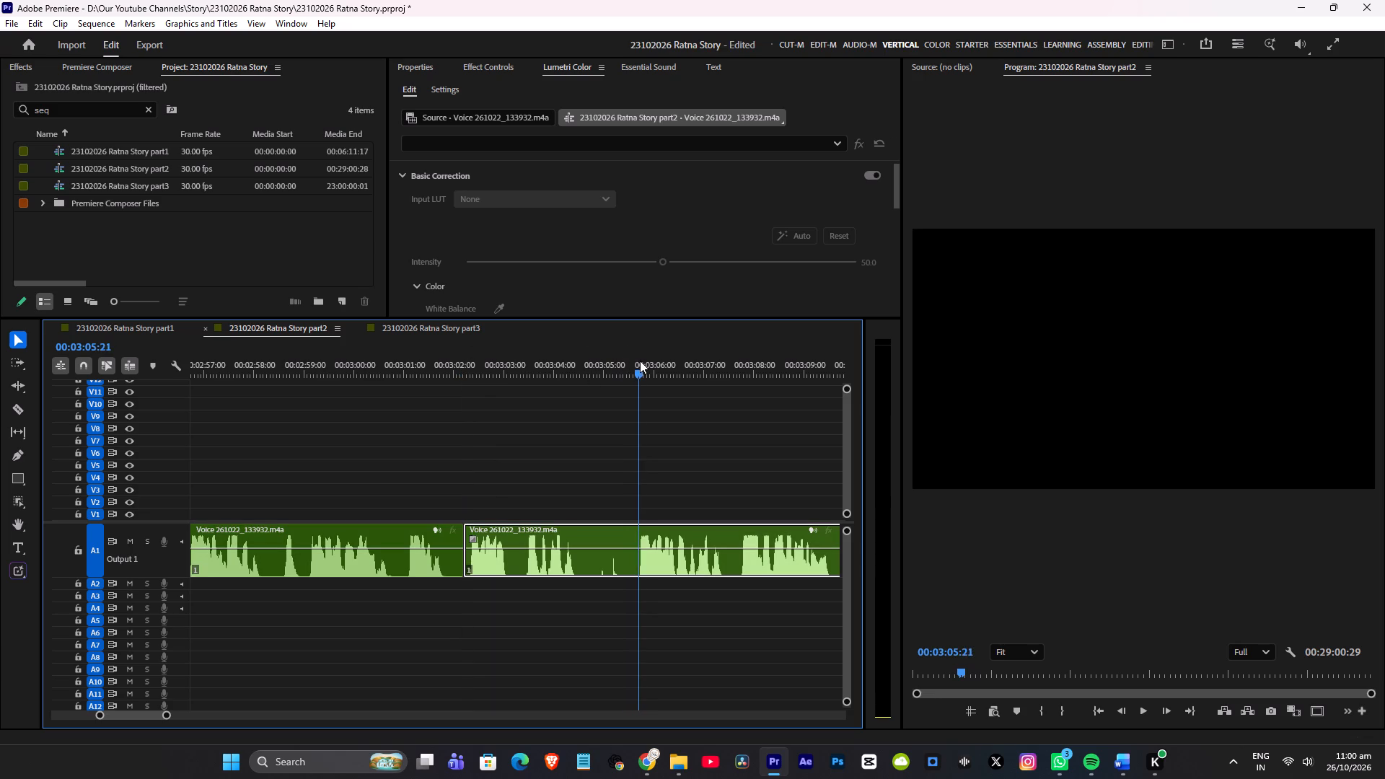
left_click_drag(640, 361, 636, 367)
key("q")
left_click(434, 374)
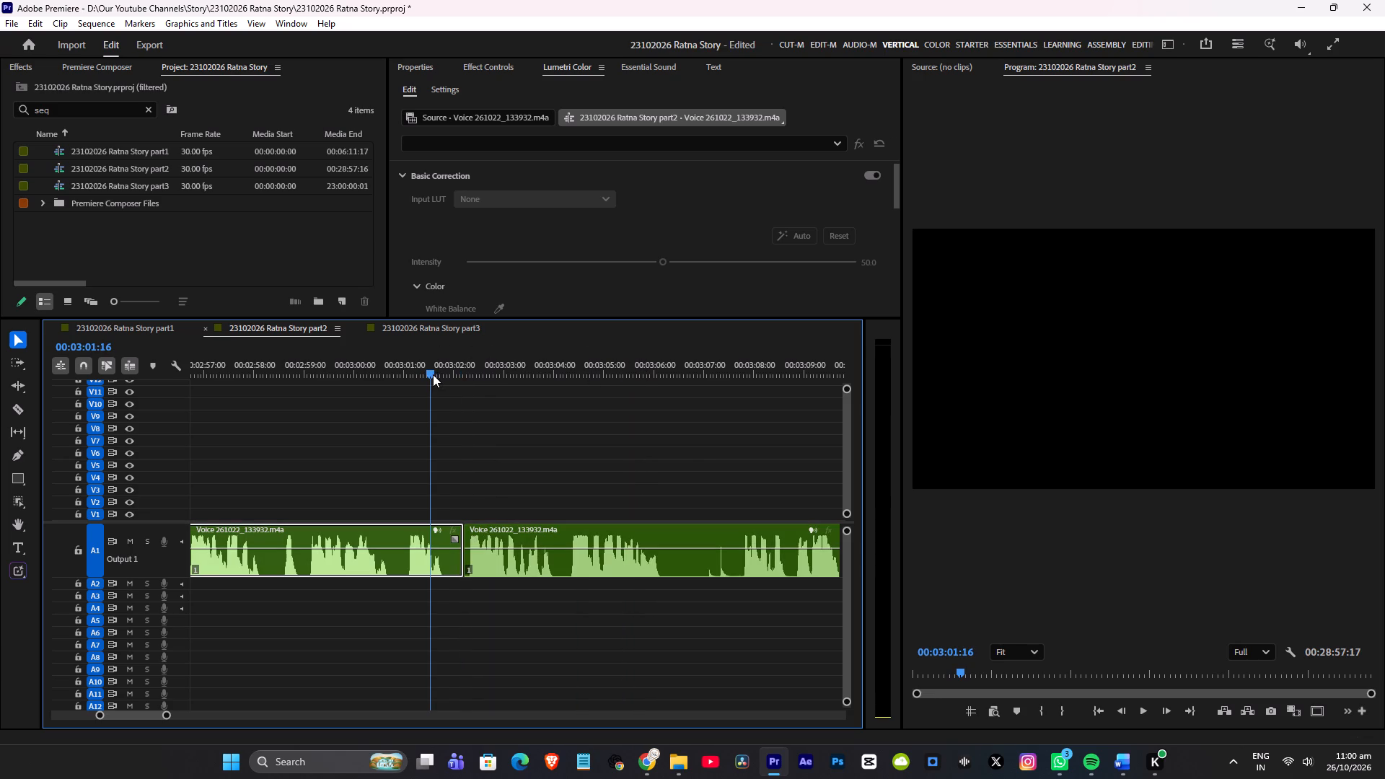
key("ctrl+s")
Listen from about 00:03:01 to 00:03:07 to check the join near 00:03:02:07 and the phrases after it.
key("space")
scroll(590, 428, "up", 5, "alt")
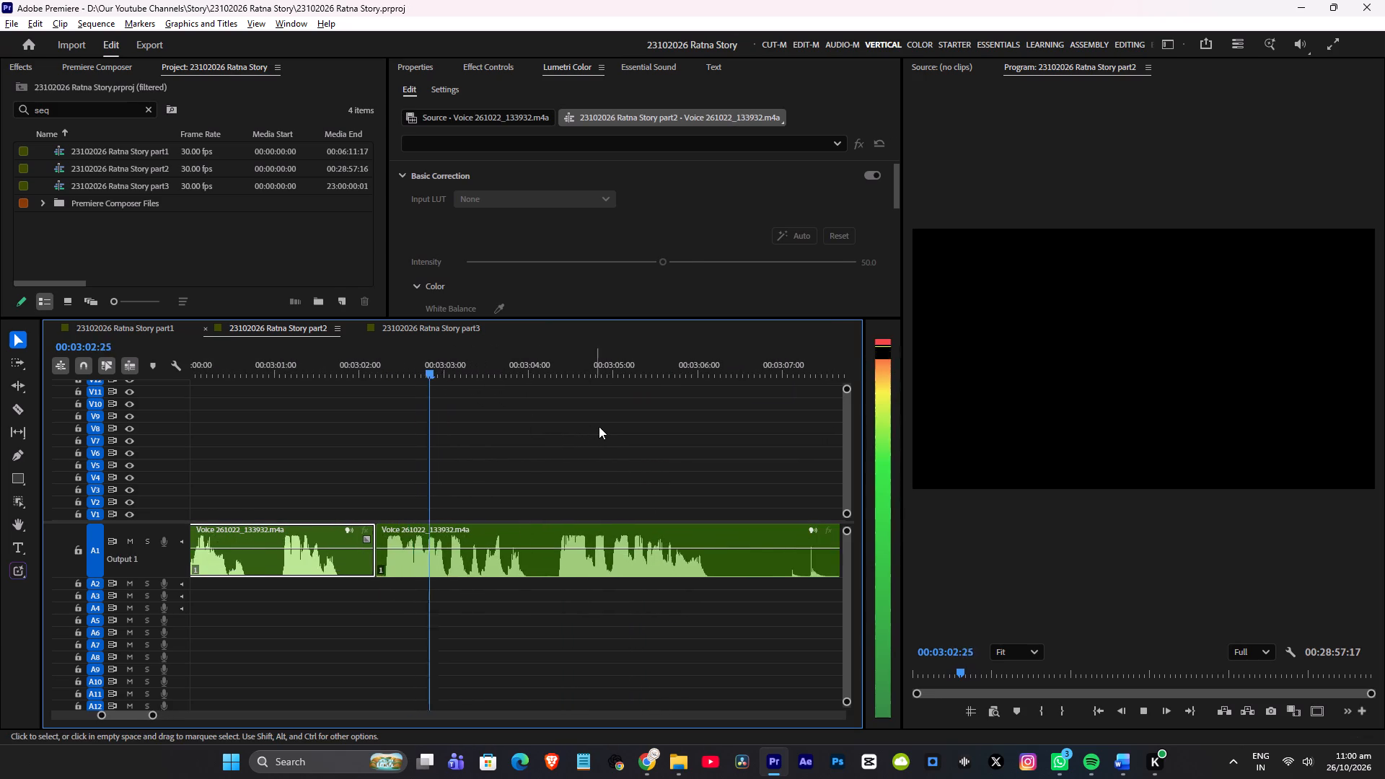
scroll(604, 431, "down", 7, "alt")
key("space")
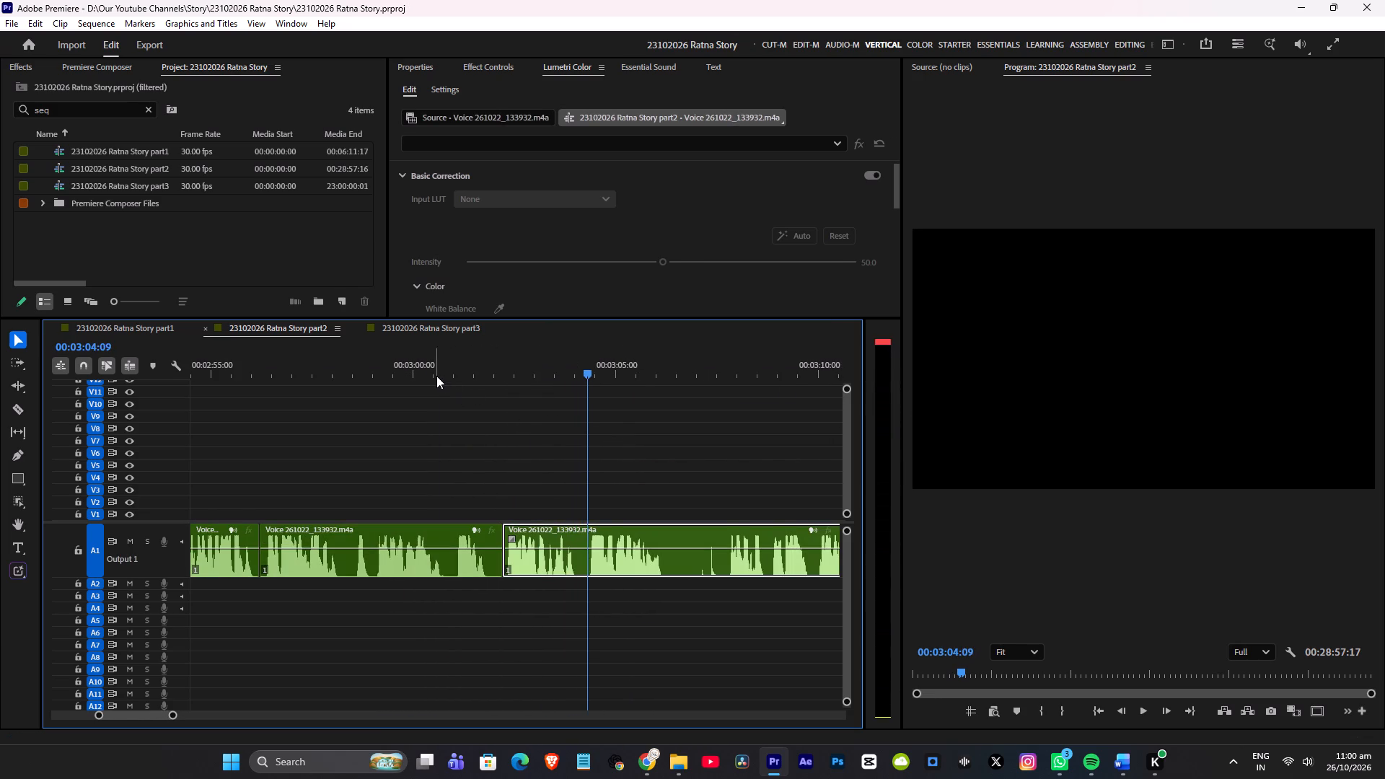
left_click(436, 376)
key("ctrl+s")
scroll(507, 411, "up", 5, "alt")
key("space")
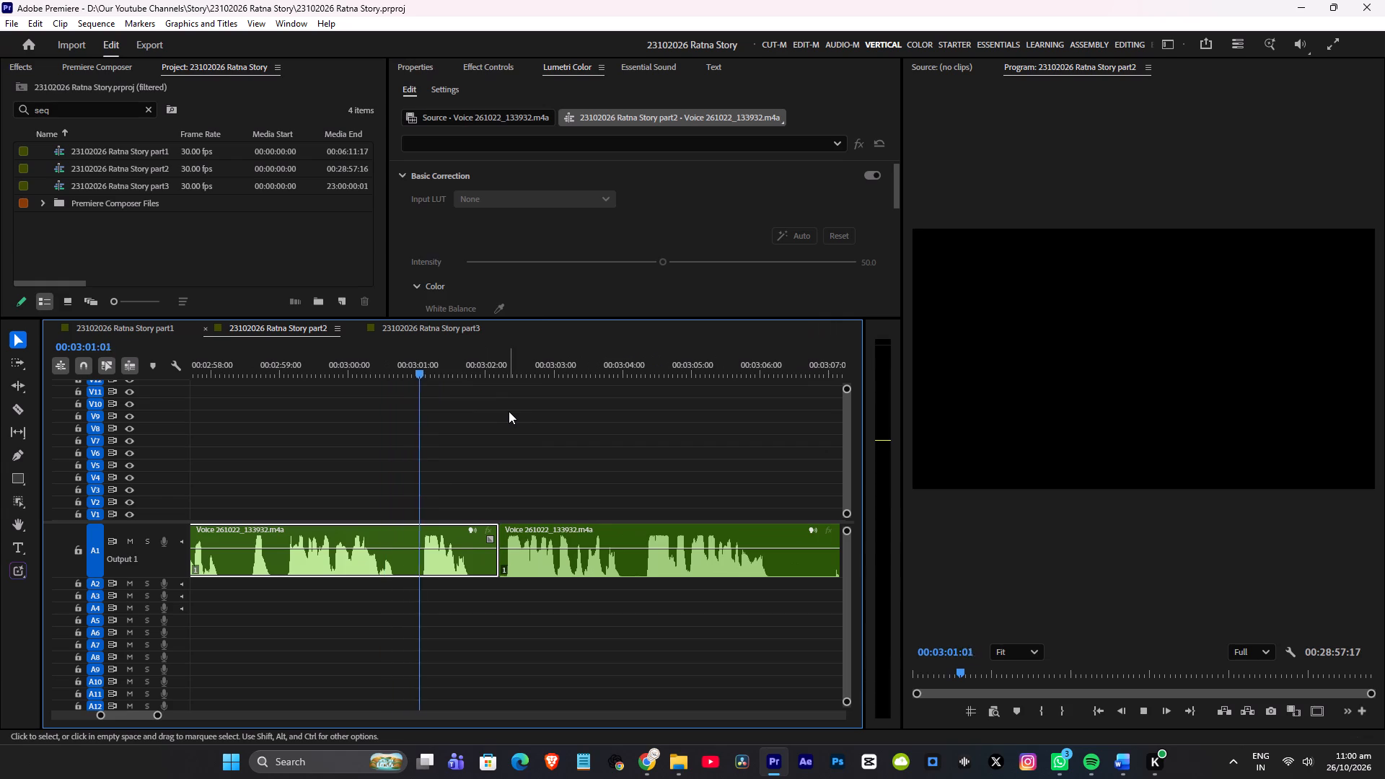
scroll(529, 418, "down", 3)
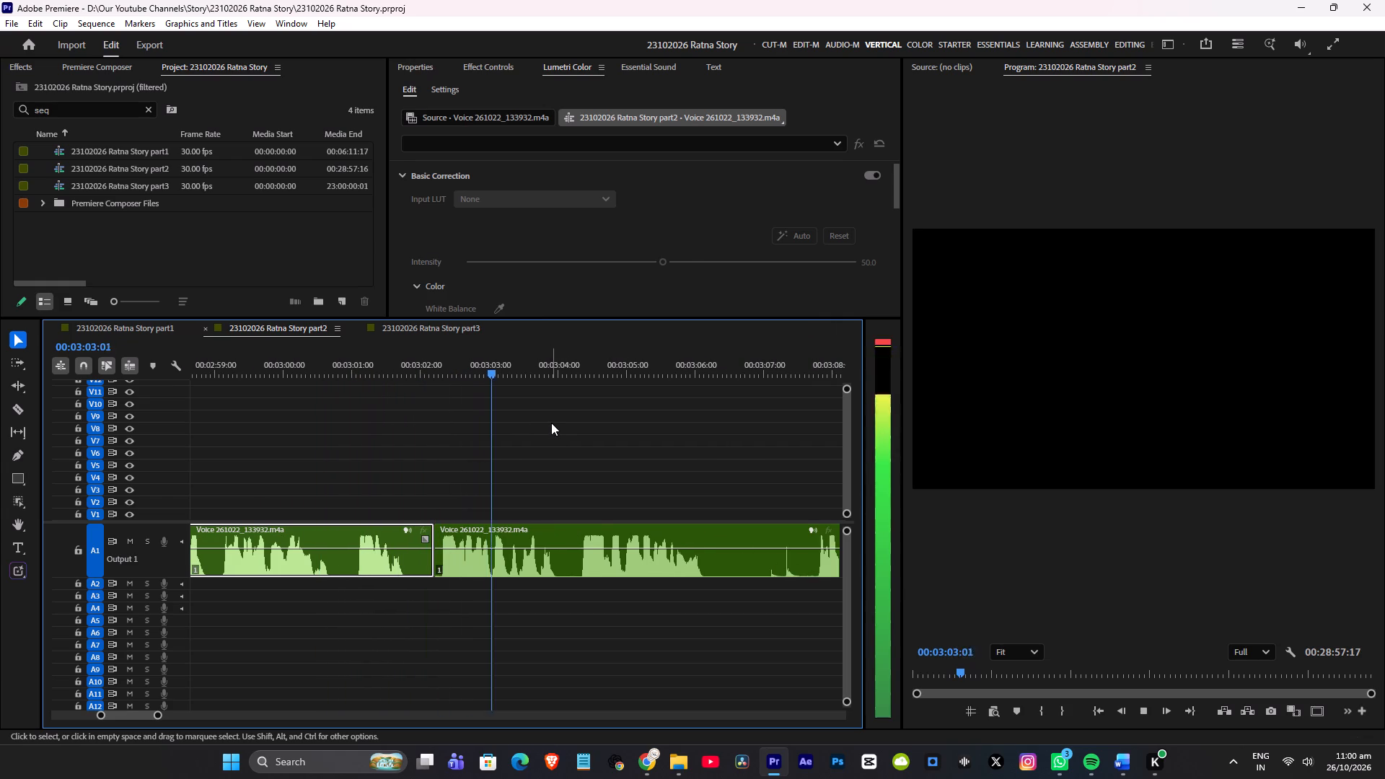
scroll(573, 420, "down", 3)
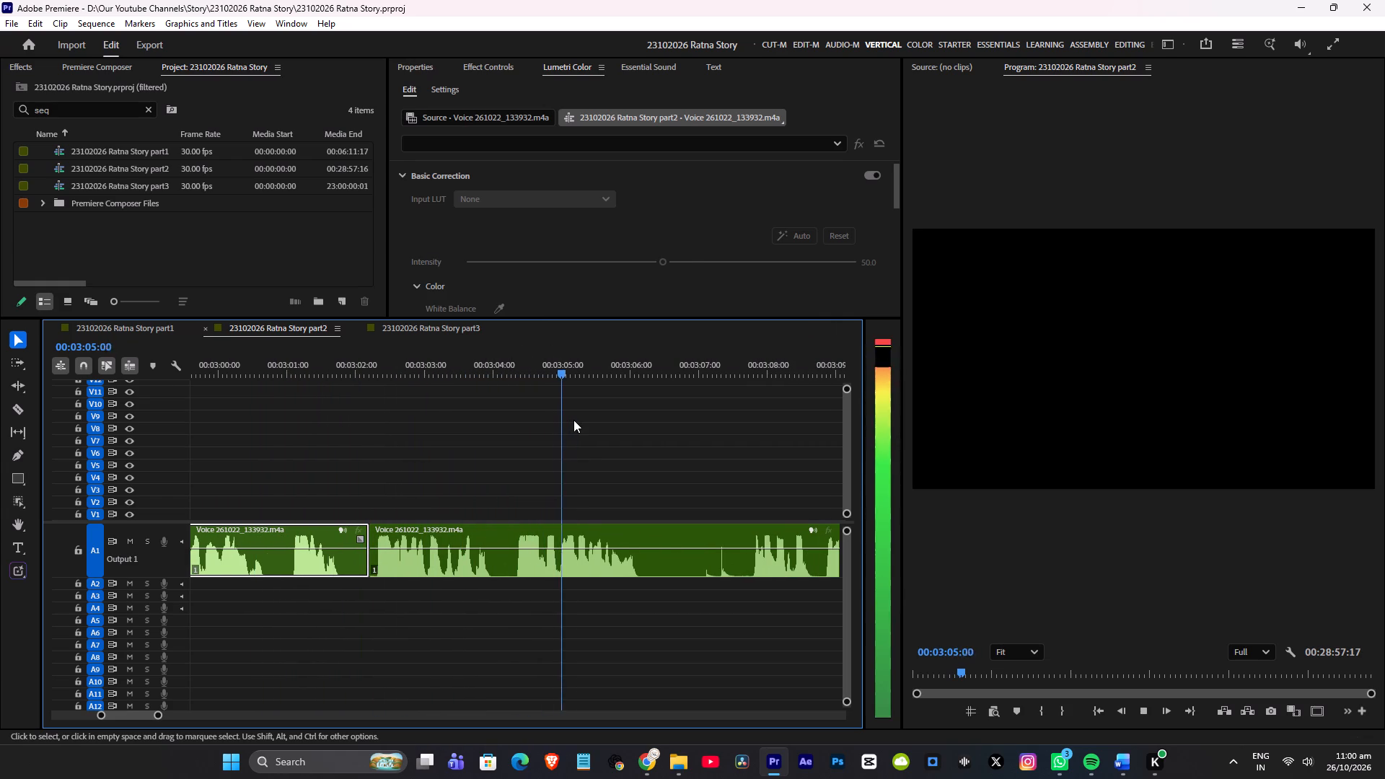
scroll(573, 418, "down", 1)
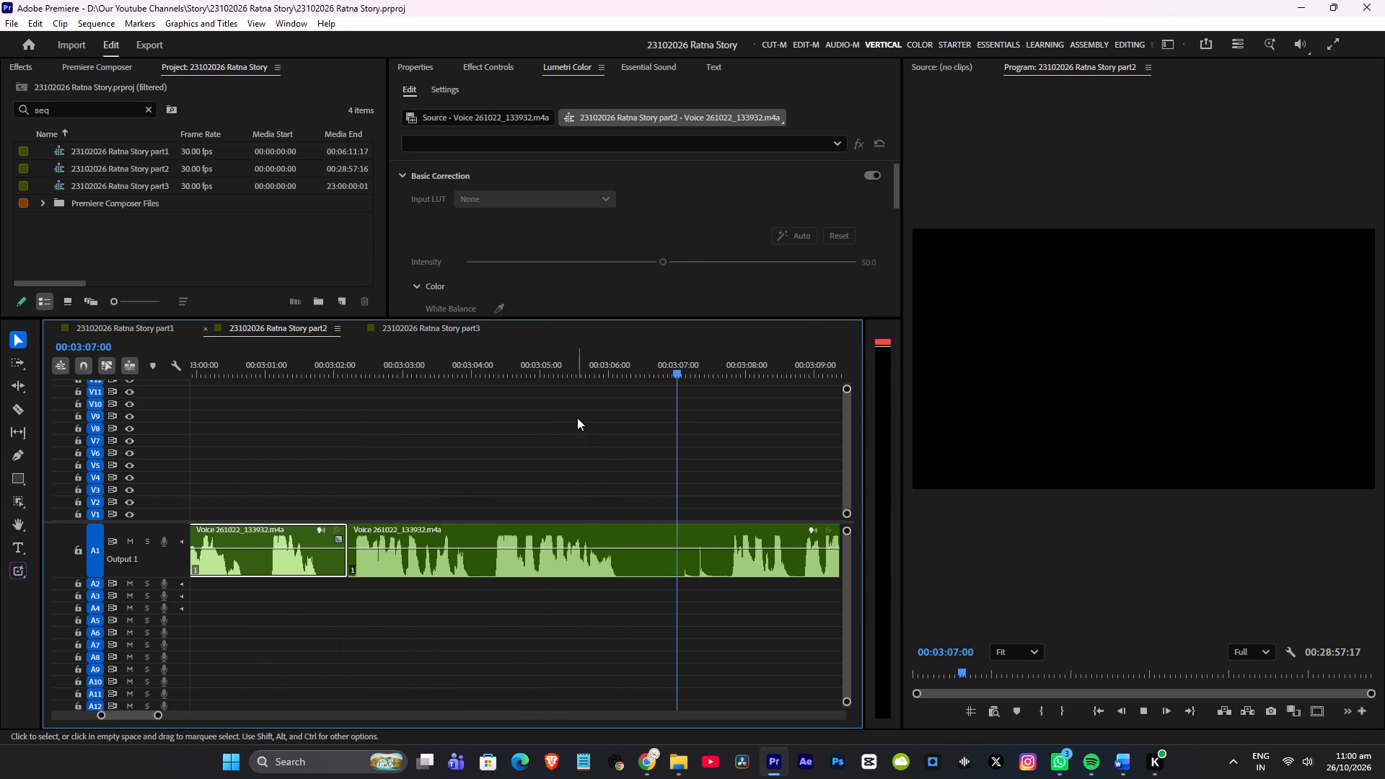
scroll(577, 420, "down", 5)
key("space")
Split the voice clip at about 00:03:07:01, ripple-trim the following clip's start up to about 00:03:07:22, check the join, and save.
left_click(408, 361)
key("space")
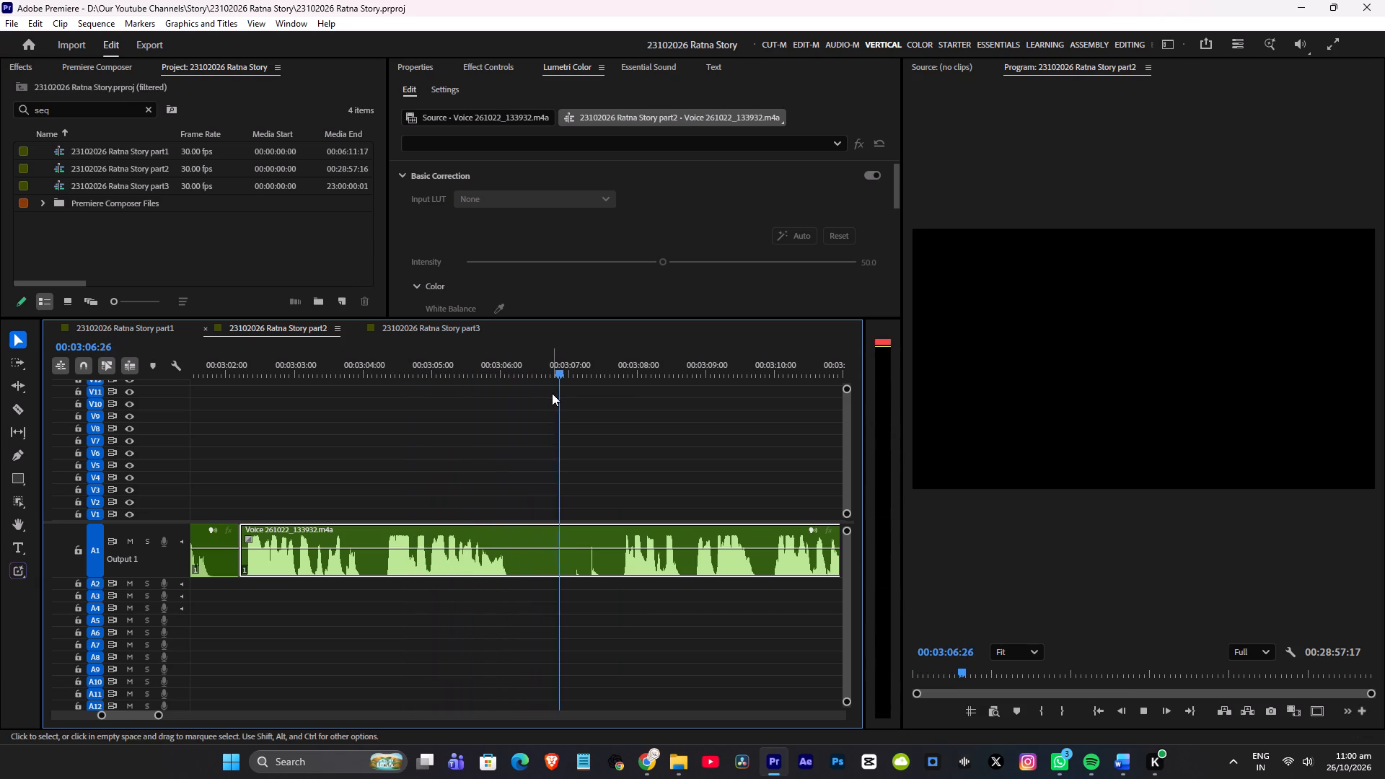
key("space")
key("z")
left_click(621, 366)
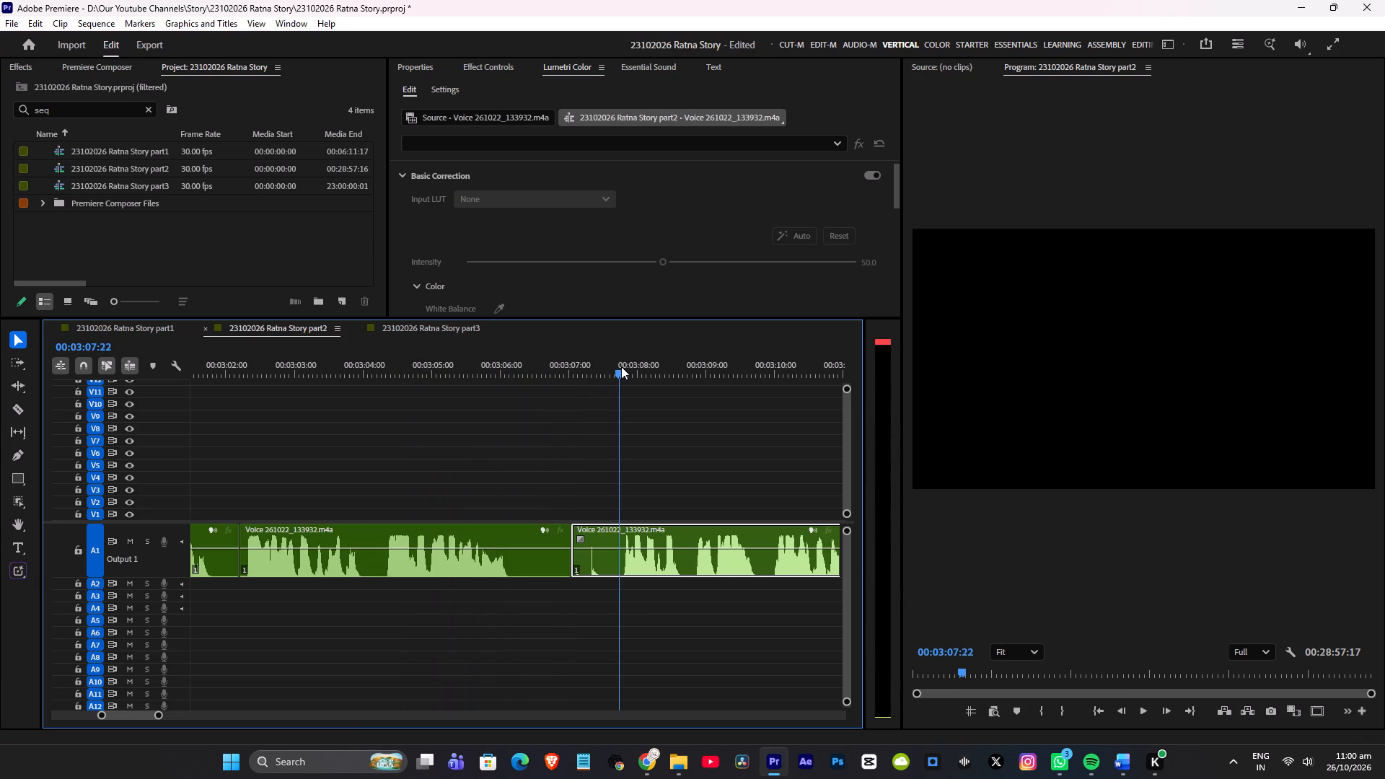
key("q")
left_click(539, 372)
key("space")
scroll(621, 397, "down", 6)
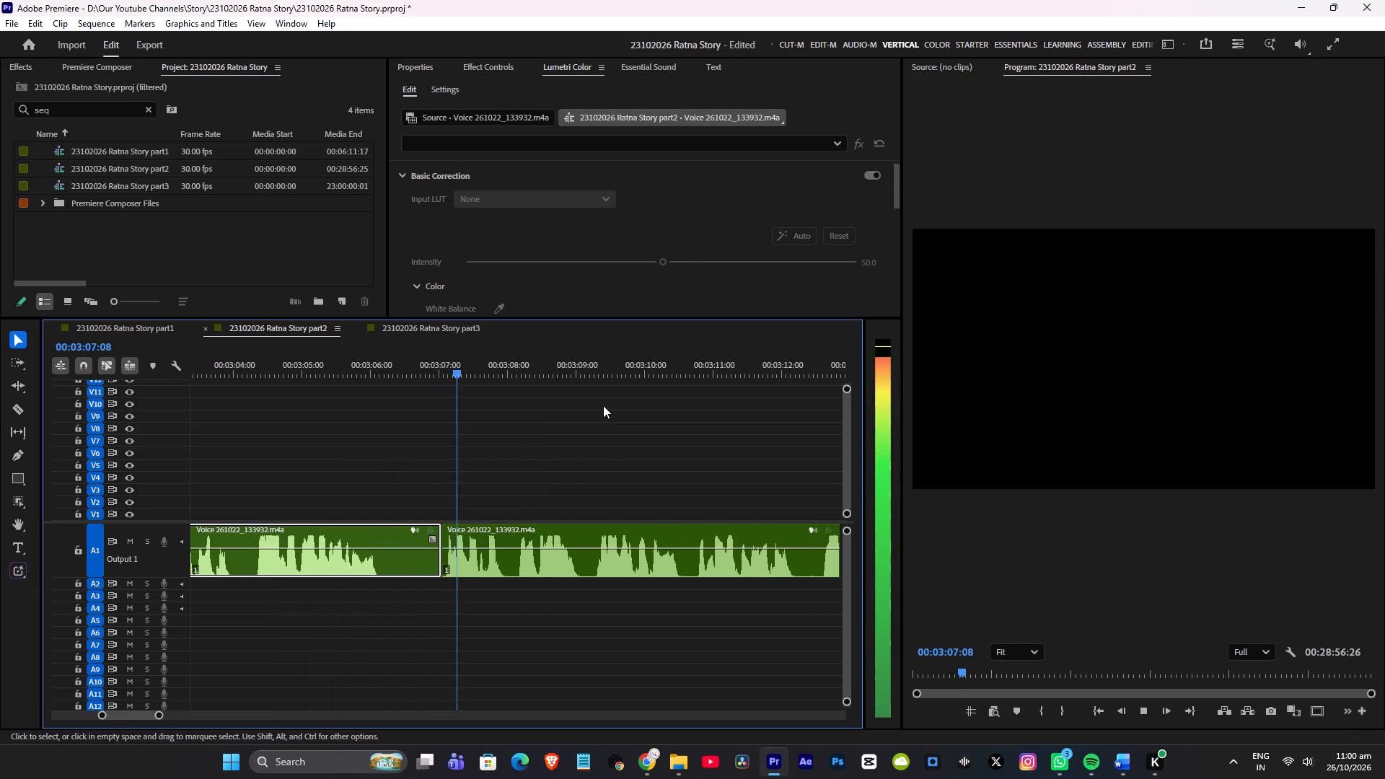
scroll(565, 421, "down", 13, "alt")
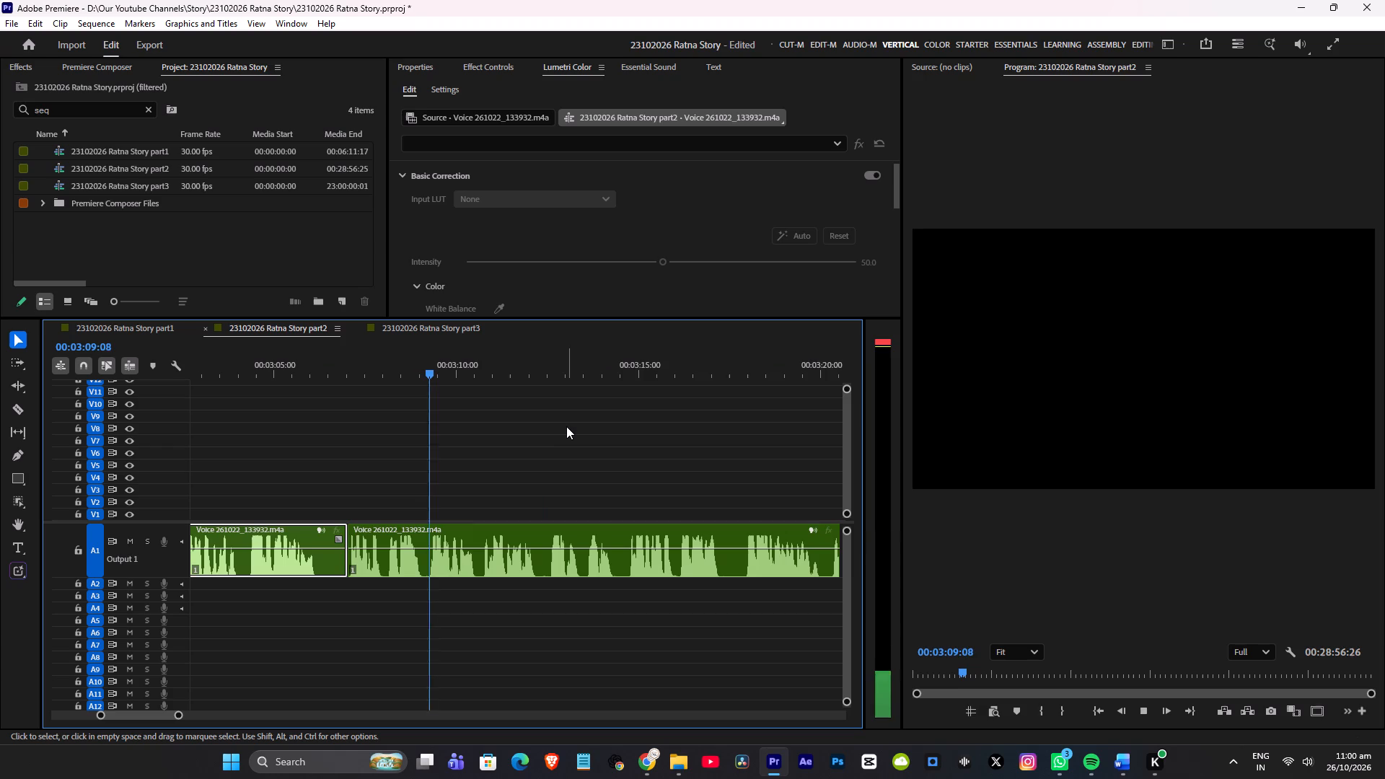
key("ctrl+s")
Listen on, split the voice clip at about 00:03:16:03, ripple-trim the following clip's start up to about 00:03:17:25, and save.
key("space")
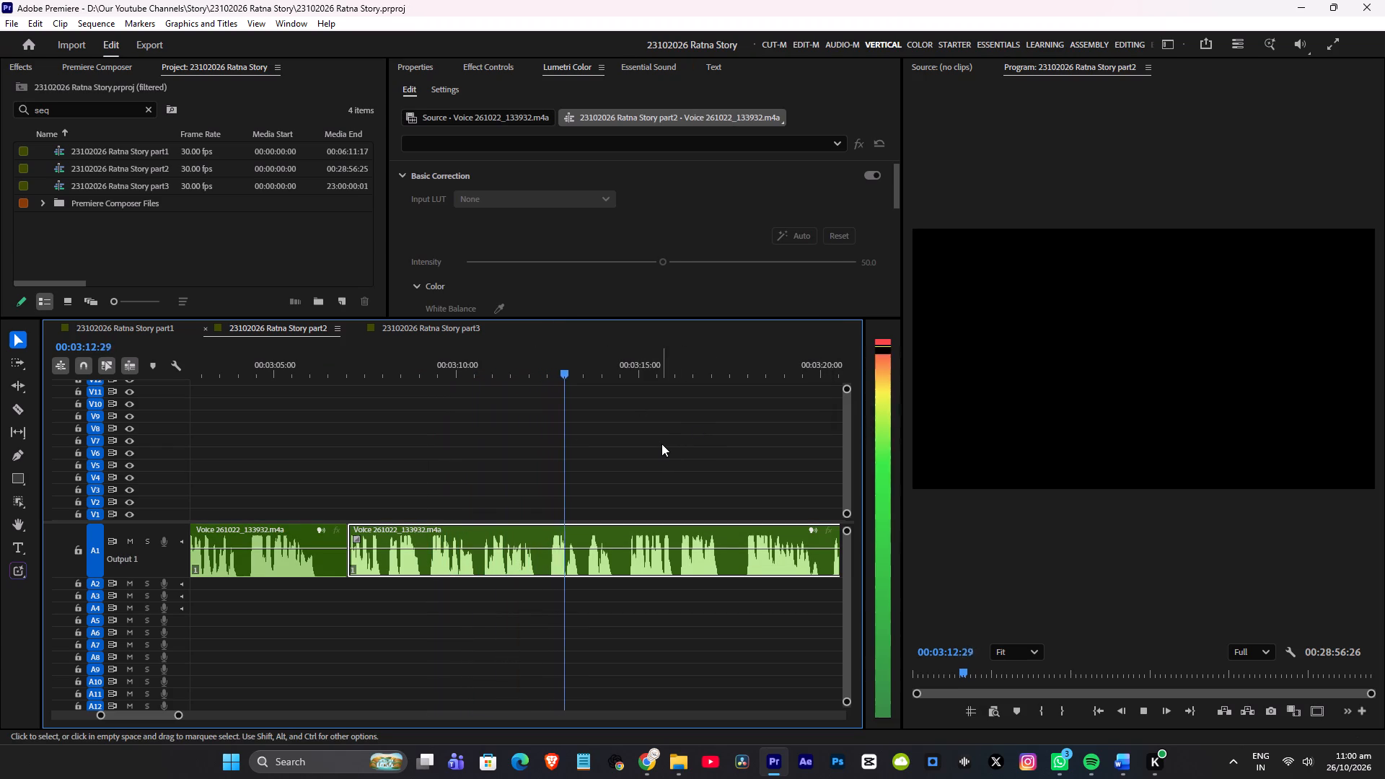
scroll(661, 444, "down", 3)
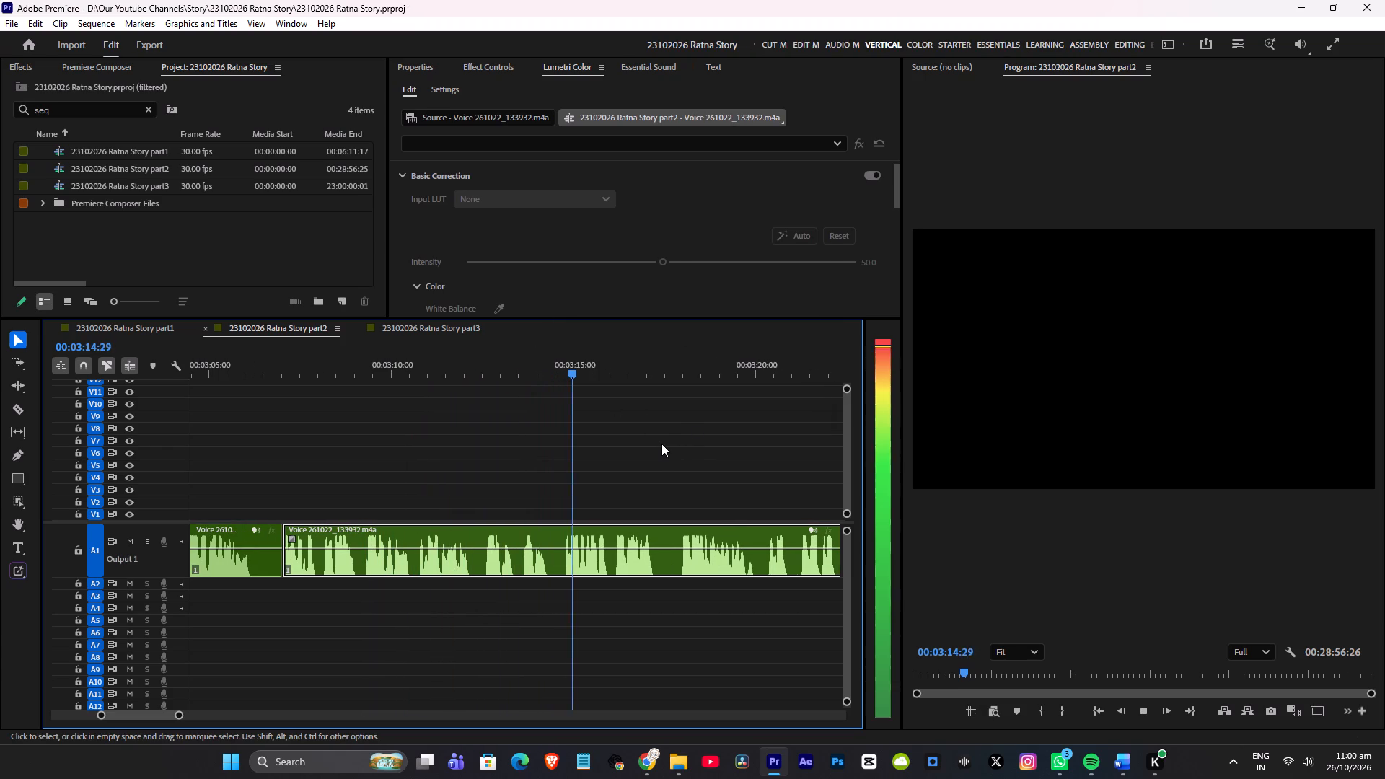
scroll(661, 444, "down", 2)
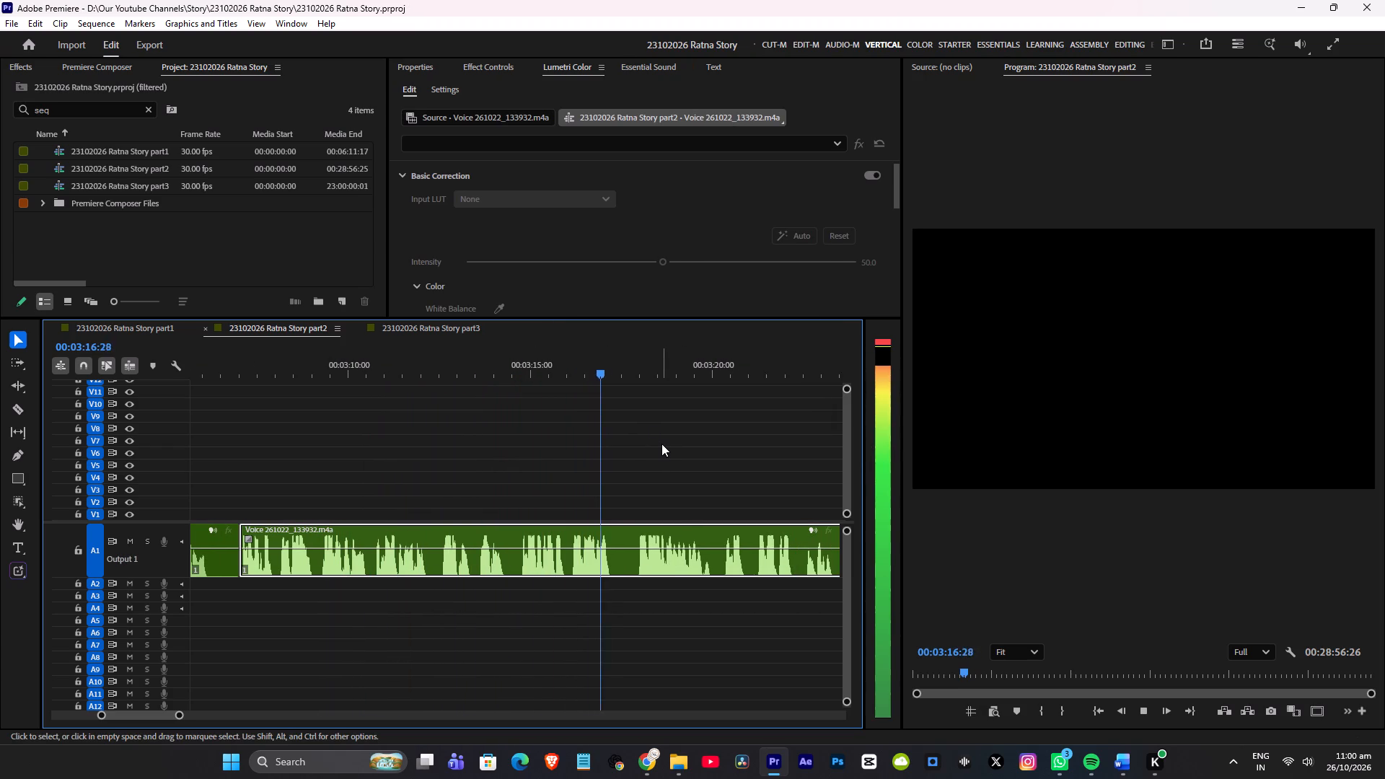
left_click(549, 374)
key("space")
key("space")
key("z")
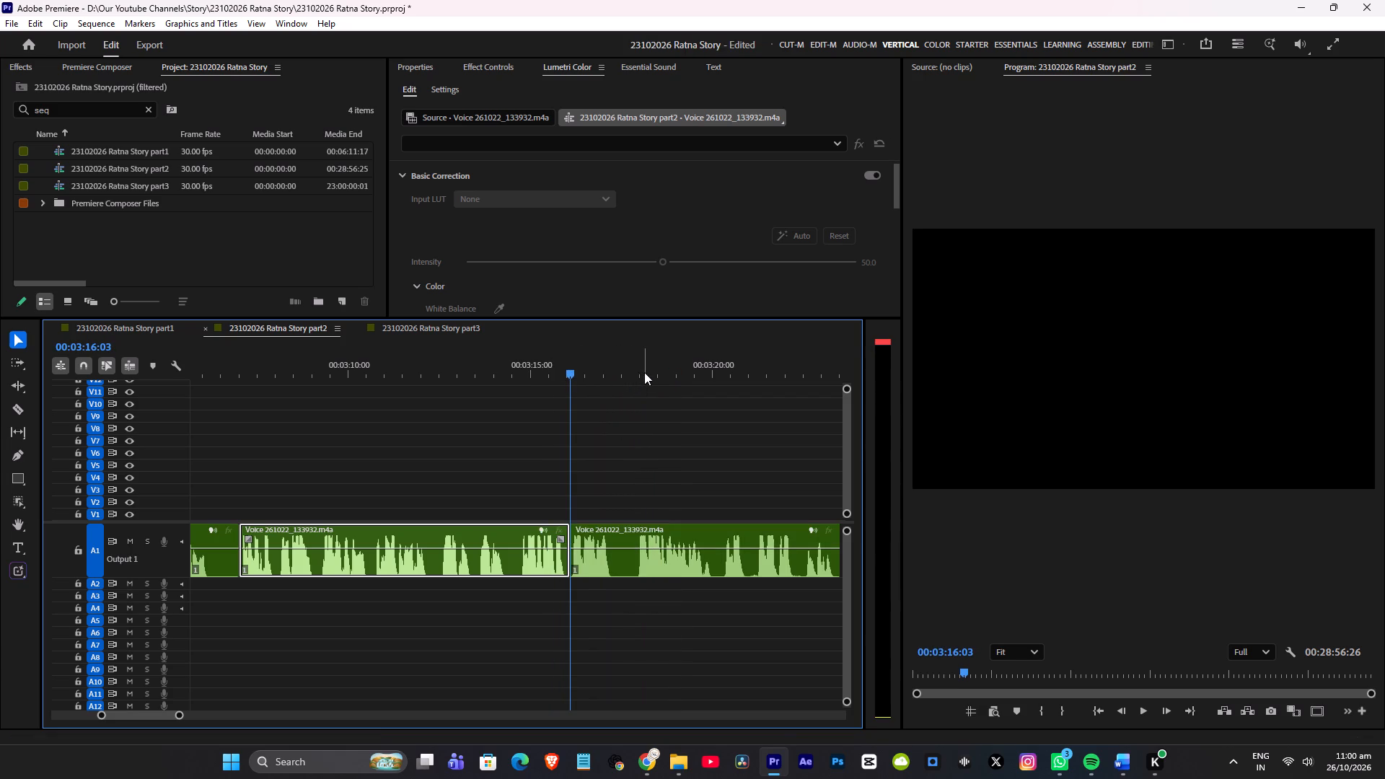
left_click_drag(644, 372, 636, 385)
key("q")
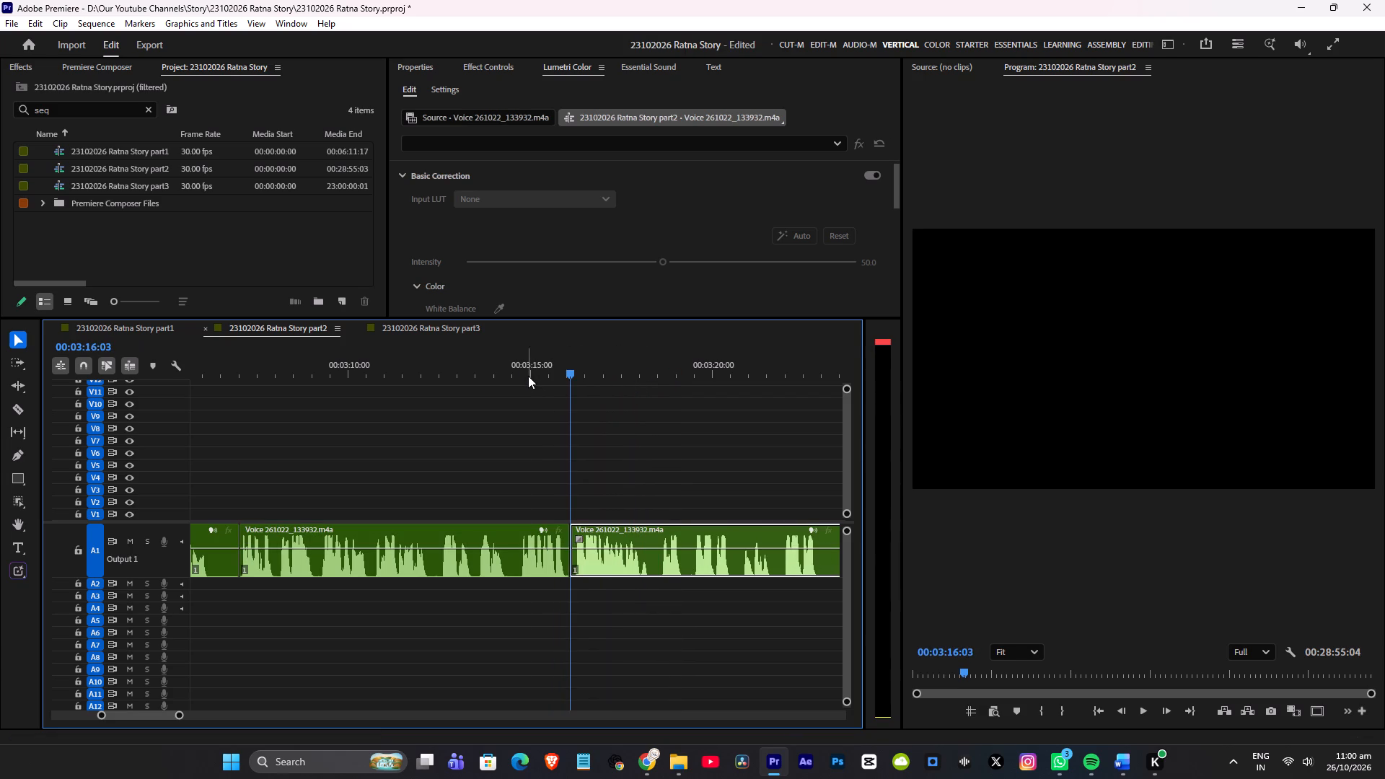
left_click(528, 376)
key("ctrl+s")
Replay the join near 00:03:16:03 and listen to the phrases after it.
key("space")
scroll(610, 422, "down", 2)
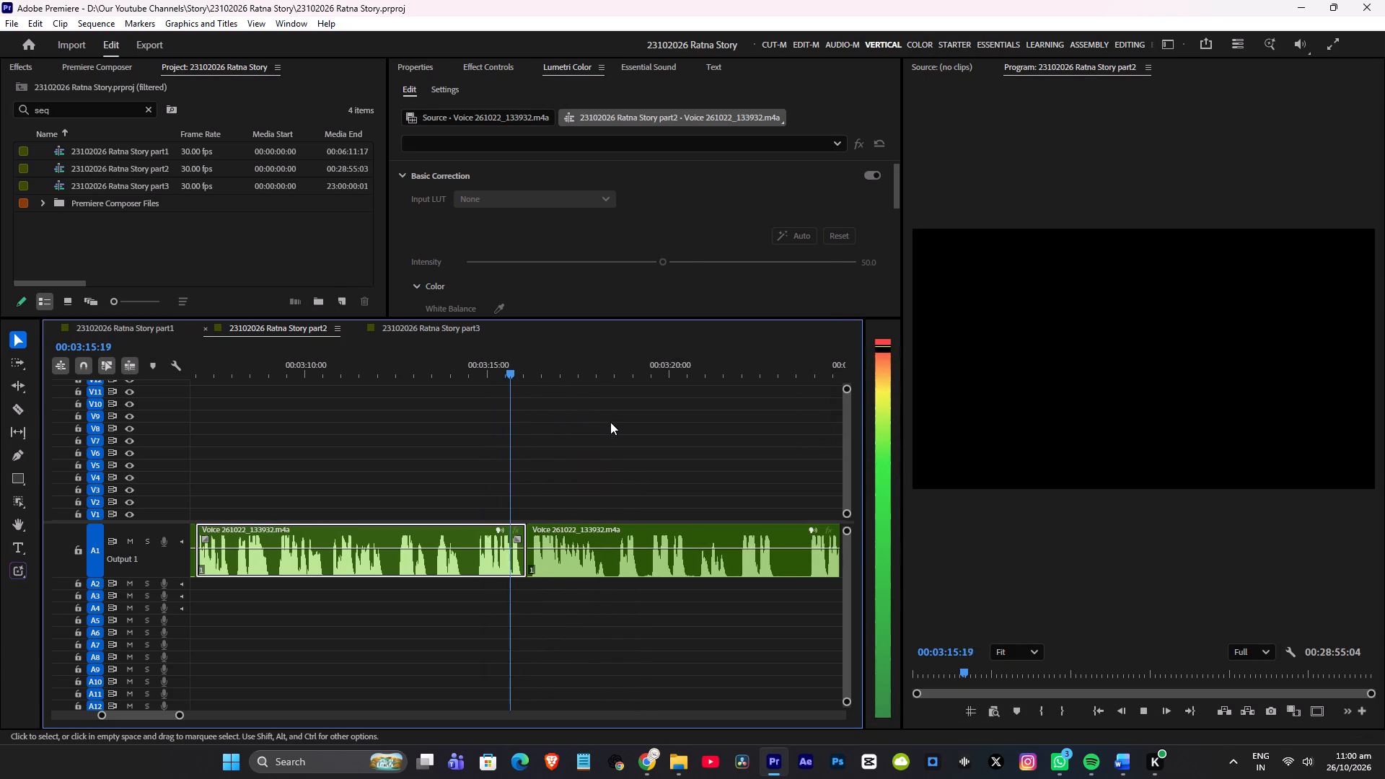
scroll(617, 425, "down", 1)
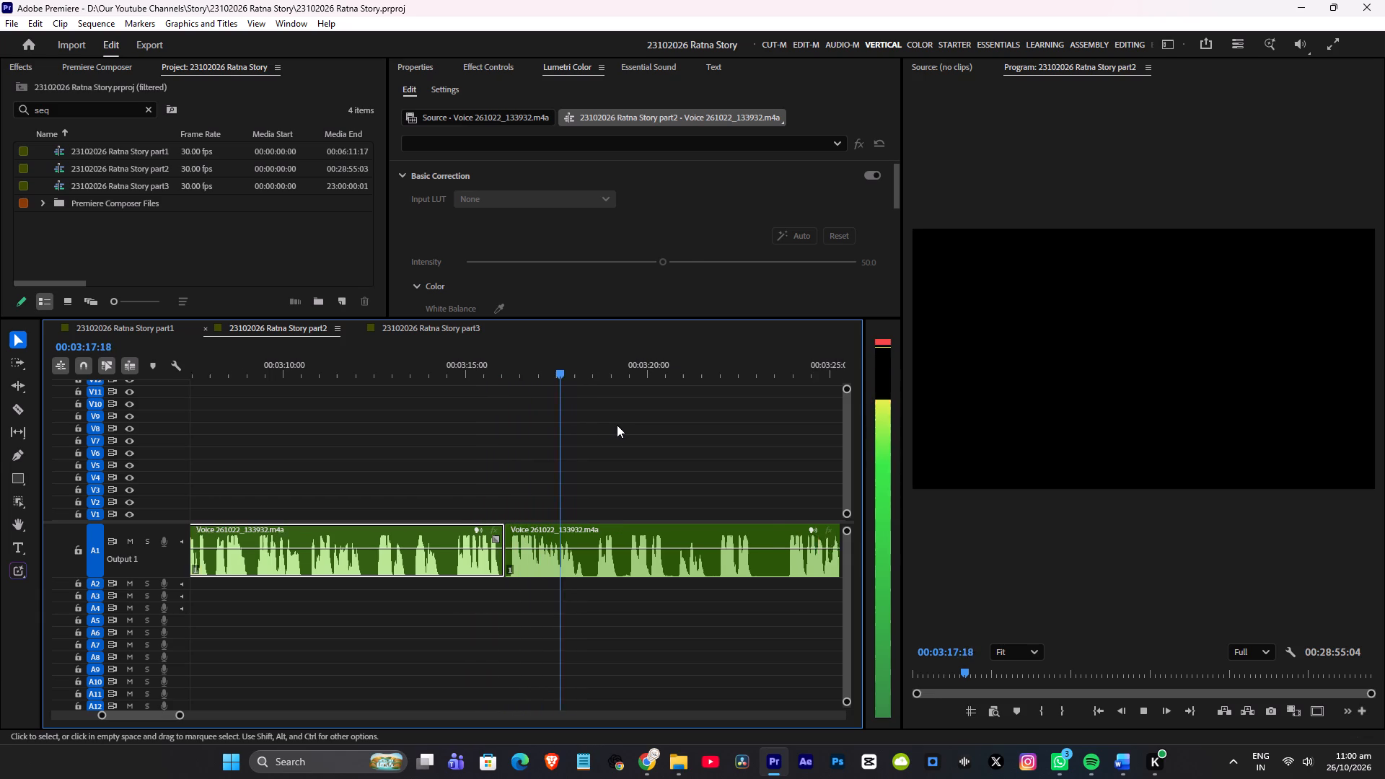
scroll(617, 425, "down", 2)
left_click(433, 372)
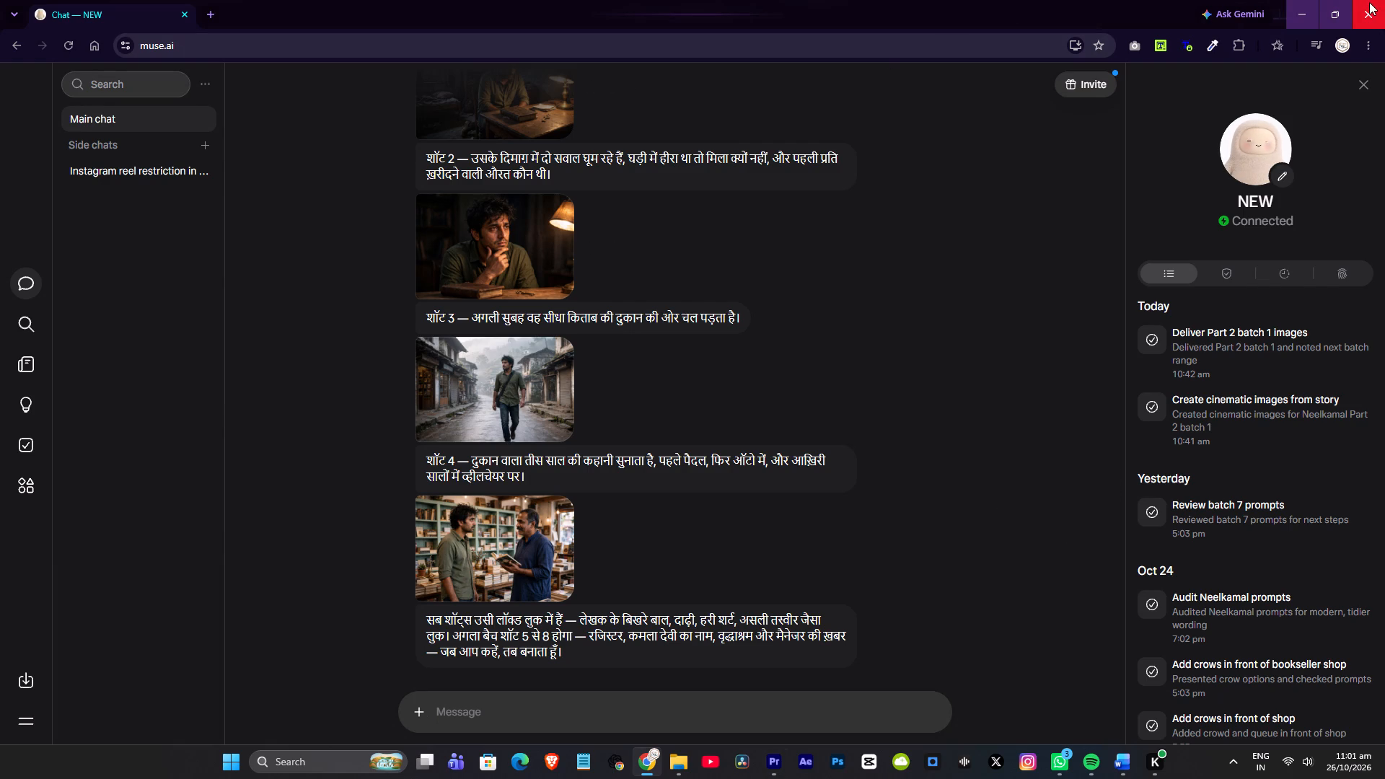
key("alt+Tab")
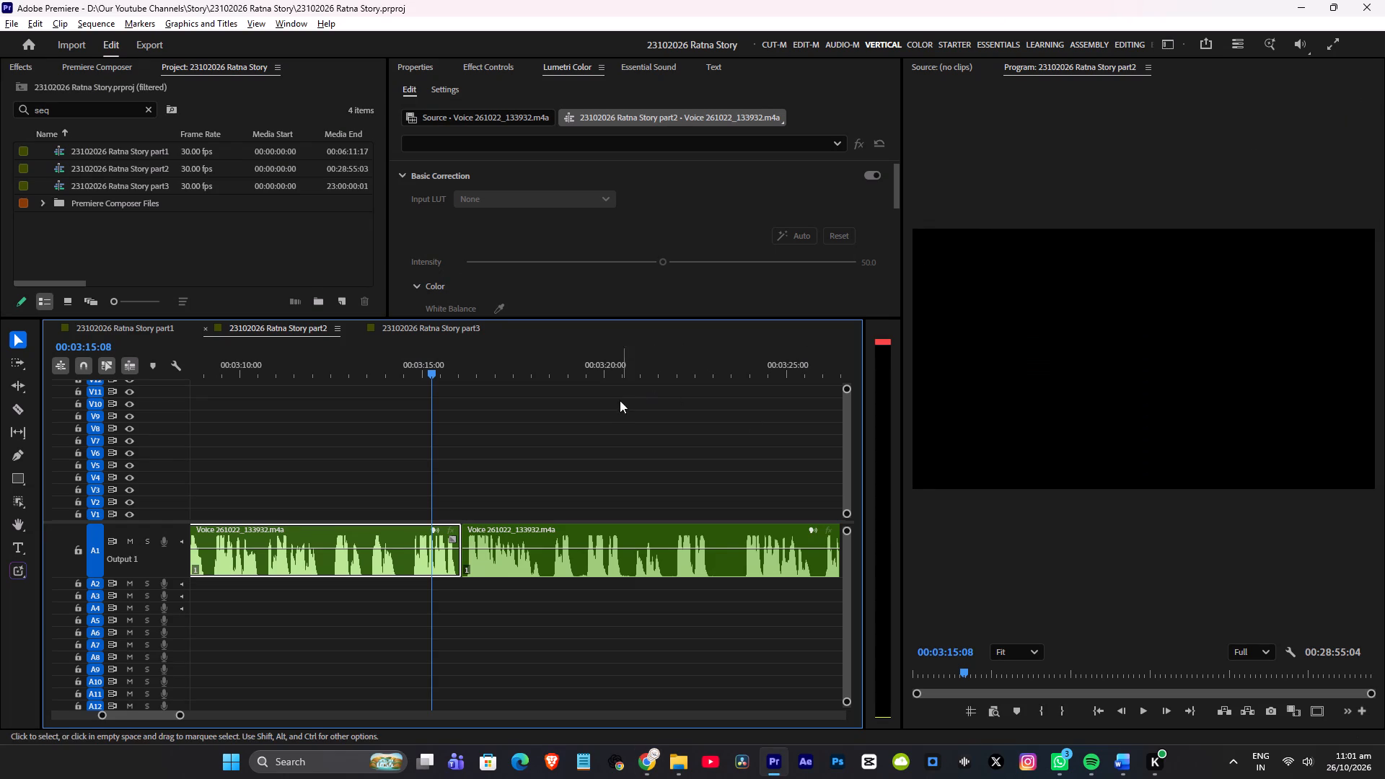
Save the project and replay a short stretch of the voice-over from about 00:03:14 in the part2 sequence.
key("ctrl+s")
left_click(388, 361)
key("space")
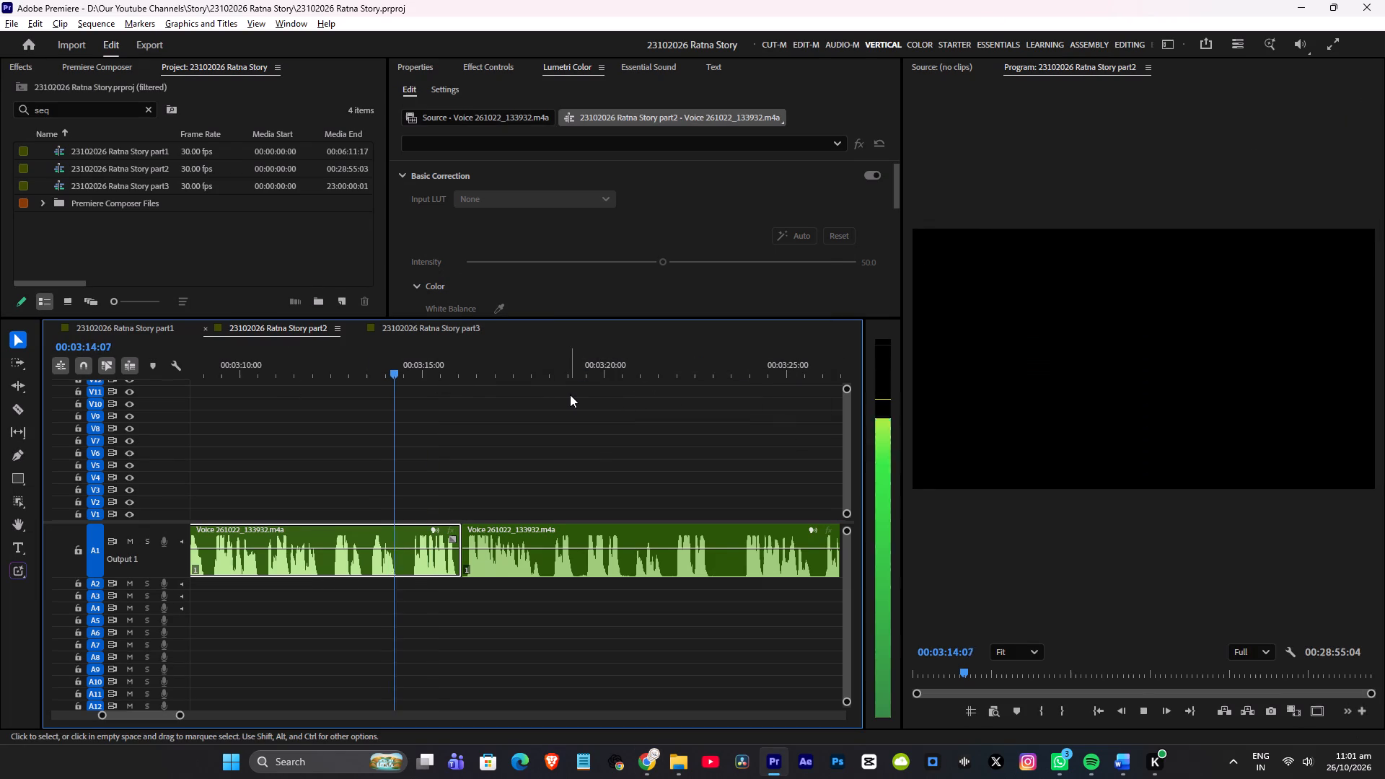
key("space")
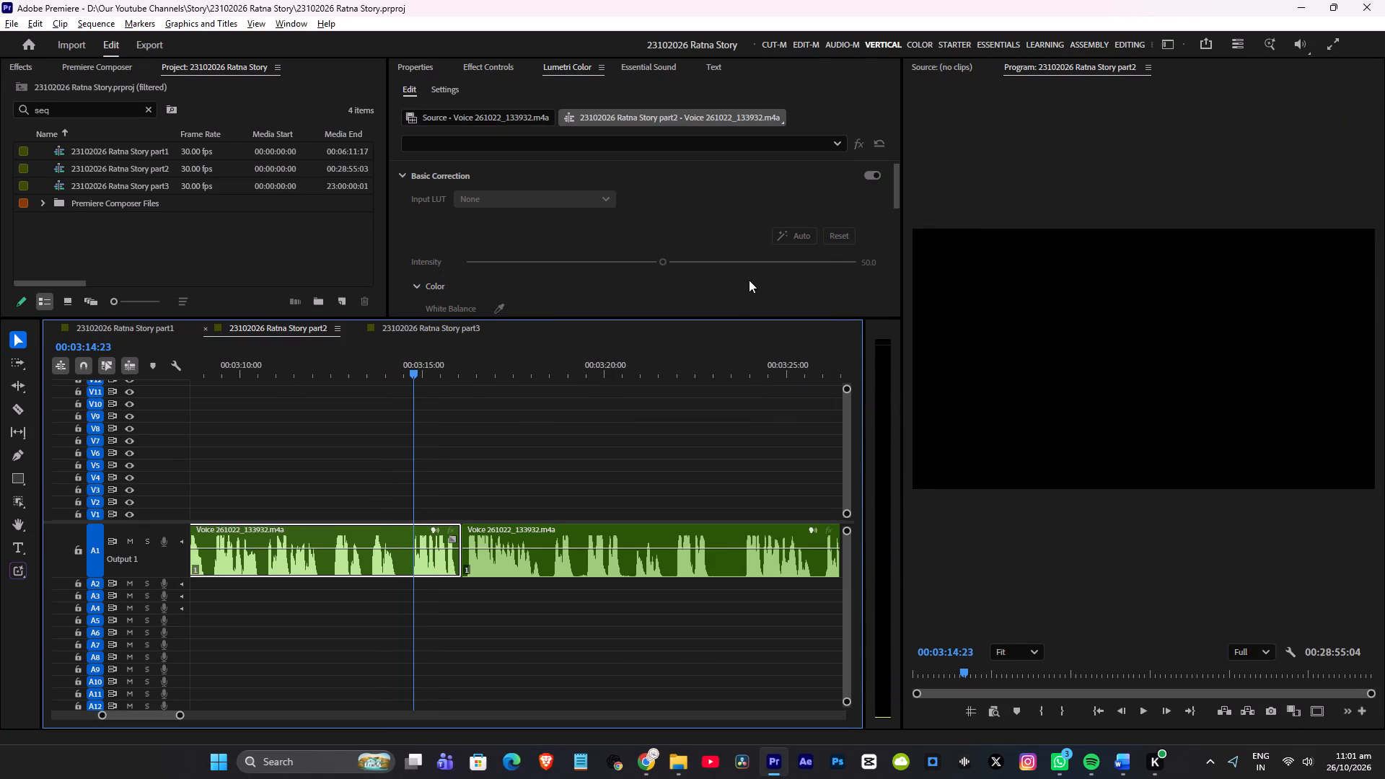
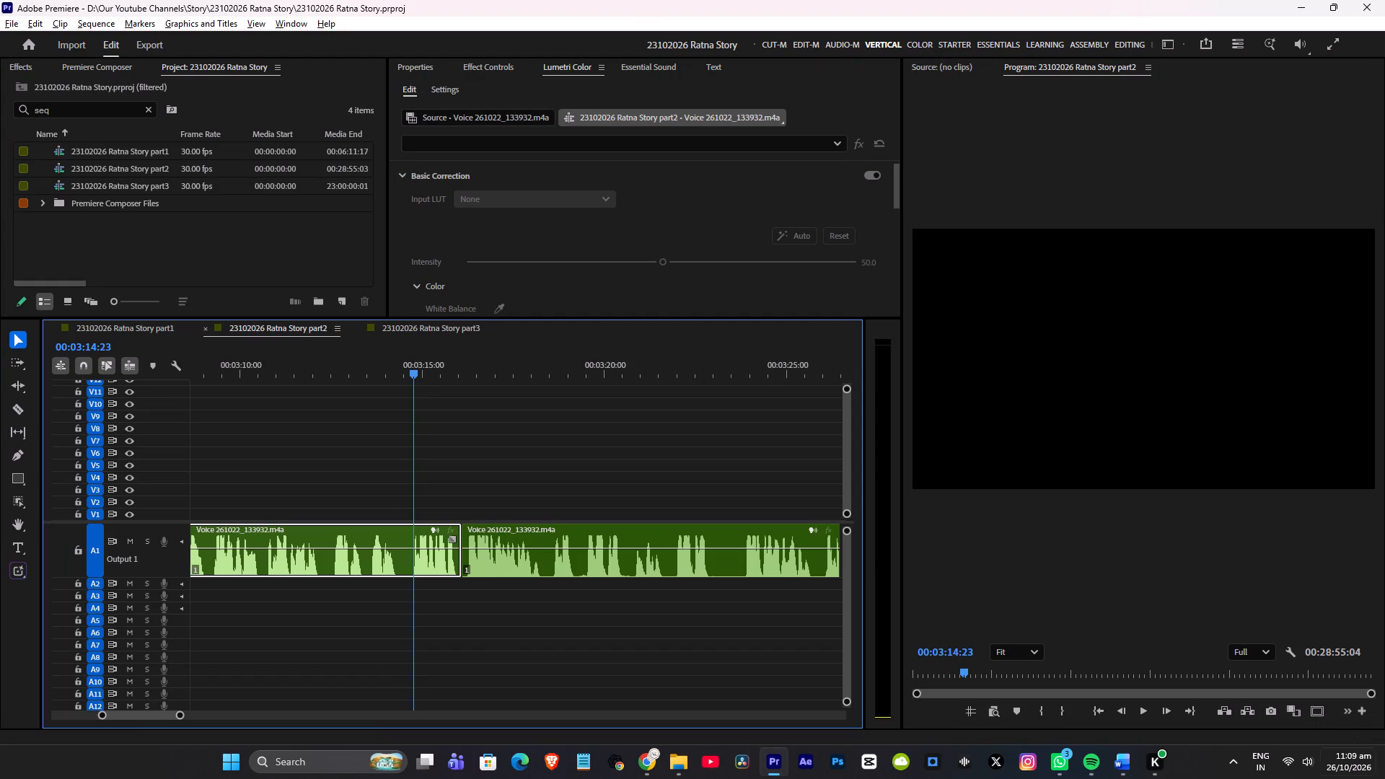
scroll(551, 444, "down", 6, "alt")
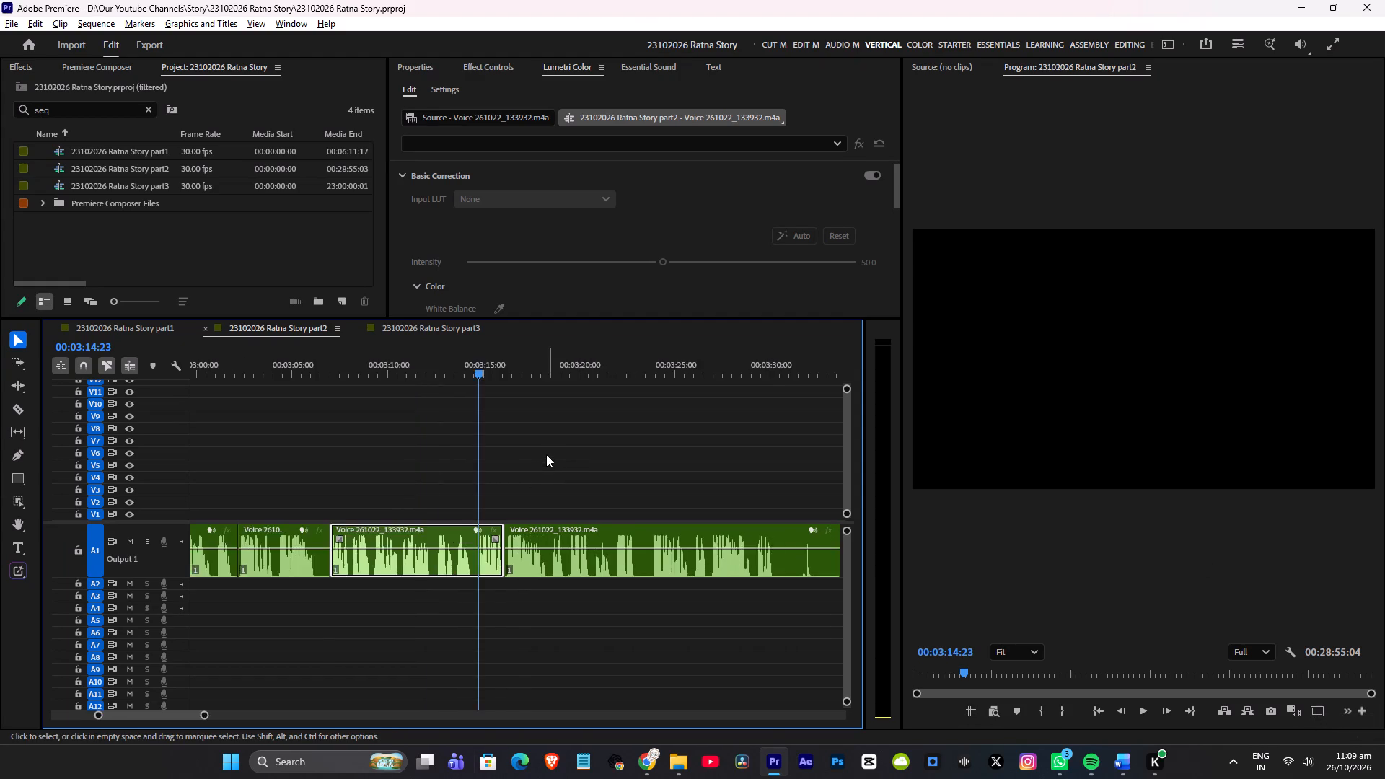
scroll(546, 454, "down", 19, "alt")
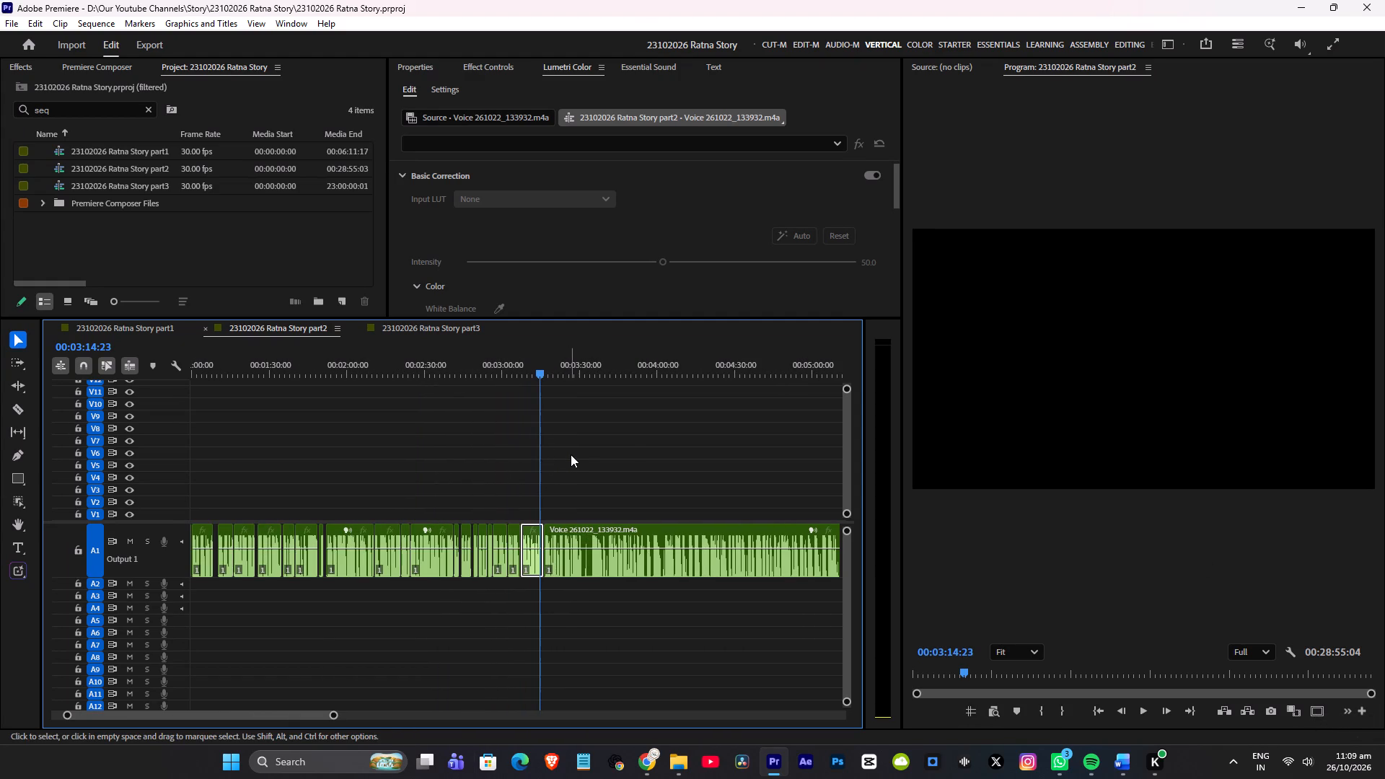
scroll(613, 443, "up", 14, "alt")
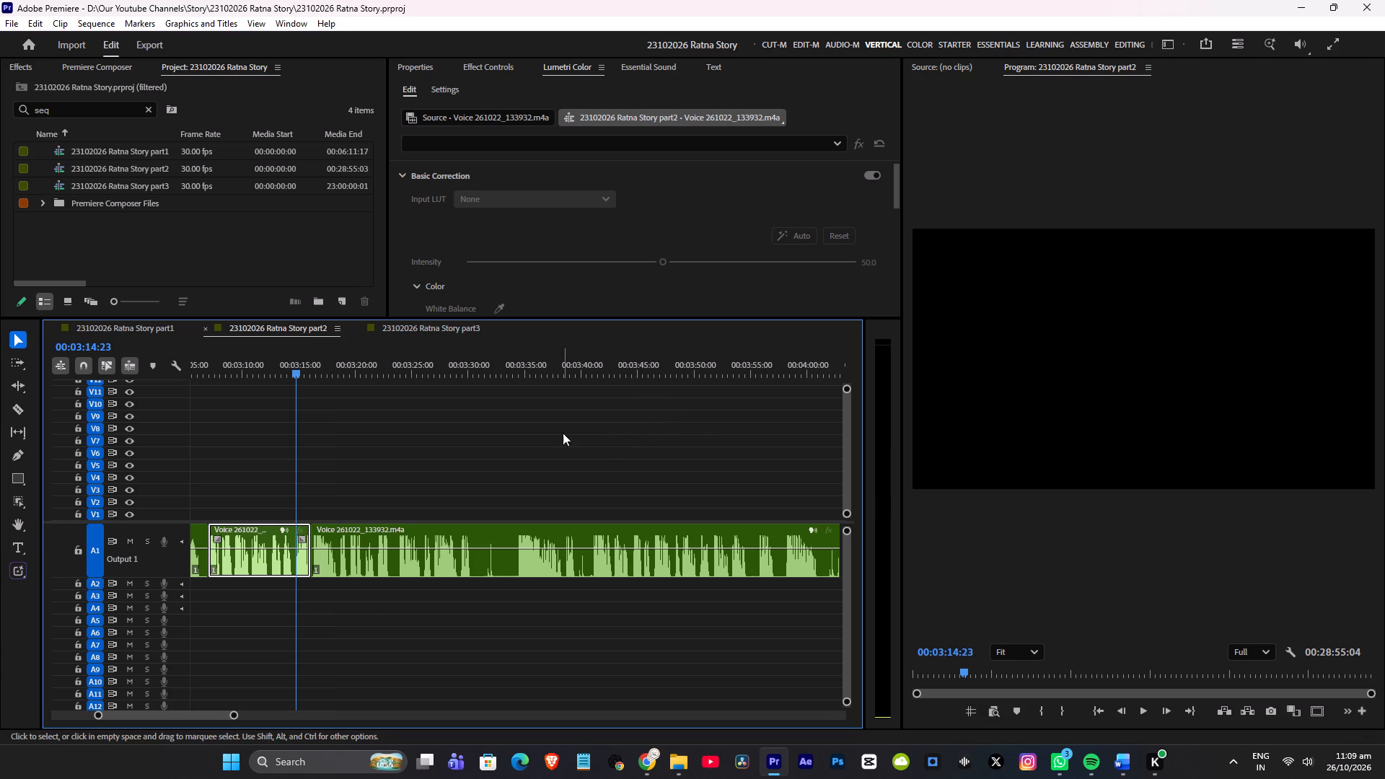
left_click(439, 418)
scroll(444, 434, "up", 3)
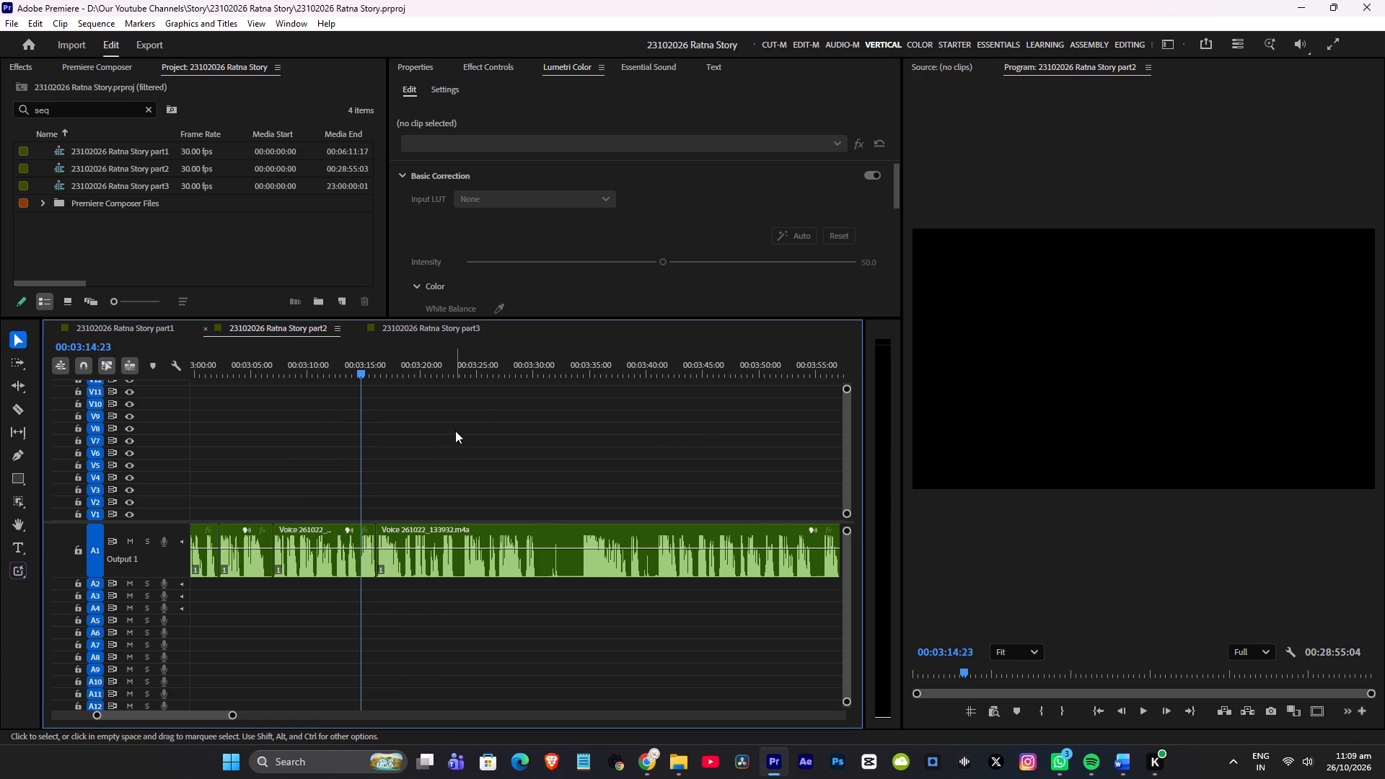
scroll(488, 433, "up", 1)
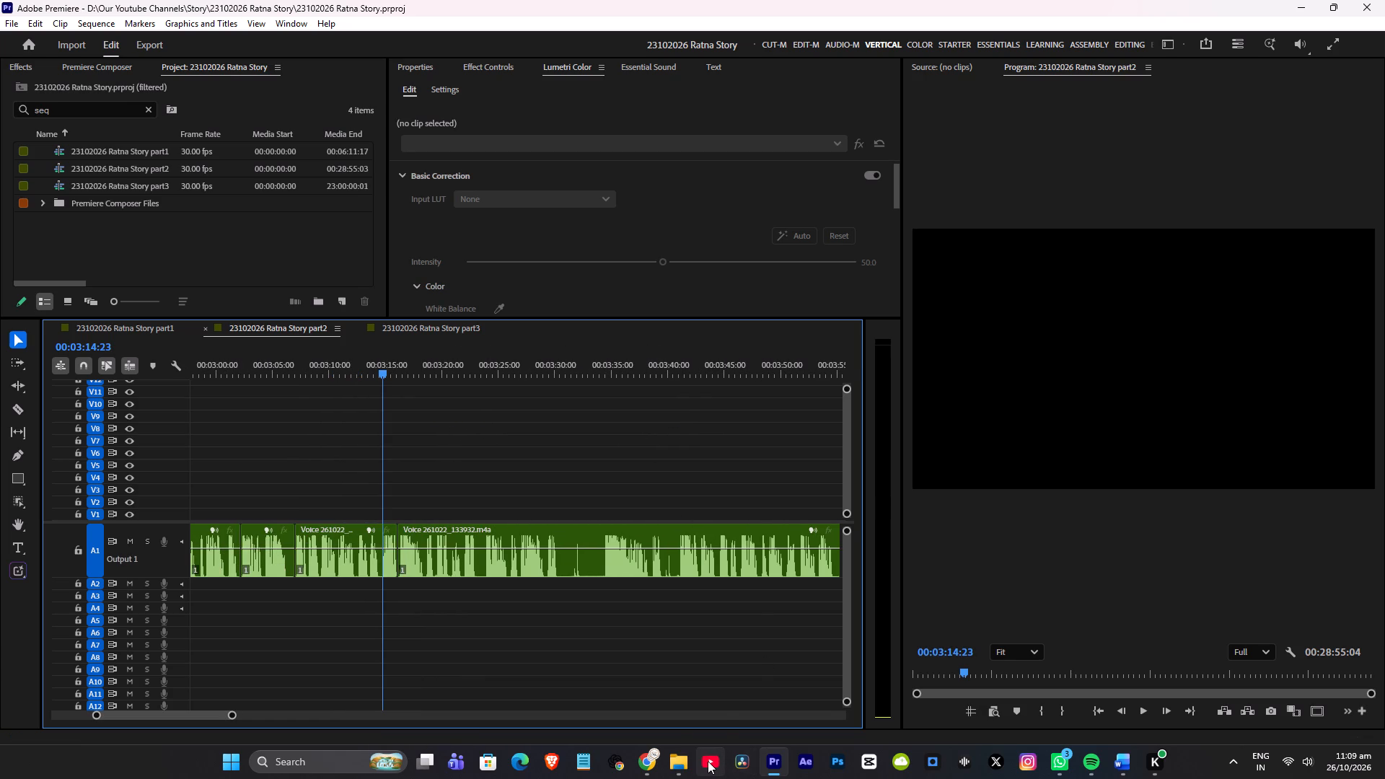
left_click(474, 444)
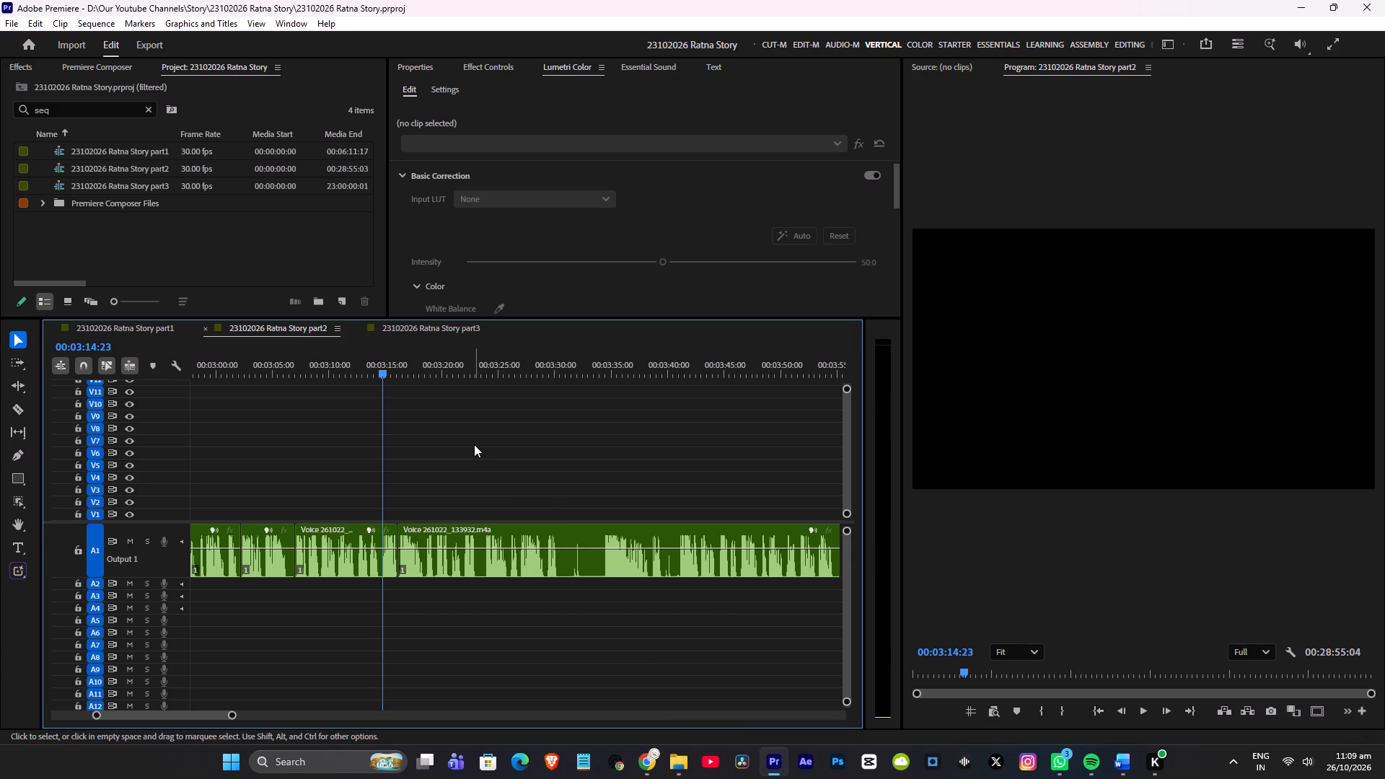
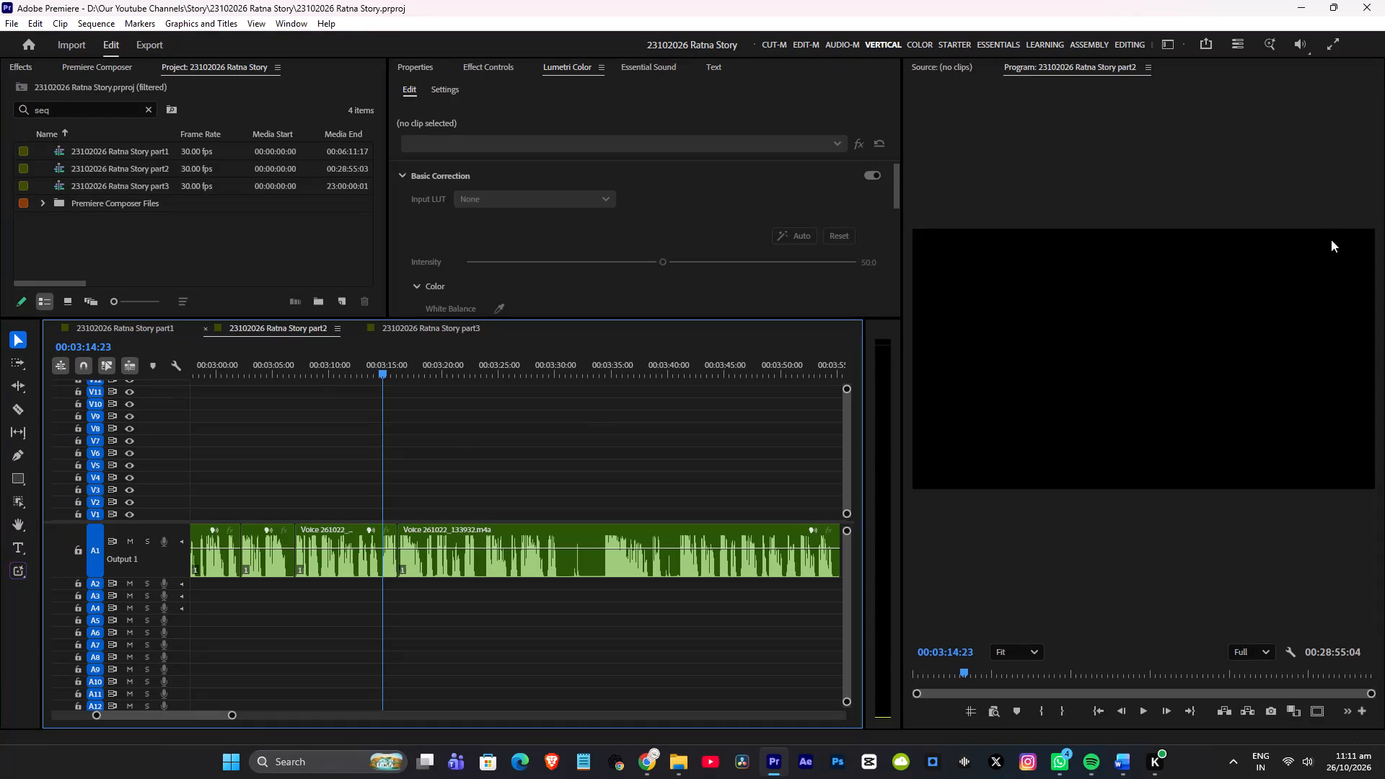
Save the project and briefly play the part2 voice-over from 00:03:12:05.
left_click(454, 434)
left_click(356, 366)
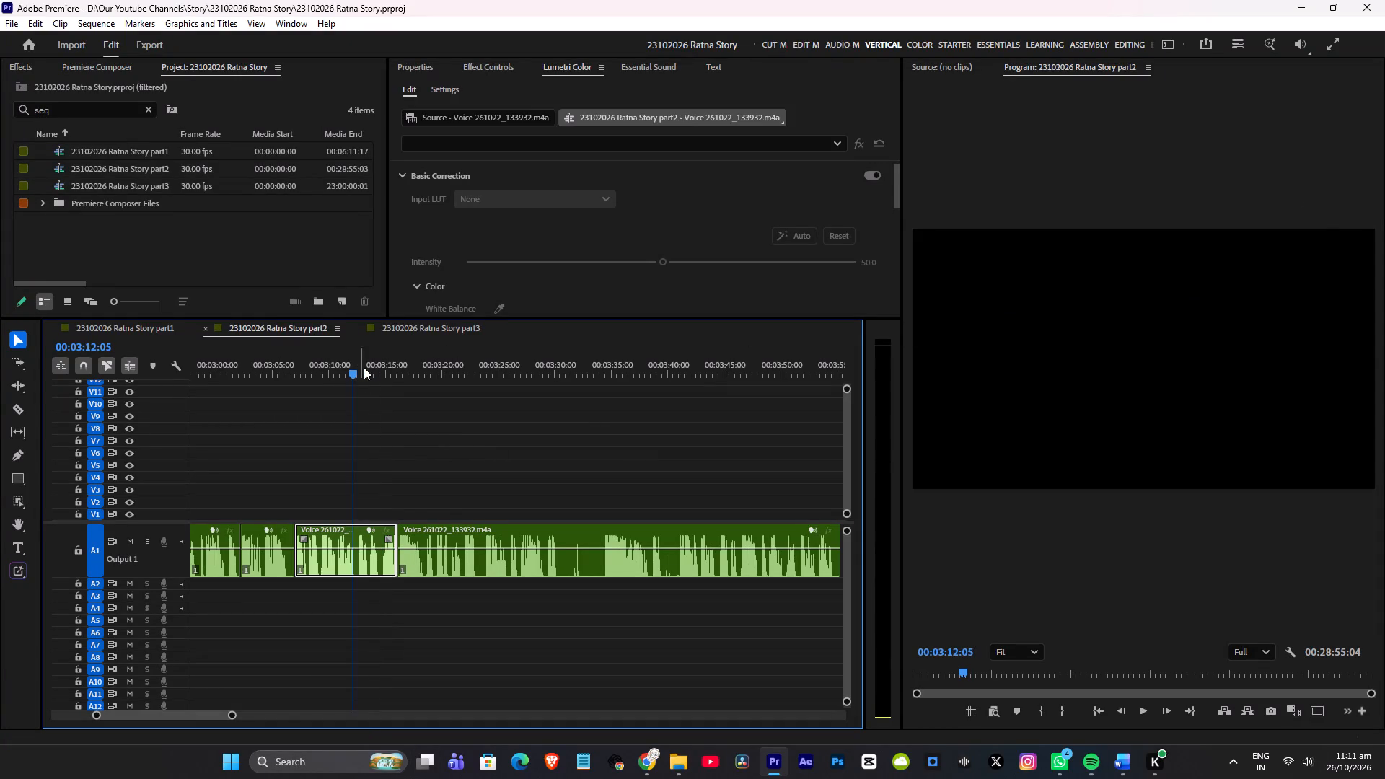
key("ctrl+s")
scroll(409, 417, "down", 2, "alt")
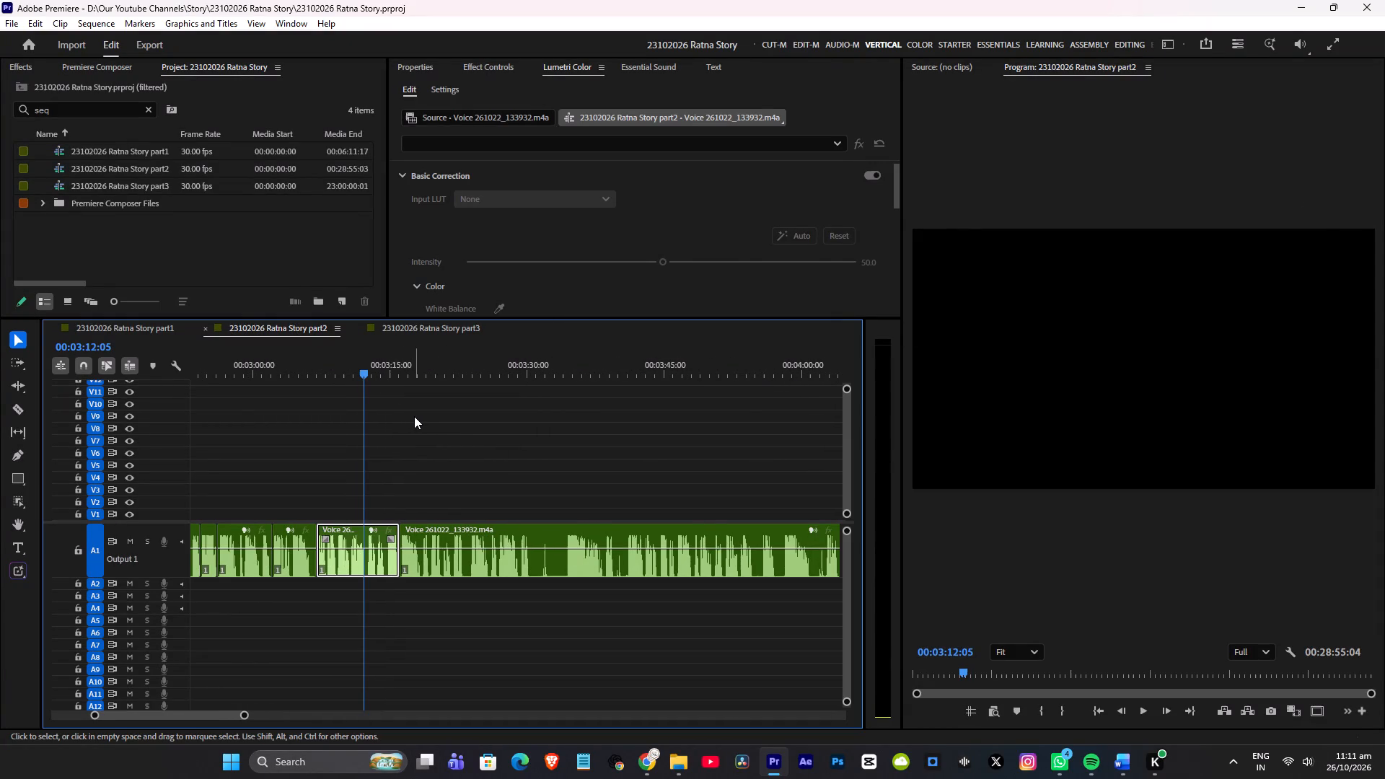
key("space")
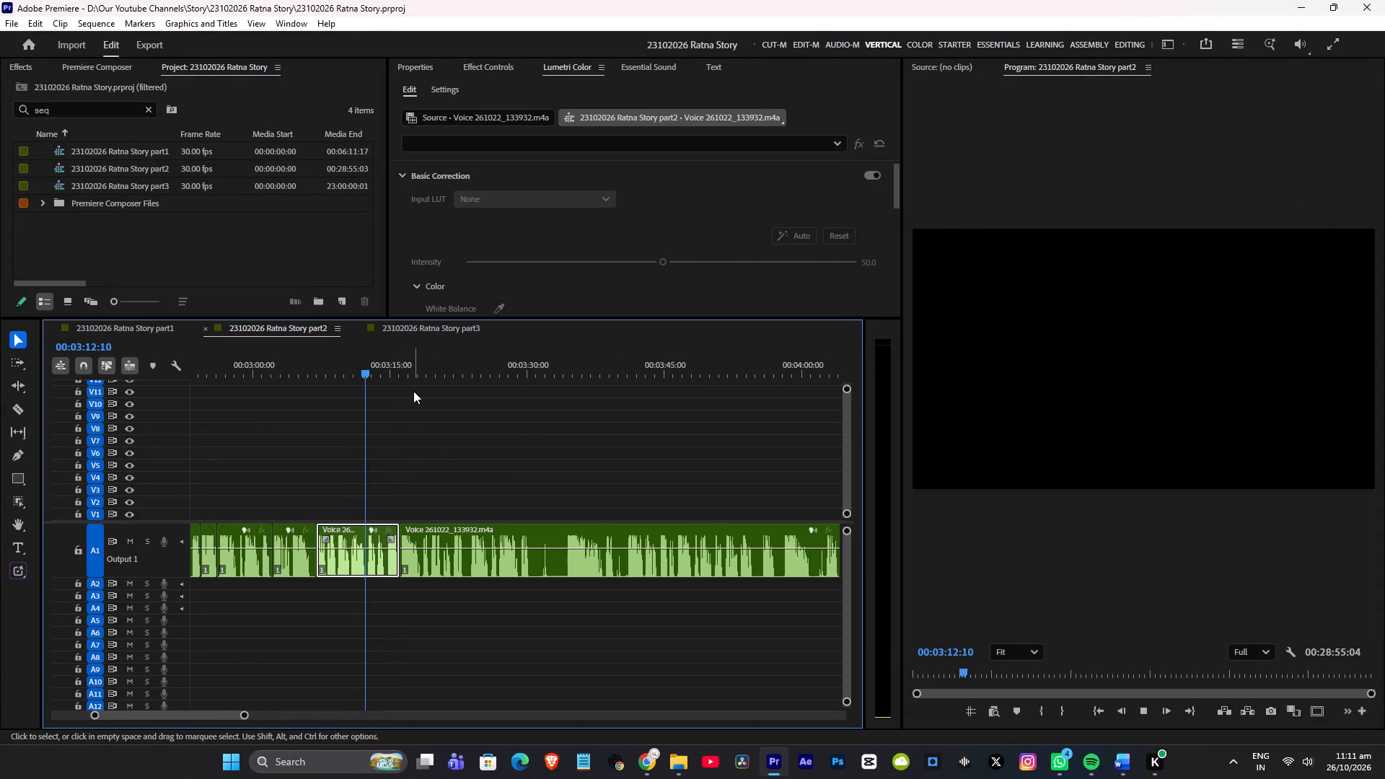
key("space")
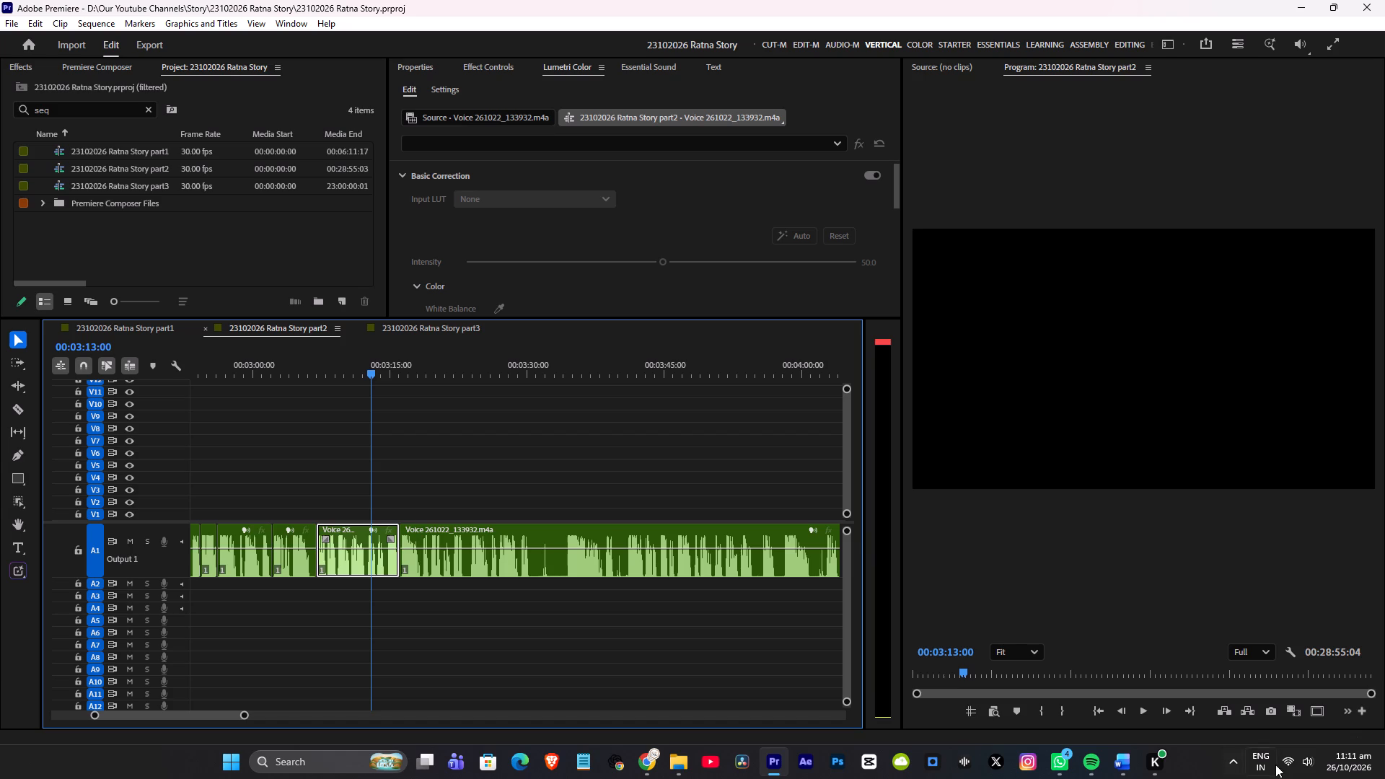
Lower the system volume to about a quarter and return to the part2 timeline.
left_click(1290, 757)
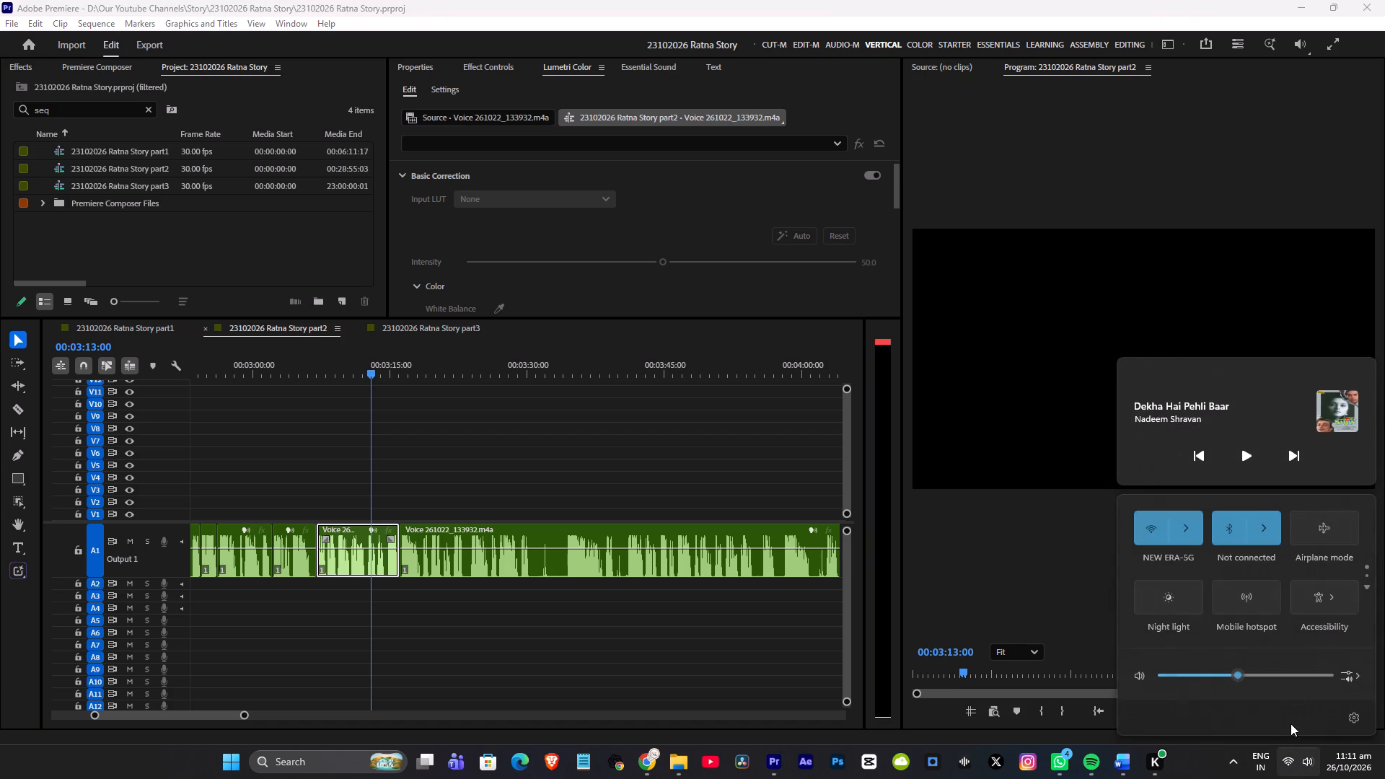
left_click(1203, 672)
left_click(531, 467)
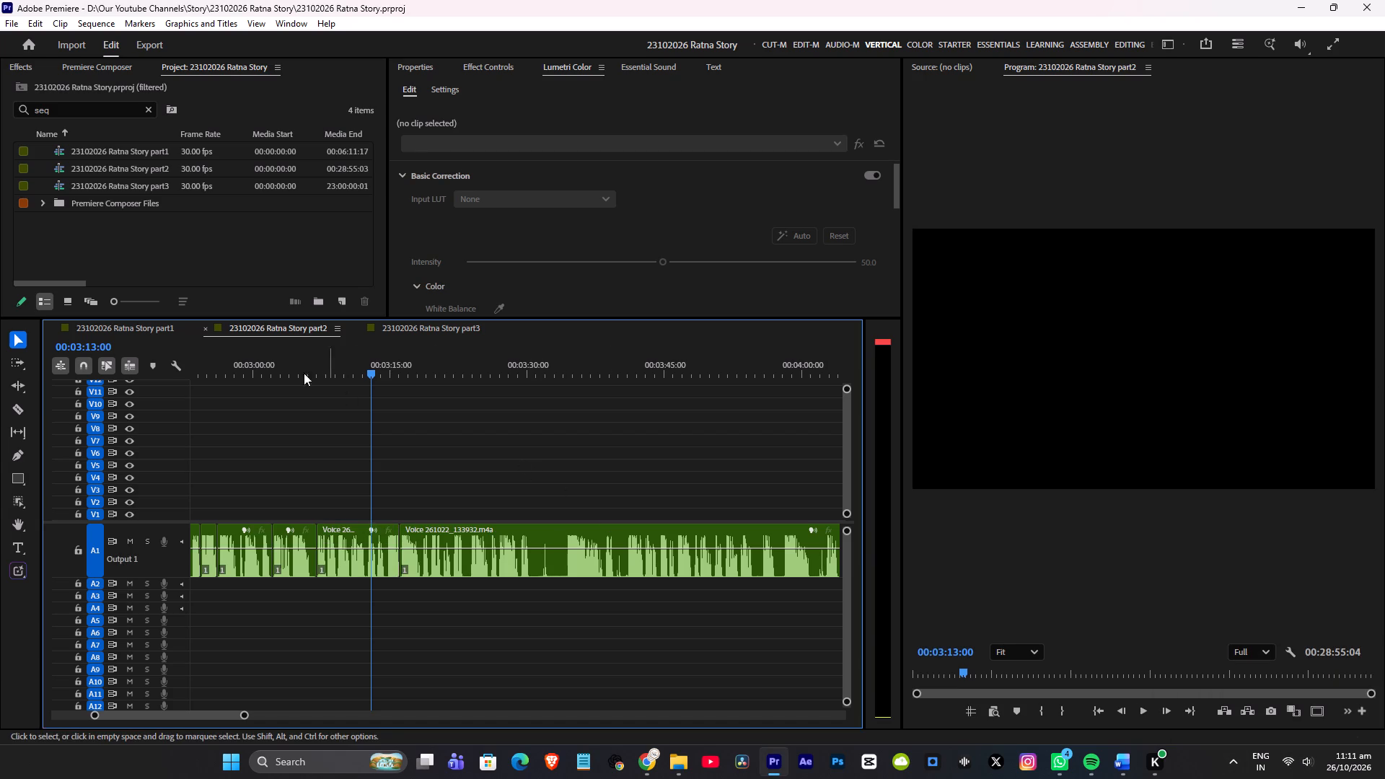
Listen to the voice-over from about 00:03:05, save the project, and replay from 00:03:03:00.
left_click(298, 366)
key("space")
scroll(369, 402, "up", 6, "alt")
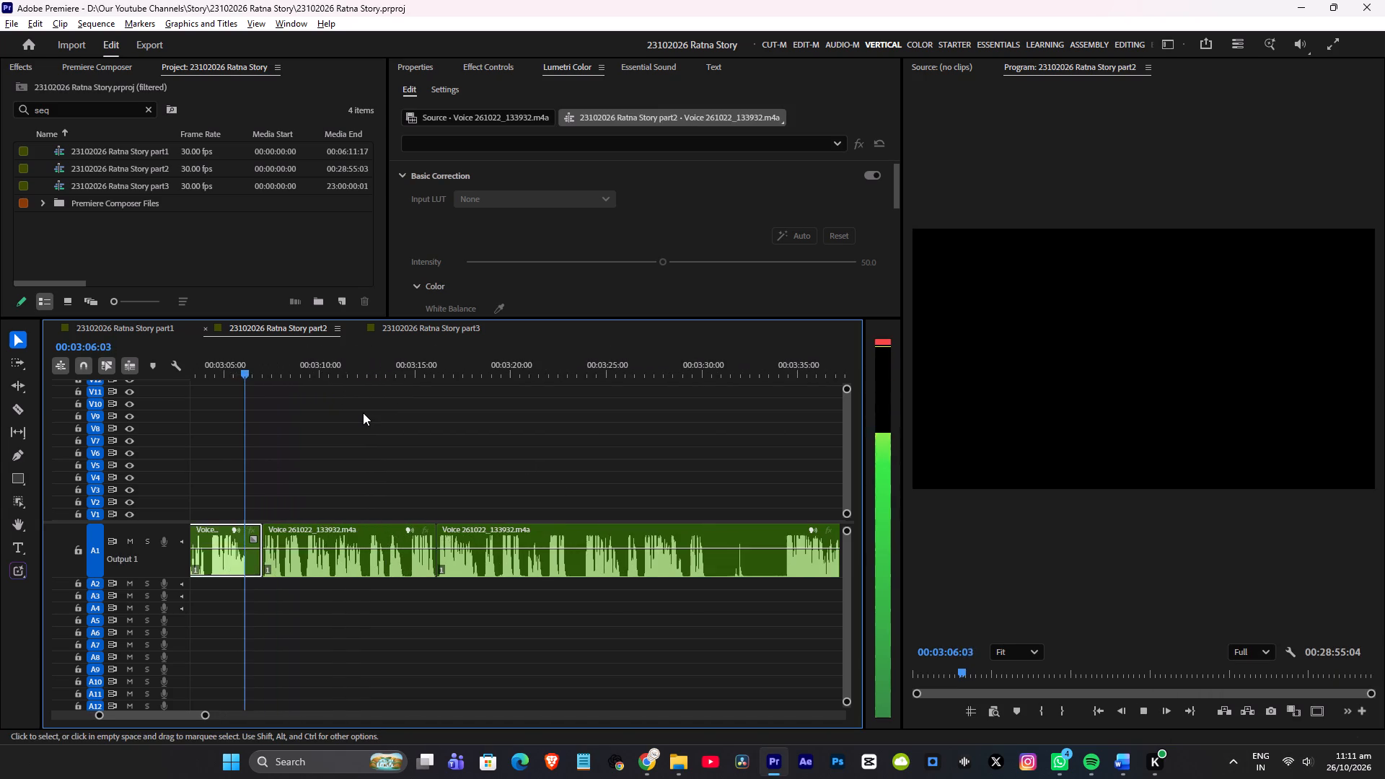
scroll(363, 413, "up", 9, "alt")
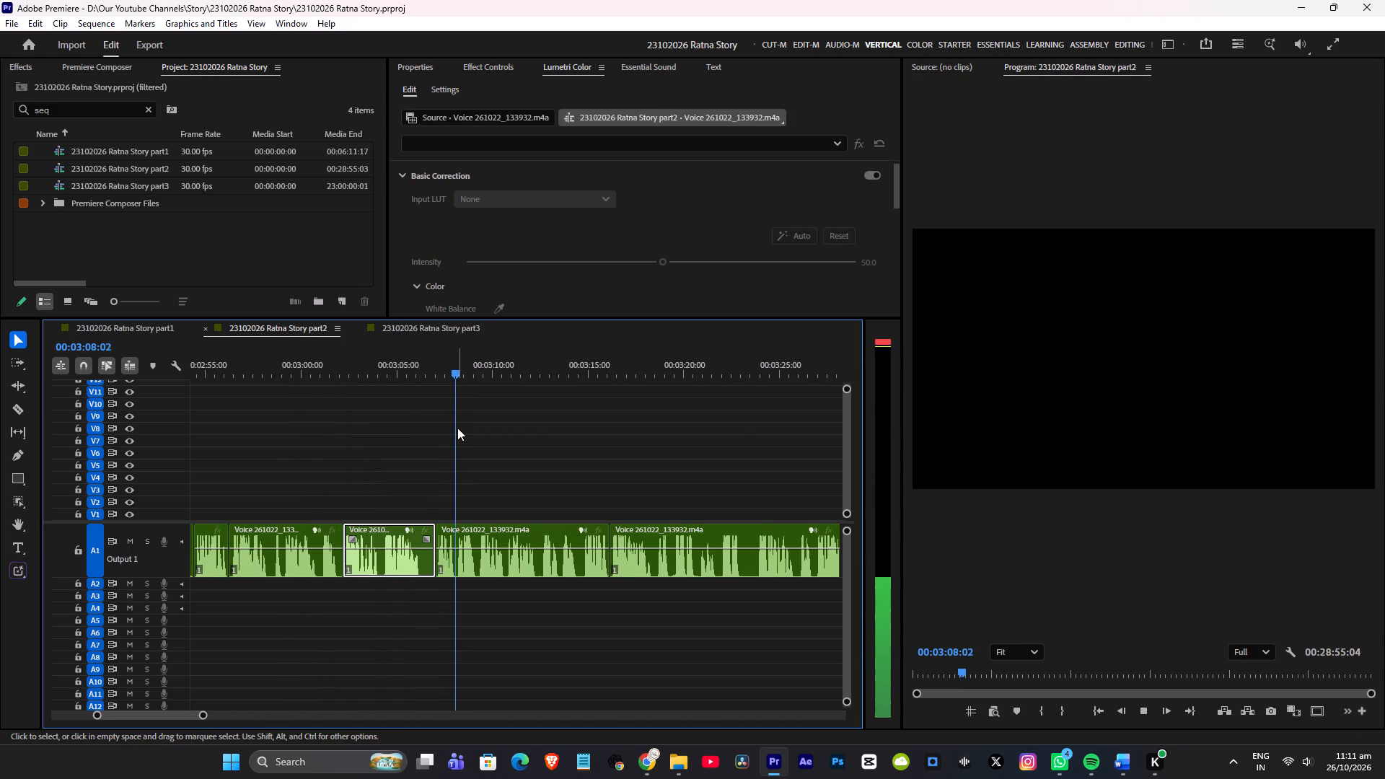
key("space")
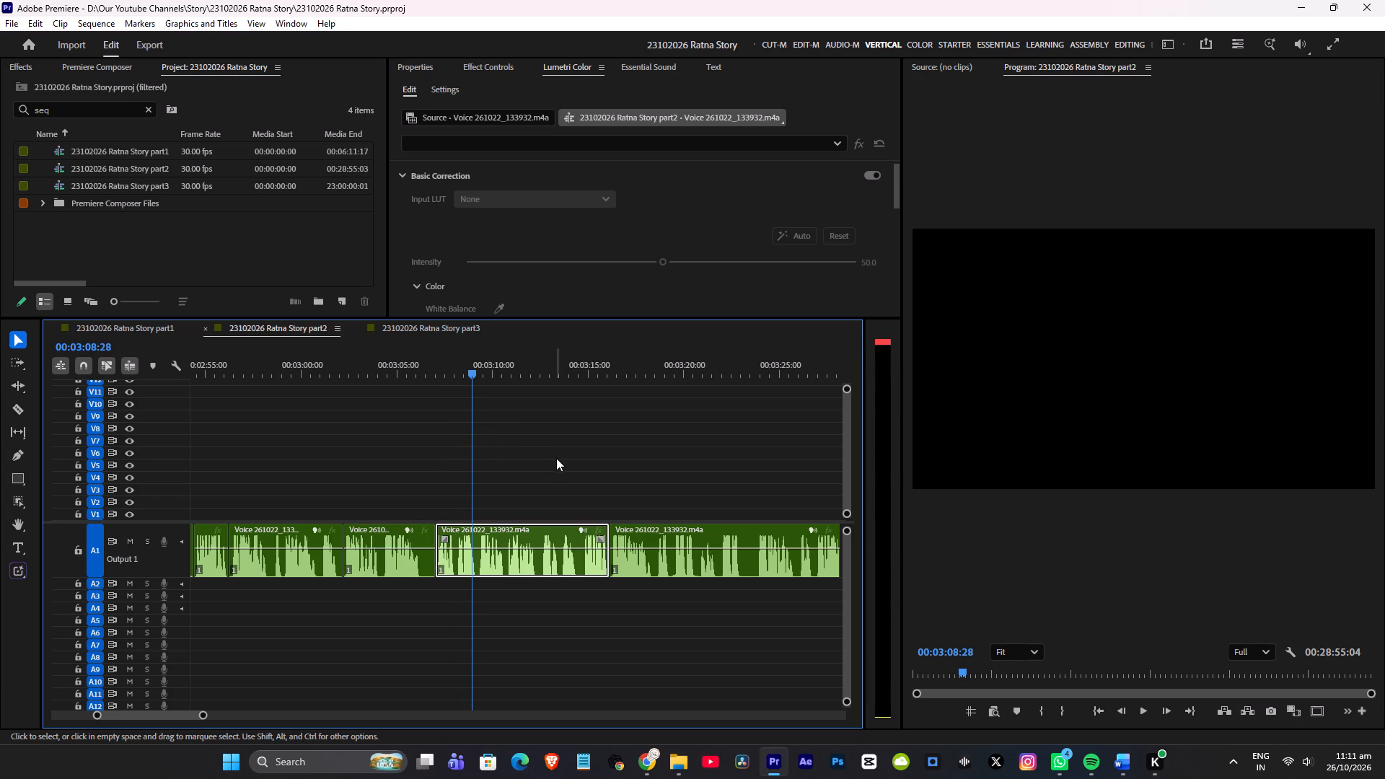
left_click(414, 364)
left_click(360, 368)
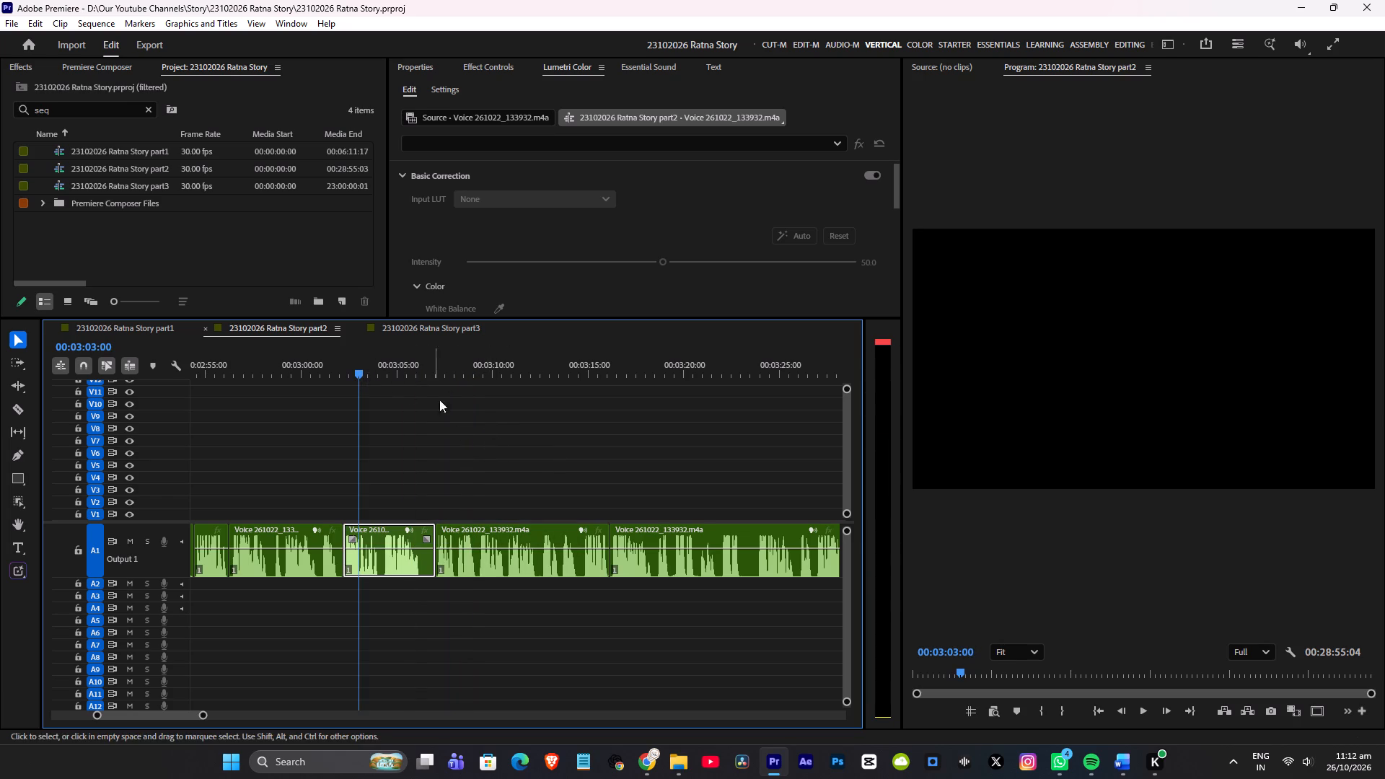
key("ctrl+s")
key("space")
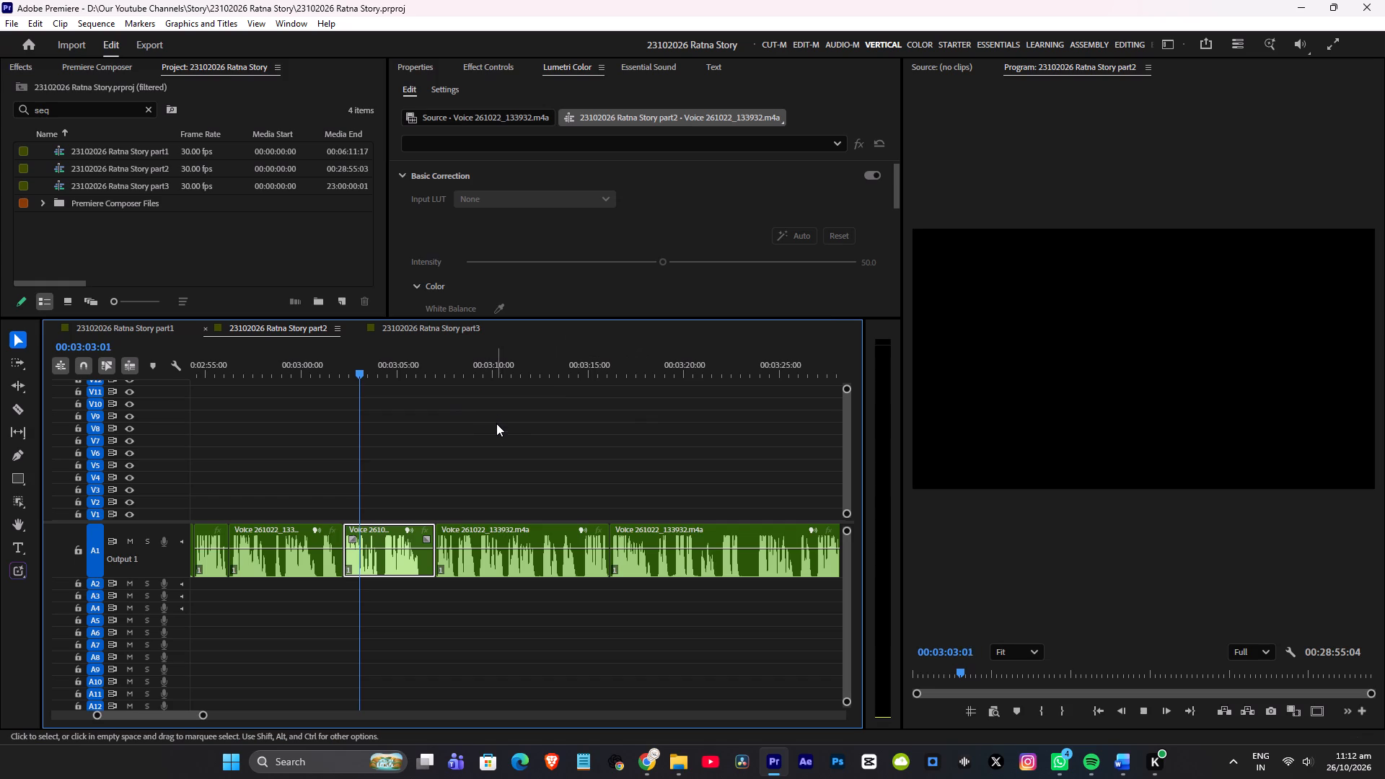
scroll(517, 424, "up", 2, "alt")
scroll(472, 433, "up", 1)
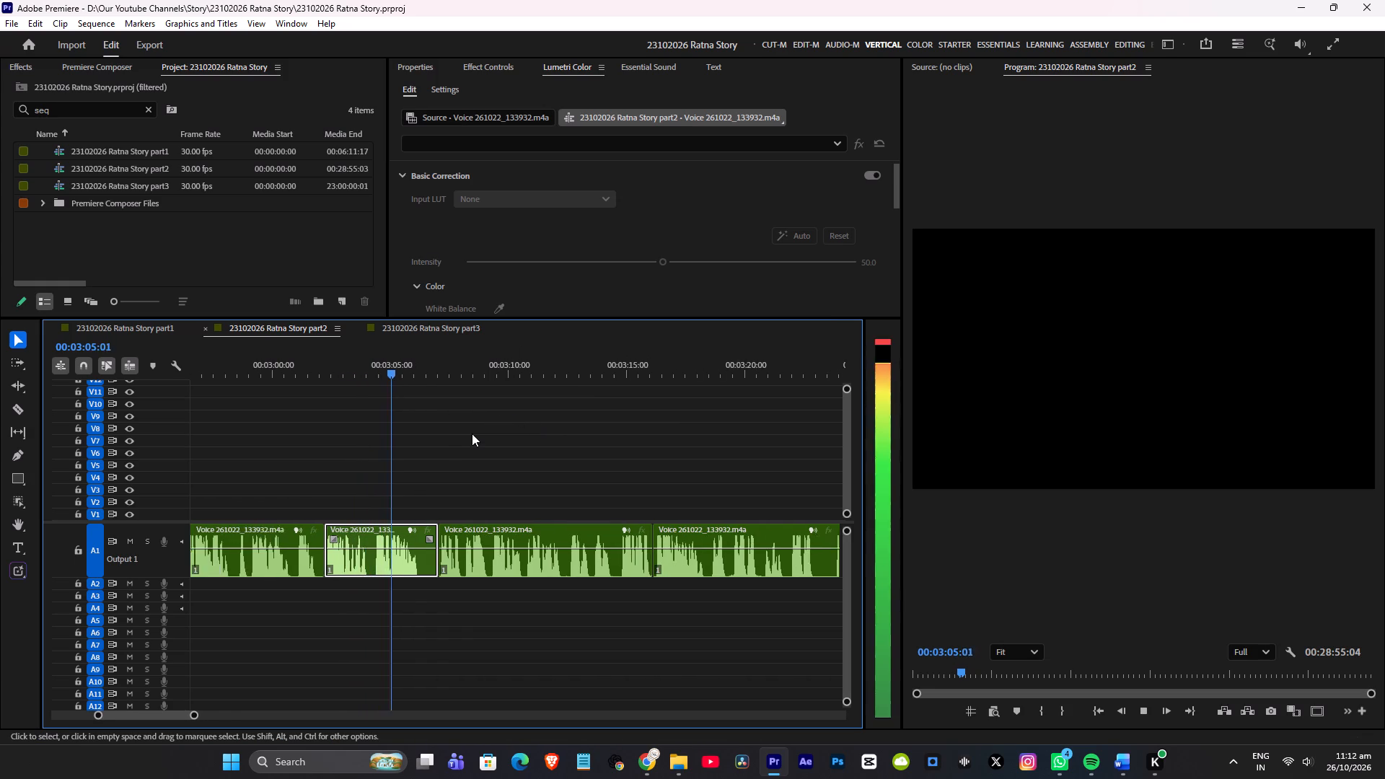
scroll(472, 433, "up", 5)
key("space")
Listen to the voice-over between about 00:03:01 and 00:03:18, replaying the later part to check the phrasing and pauses.
left_click(410, 369)
key("space")
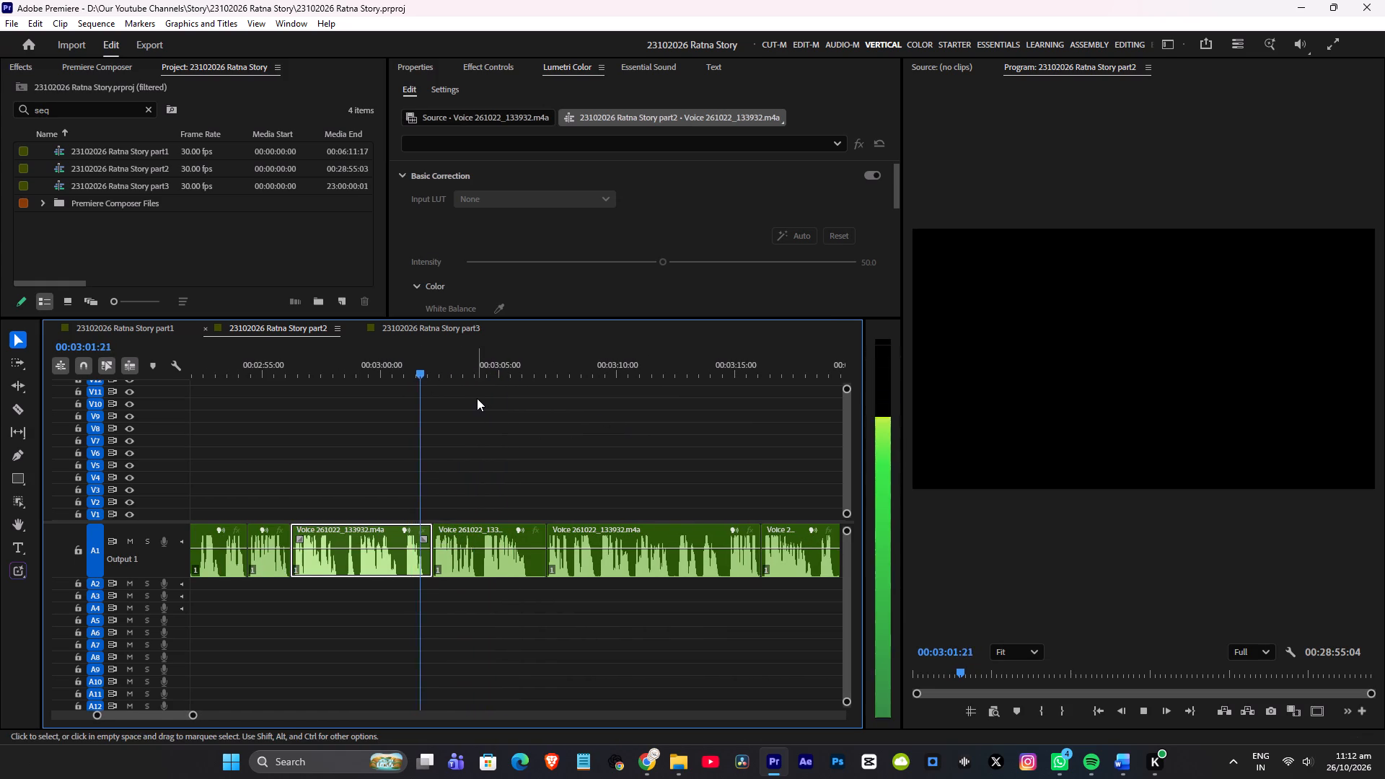
scroll(494, 419, "up", 5, "alt")
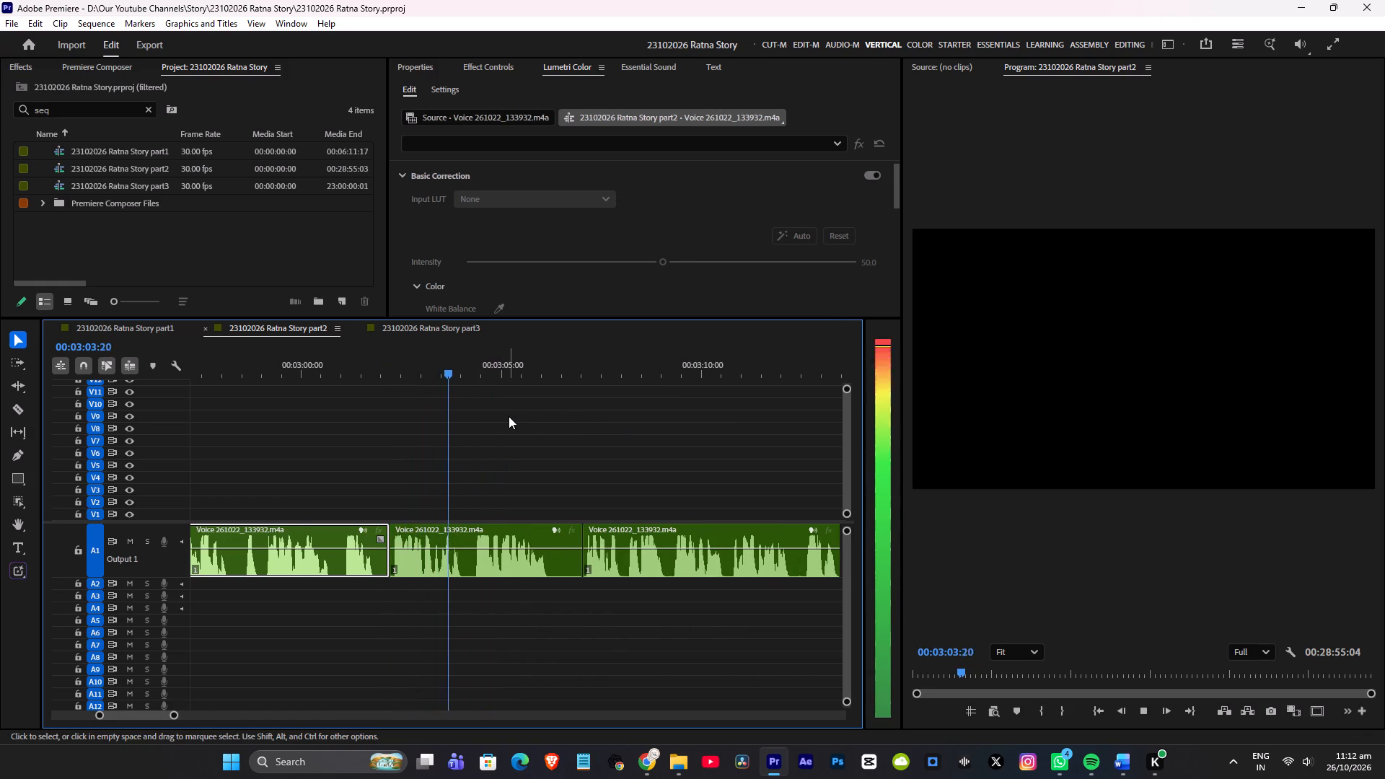
scroll(600, 433, "down", 3)
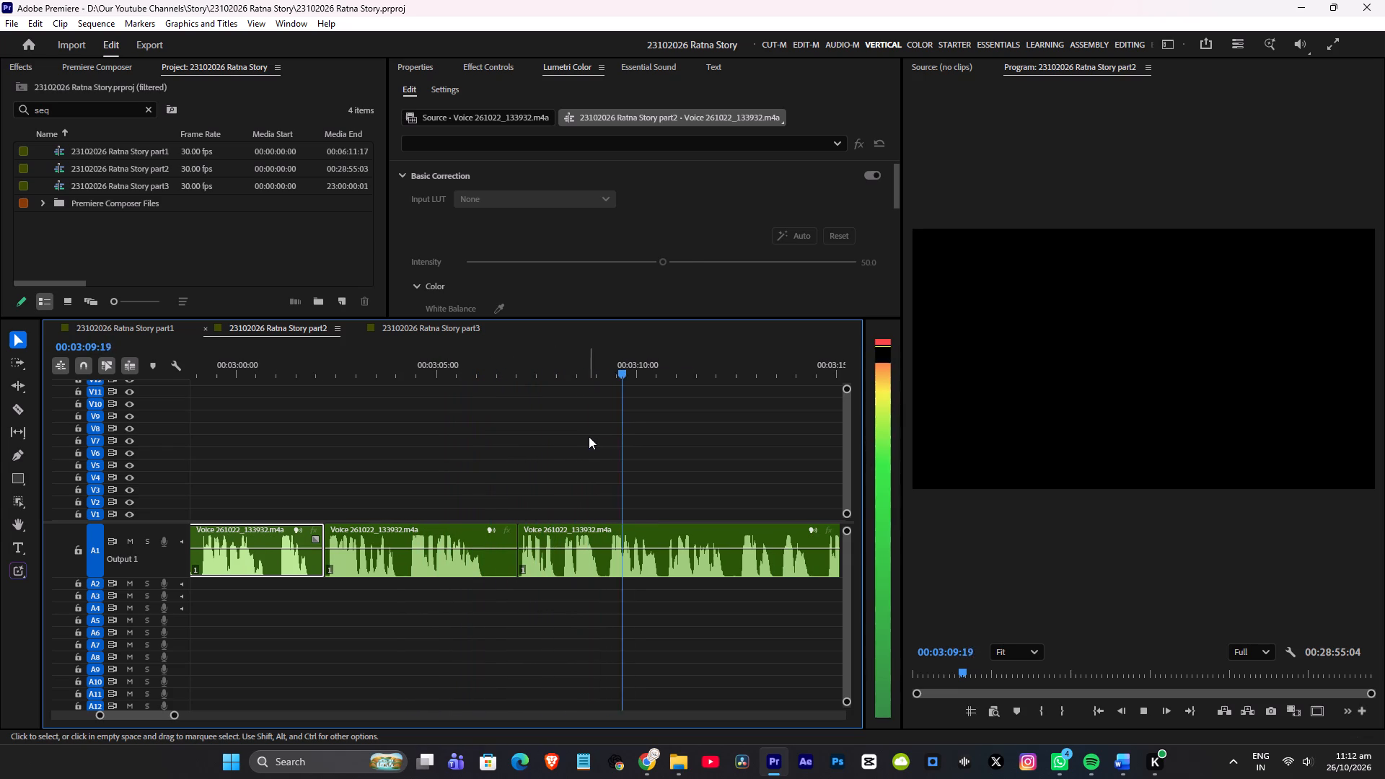
scroll(602, 437, "down", 5)
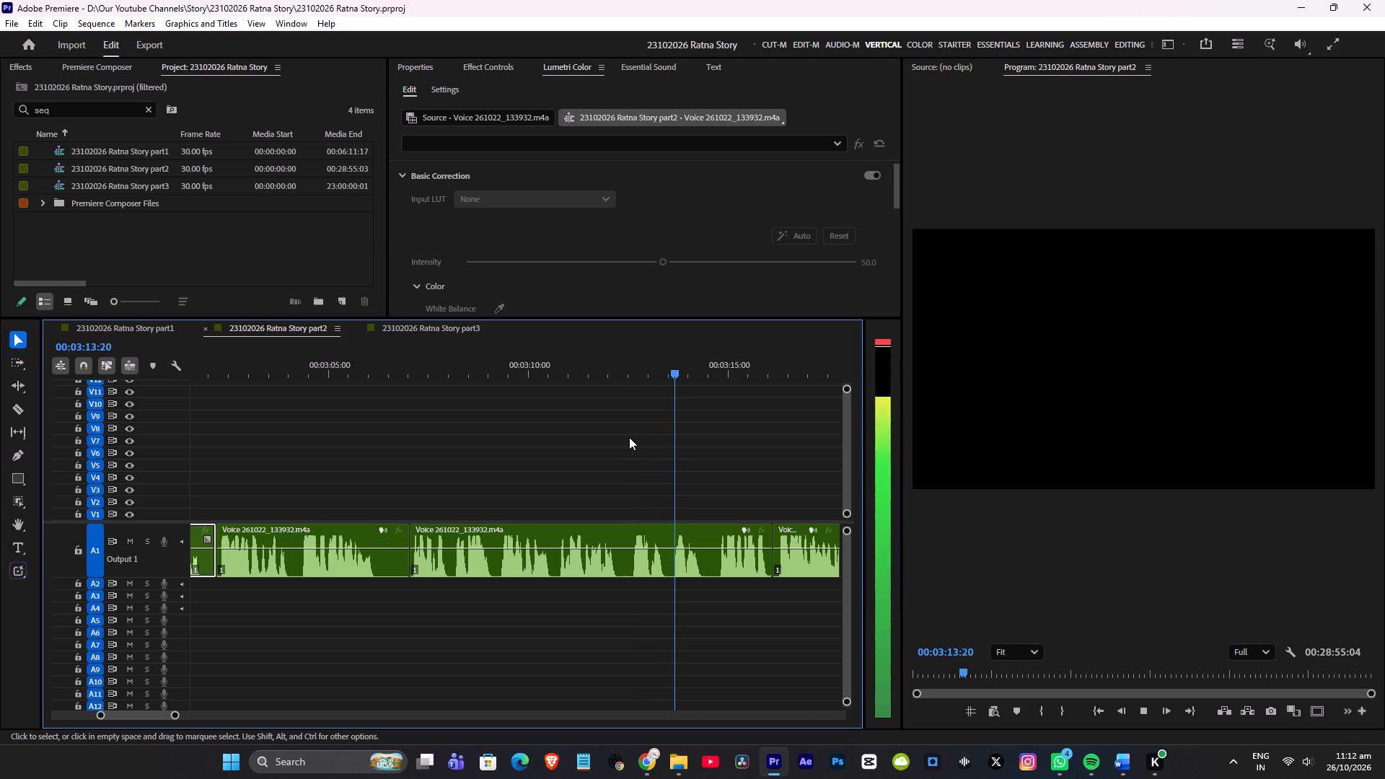
scroll(629, 437, "down", 4)
scroll(629, 437, "up", 3)
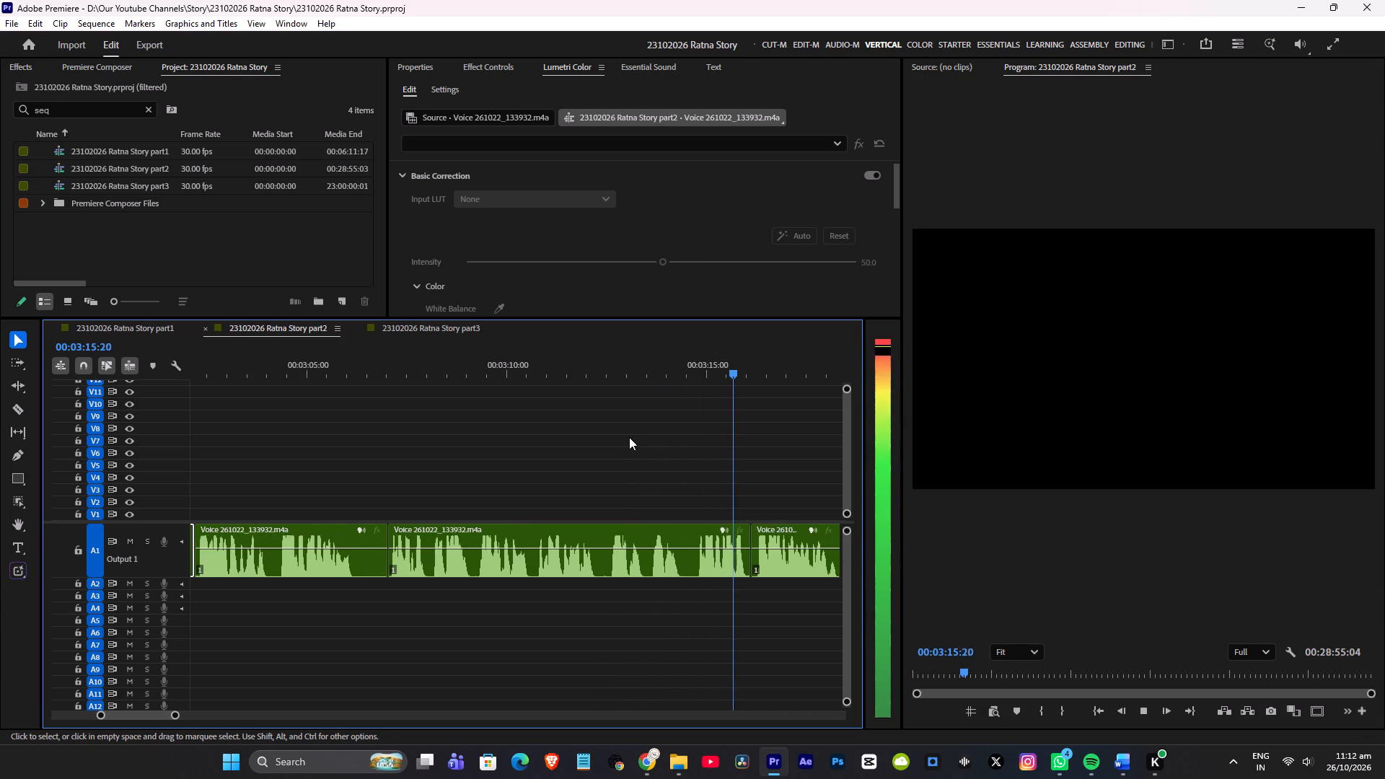
scroll(629, 437, "down", 4)
scroll(629, 437, "down", 3, "alt")
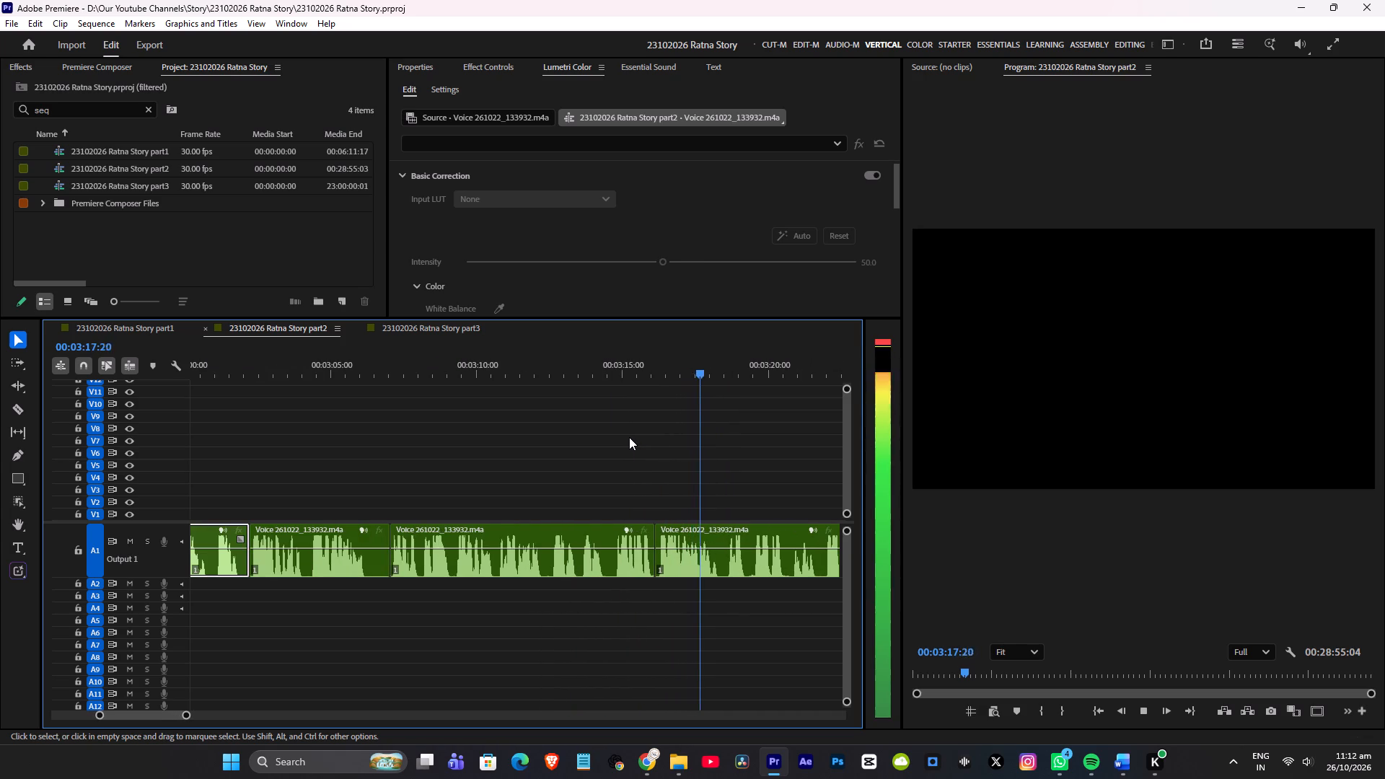
key("space")
left_click(366, 371)
key("space")
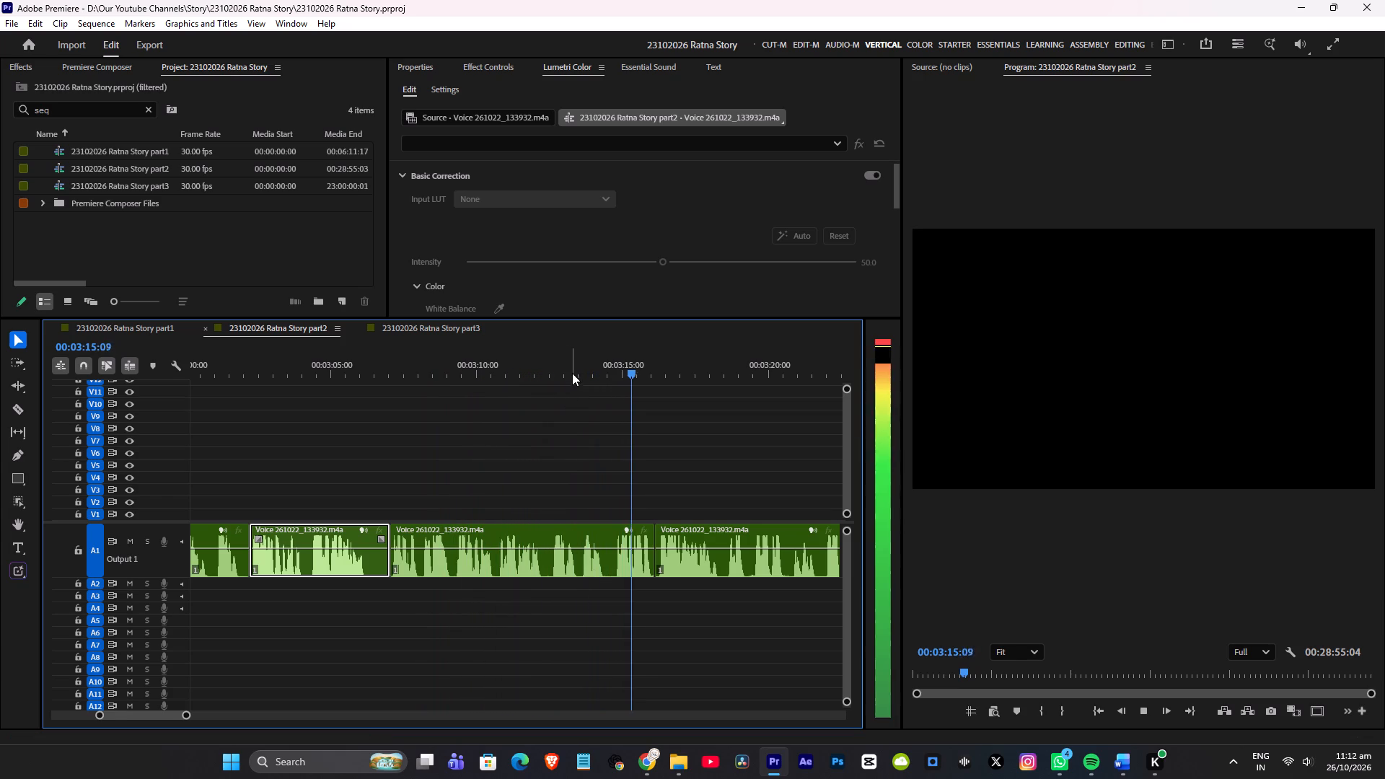
key("space")
Find the phrase break before the last words of the clip and split the voice-over on A1 at 00:03:14:17.
left_click(615, 368)
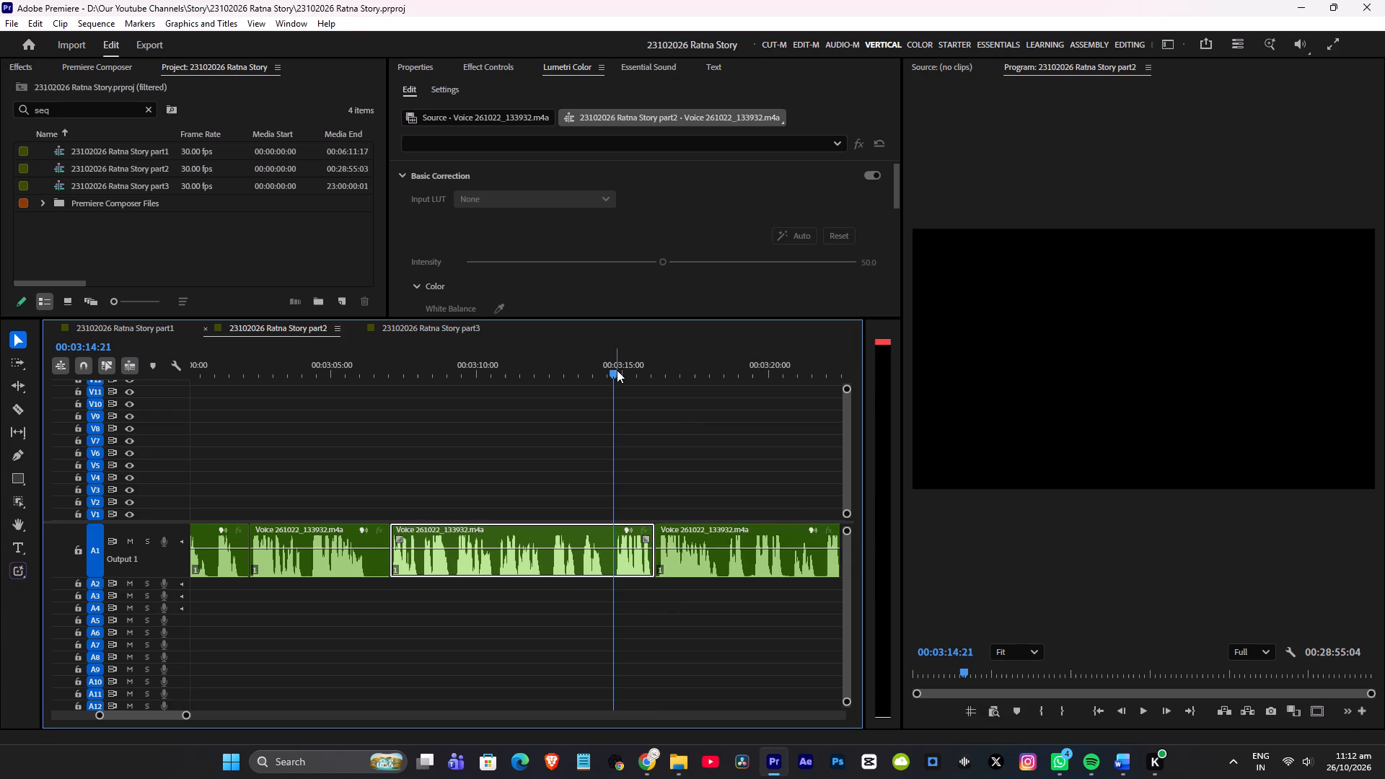
key("space")
scroll(684, 411, "down", 4)
key("space")
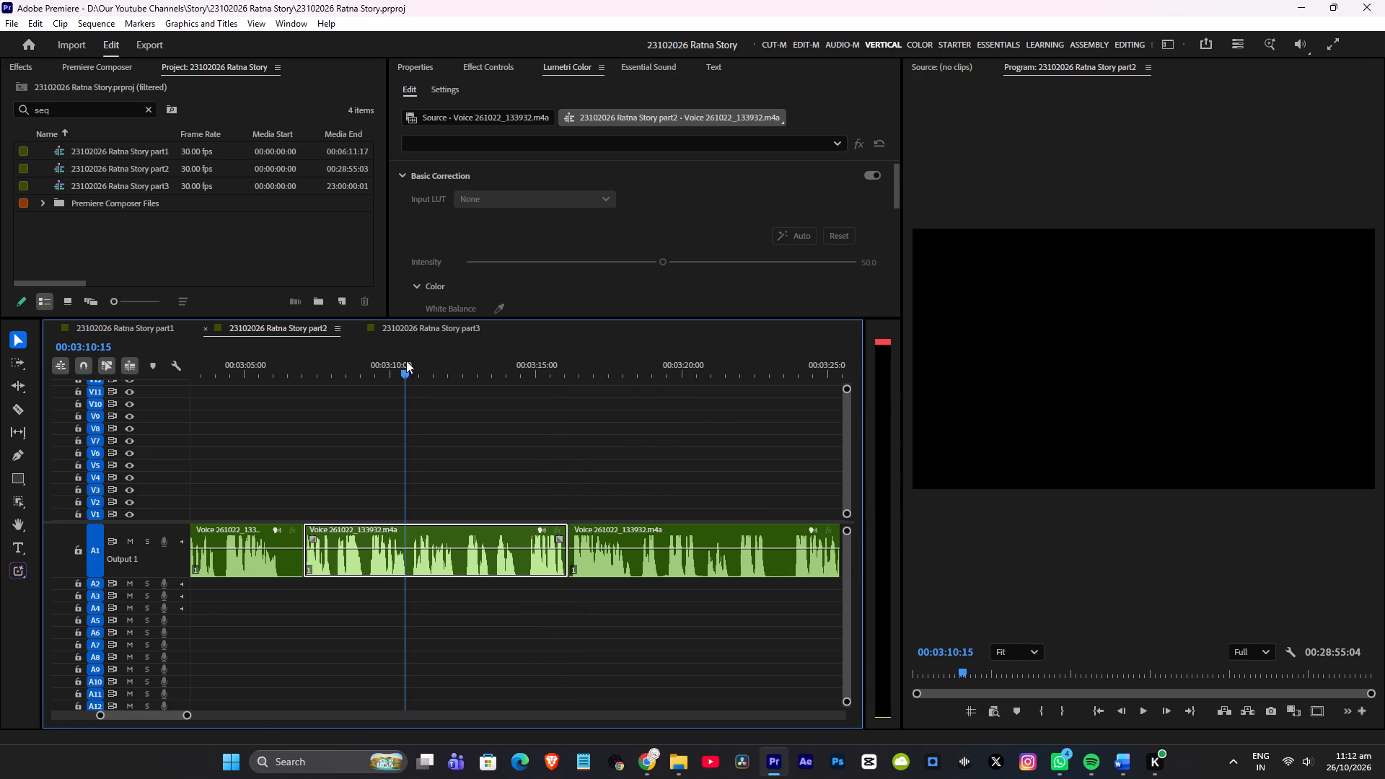
left_click(406, 361)
key("space")
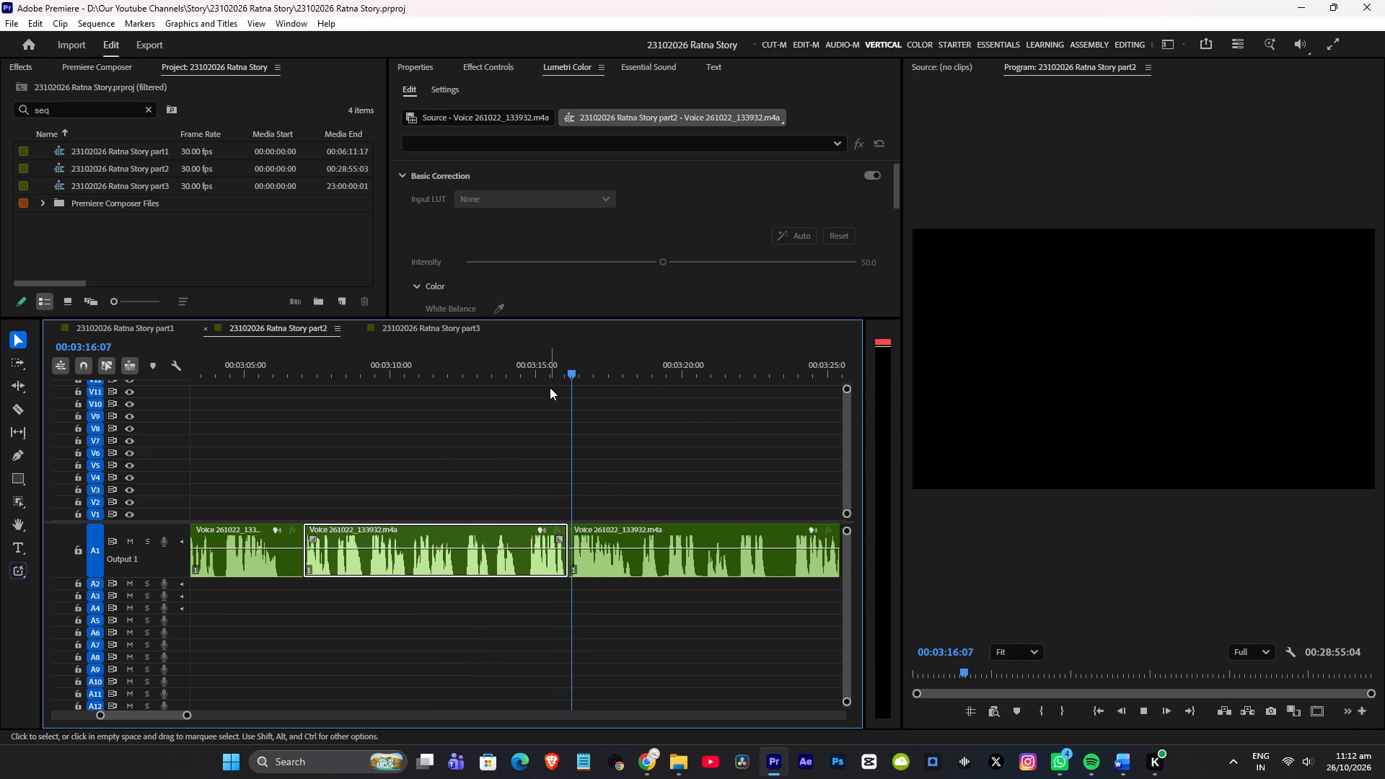
scroll(550, 387, "down", 3)
key("space")
left_click_drag(452, 369, 460, 371)
key("z")
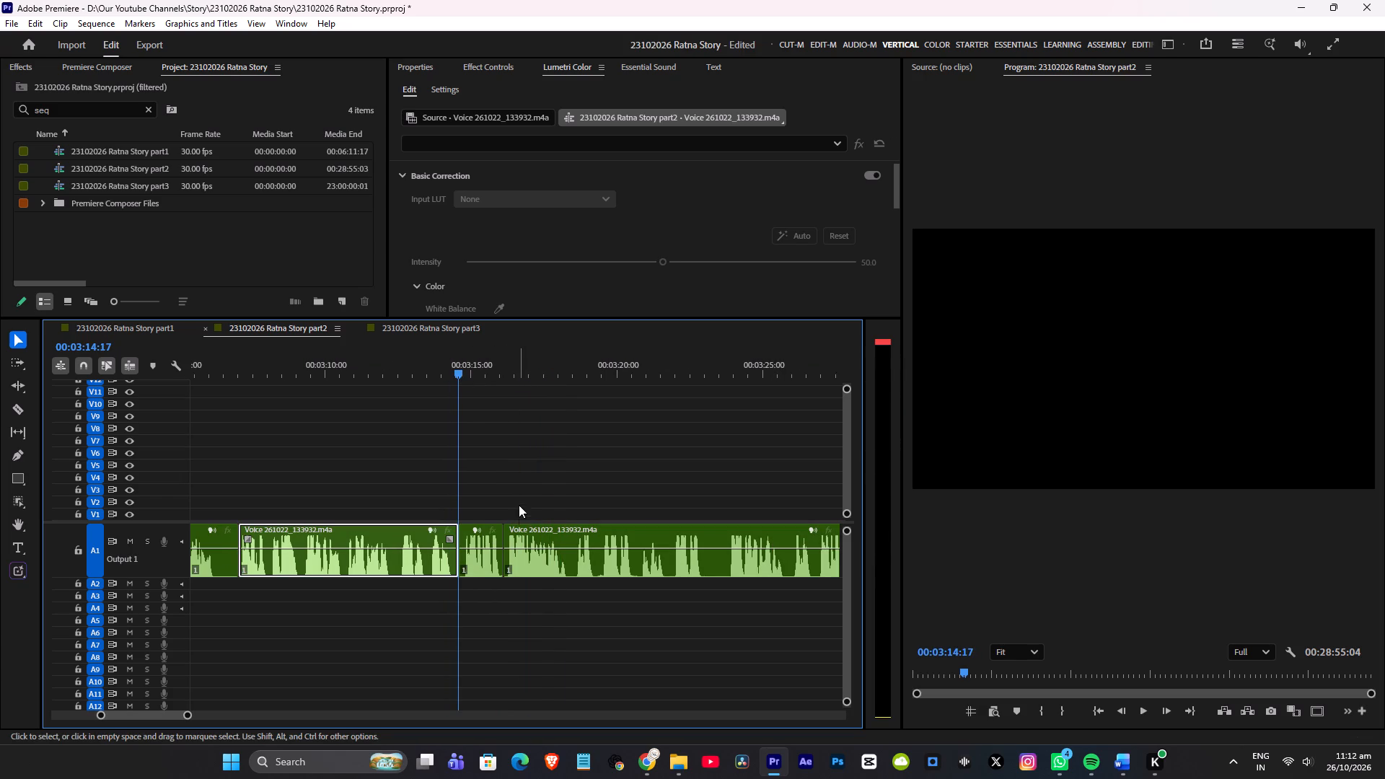
Shift all A1 clips after the 00:03:14:17 cut about 13 frames later to insert a short pause, and save the project.
key("a")
left_click(481, 524)
key("v")
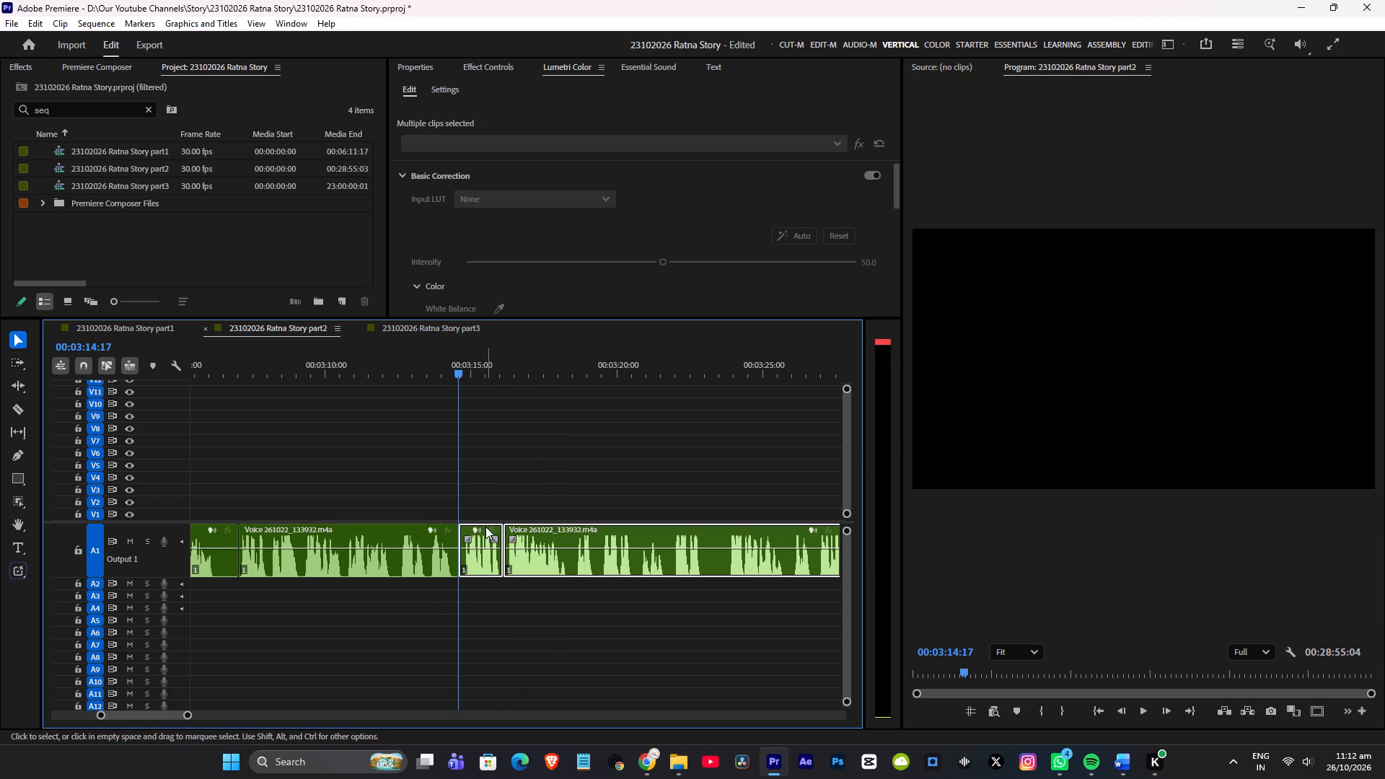
left_click_drag(482, 528, 493, 528)
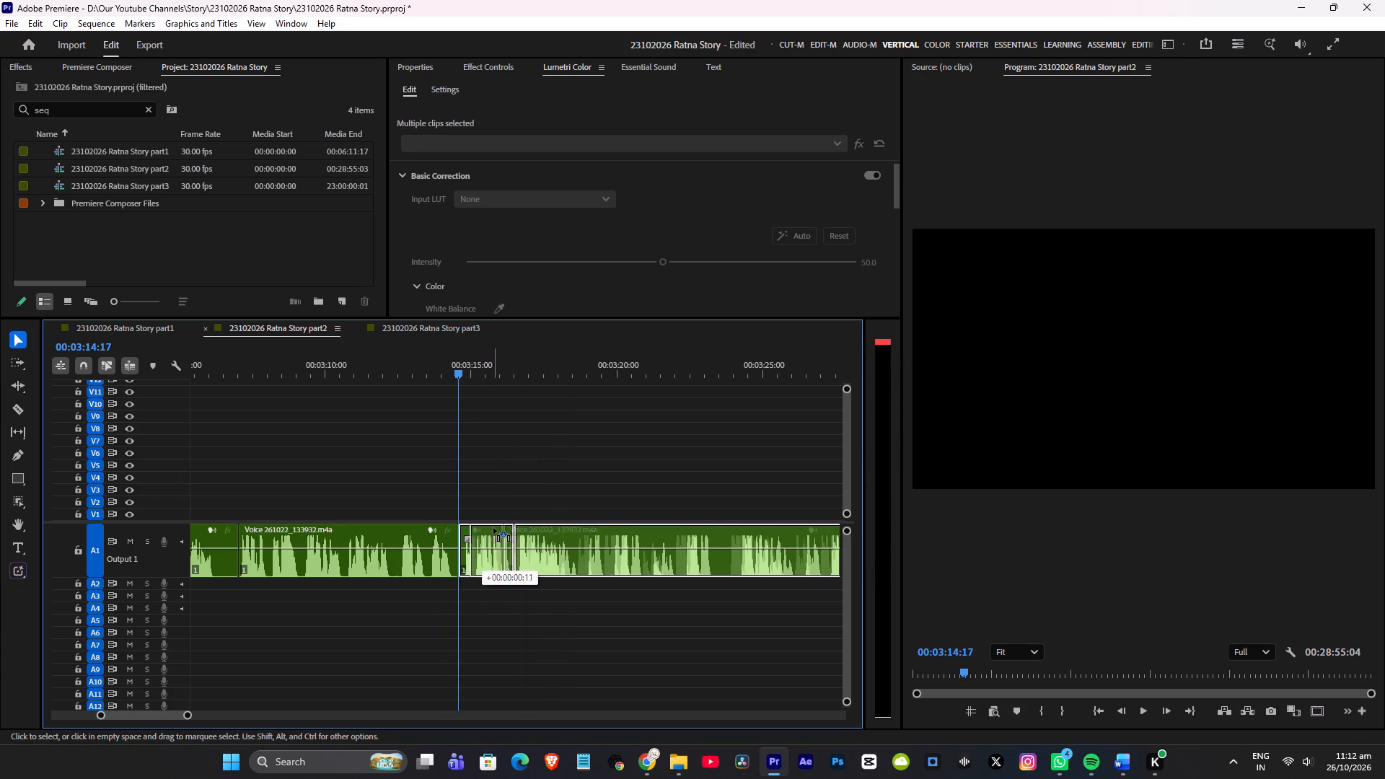
left_click_drag(493, 528, 494, 528)
key("ctrl+s")
Play the voice-over from the new pause through about 00:03:23 to check the timing.
key("space")
scroll(500, 489, "down", 3)
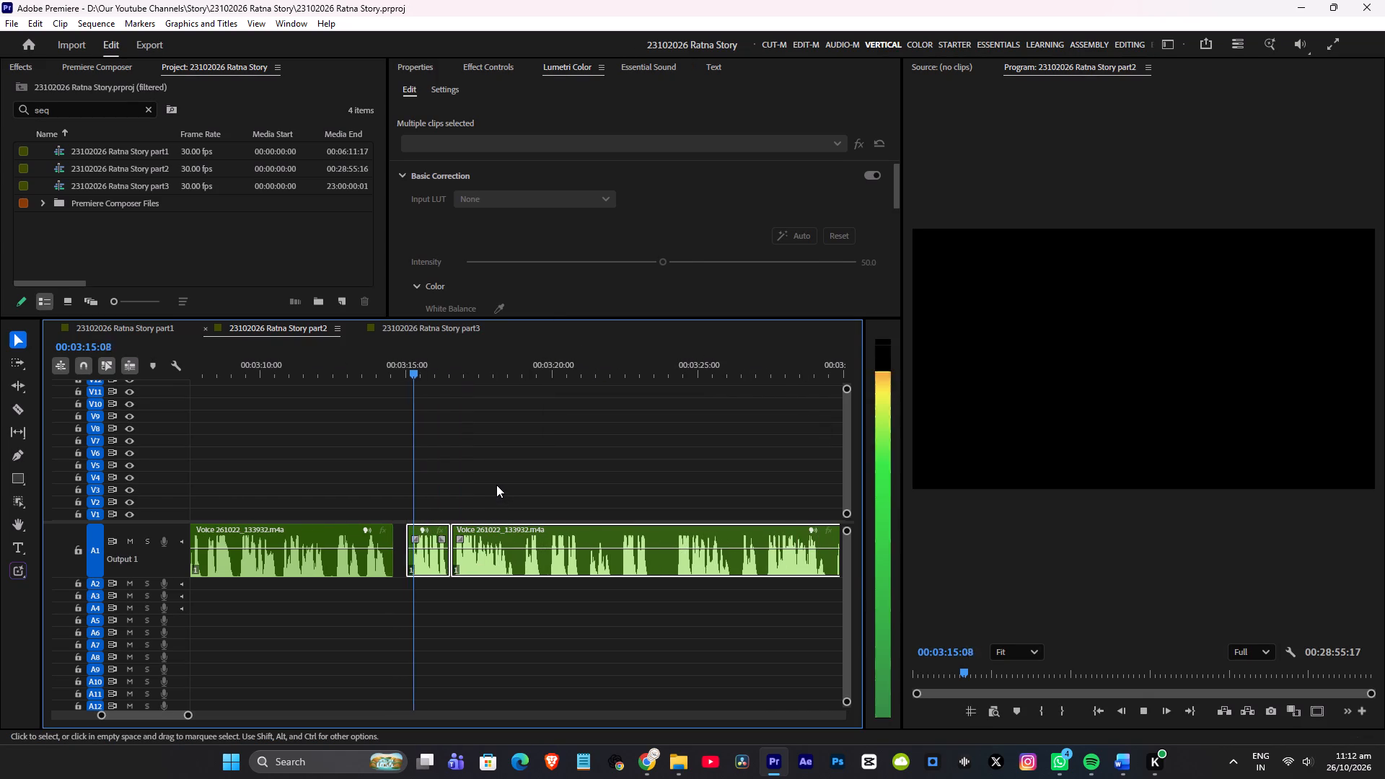
left_click(488, 473)
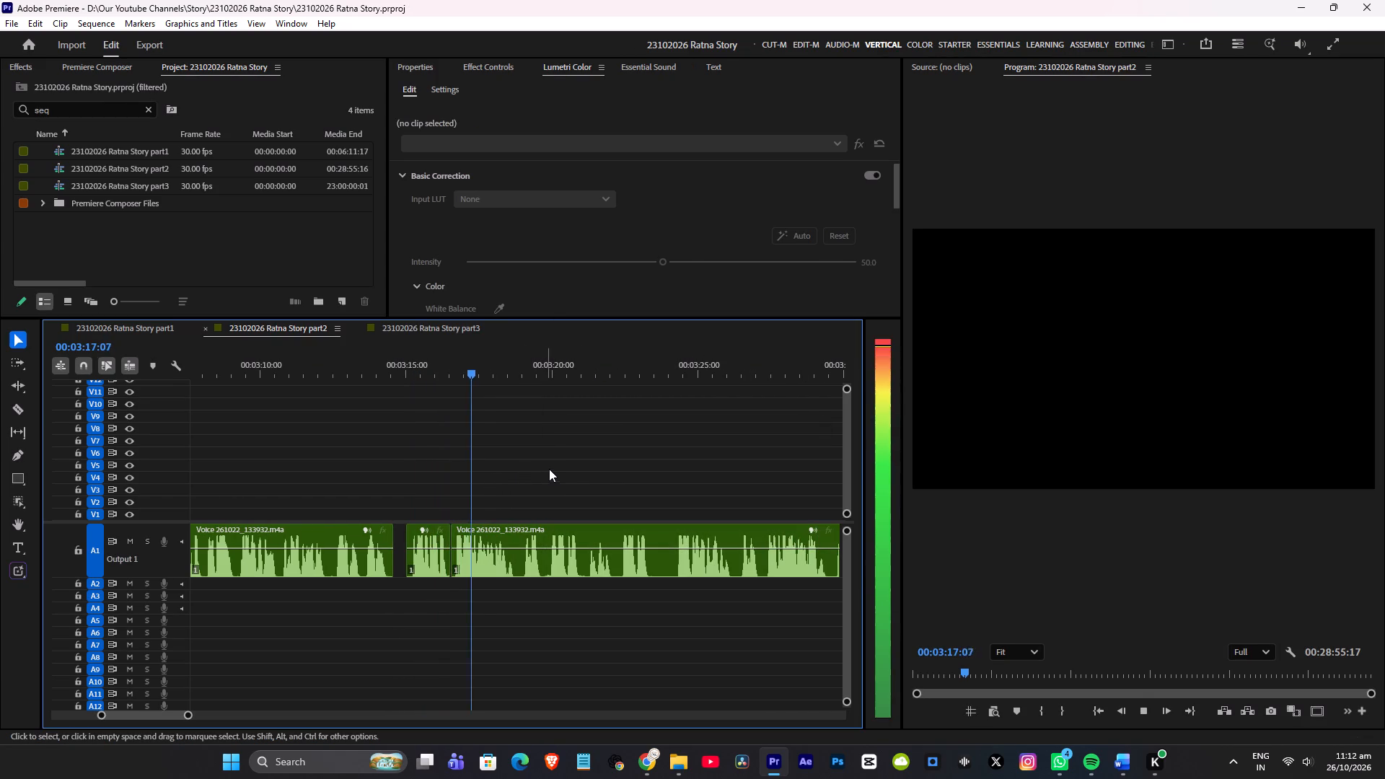
scroll(623, 465, "down", 2)
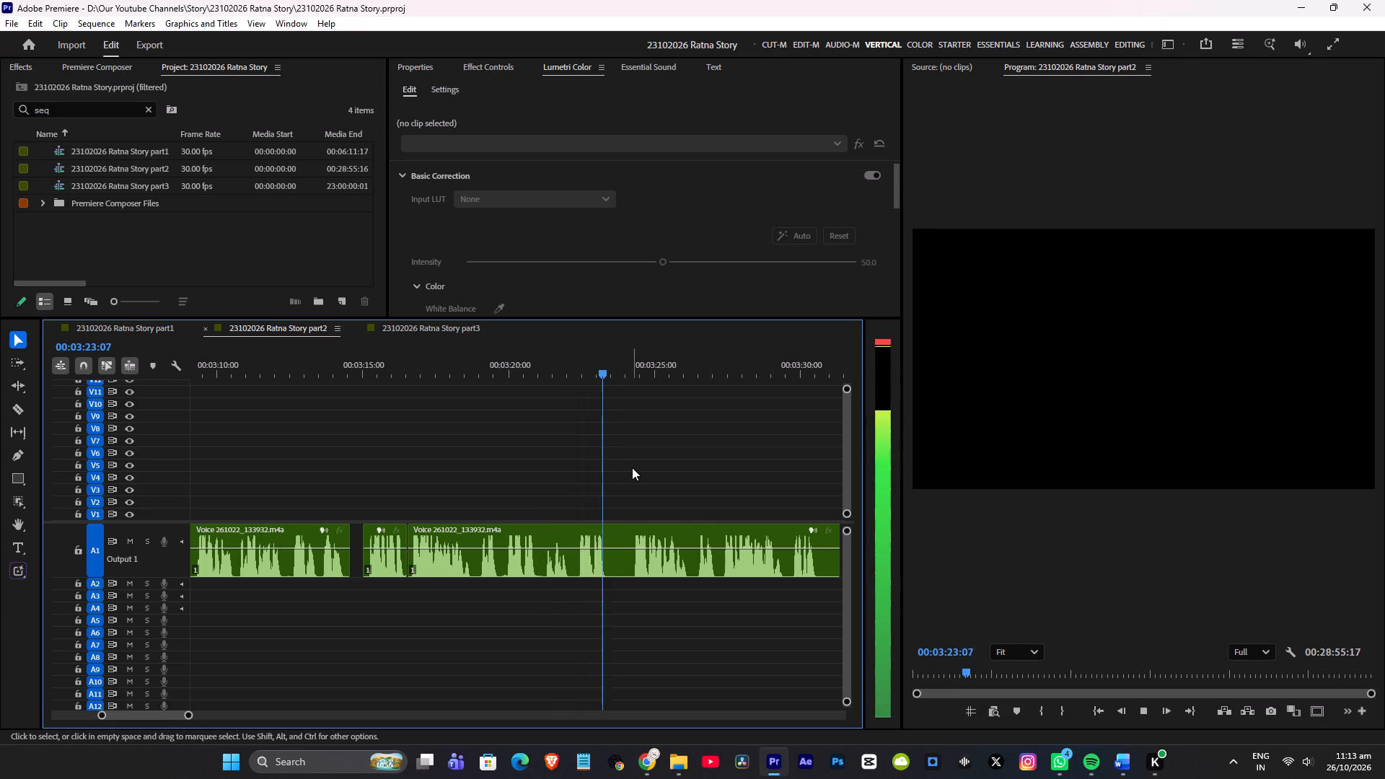
scroll(632, 467, "up", 2, "alt")
key("space")
Replay the phrases around 00:03:20 and split the voice-over clip on A1 at 00:03:19:21.
left_click(540, 369)
left_click(470, 374)
key("space")
scroll(595, 436, "up", 6, "alt")
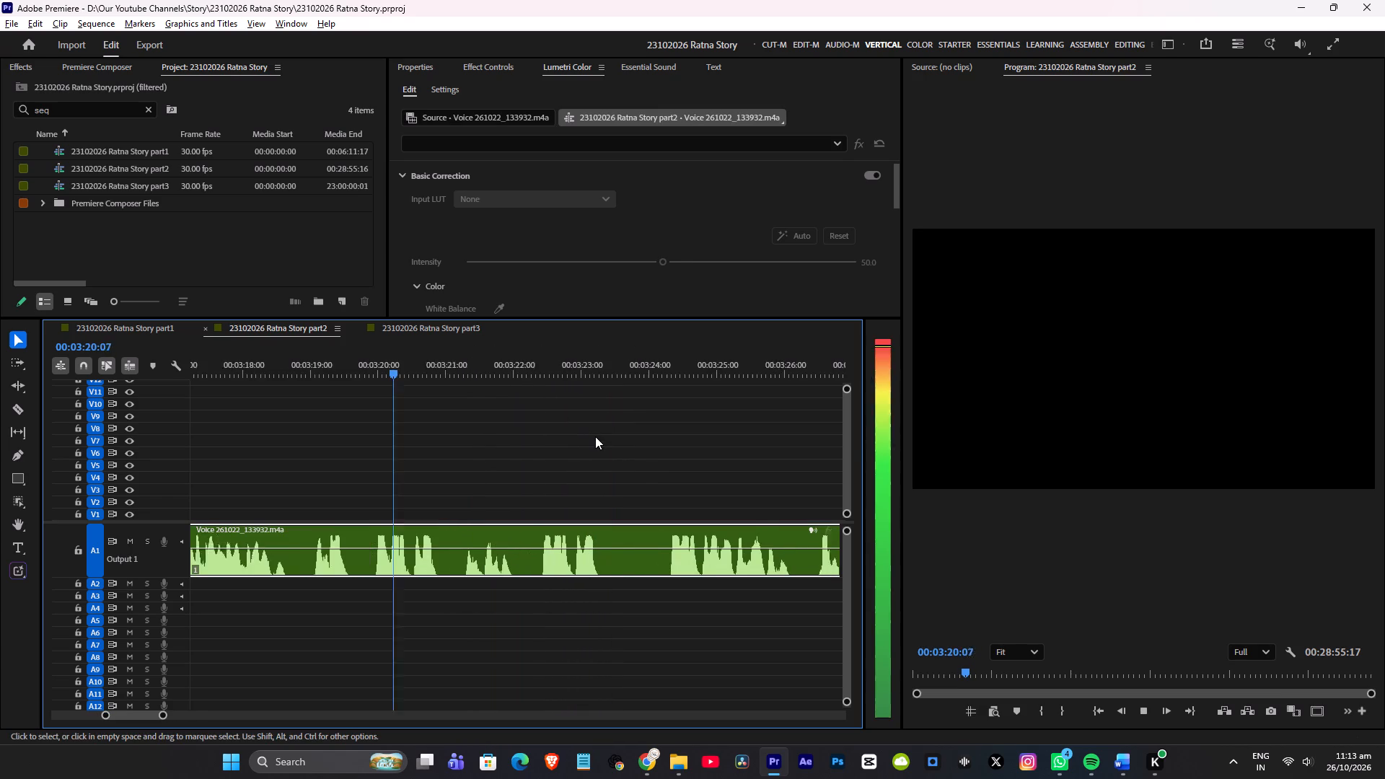
scroll(595, 436, "up", 1, "alt")
scroll(596, 429, "down", 5, "alt")
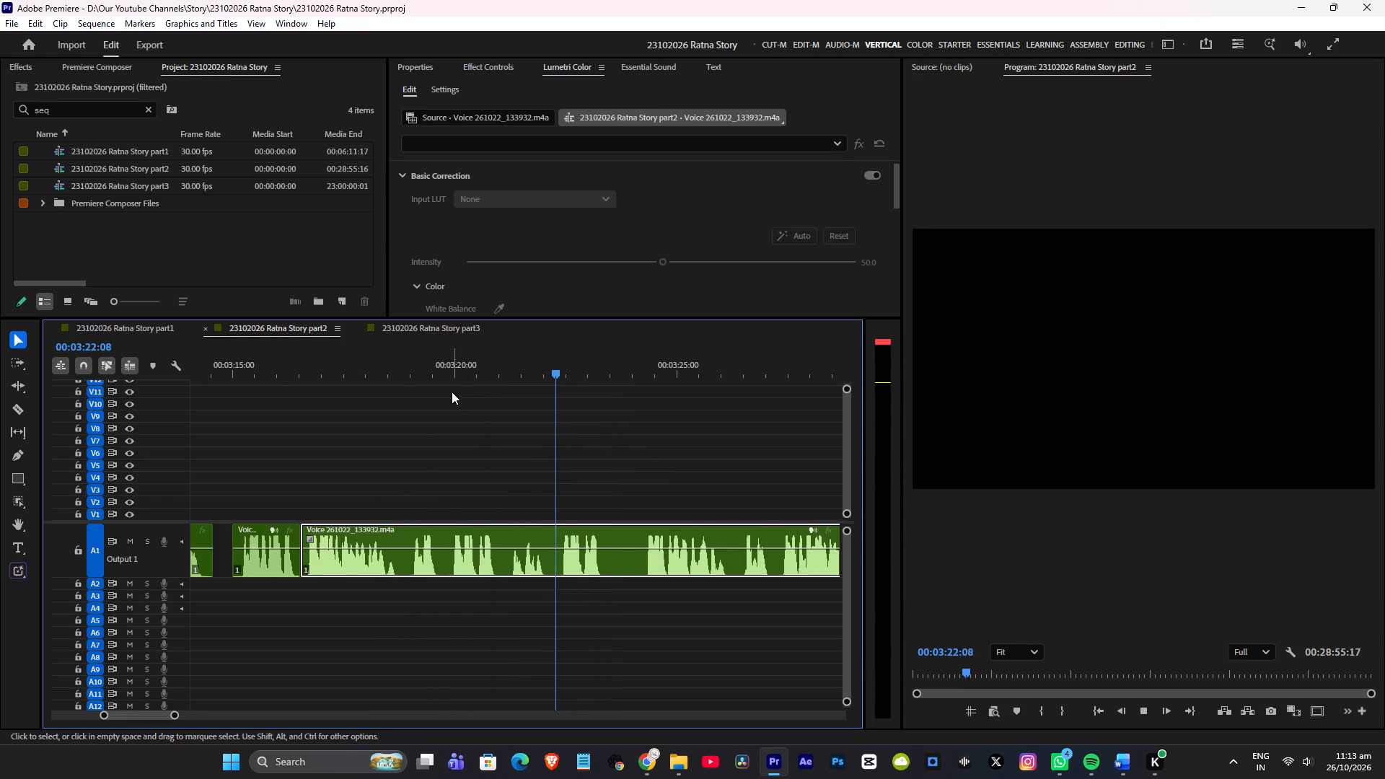
left_click(412, 376)
key("space")
scroll(483, 411, "up", 3, "alt")
key("space")
type("z")
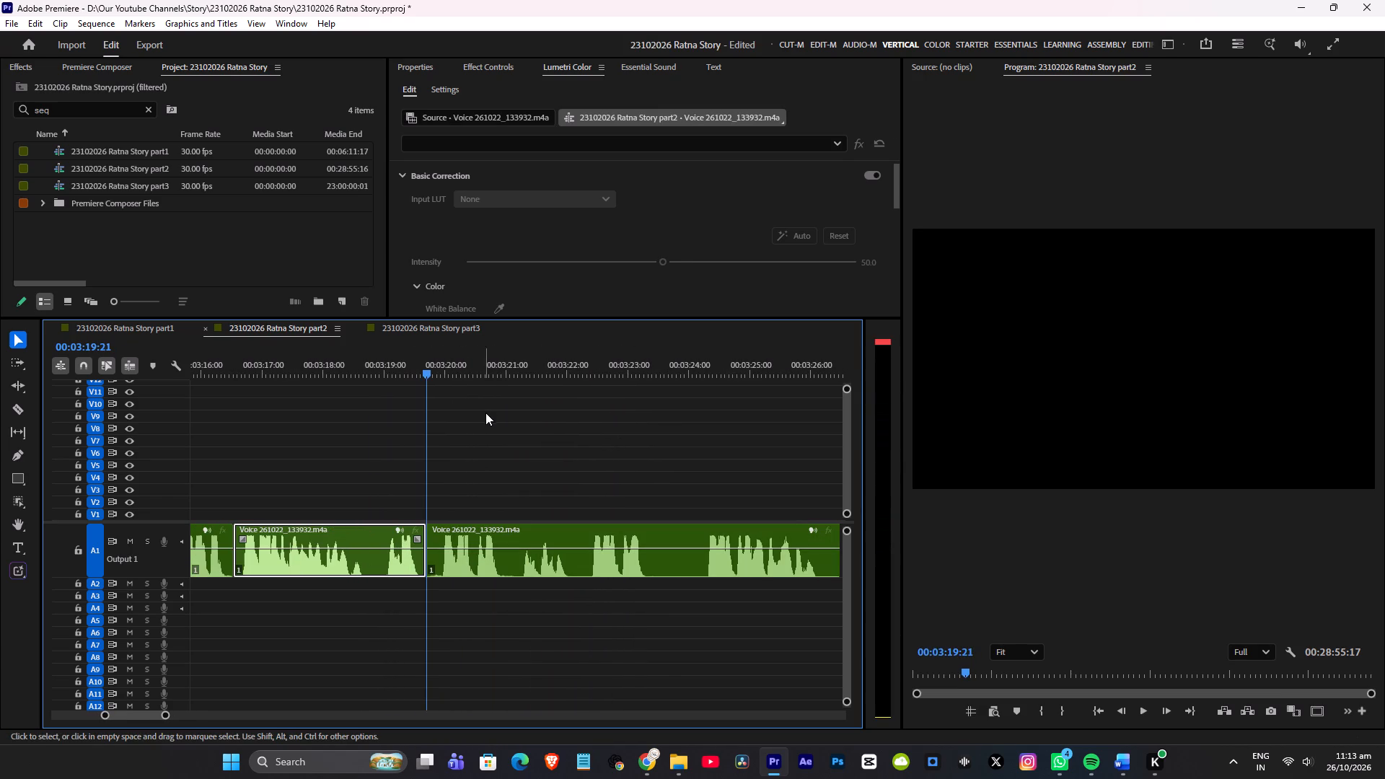
Ripple-trim the unwanted phrase from the 00:03:19:21 cut up to 00:03:22:10, closing the gap, and save the project.
key("space")
left_click_drag(578, 371, 589, 371)
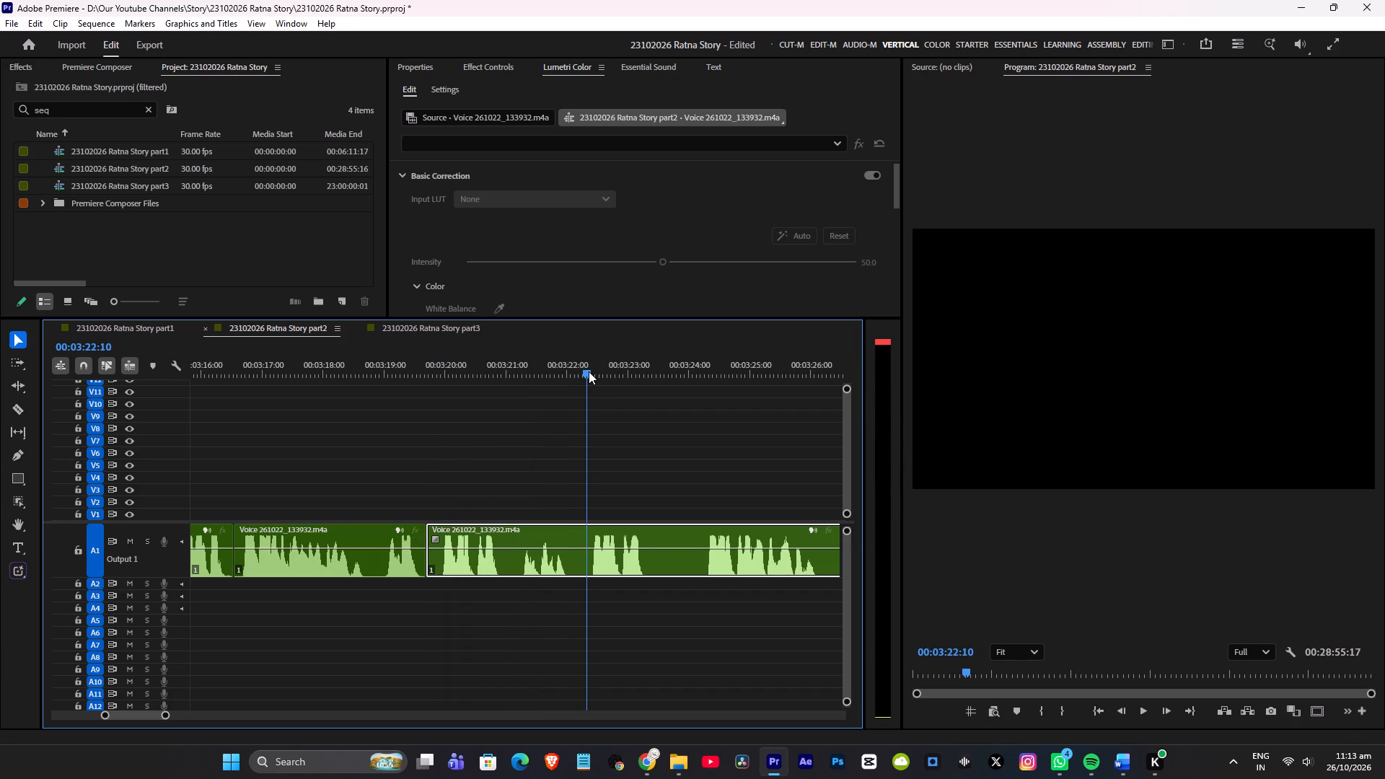
key("q")
left_click(348, 368)
key("ctrl+s")
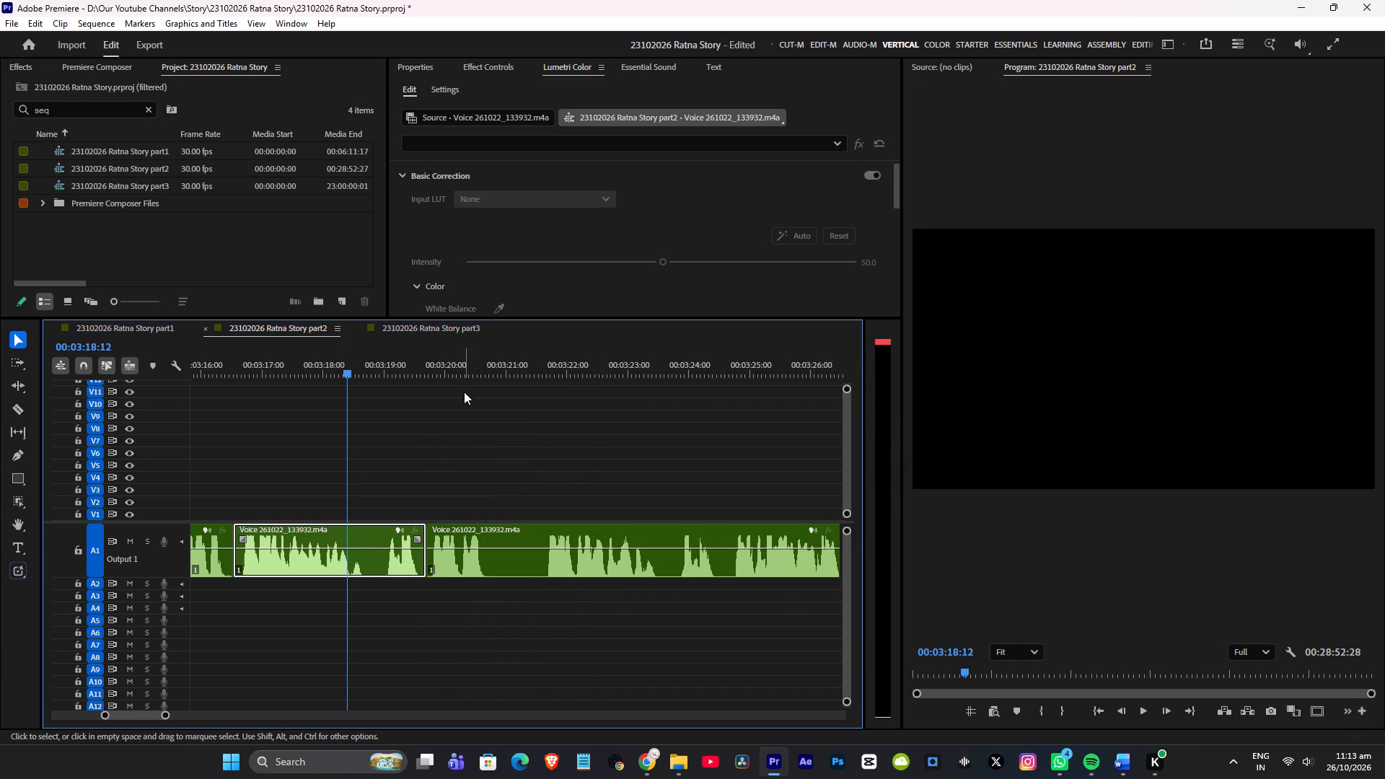
Replay the voice-over through about 00:03:22 and ripple-trim from the 00:03:19:21 cut up to 00:03:21:16, closing the gap.
left_click(305, 366)
key("space")
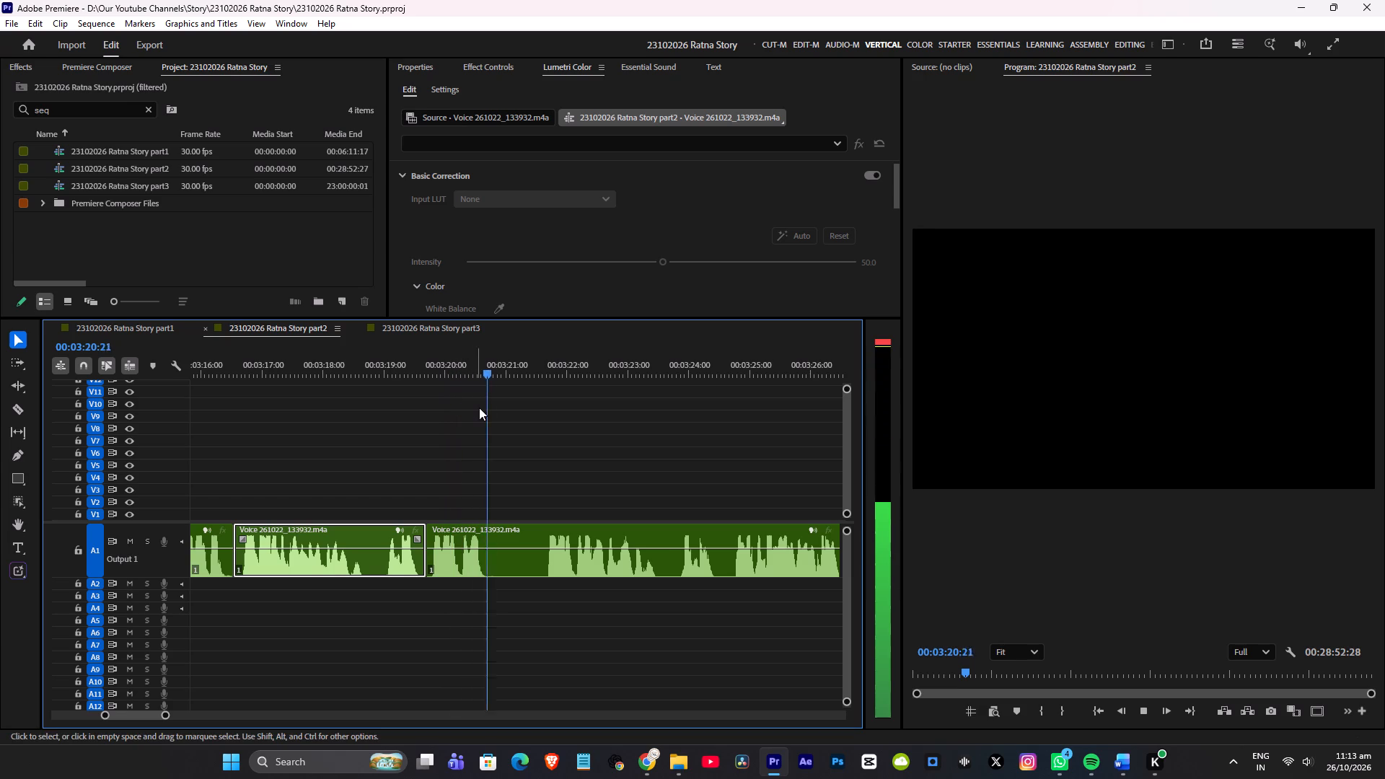
scroll(480, 408, "down", 2)
scroll(581, 420, "up", 5)
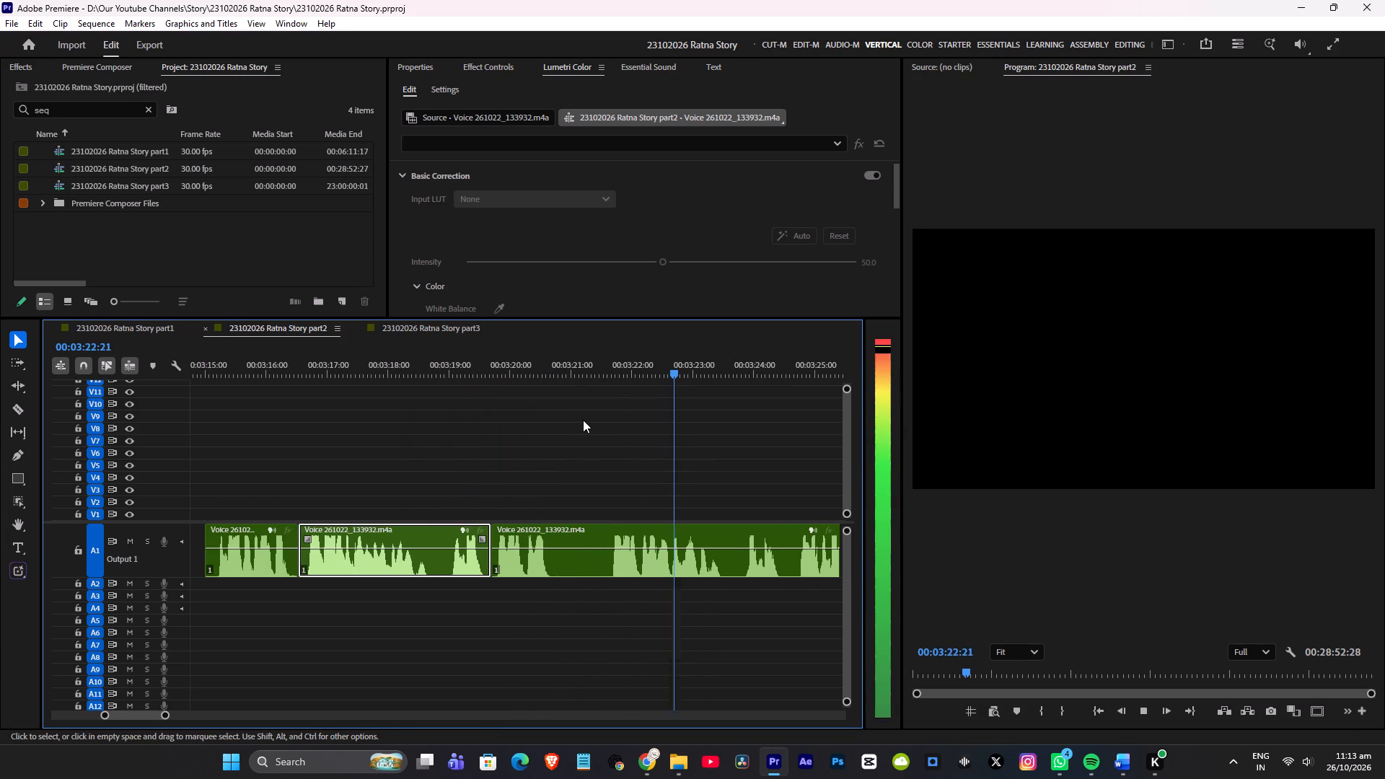
key("space")
left_click_drag(595, 362, 605, 362)
key("q")
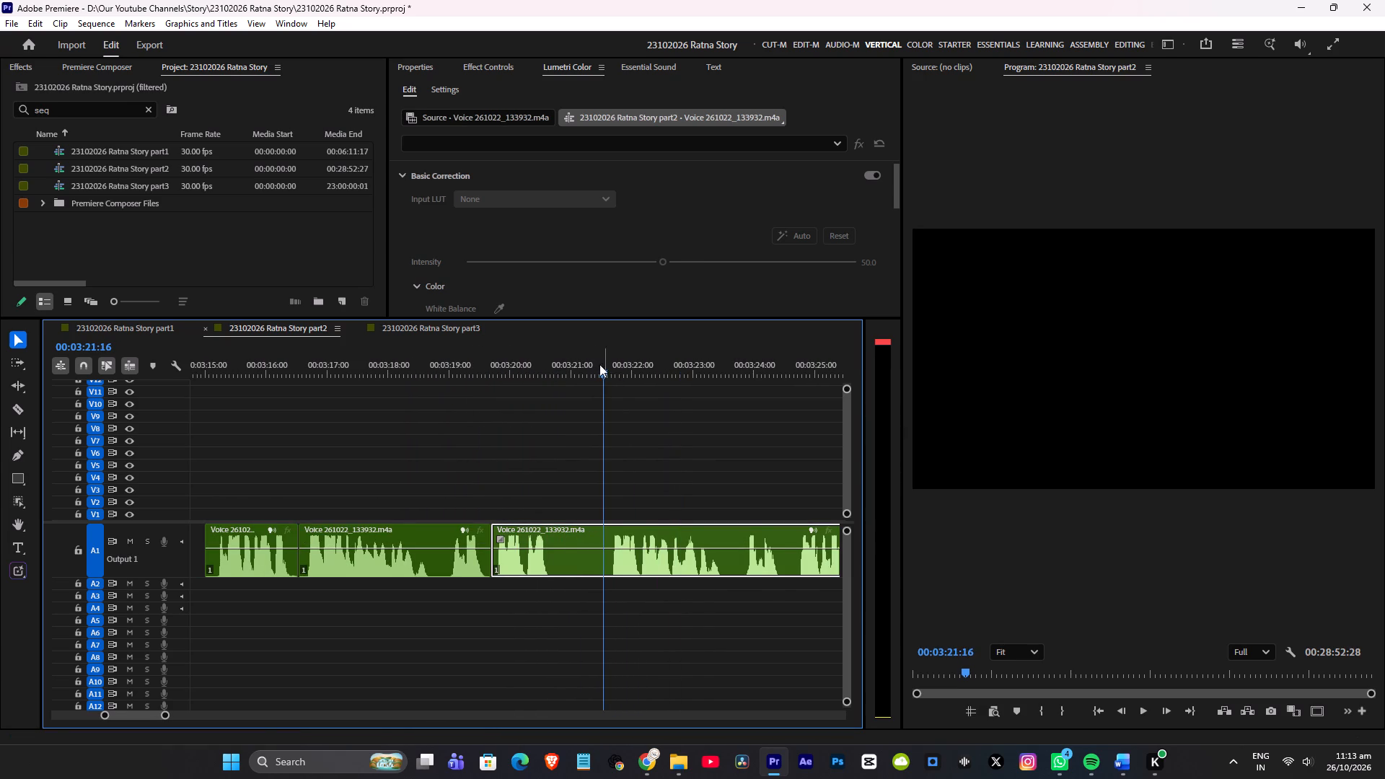
Replay the voice-over around the 00:03:19:21 cut, through about 00:03:23, to check how the phrases join.
left_click(335, 367)
key("space")
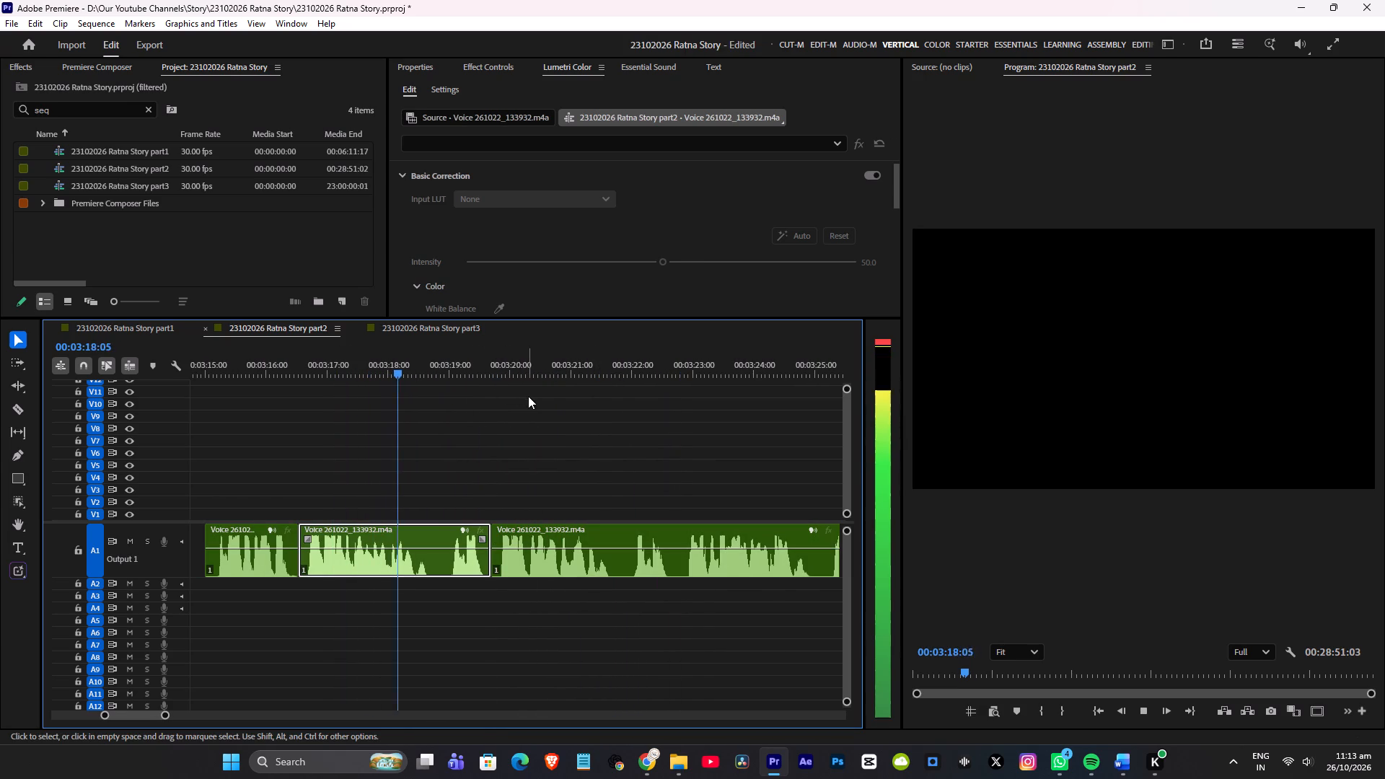
scroll(547, 396, "up", 4)
left_click(345, 362)
key("space")
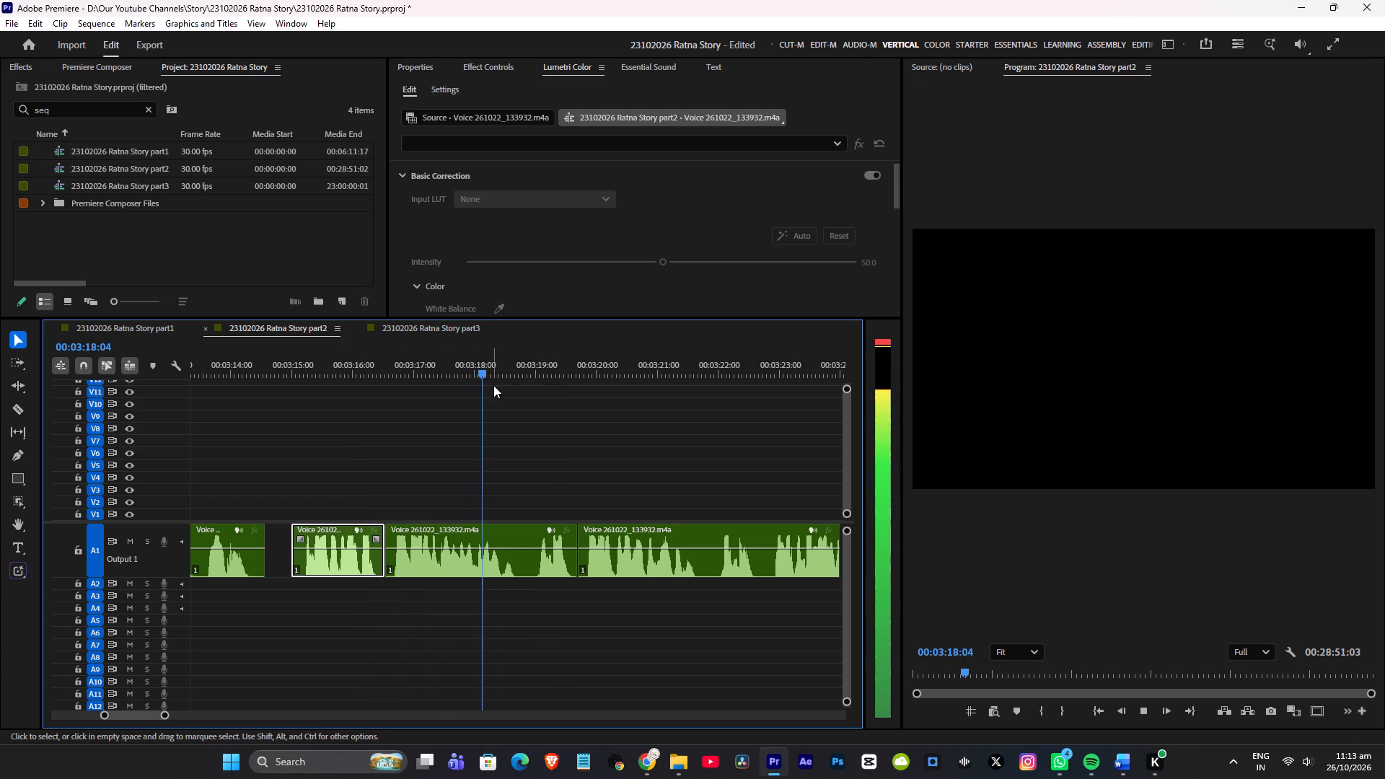
key("space")
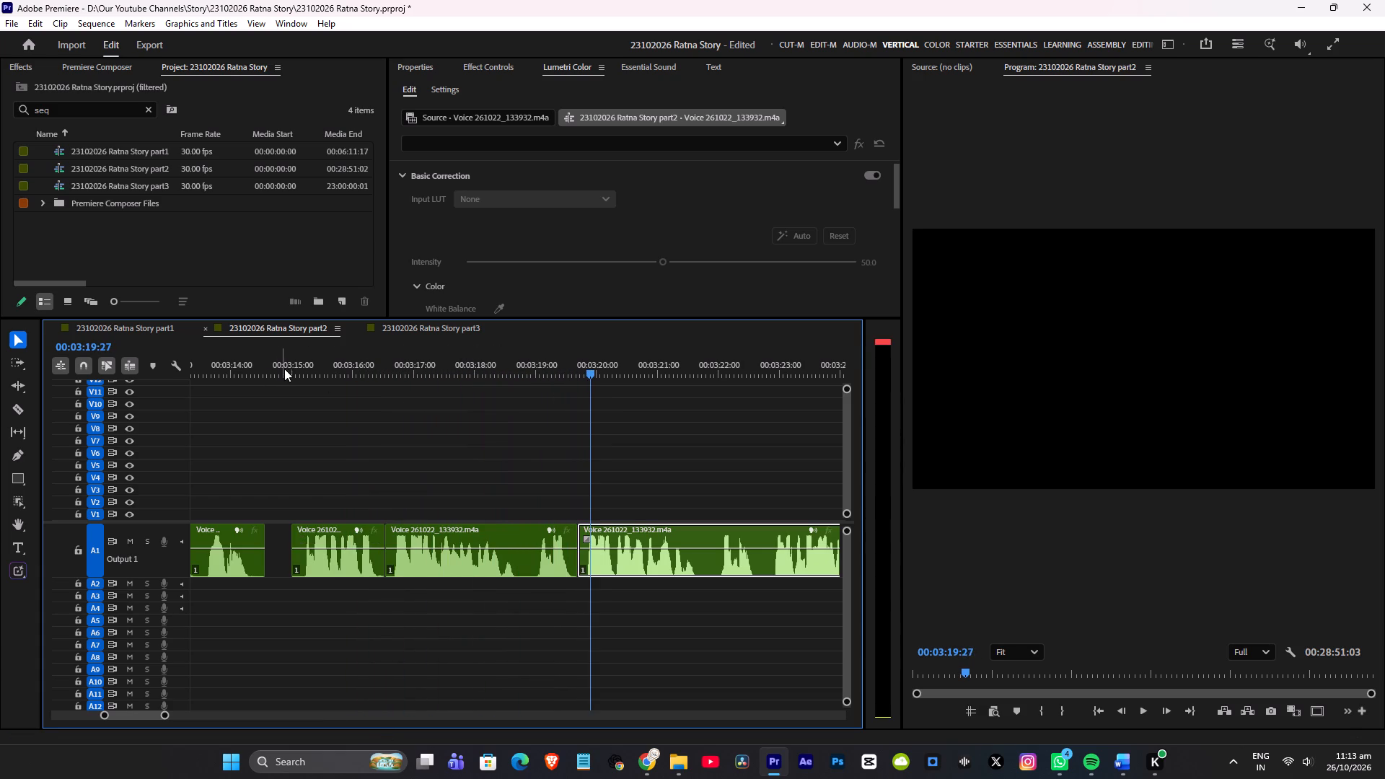
key("space")
scroll(617, 417, "down", 3)
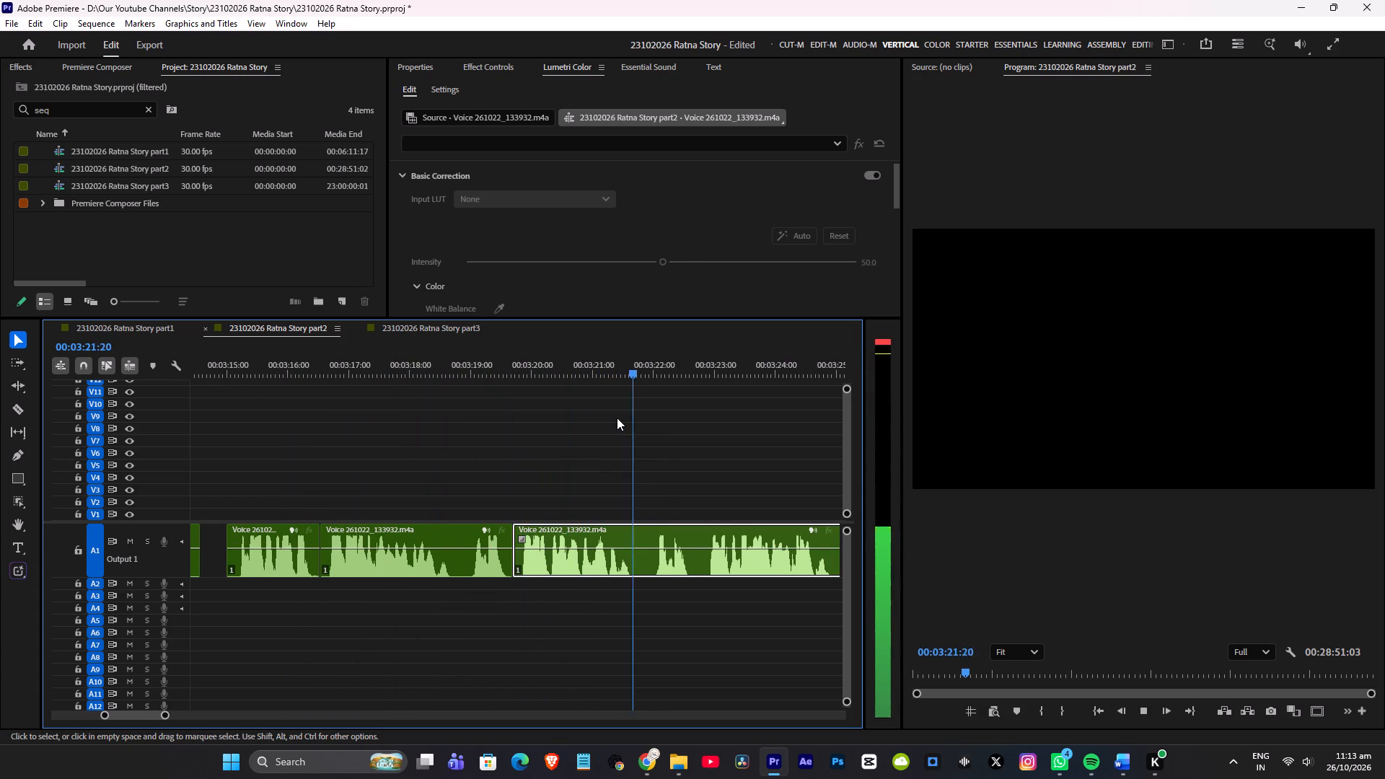
scroll(601, 439, "down", 3)
key("space")
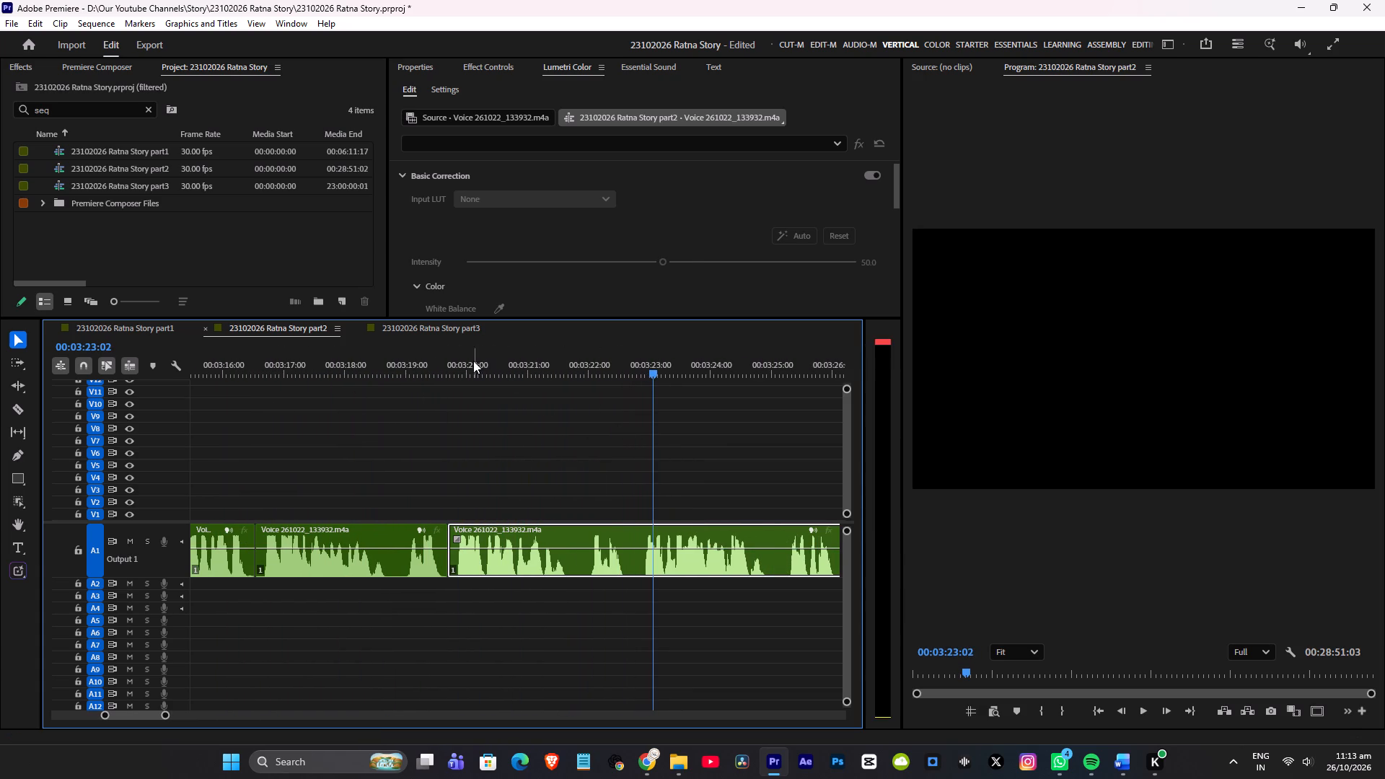
left_click(472, 361)
key("space")
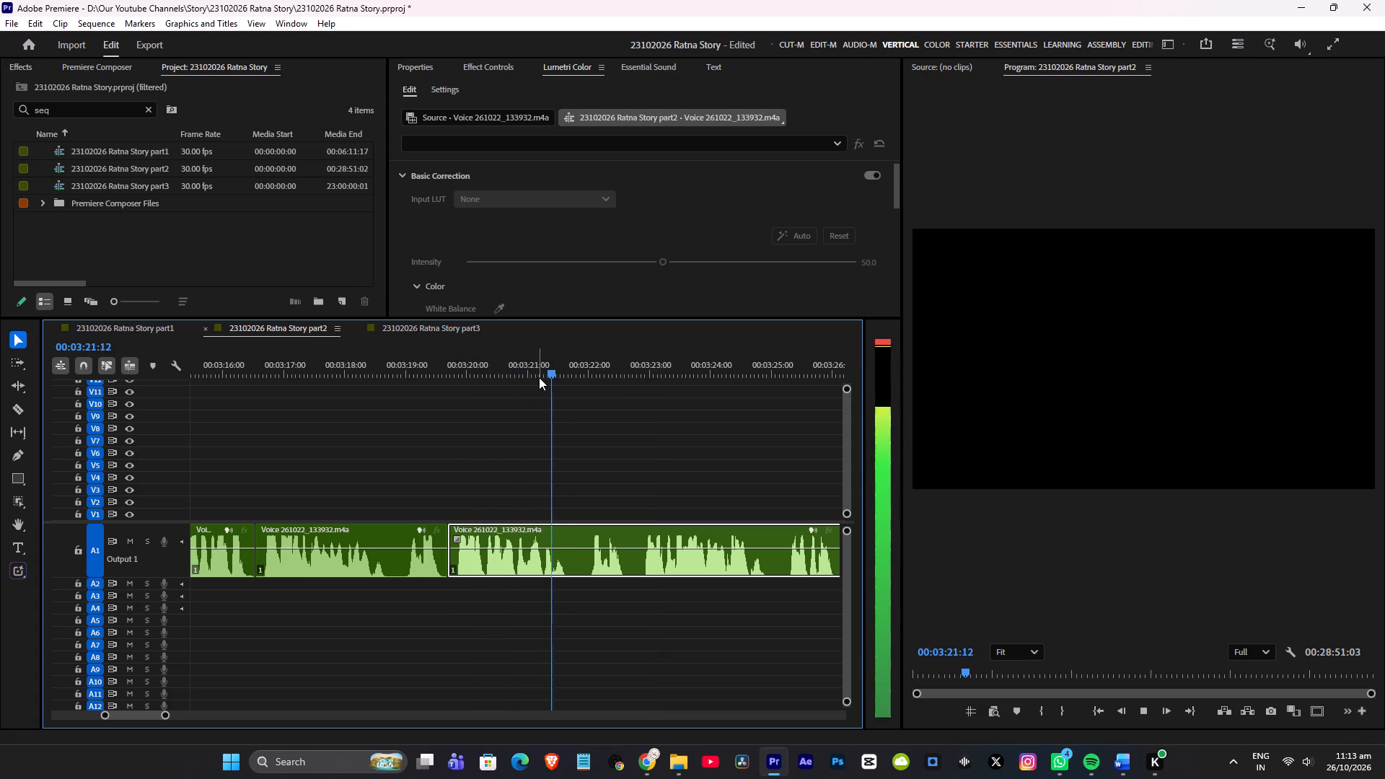
key("space")
left_click(394, 370)
key("space")
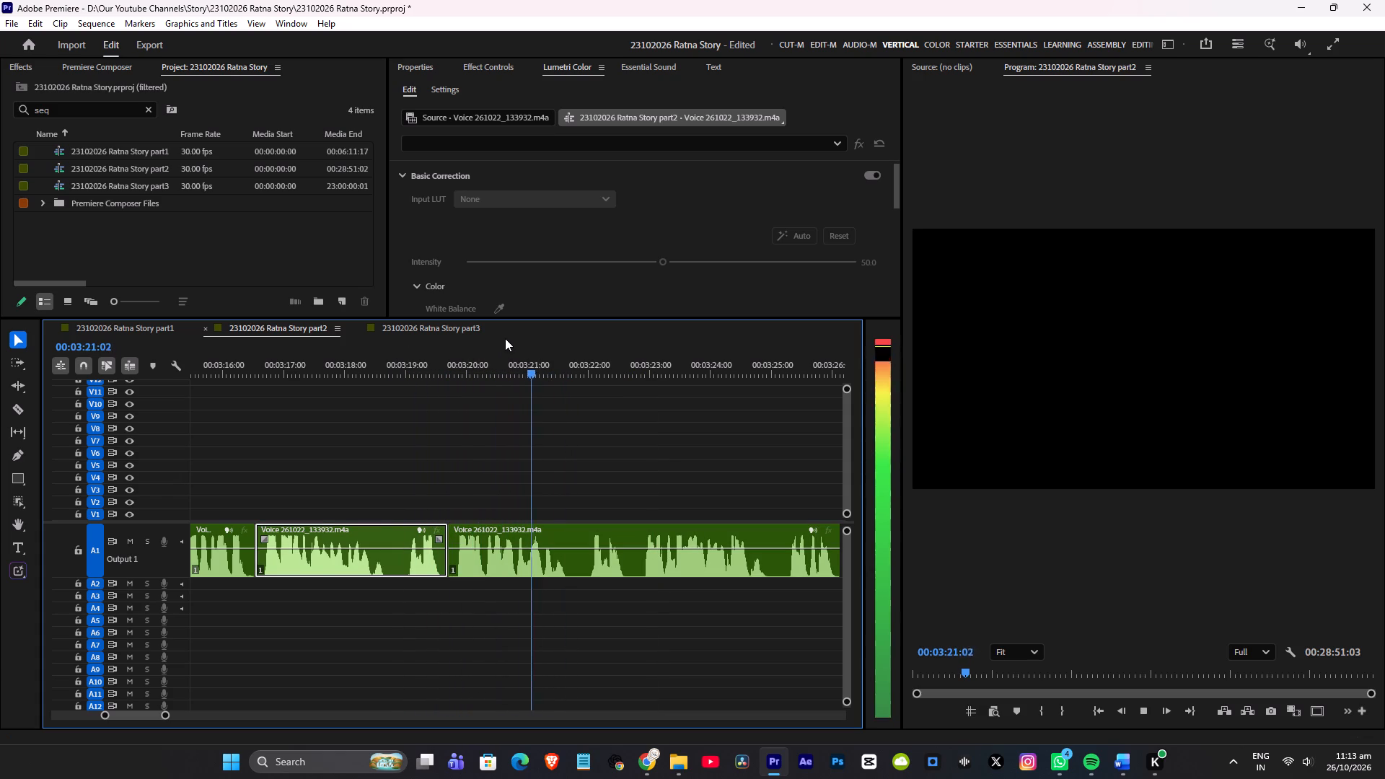
key("space")
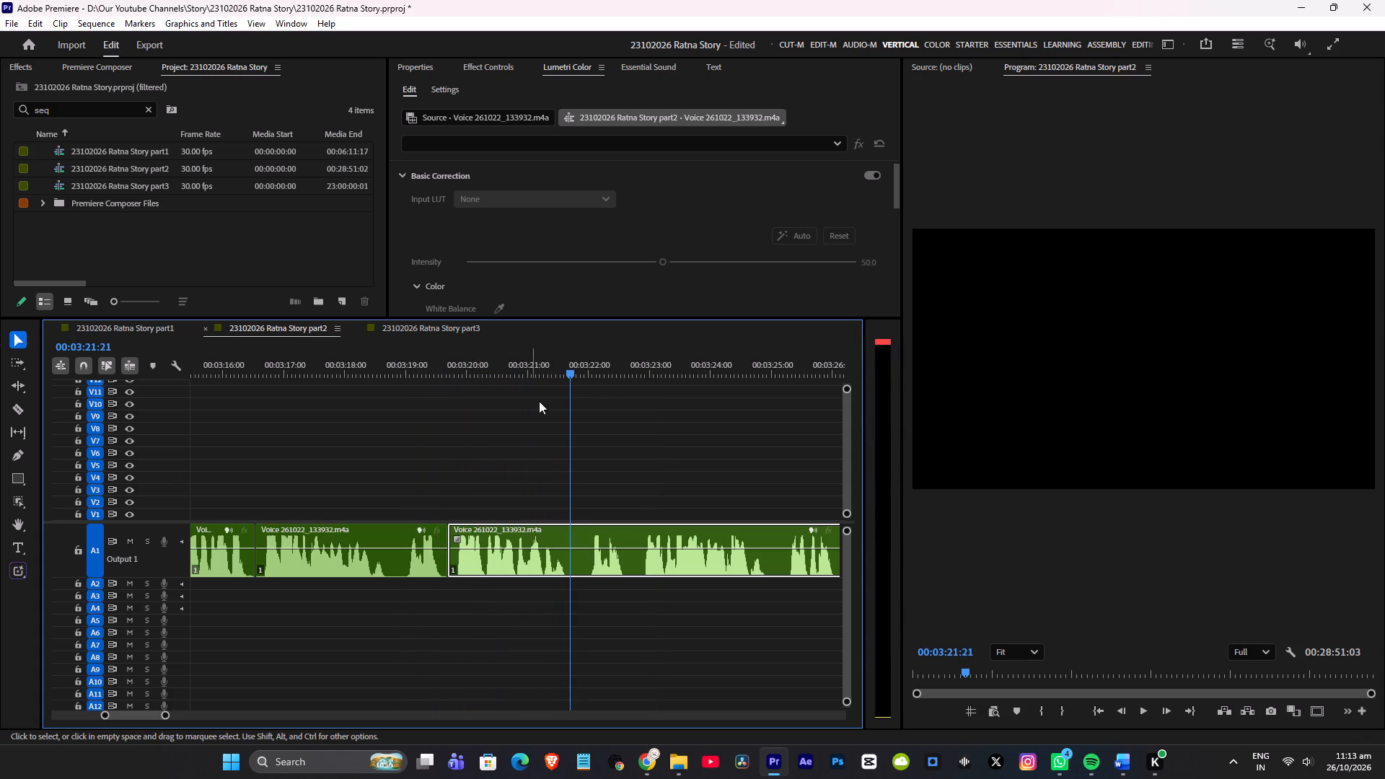
Listen on from 00:03:21:21 to about 00:03:27 and sample the phrase beginning just after 00:03:30.
key("space")
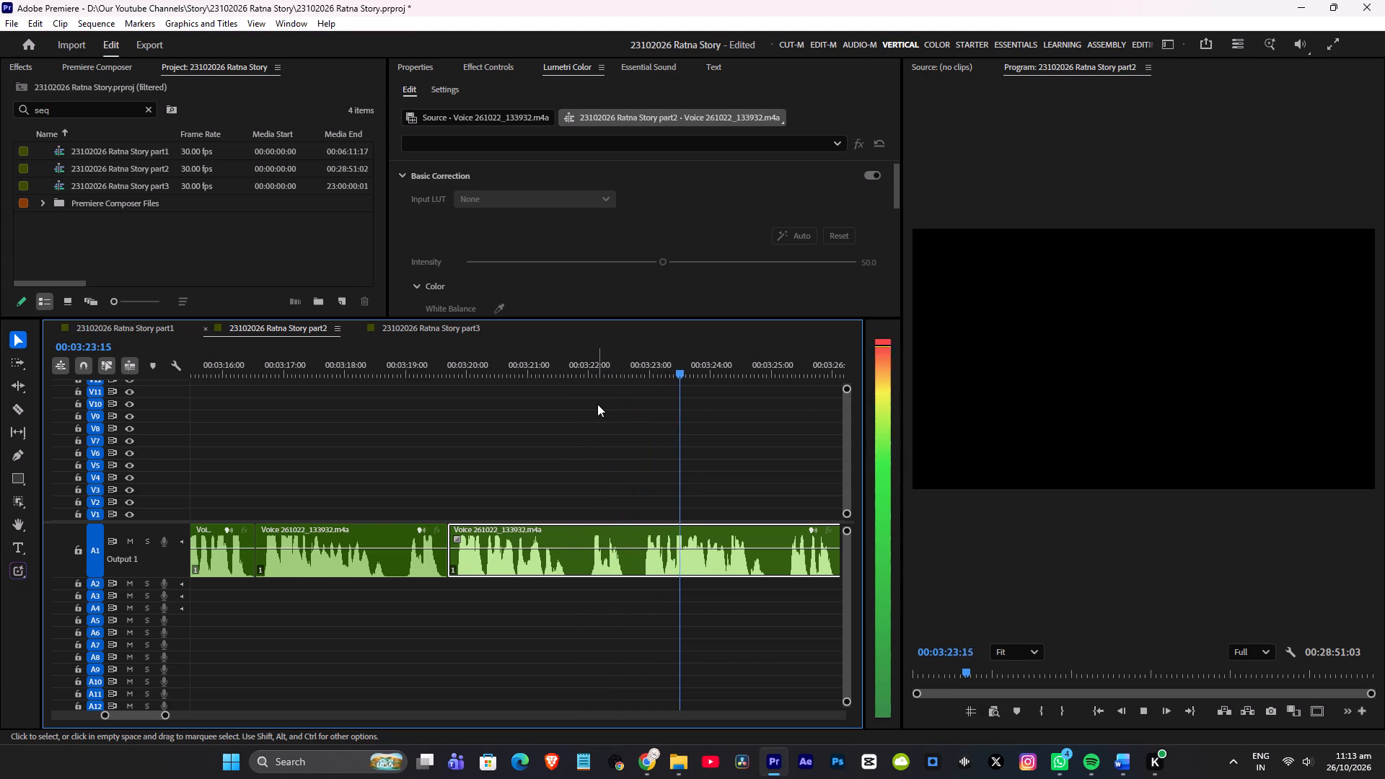
scroll(744, 389, "down", 4)
scroll(666, 434, "down", 10)
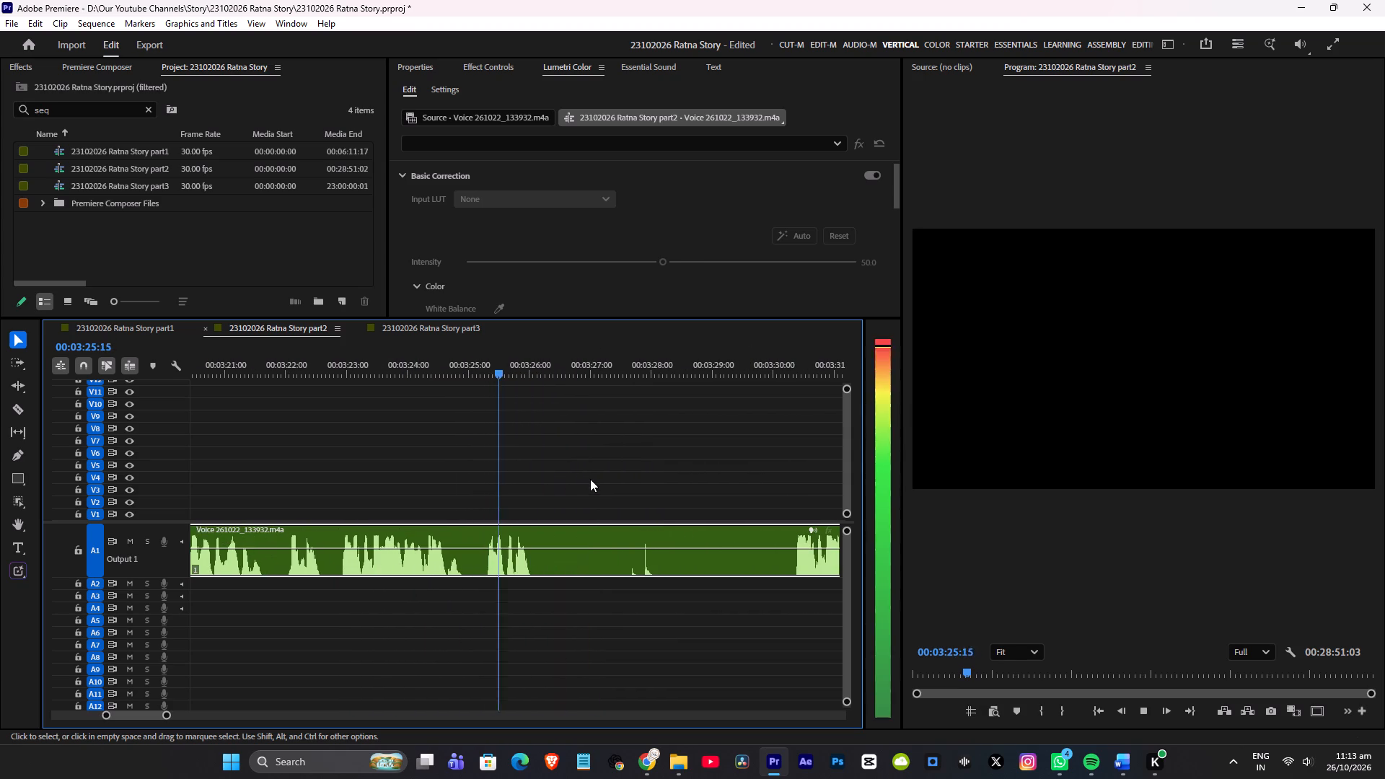
scroll(744, 435, "down", 5)
key("space")
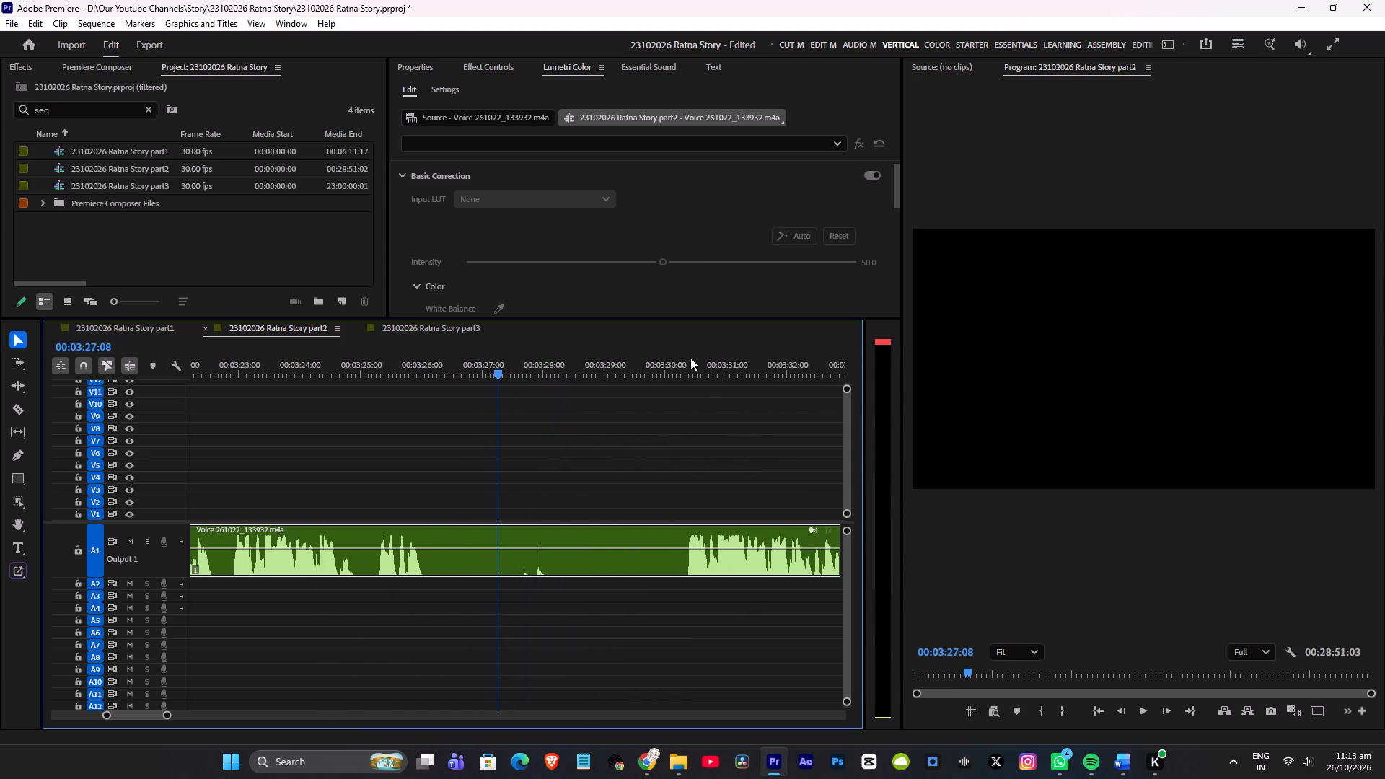
left_click(681, 361)
key("space")
scroll(752, 392, "up", 4)
key("space")
scroll(391, 444, "up", 5)
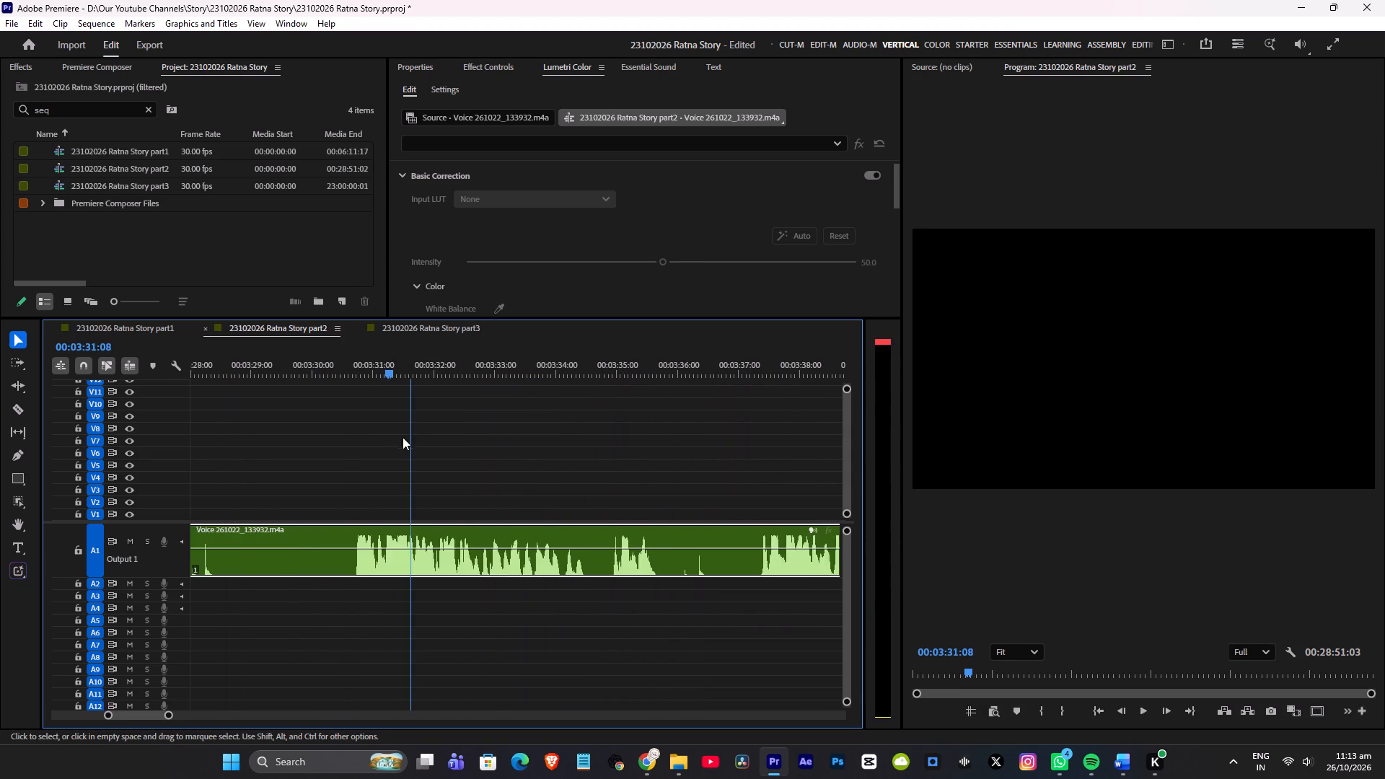
scroll(403, 437, "up", 20)
scroll(403, 437, "up", 10)
Replay from 00:03:21:17 and split the voice-over clip on A1 at 00:03:22:25.
left_click(405, 364)
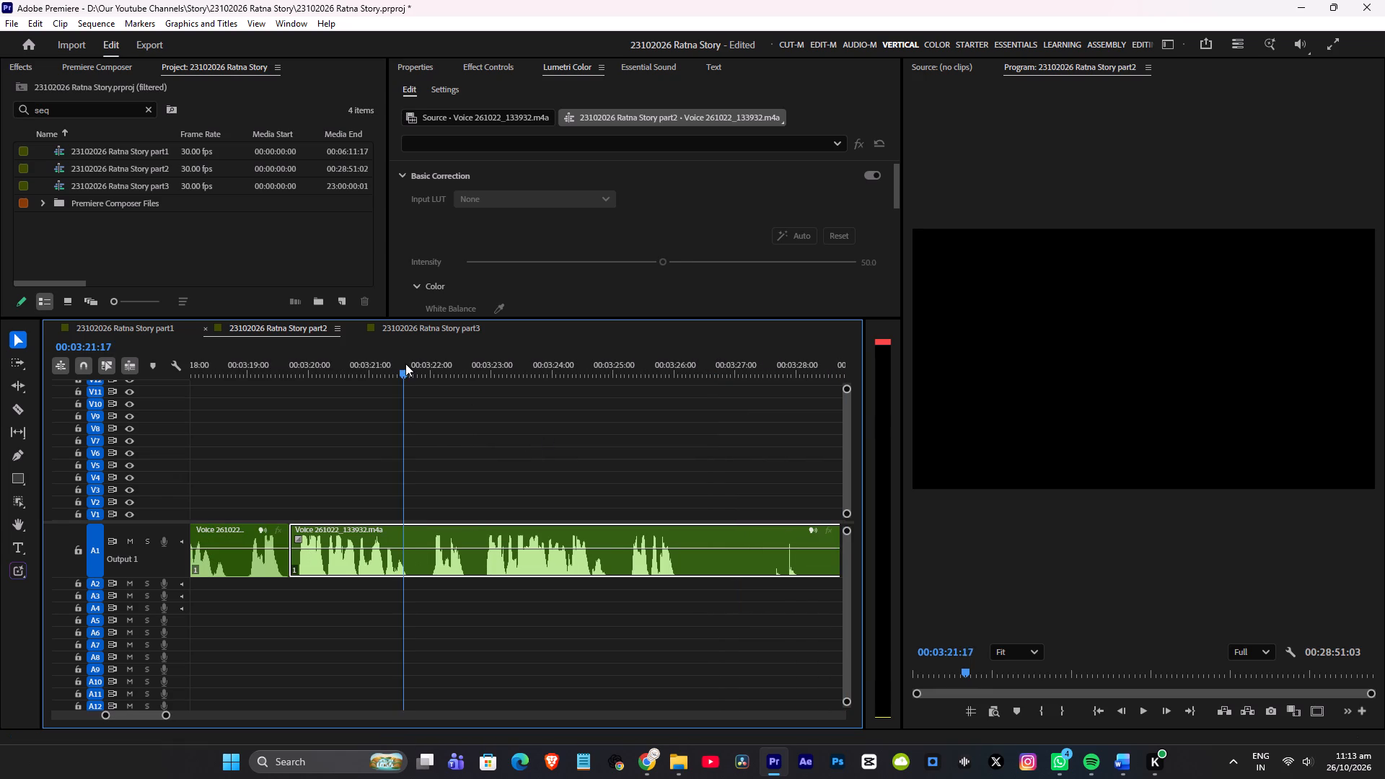
key("space")
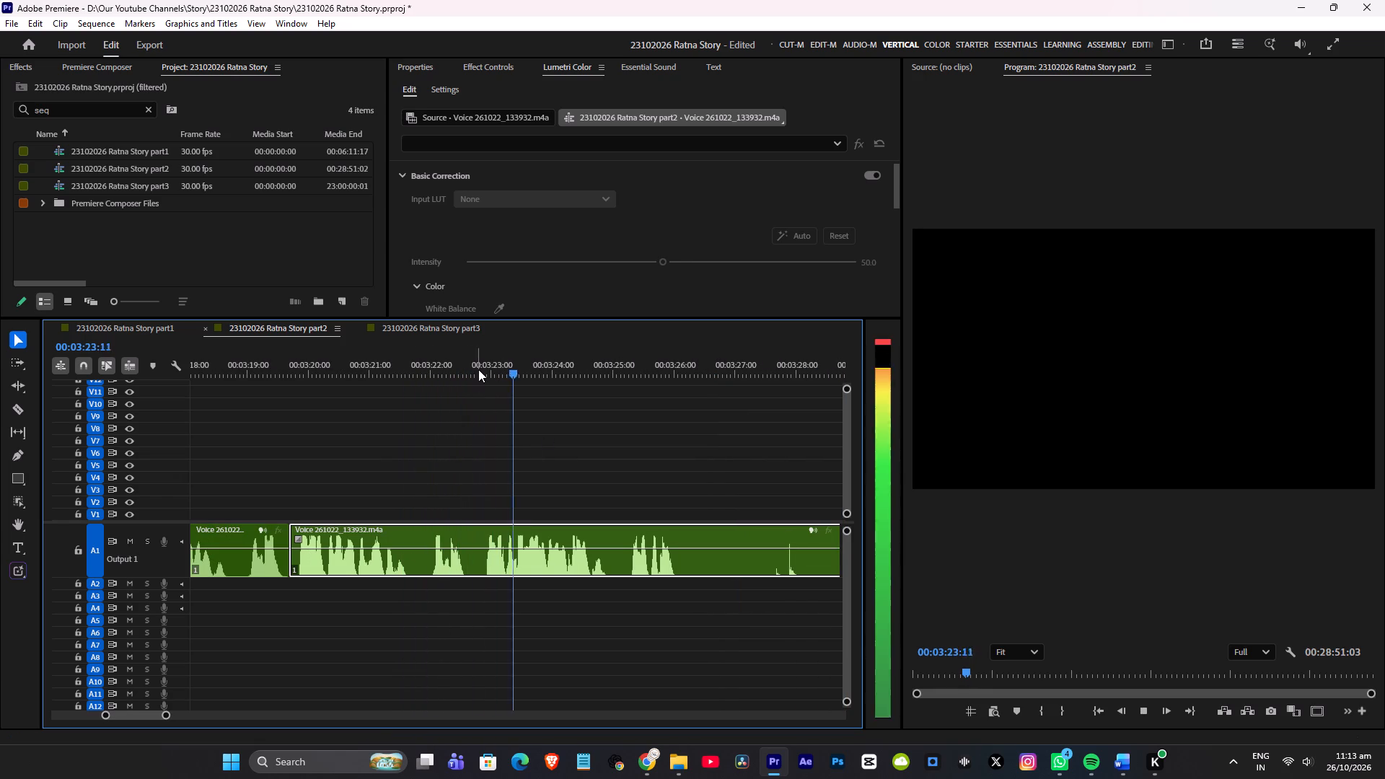
left_click(478, 369)
key("z")
Ripple-trim the unwanted section from the 00:03:22:25 cut up to 00:03:30:07, closing the gap, and save the project.
scroll(547, 403, "down", 10)
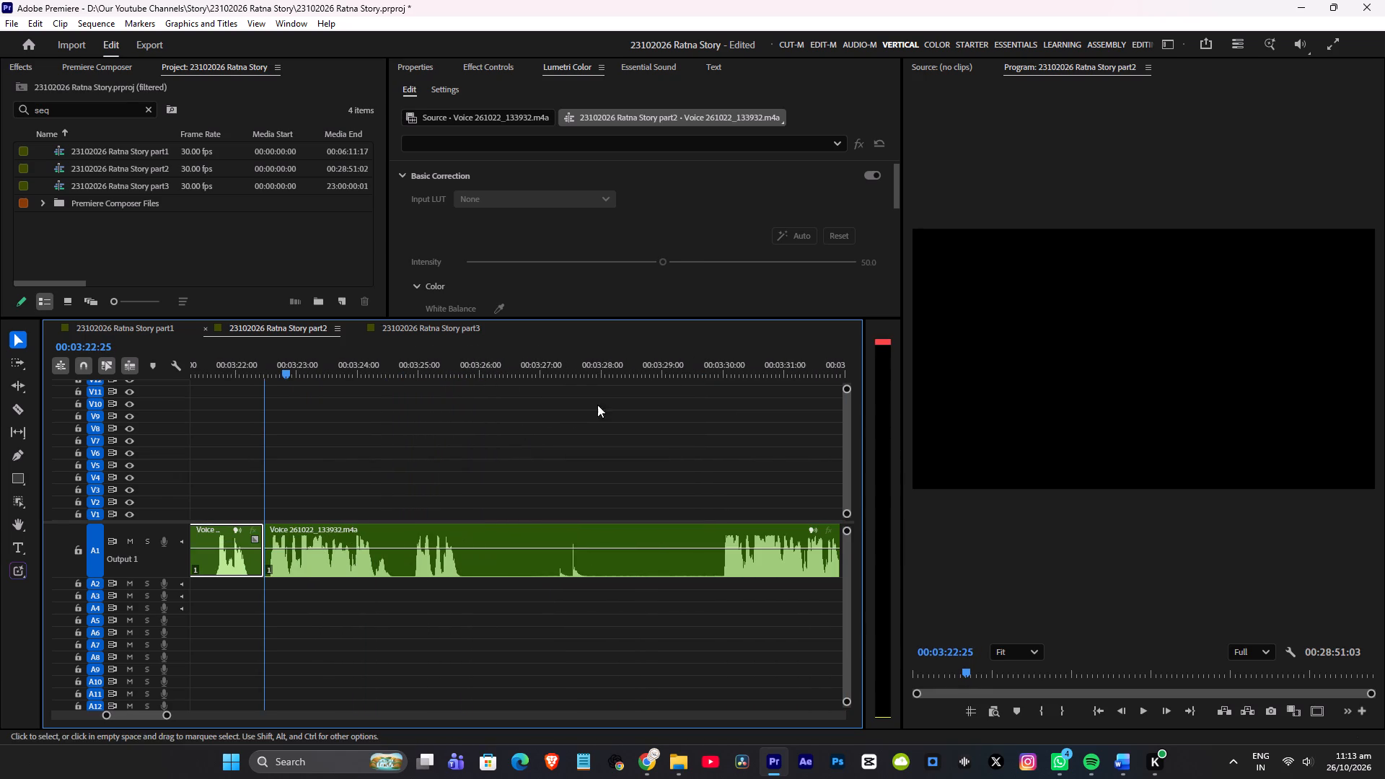
left_click(716, 363)
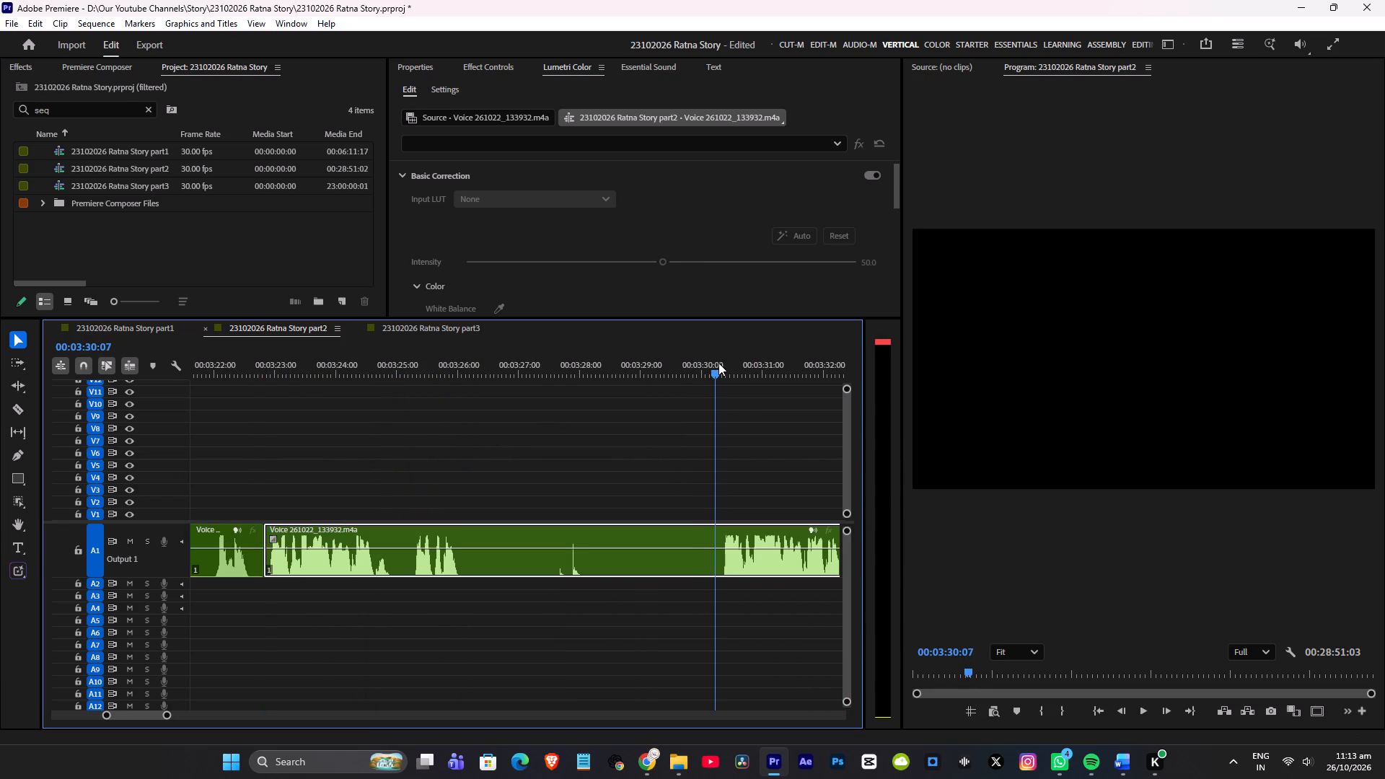
key("q")
scroll(441, 415, "up", 5)
key("ctrl+s")
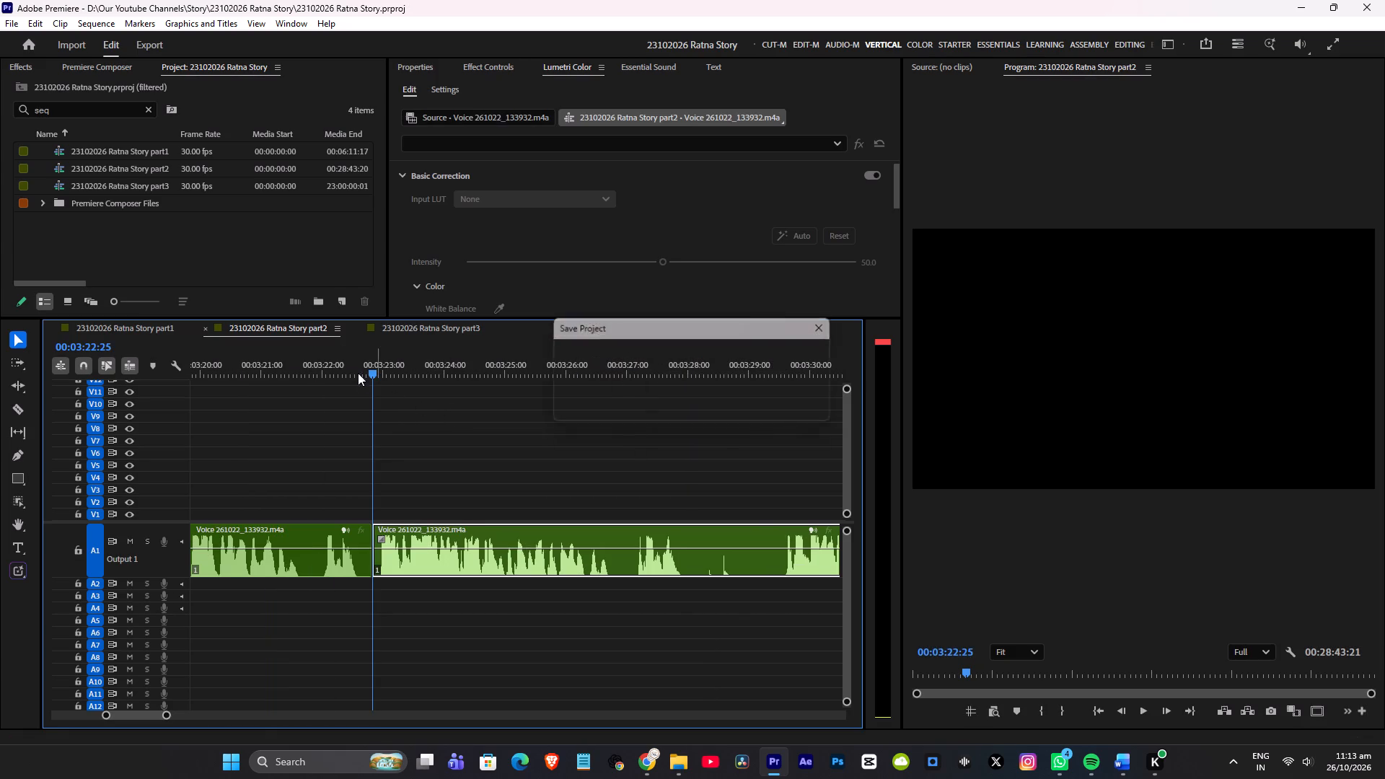
Play the voice-over from about 00:03:22 to 00:03:33 to check the new join and the phrases following it.
left_click(317, 358)
key("space")
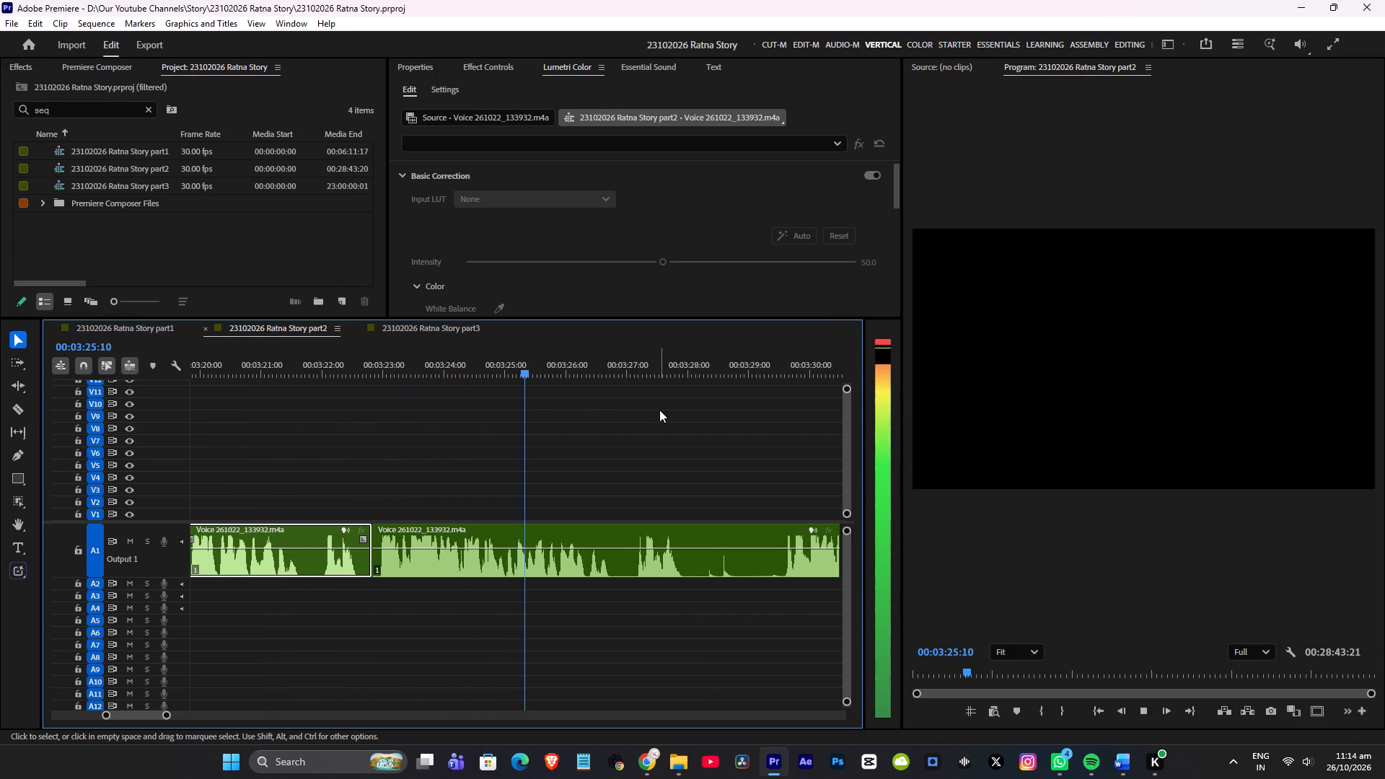
scroll(659, 410, "down", 7)
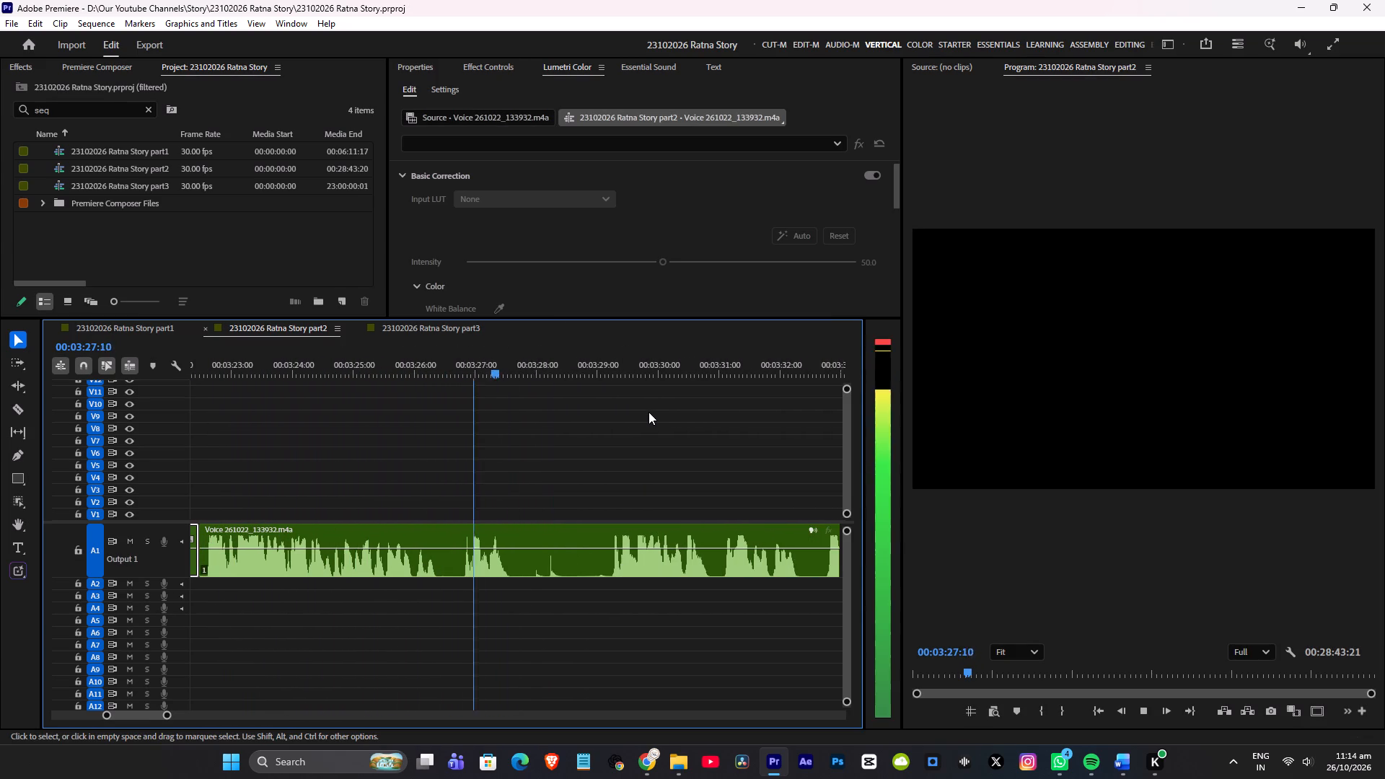
scroll(648, 412, "down", 1)
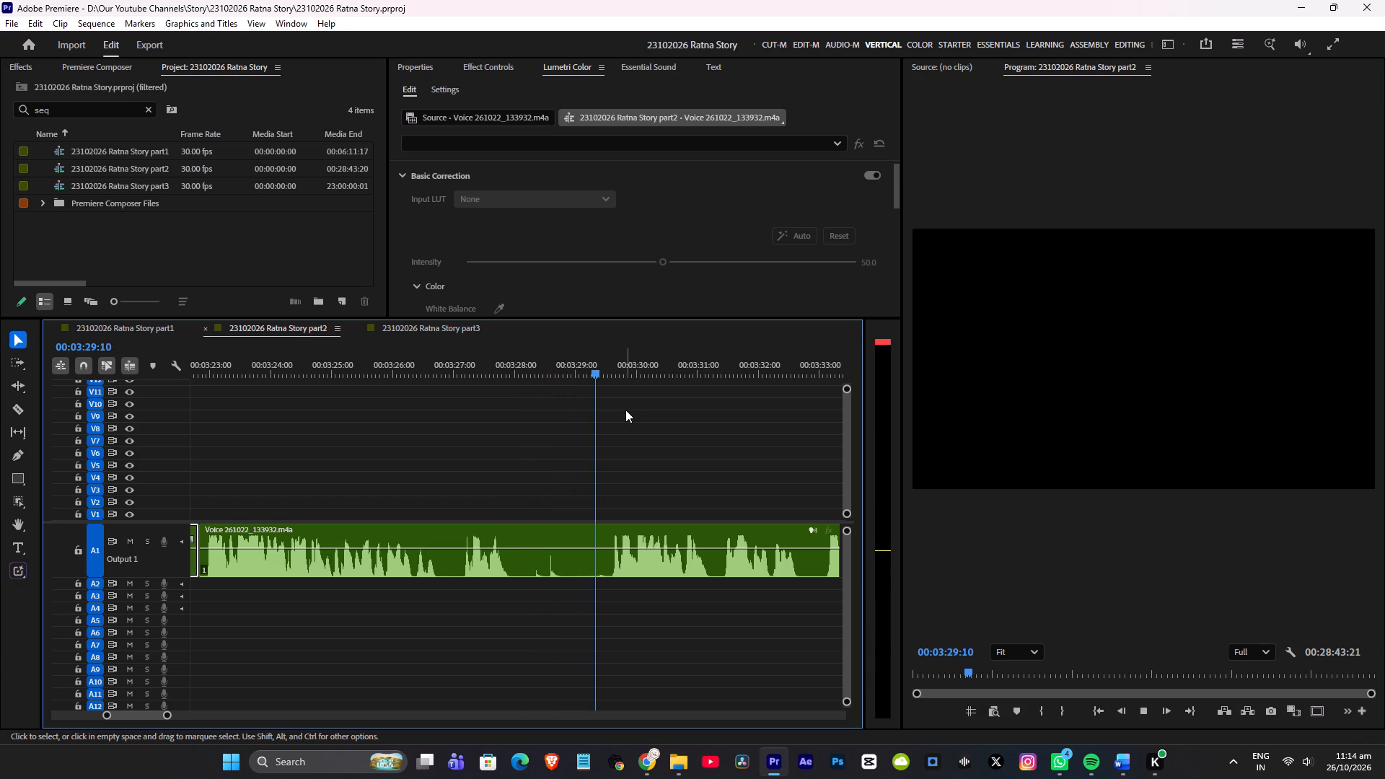
key("space")
left_click(423, 369)
key("space")
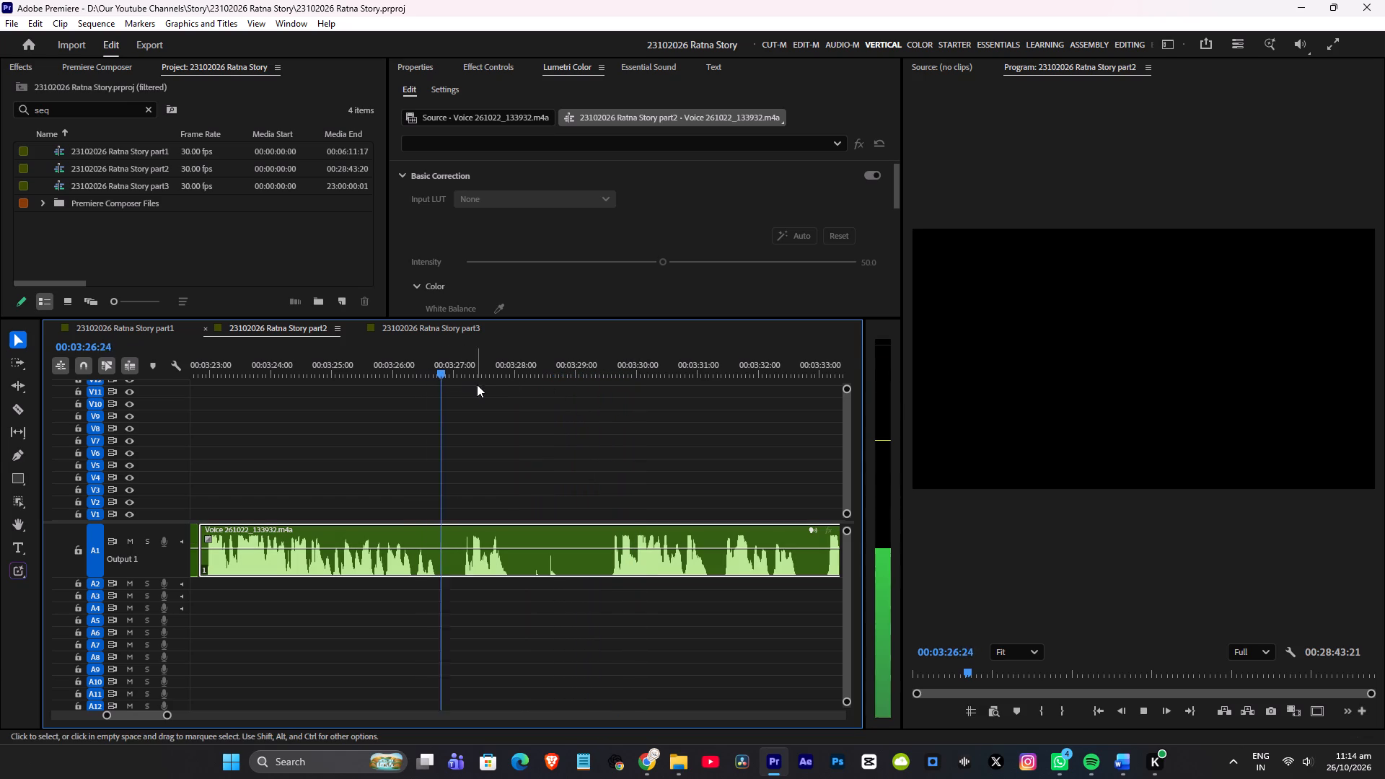
key("space")
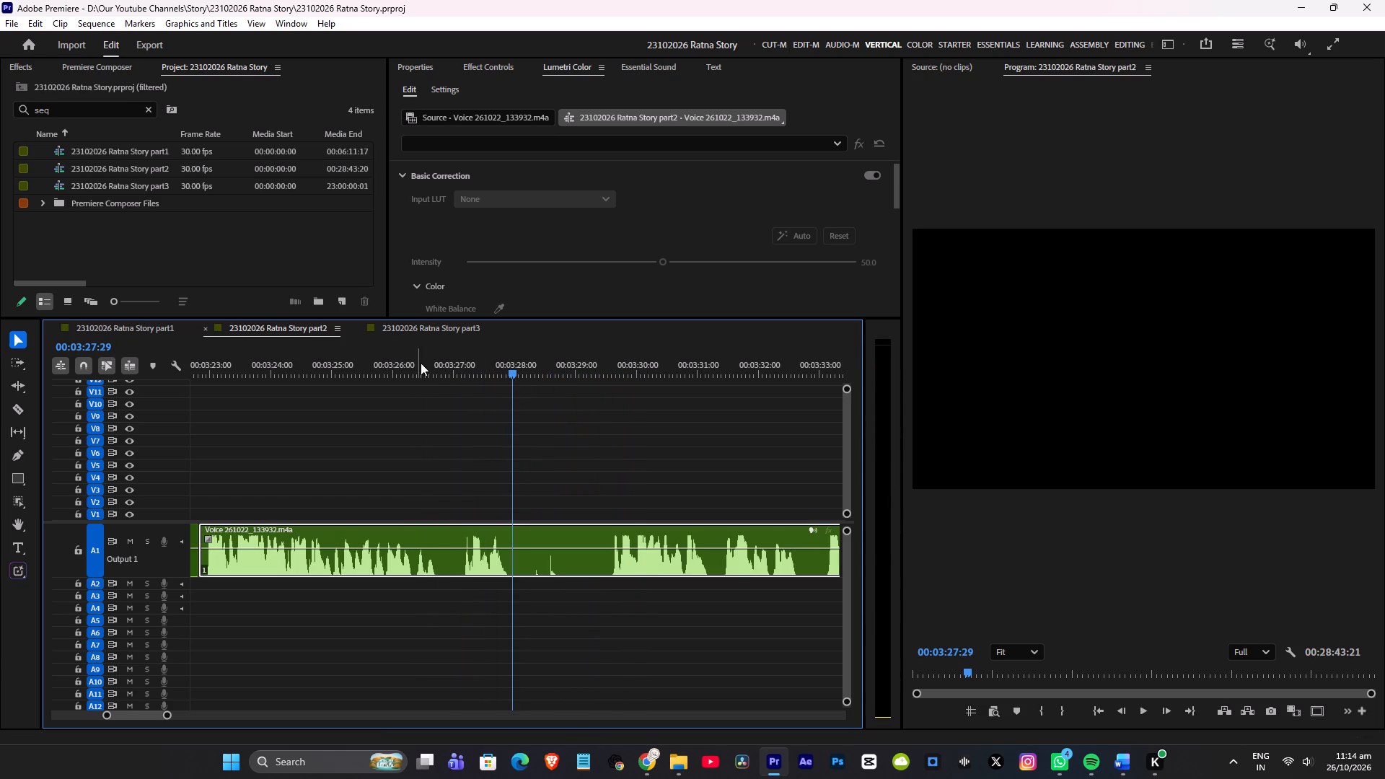
left_click_drag(426, 363, 613, 363)
key("space")
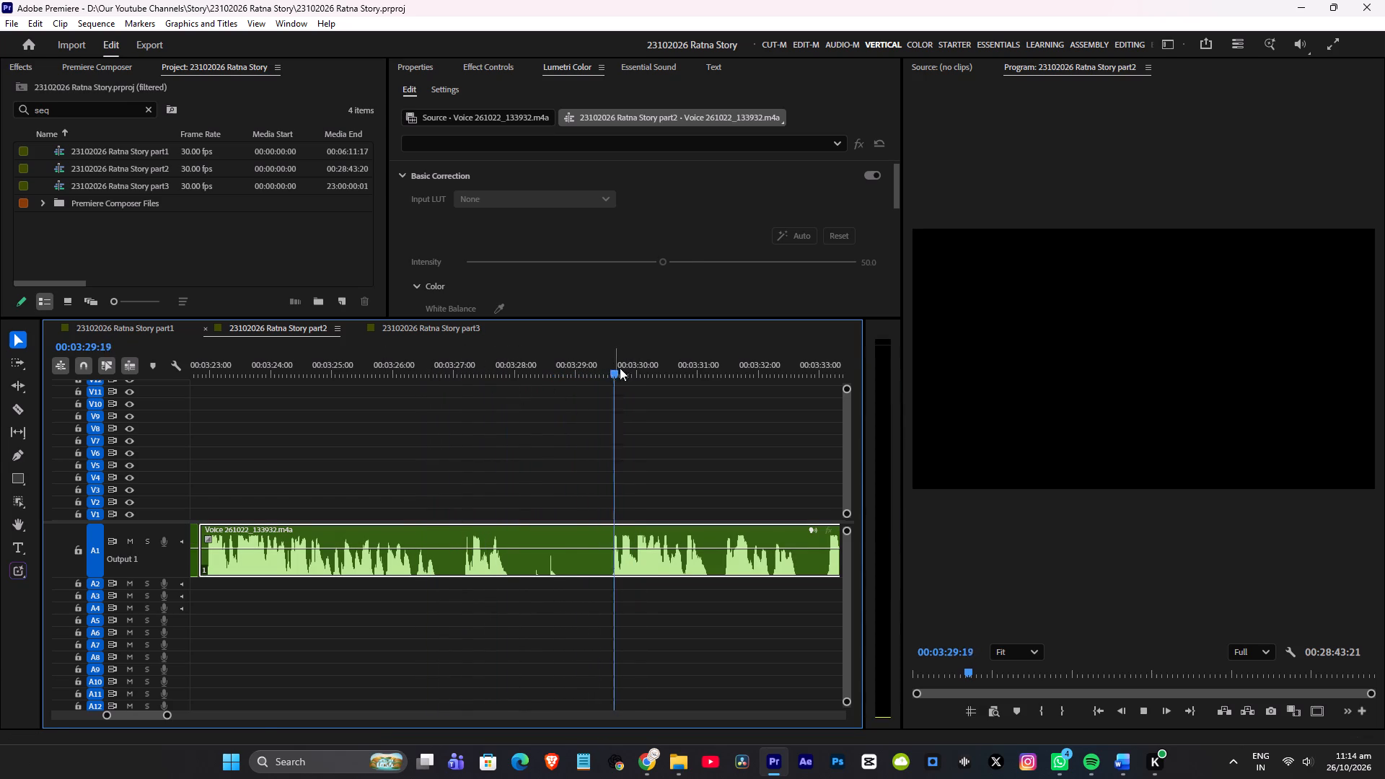
scroll(649, 402, "down", 6)
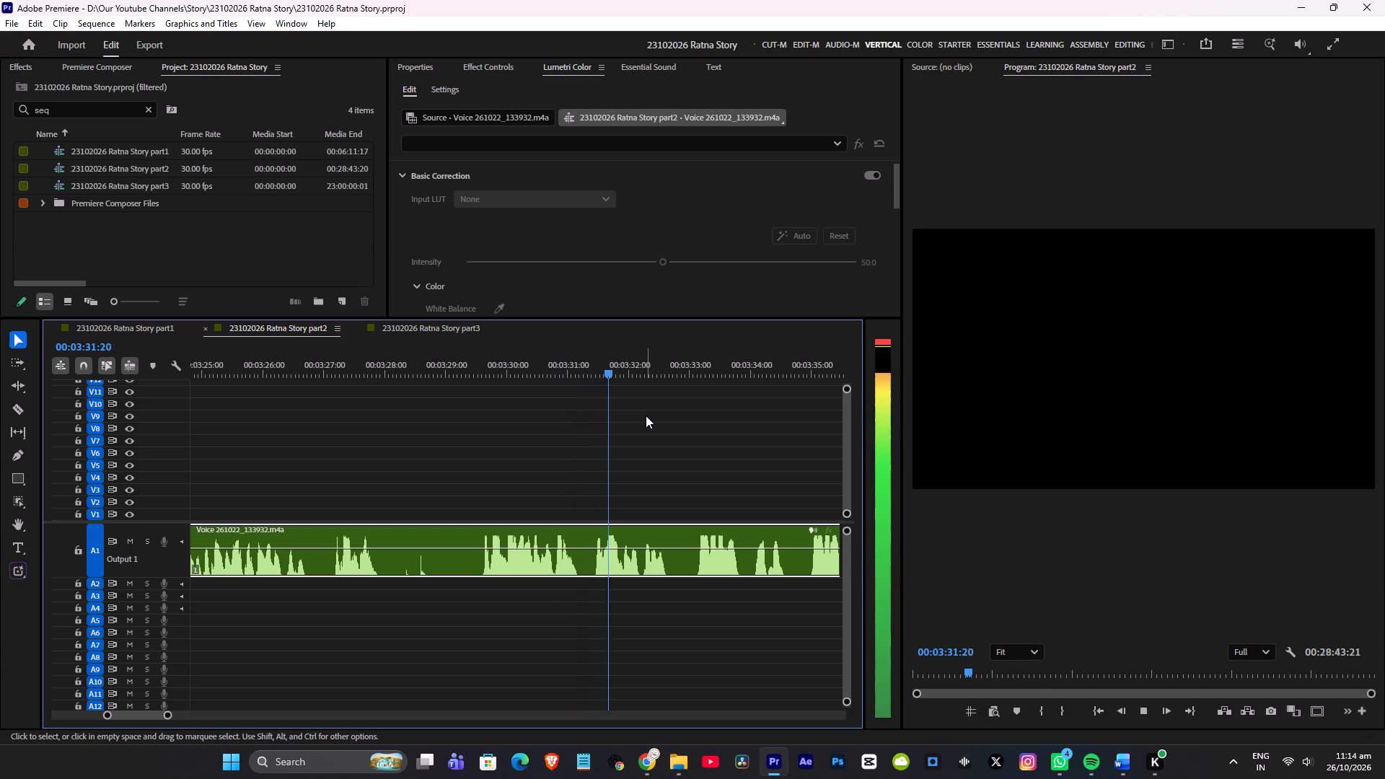
key("space")
Replay from 00:03:23:12 and split the voice-over clip on A1 at 00:03:27:00.
scroll(672, 441, "up", 4)
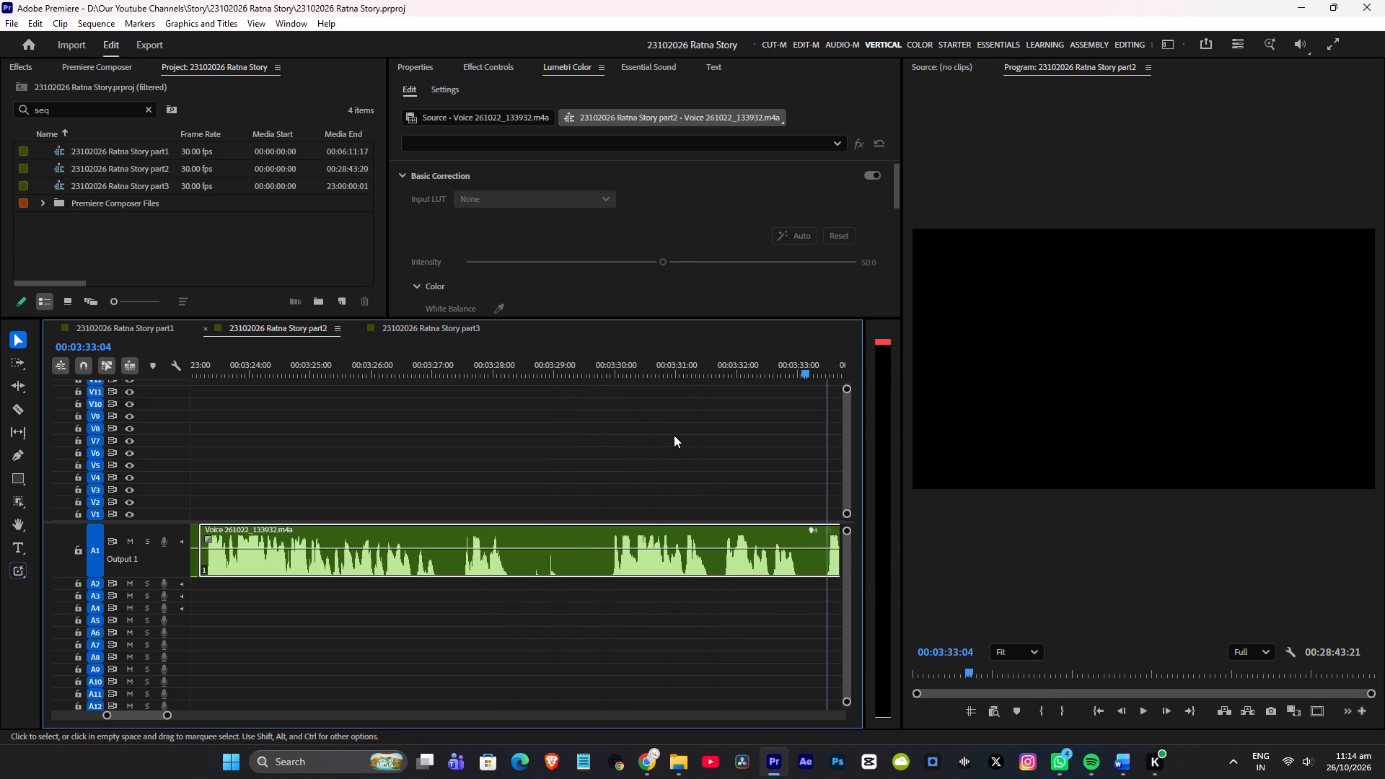
scroll(674, 435, "up", 9)
left_click_drag(432, 372, 408, 372)
left_click(387, 370)
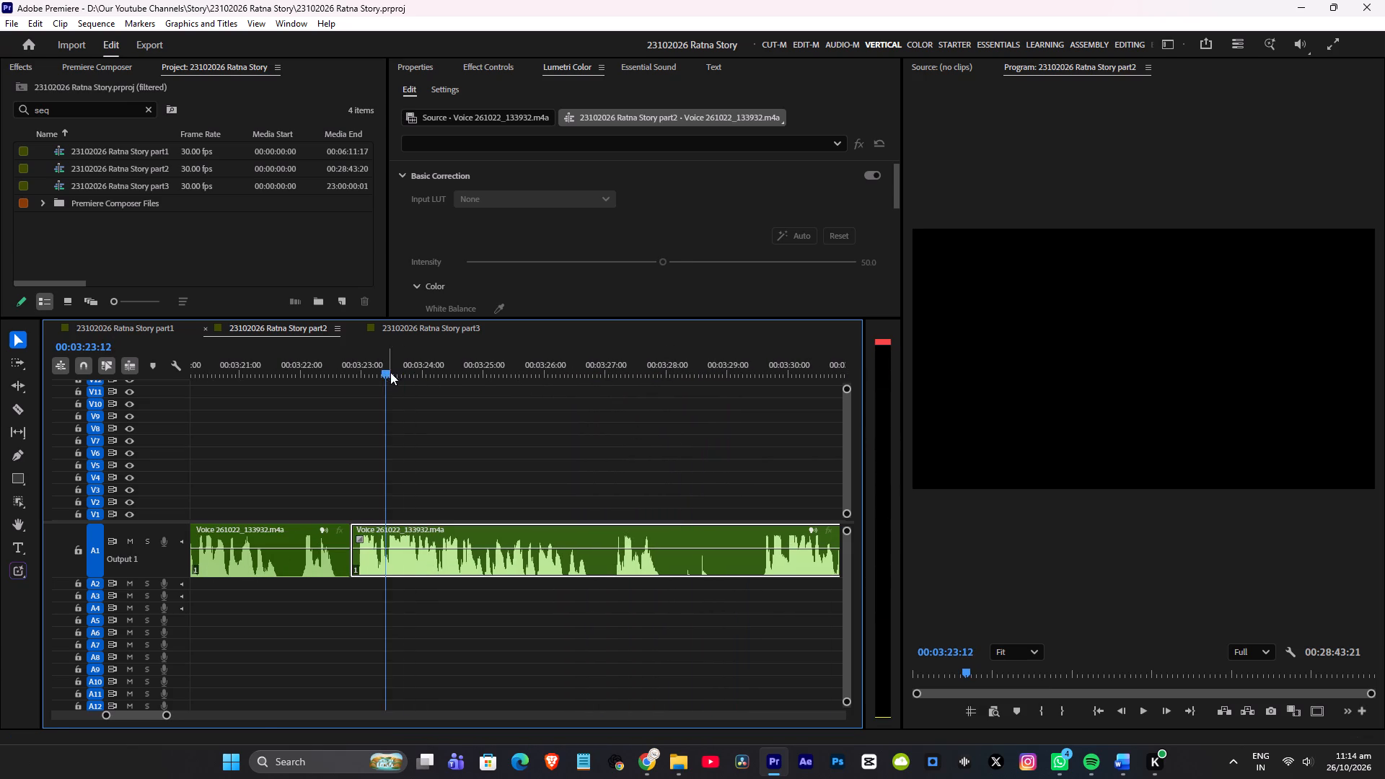
key("space")
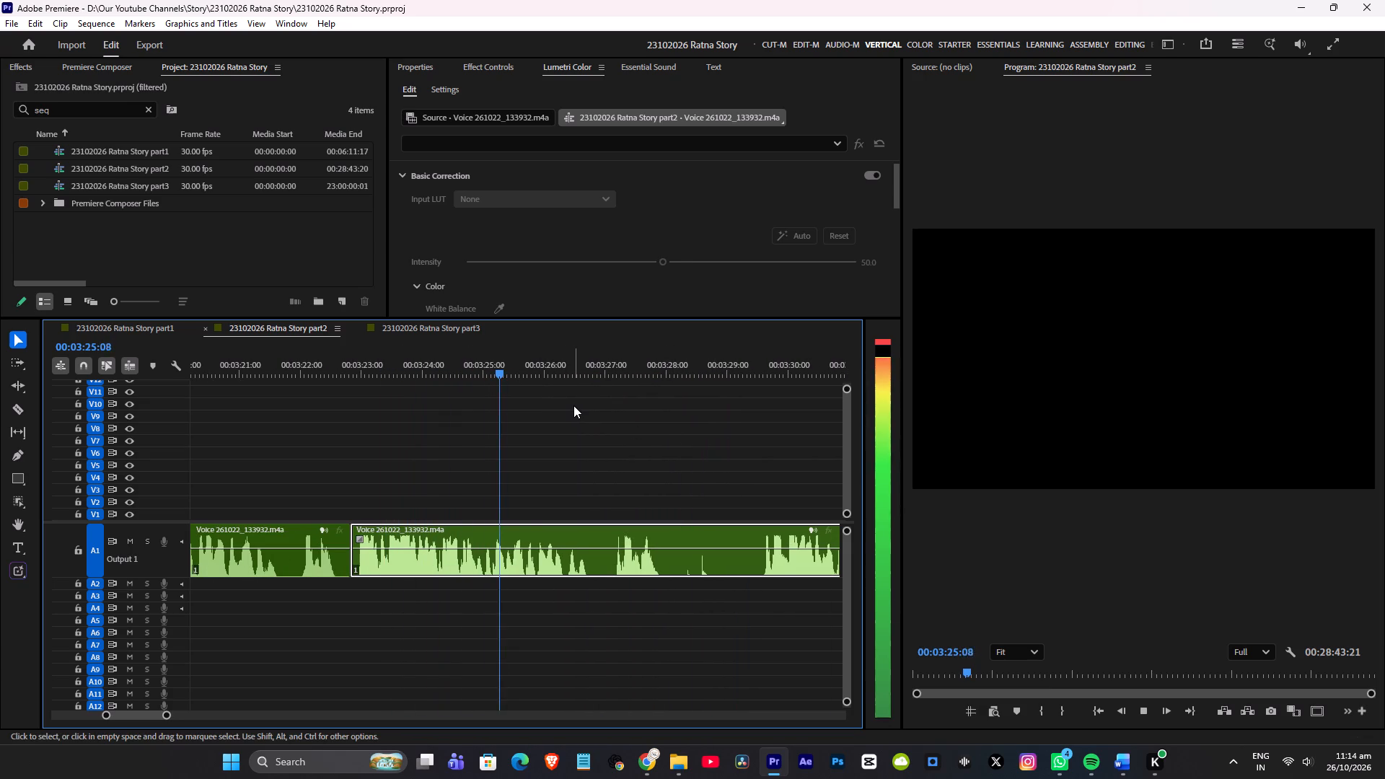
scroll(584, 408, "down", 5)
key("space")
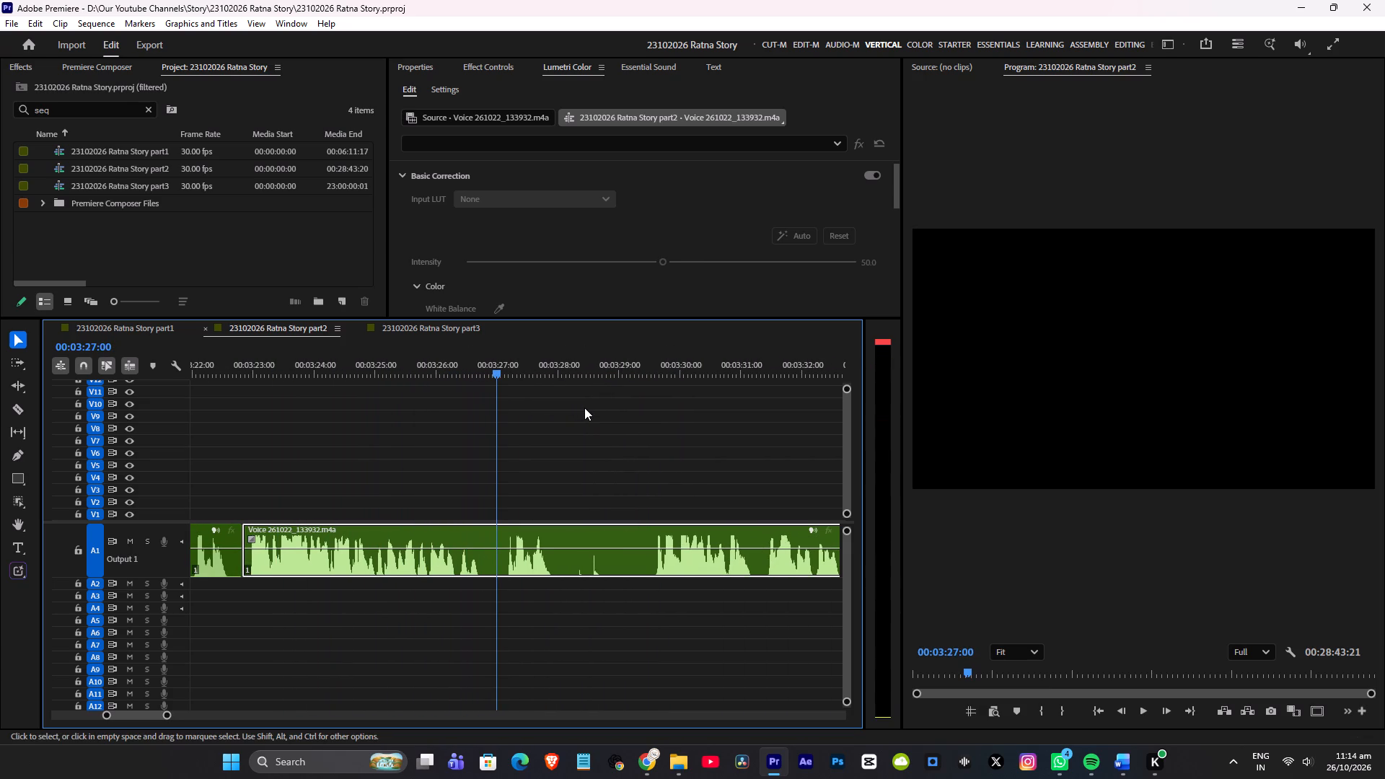
type("z")
Trim the start of the clip after the 00:03:27:00 cut to 00:03:29:13 and move it earlier, leaving a pause of about 19 frames.
key("space")
scroll(587, 415, "down", 5)
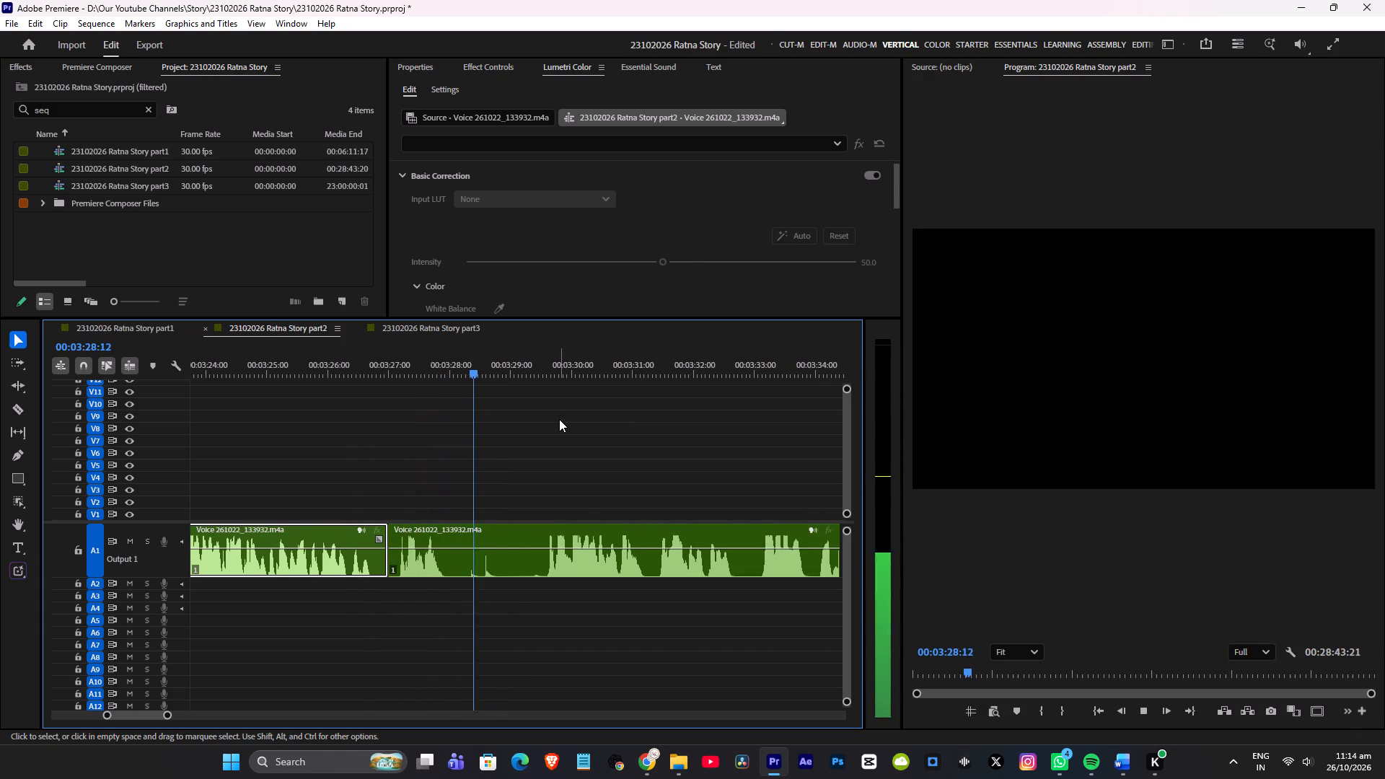
left_click(536, 363)
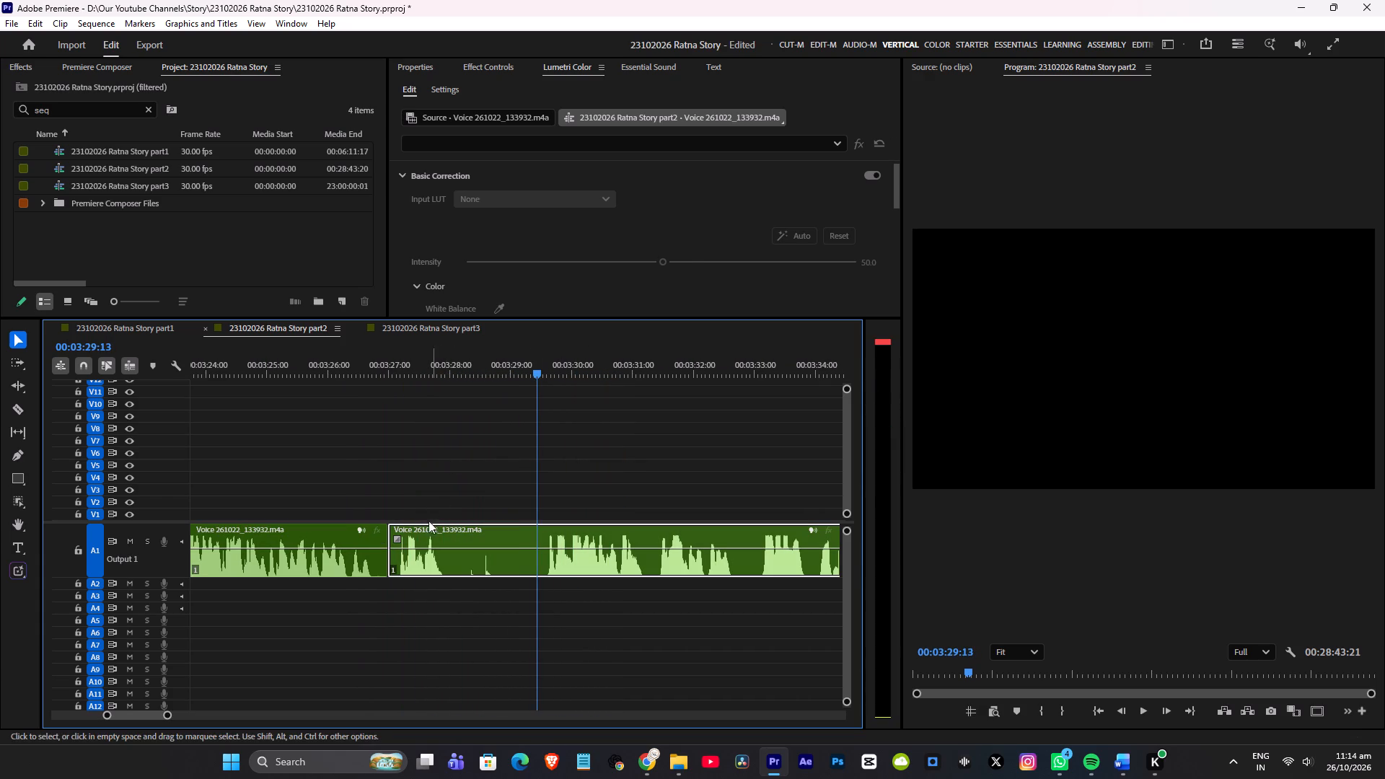
left_click_drag(393, 524, 542, 518)
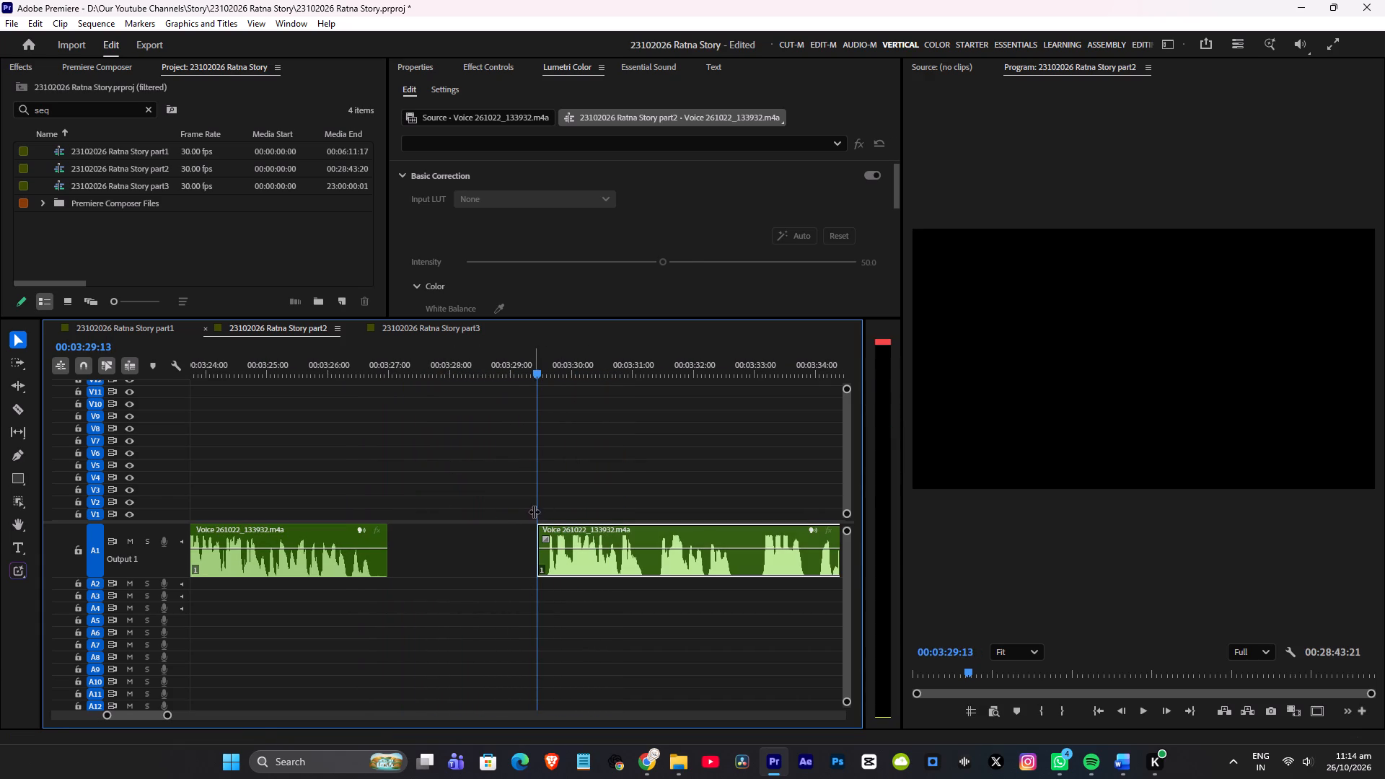
left_click_drag(617, 534, 508, 530)
Play the voice-over from about 00:03:25:18 to check the pause after 00:03:27:00 and the phrases following it.
left_click(304, 363)
key("space")
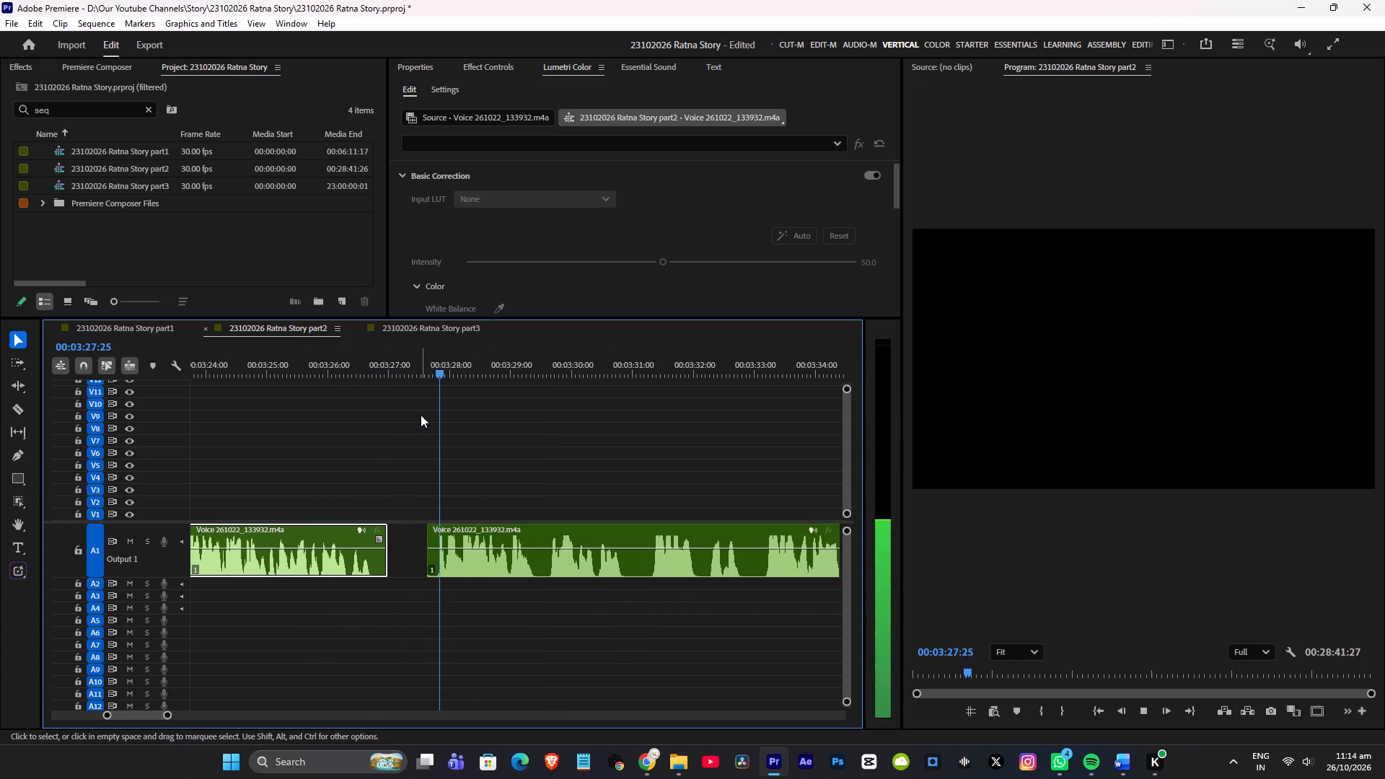
scroll(491, 421, "down", 7)
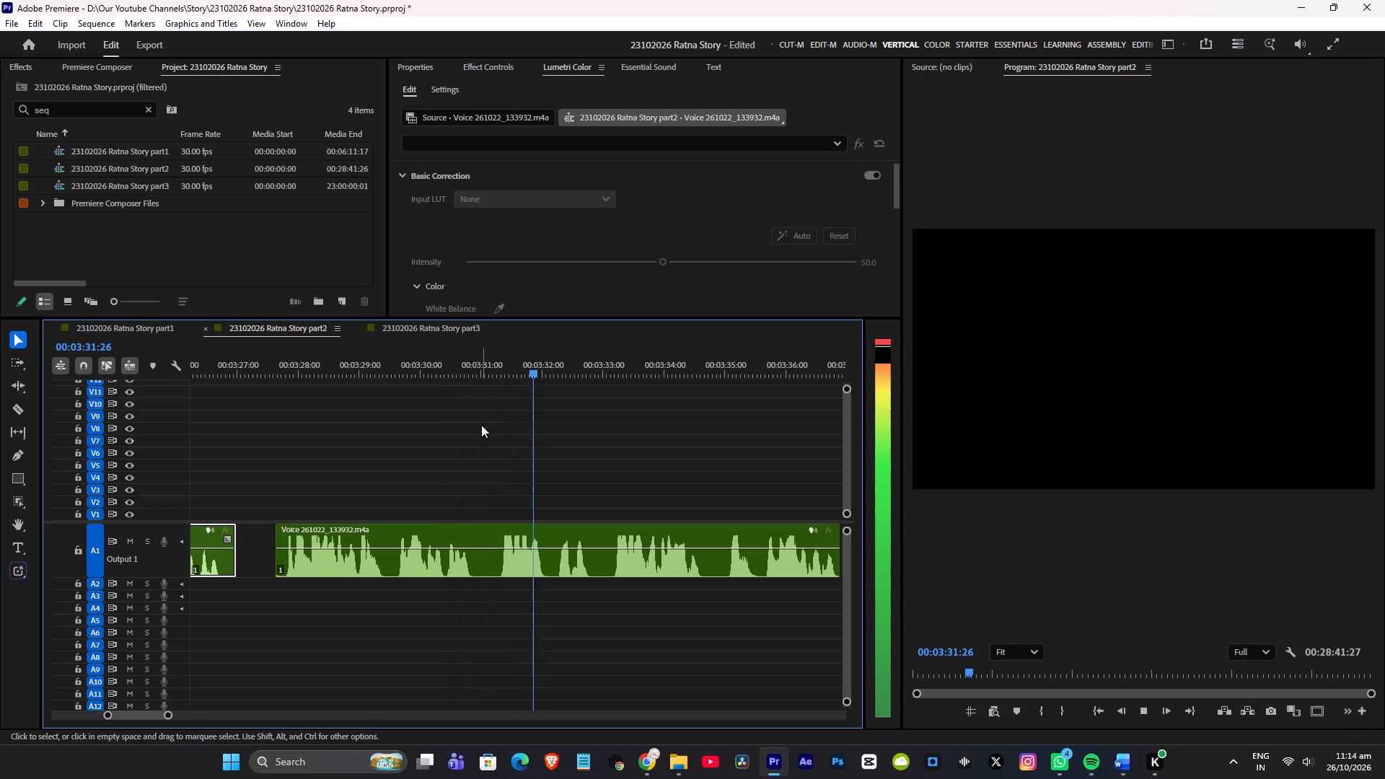
scroll(480, 426, "down", 4)
key("space")
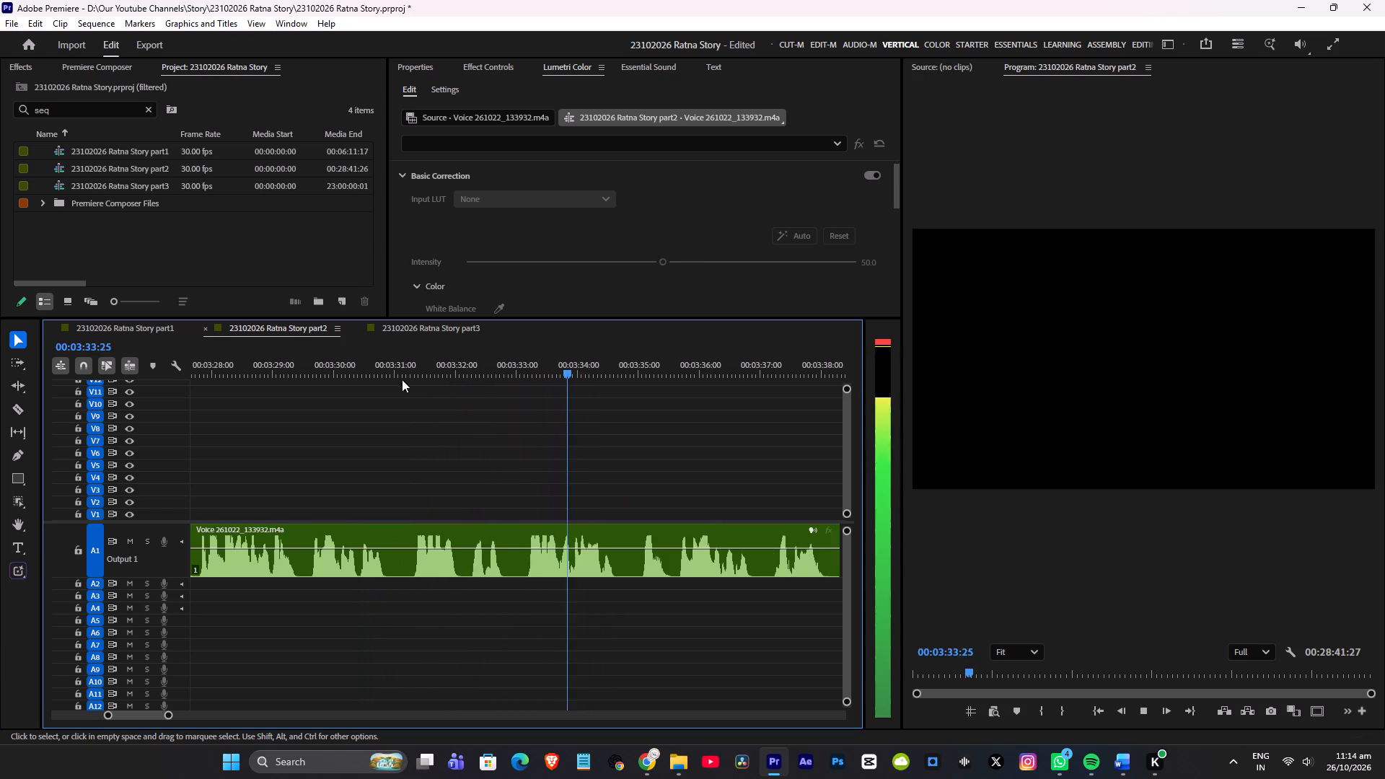
Split the voice-over on A1 at about 00:03:31:00, ripple-trim the unwanted section up to 00:03:33:04, and save the project.
left_click(382, 367)
key("space")
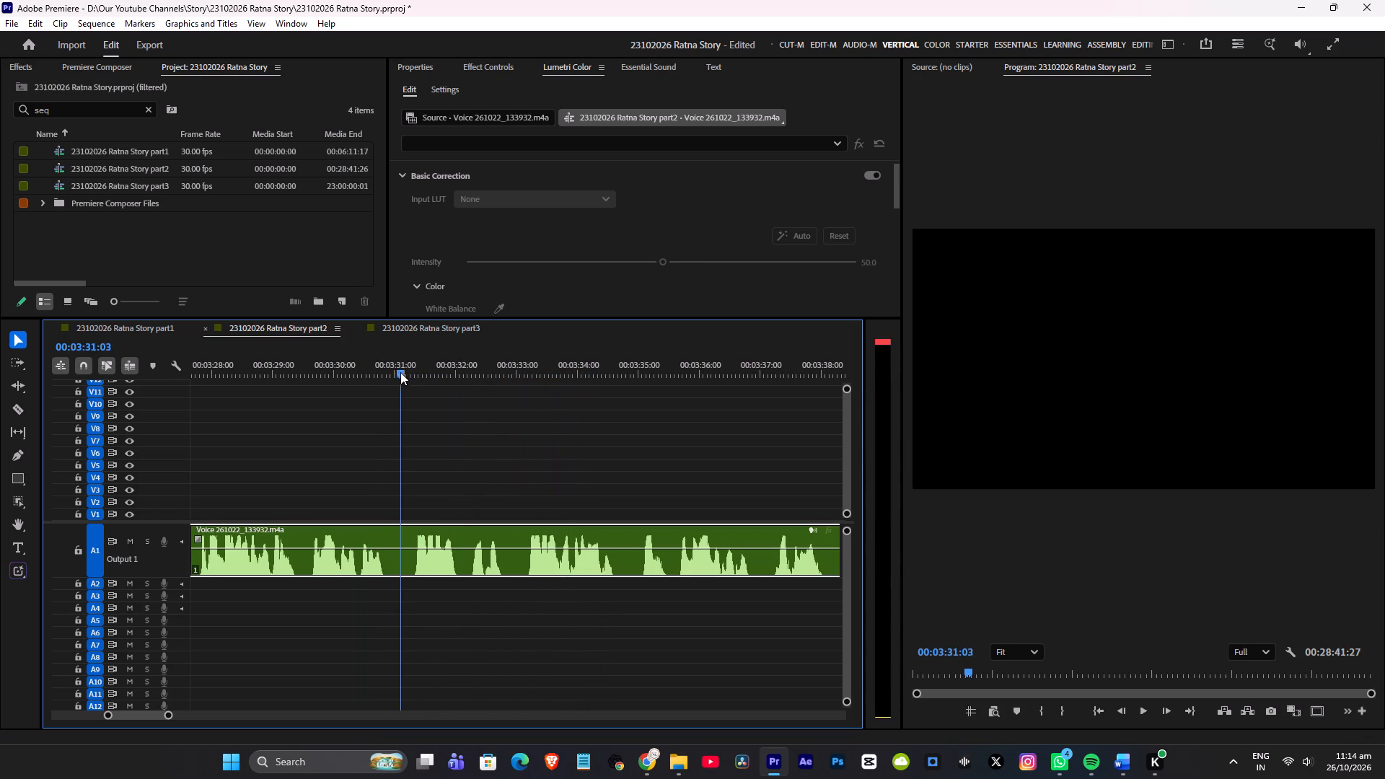
left_click(401, 371)
key("z")
key("space")
left_click(527, 365)
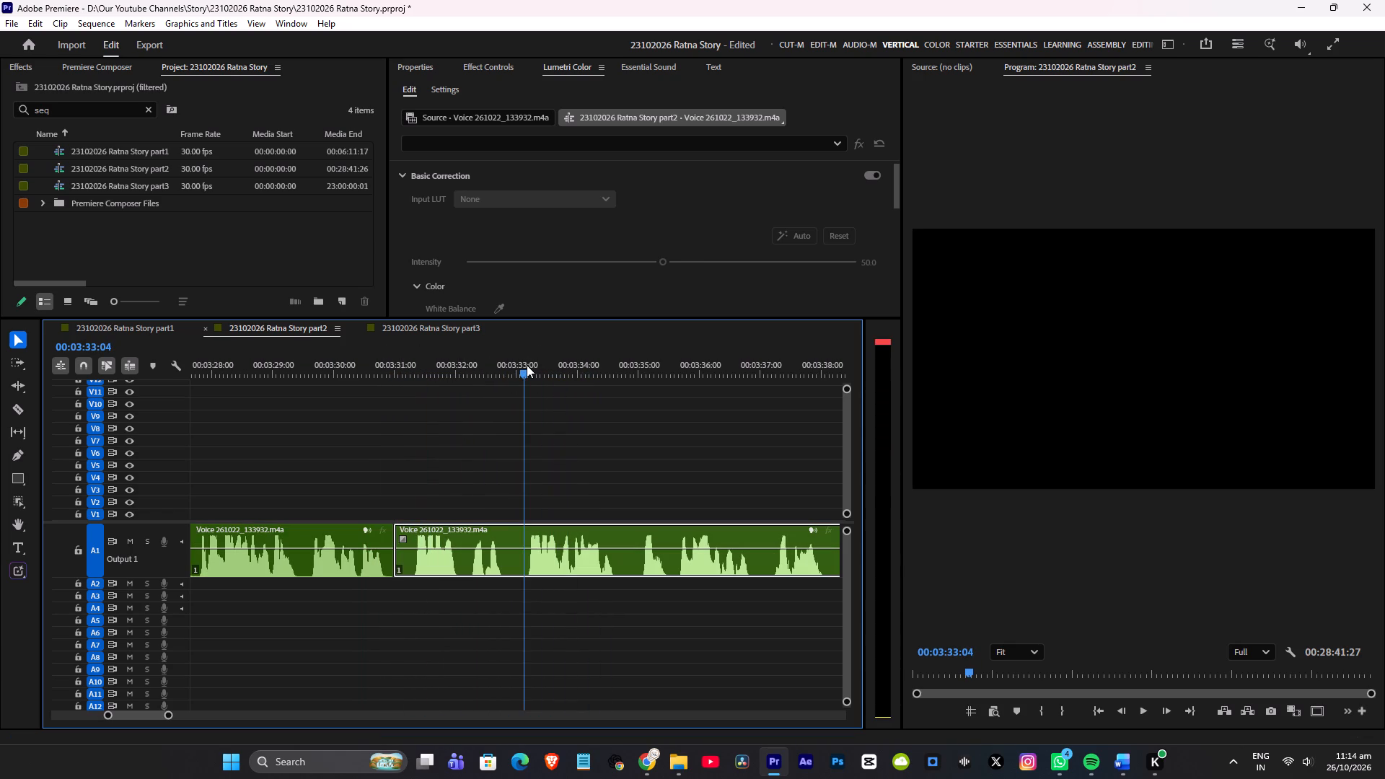
key("q")
left_click(347, 366)
key("ctrl+s")
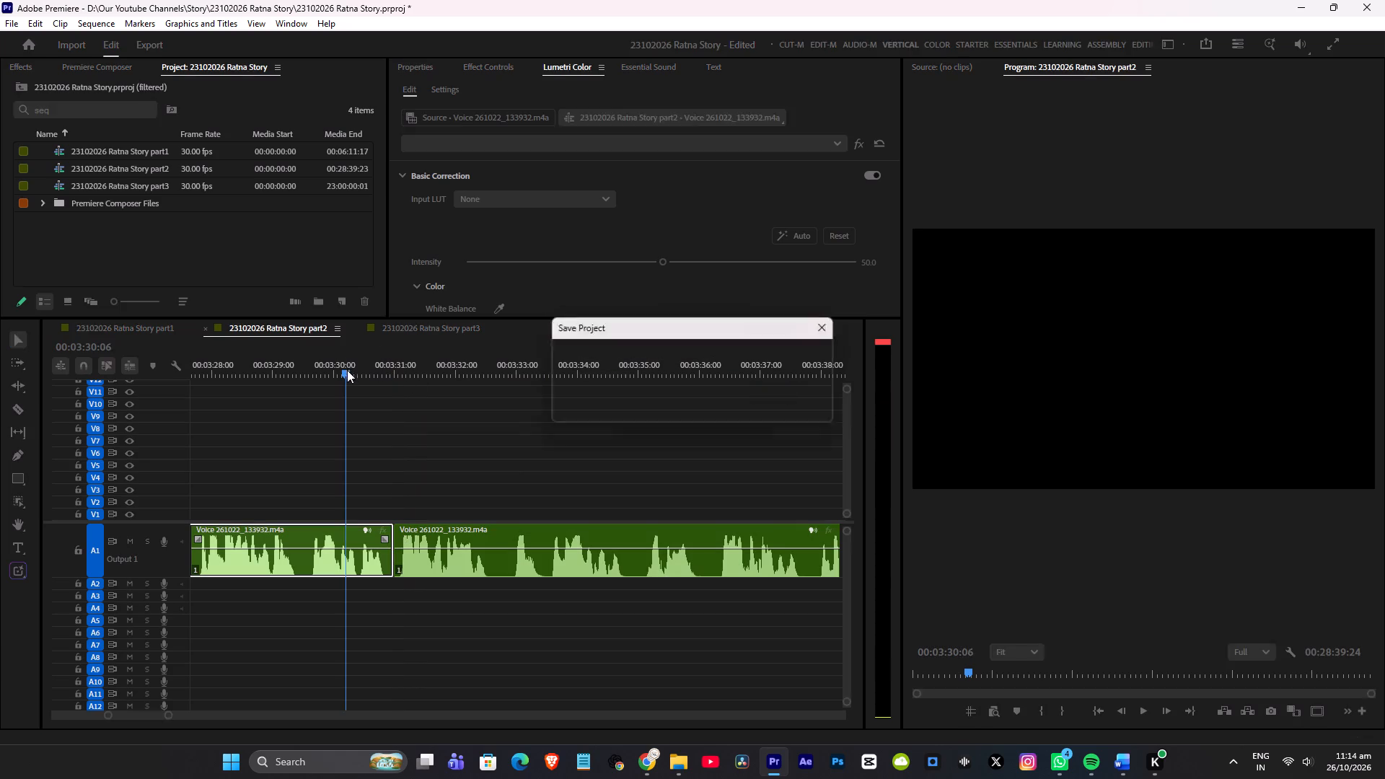
Play the voice-over from 00:03:30:06 to about 00:03:39:10, replaying the later phrases, to check the new join and find the next unwanted part.
key("space")
key("space")
key("space")
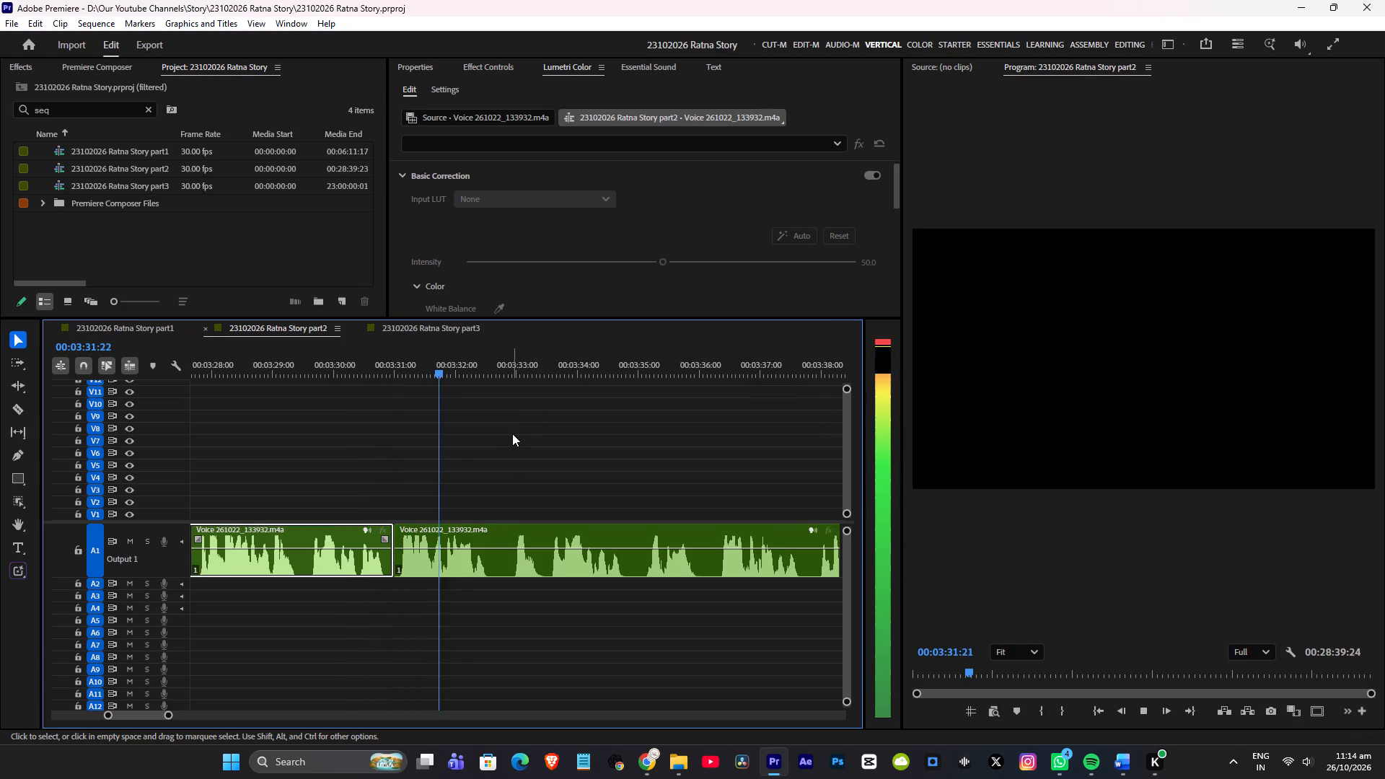
scroll(519, 439, "down", 1)
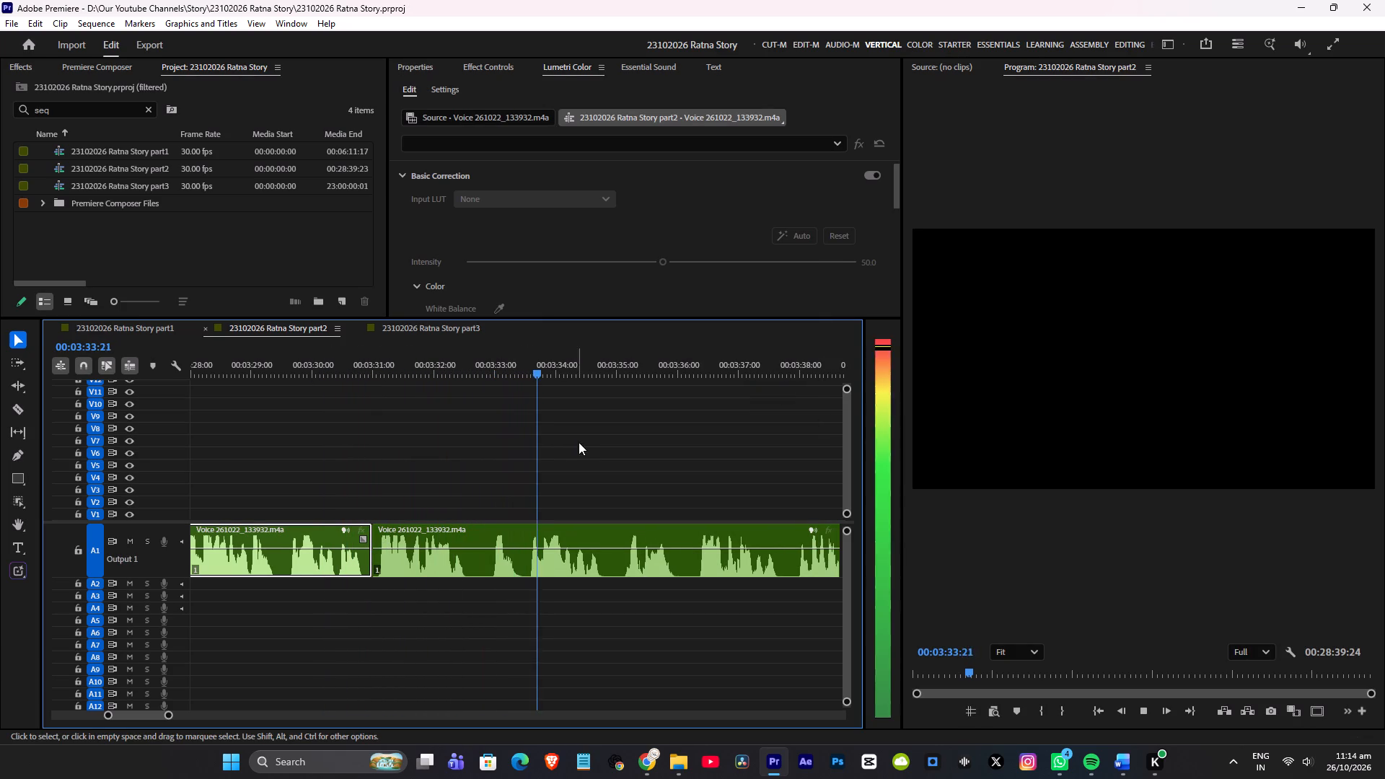
scroll(610, 440, "down", 8)
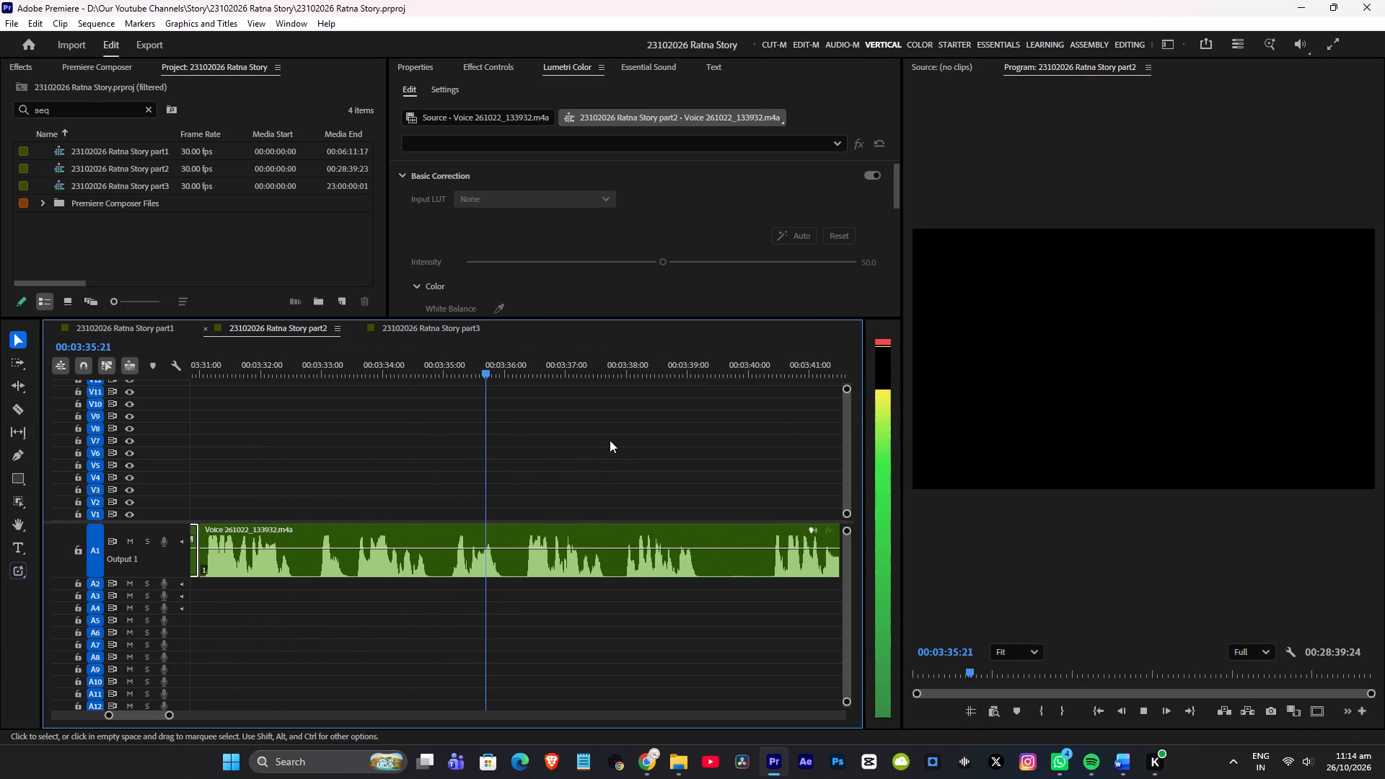
scroll(611, 441, "down", 5)
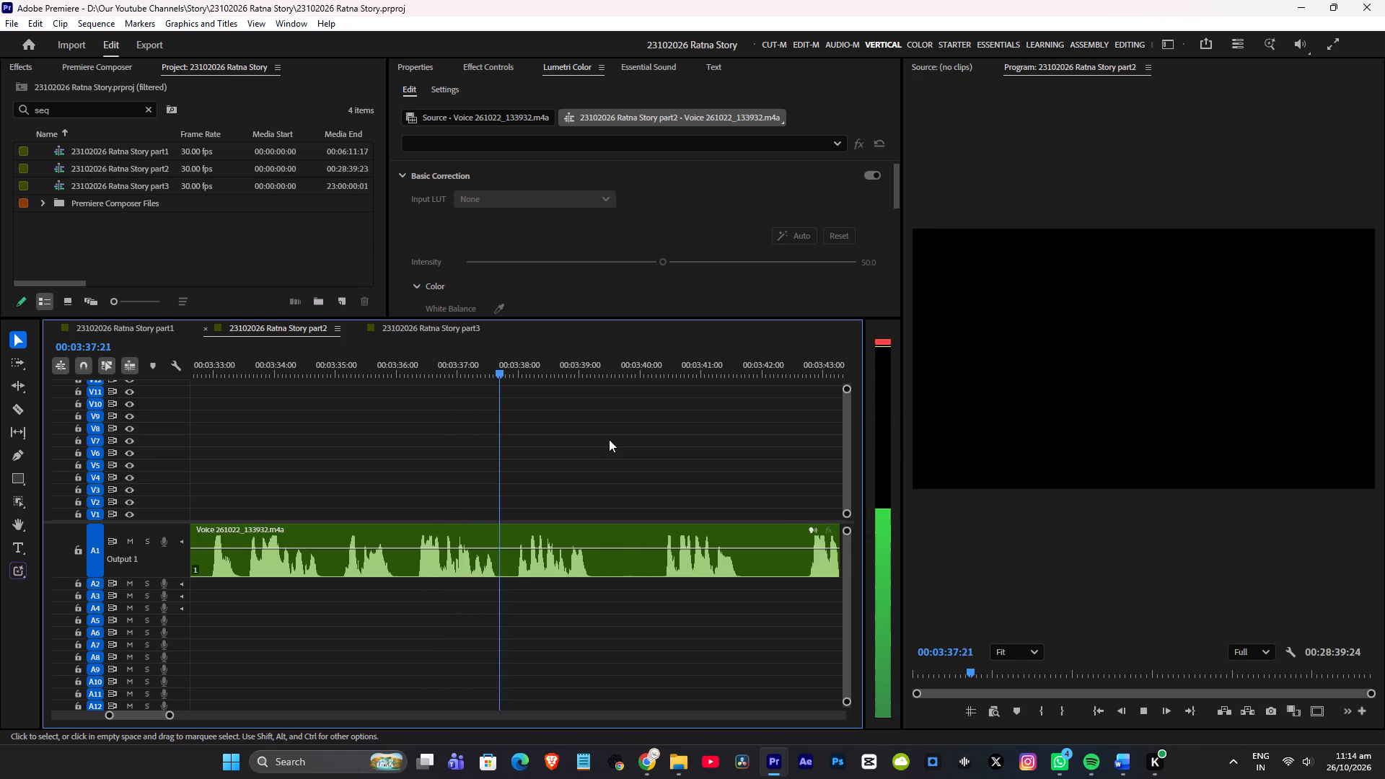
scroll(607, 439, "down", 3)
key("space")
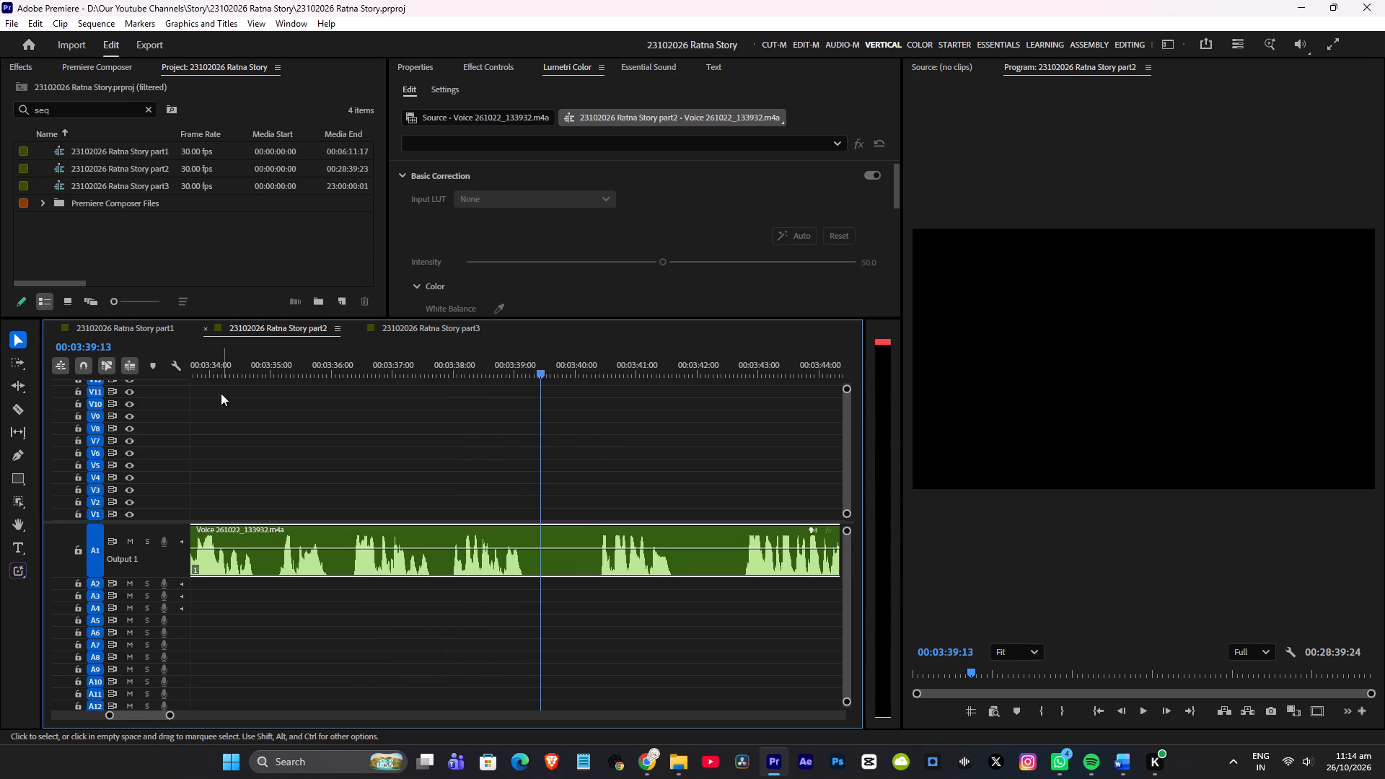
left_click(214, 369)
key("space")
scroll(503, 412, "down", 4)
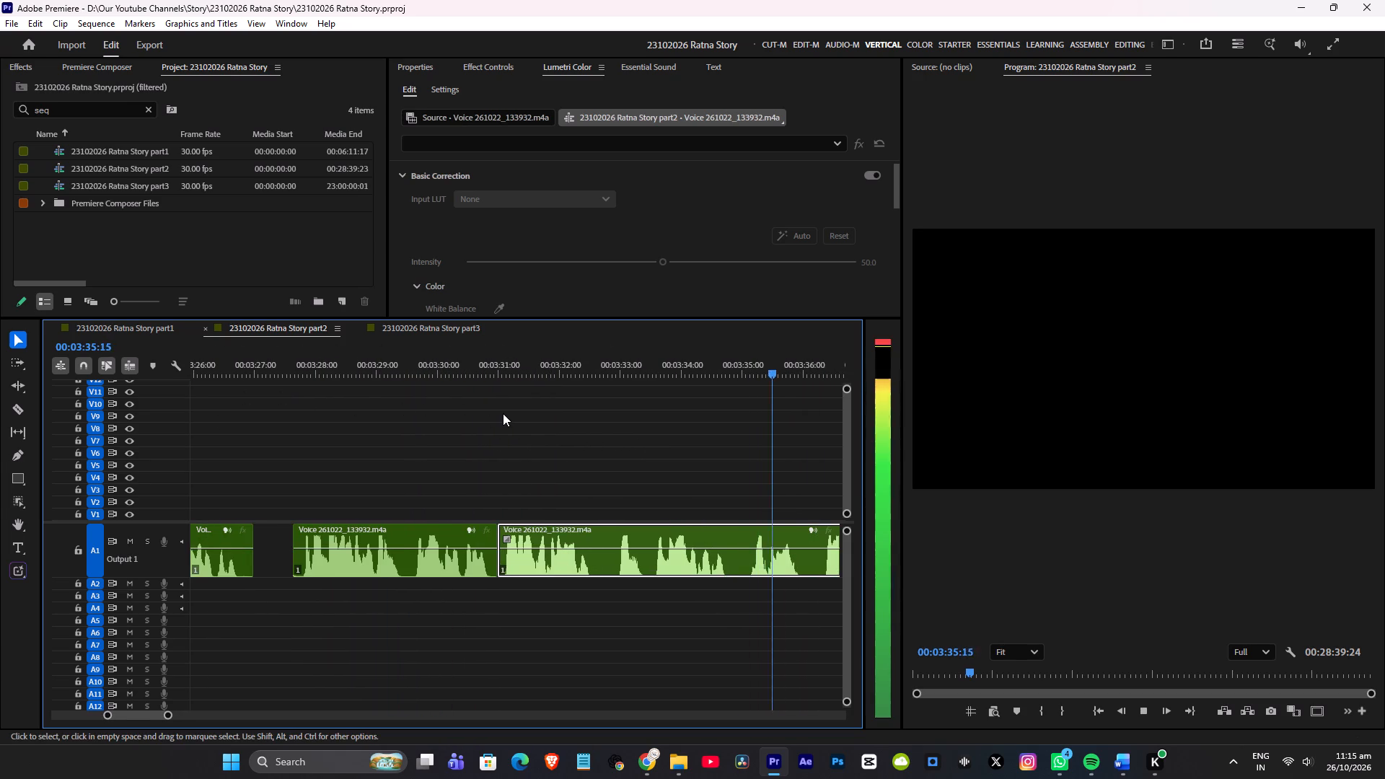
scroll(503, 413, "down", 5)
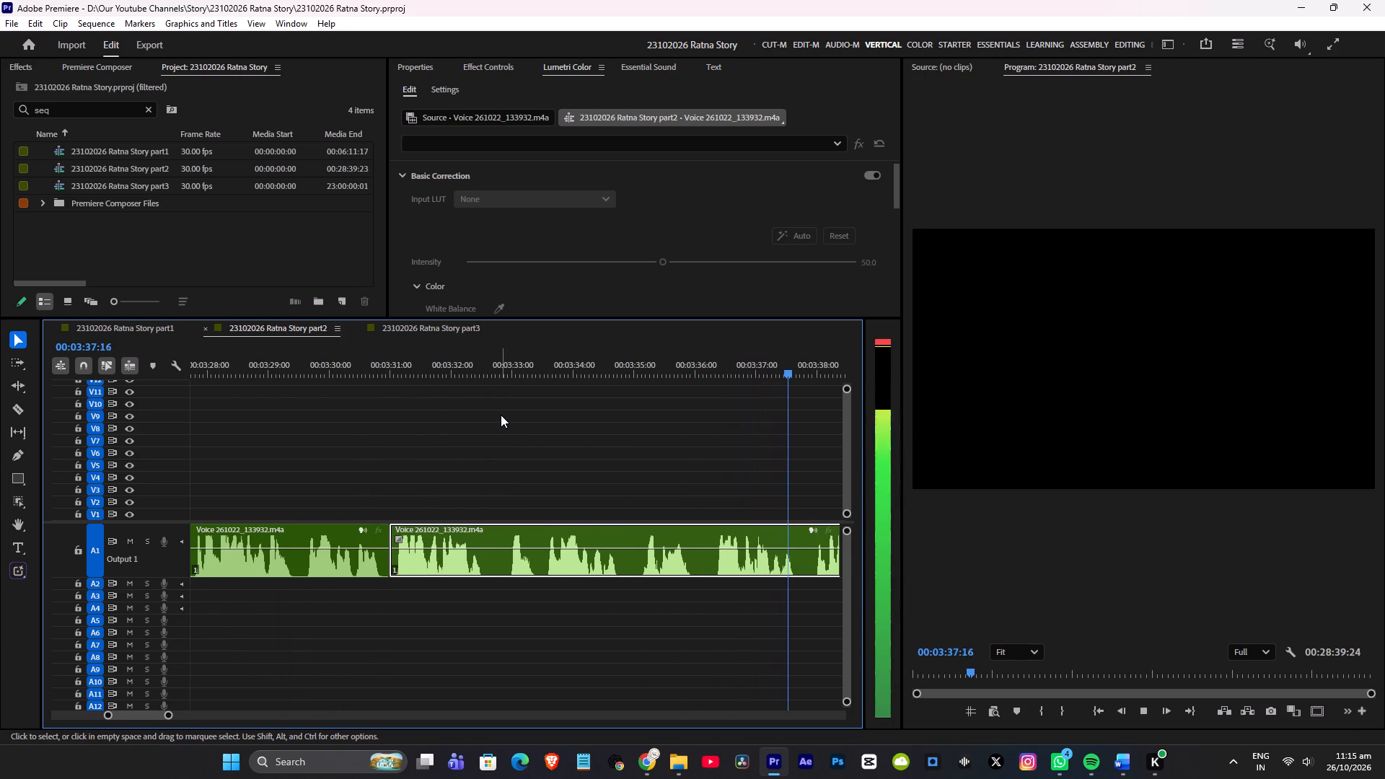
key("space")
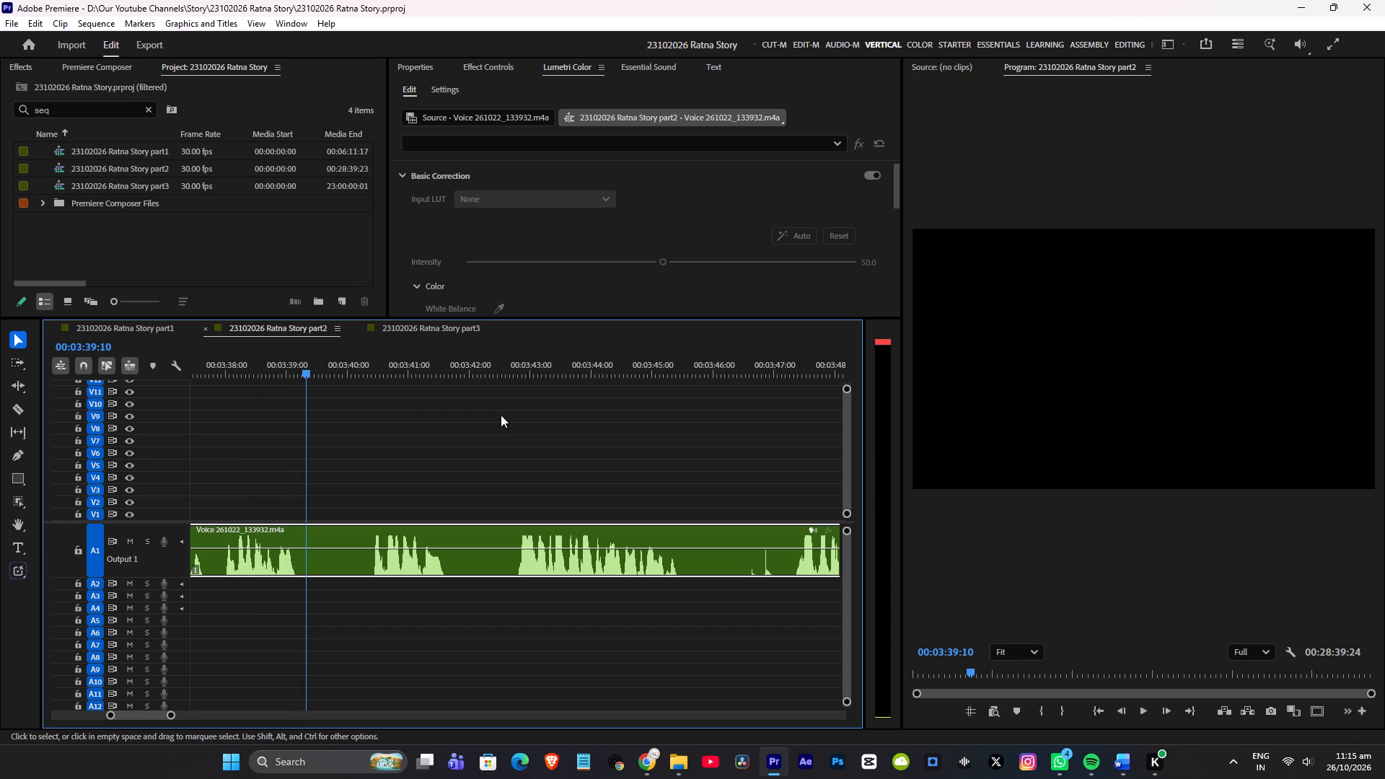
Split the voice-over at 00:03:39:10 and ripple-trim the end of the clip before the cut back to about 00:03:37:25.
type("z")
key("space")
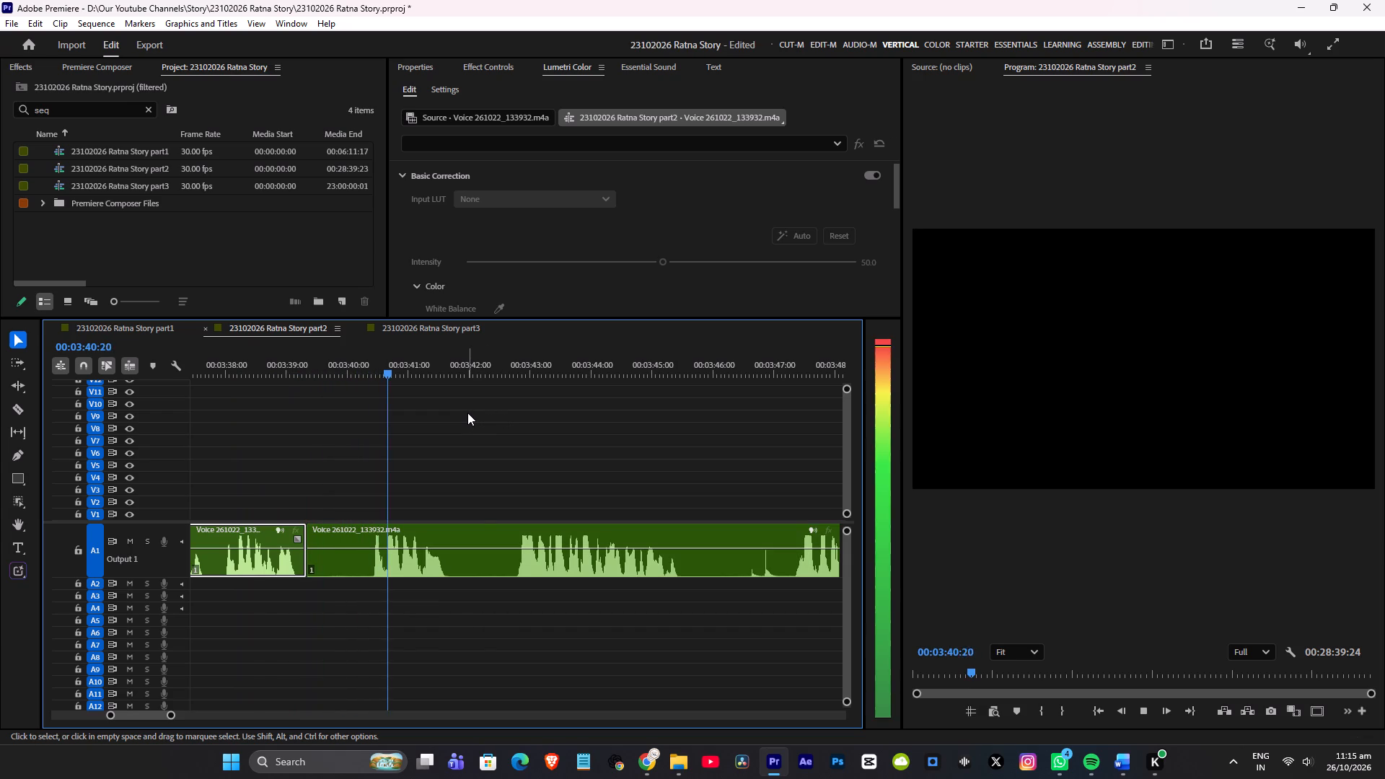
scroll(467, 413, "up", 9)
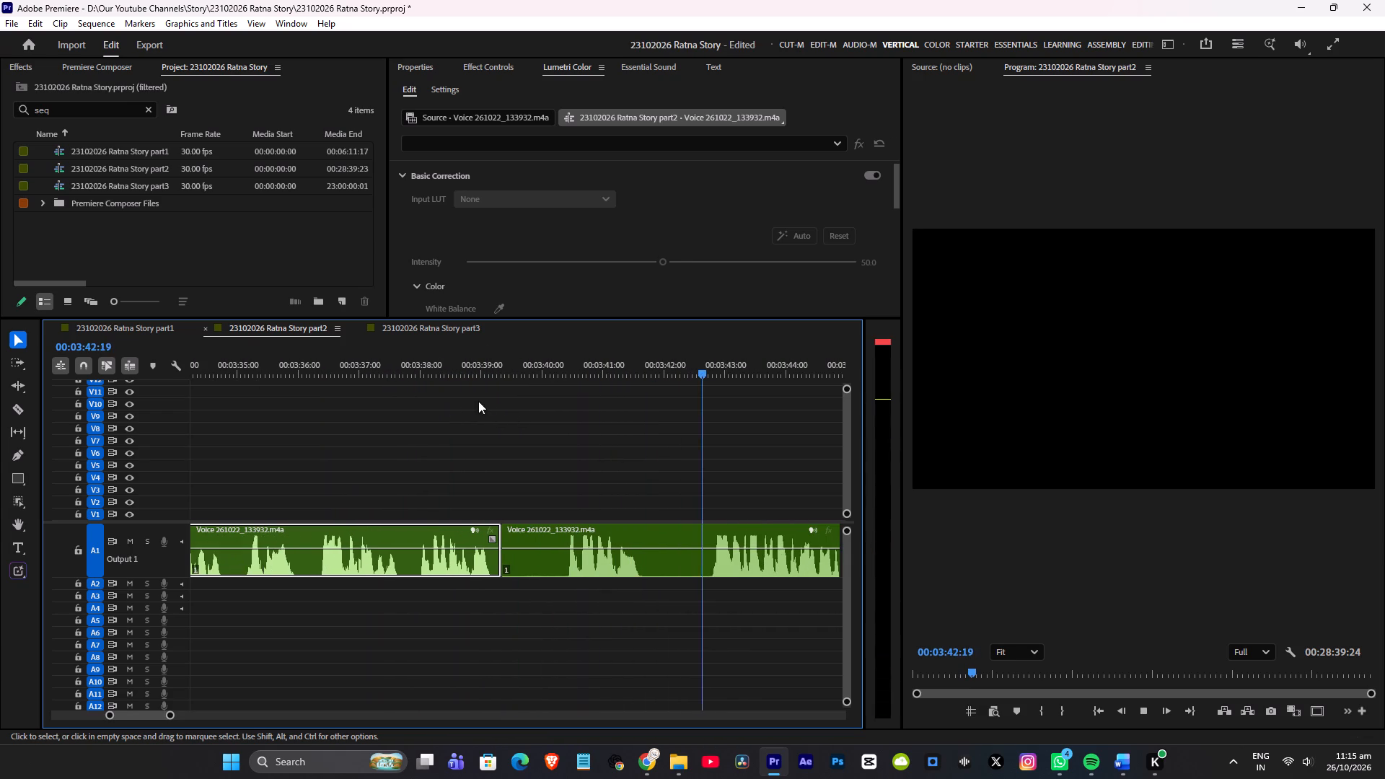
key("space")
left_click_drag(551, 371, 412, 408)
key("w")
Replay from about 00:03:35:25, split the voice-over at about 00:03:40:07, ripple-trim the pause up to 00:03:41:04, and save the project.
left_click(289, 362)
key("space")
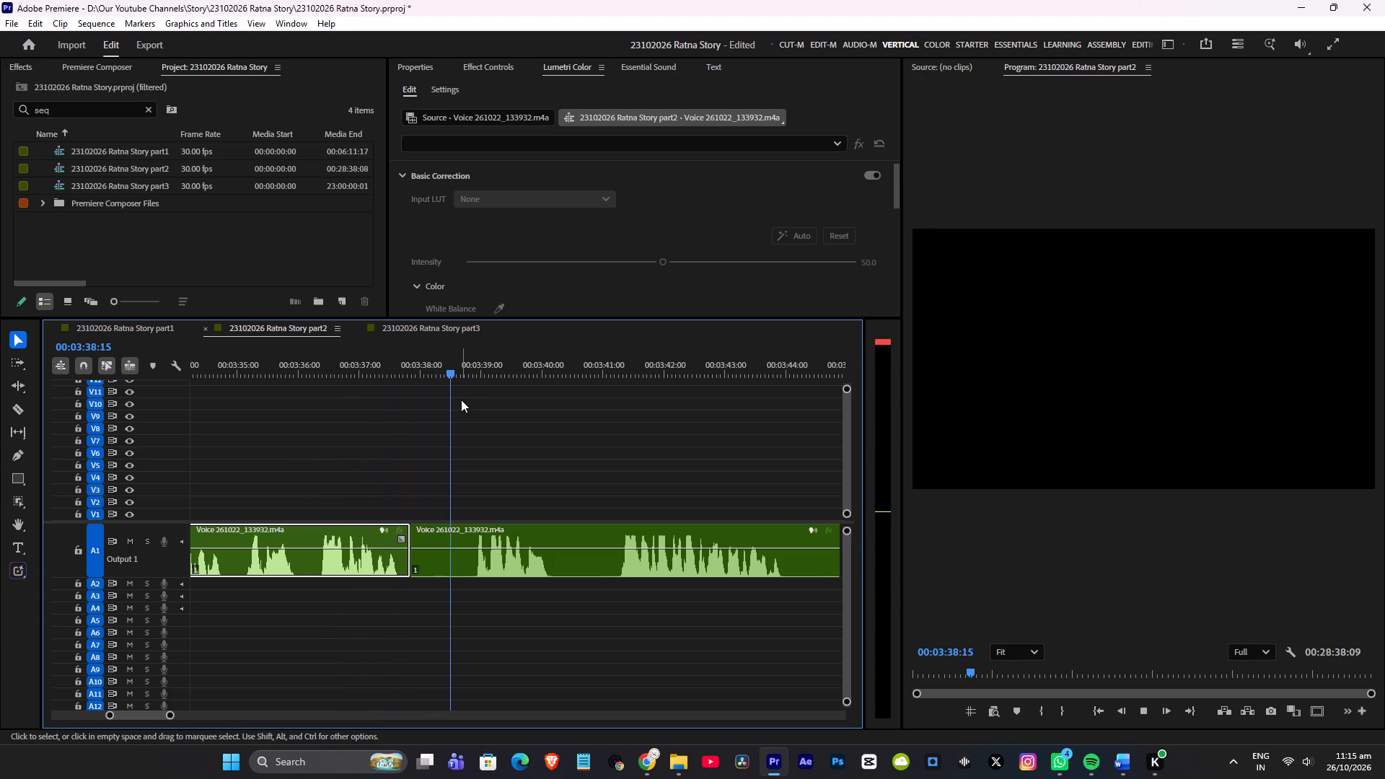
scroll(548, 413, "down", 4)
key("space")
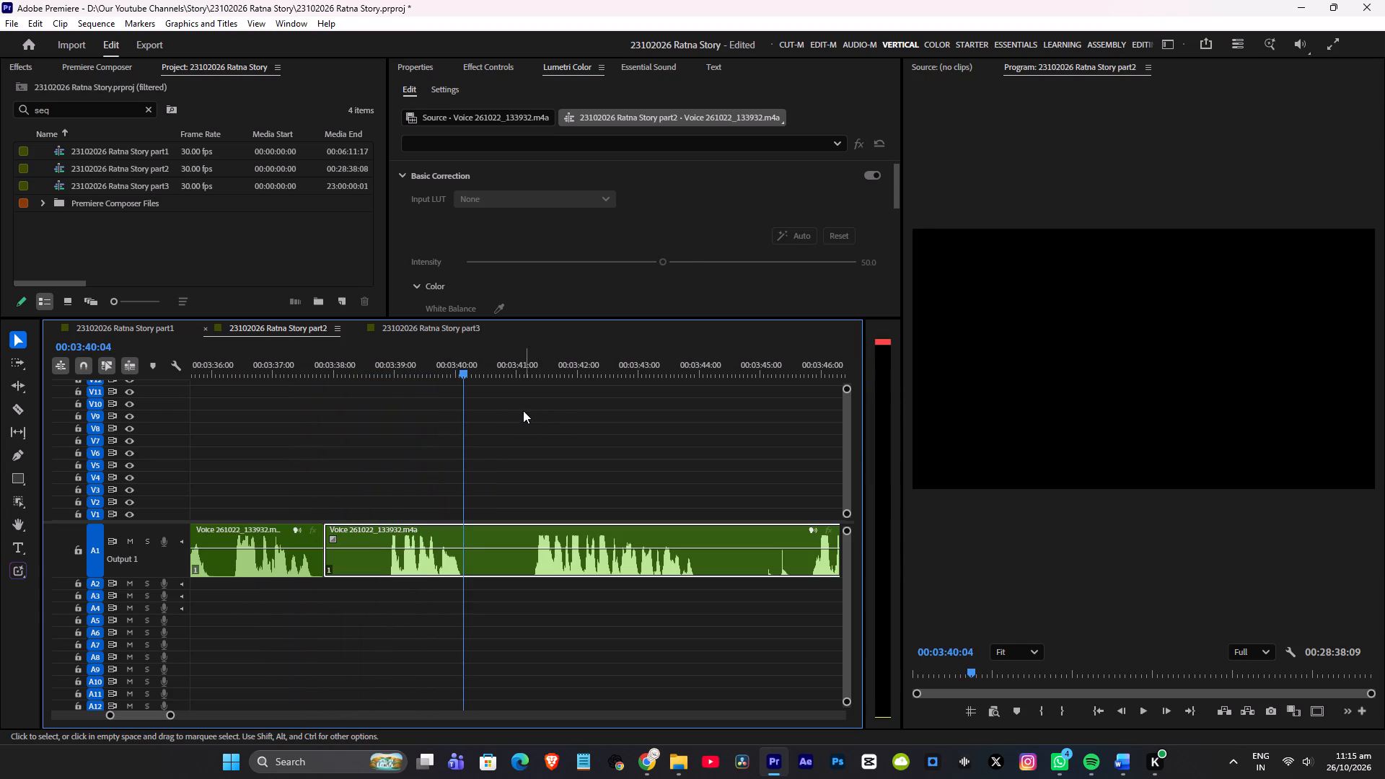
key("space")
key("space")
key("space")
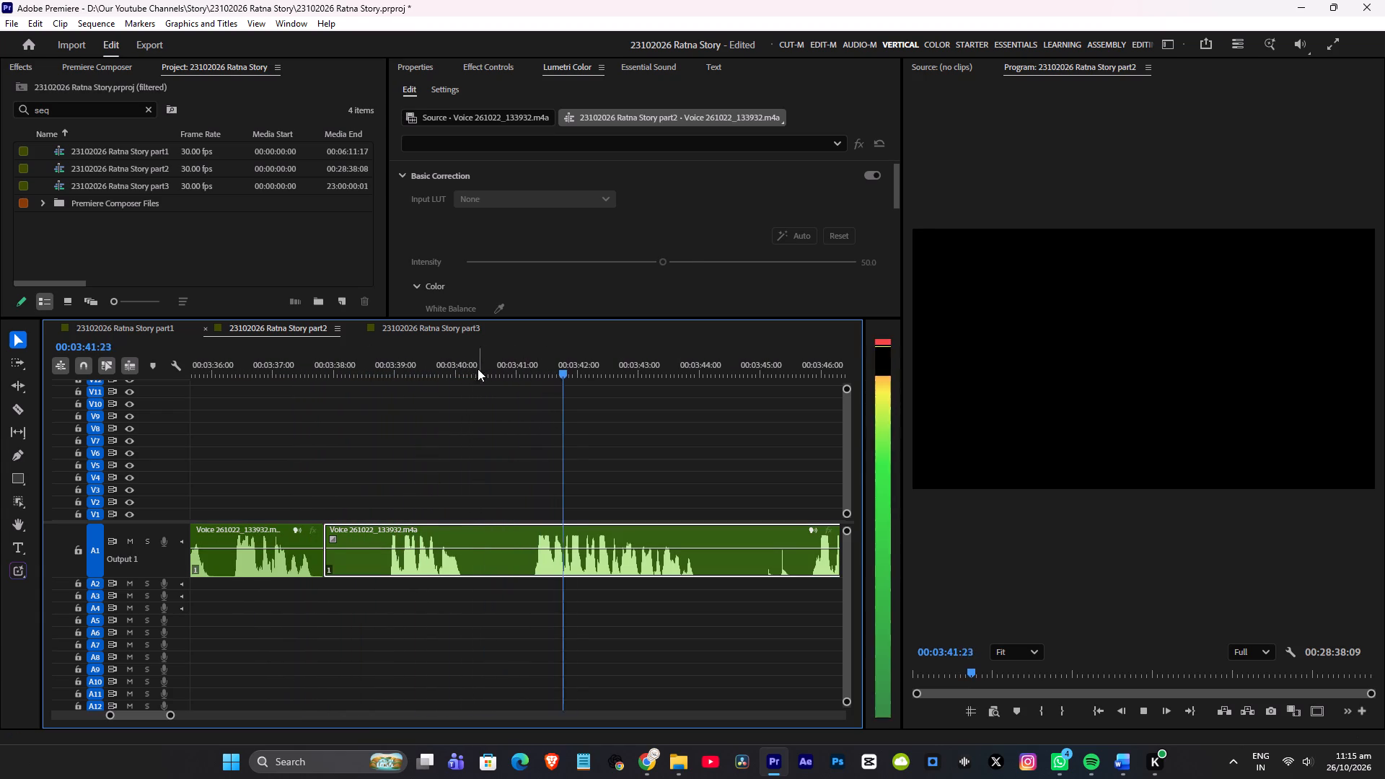
left_click_drag(471, 372, 472, 382)
key("z")
left_click(525, 366)
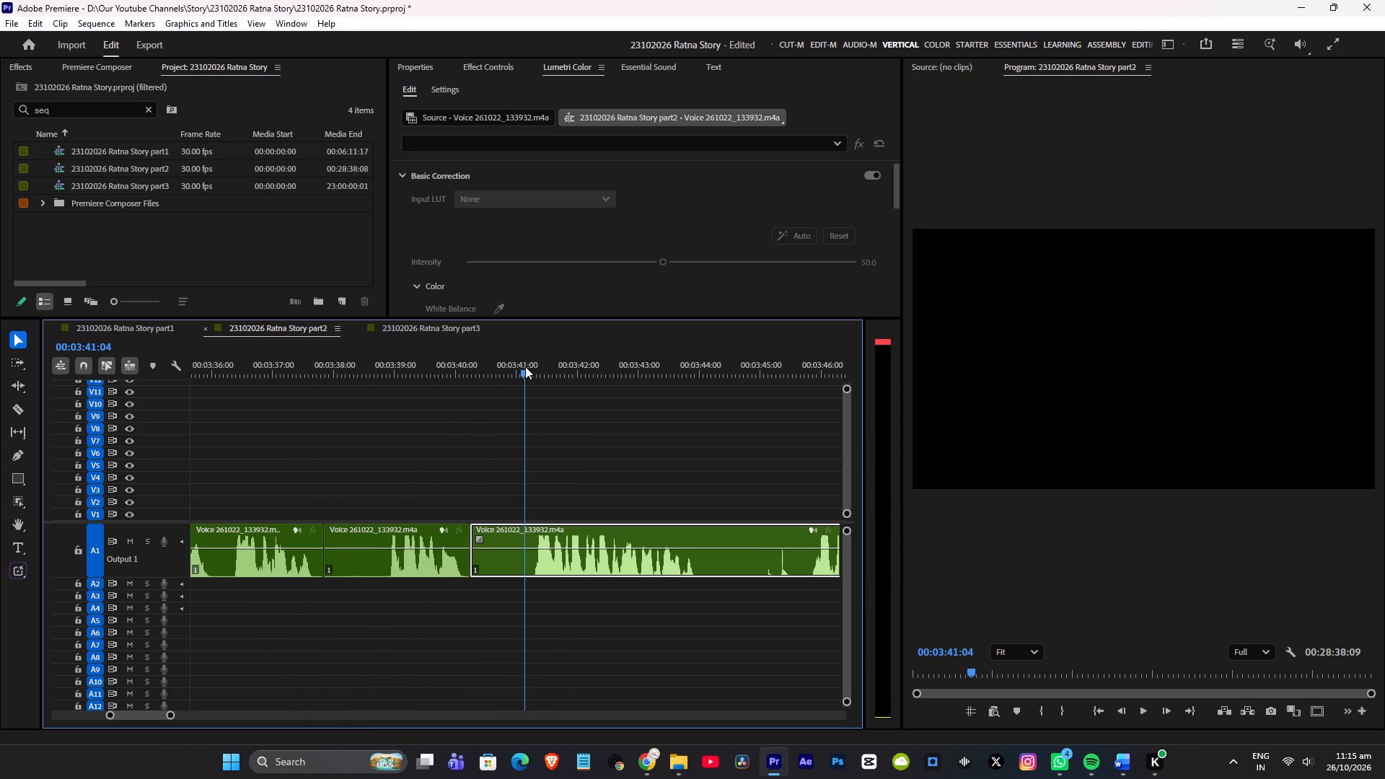
key("q")
left_click(403, 361)
key("ctrl+s")
Play the voice-over from 00:03:39:05 to about 00:03:45 to check the shortened pause and the phrase following it.
key("space")
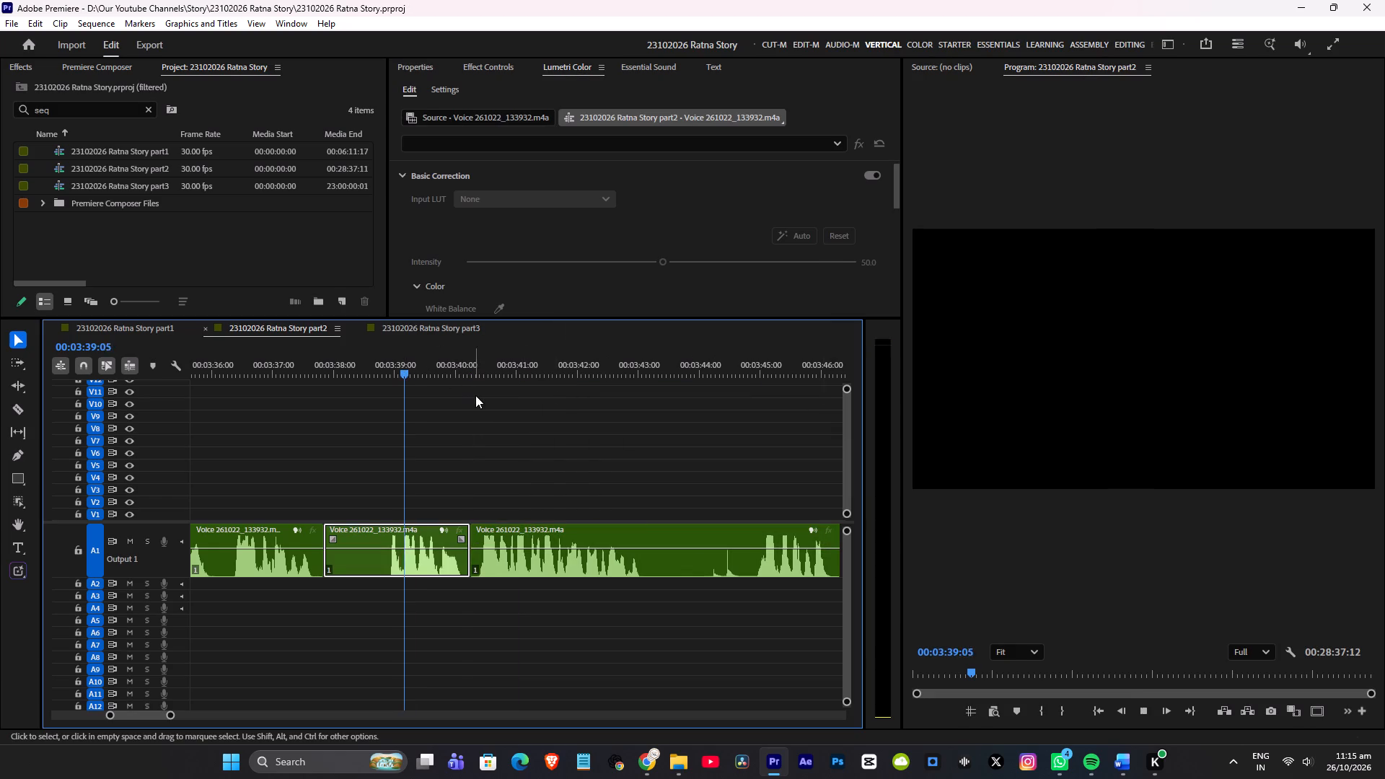
scroll(482, 396, "down", 9)
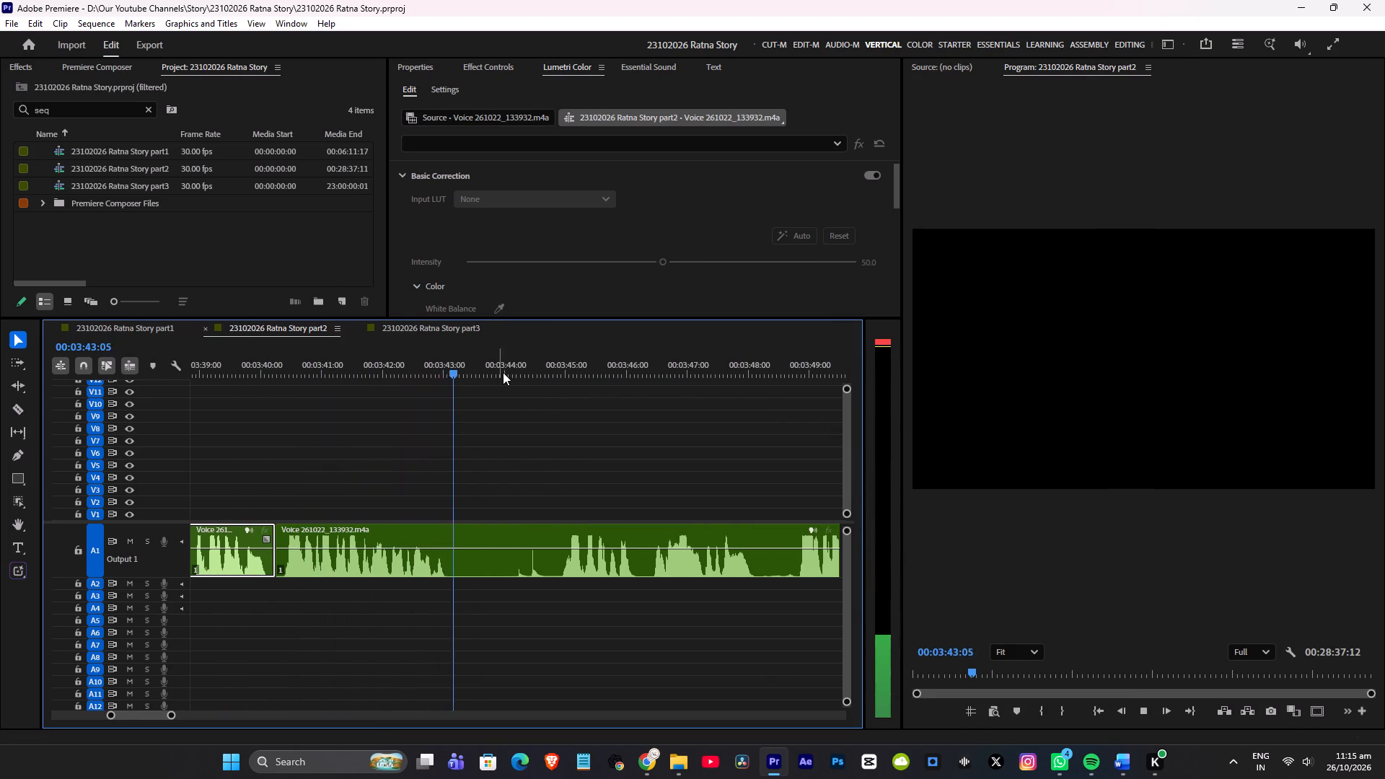
scroll(506, 372, "down", 2)
scroll(467, 376, "up", 3)
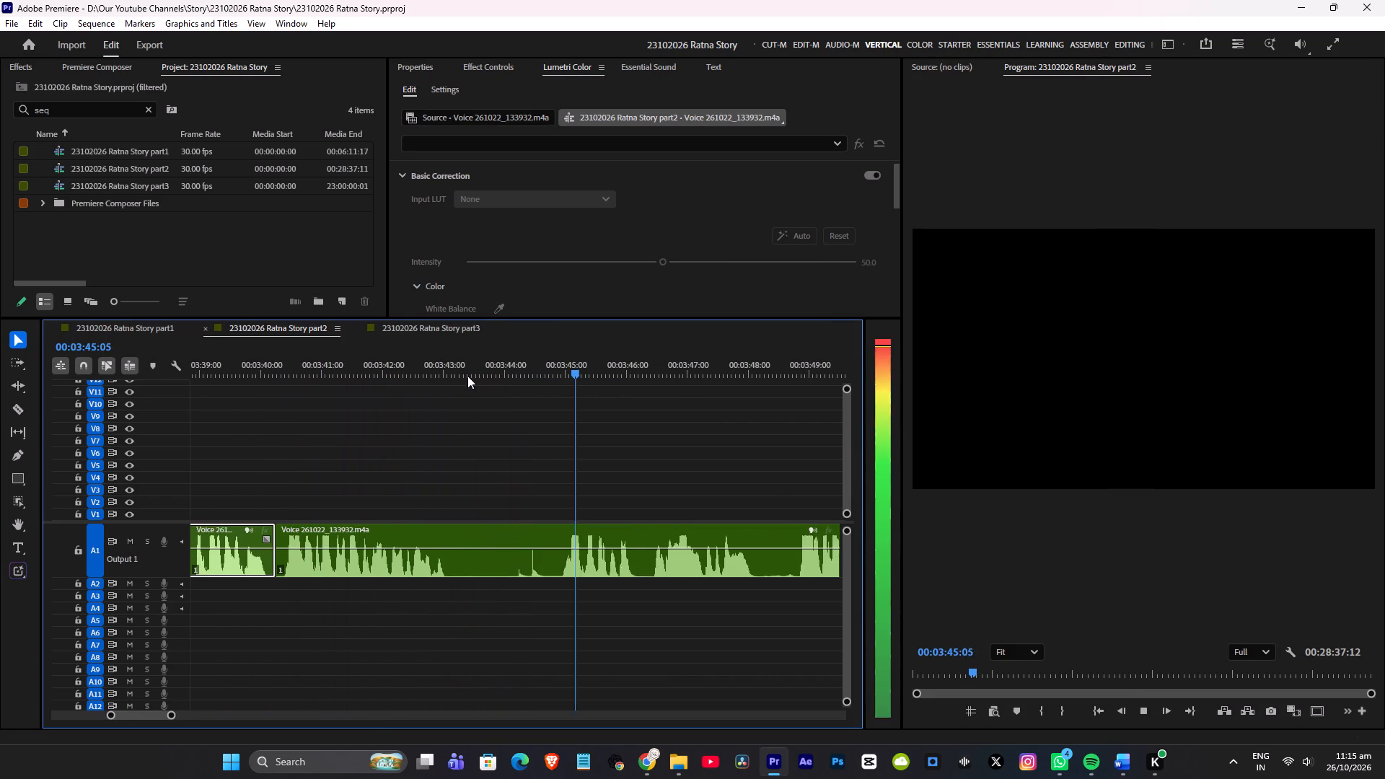
key("space")
Split the voice-over at about 00:03:43:17, ripple-trim the noisy pause up to about 00:03:44:25, and save the project.
left_click(337, 360)
key("space")
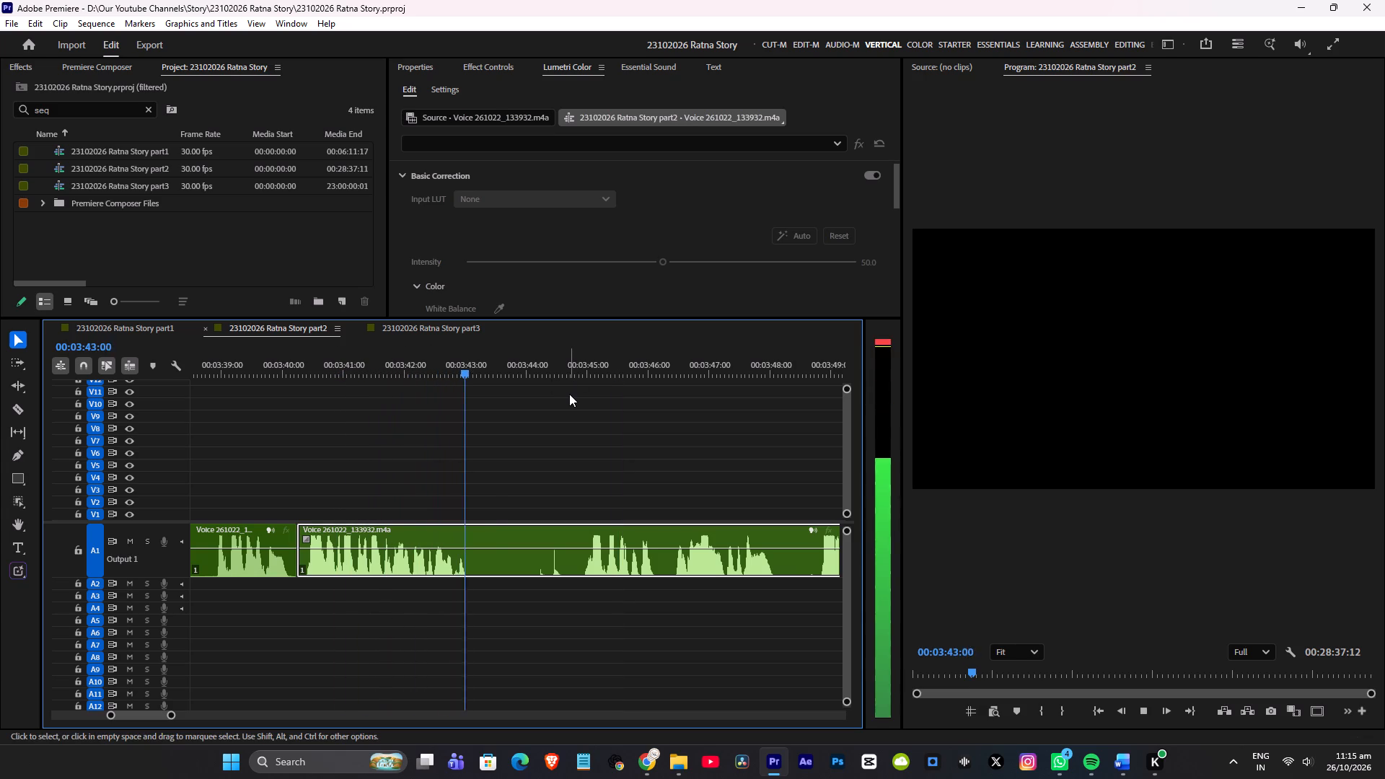
key("space")
type("z")
key("space")
left_click_drag(573, 363, 580, 363)
key("q")
left_click(432, 358)
key("ctrl+s")
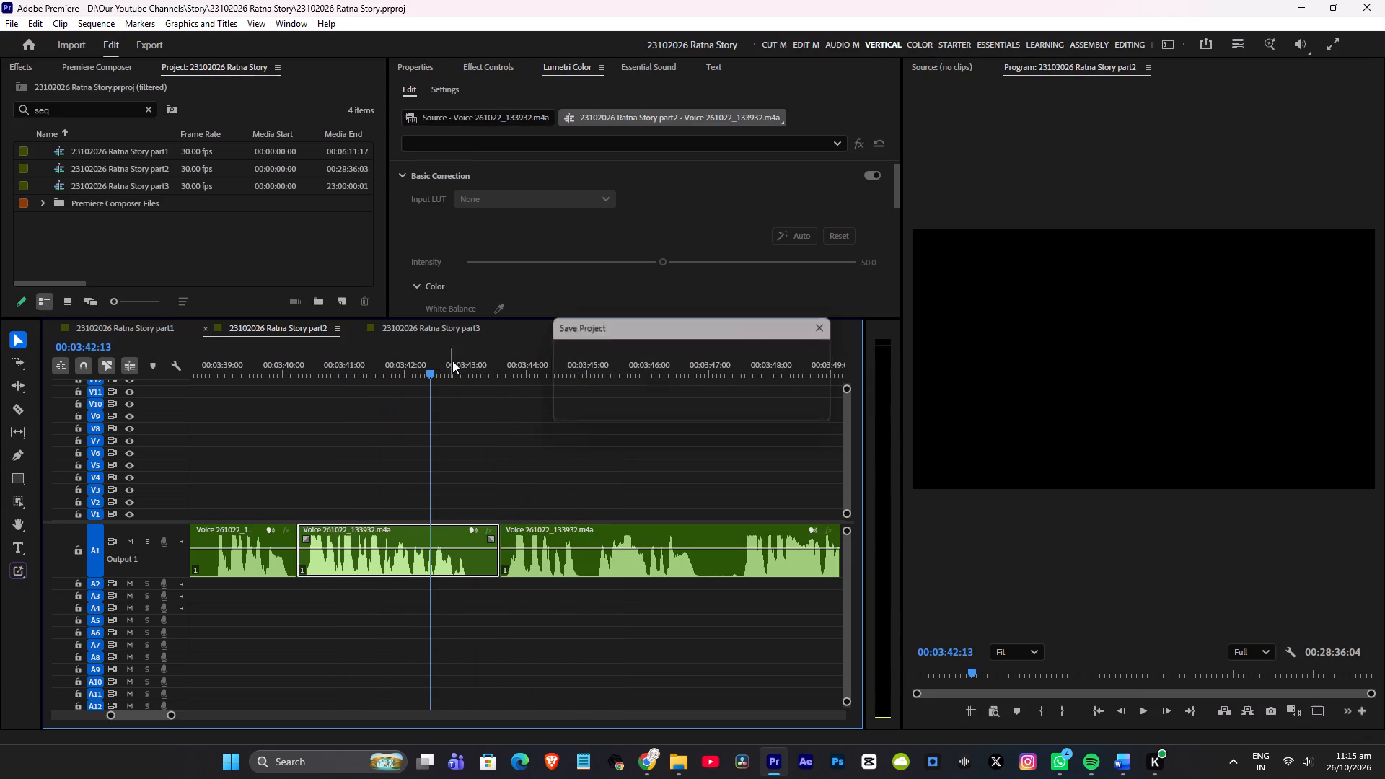
Play the voice-over from 00:03:42:13 to about 00:03:52:11 to check the new join and following phrases, and save the project.
key("space")
scroll(504, 378, "down", 5)
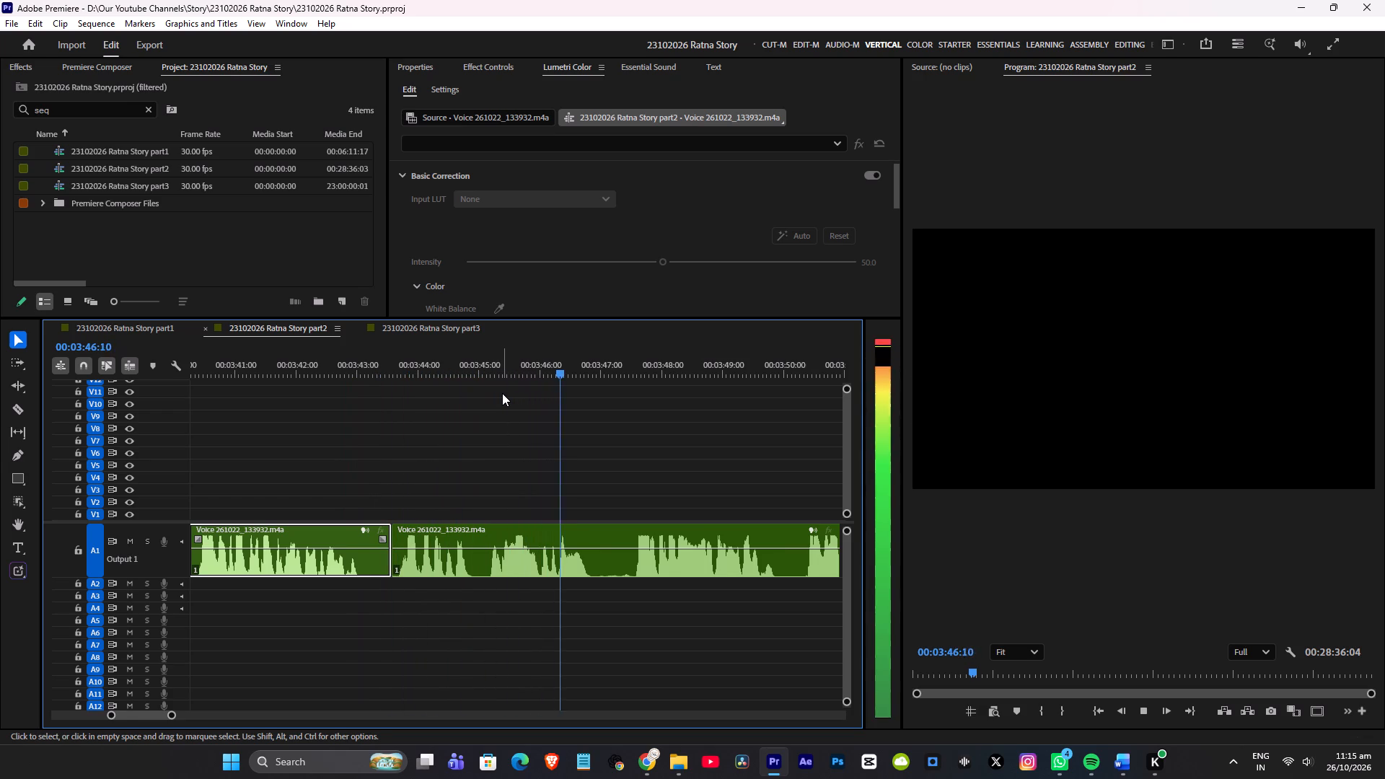
scroll(610, 409, "down", 9)
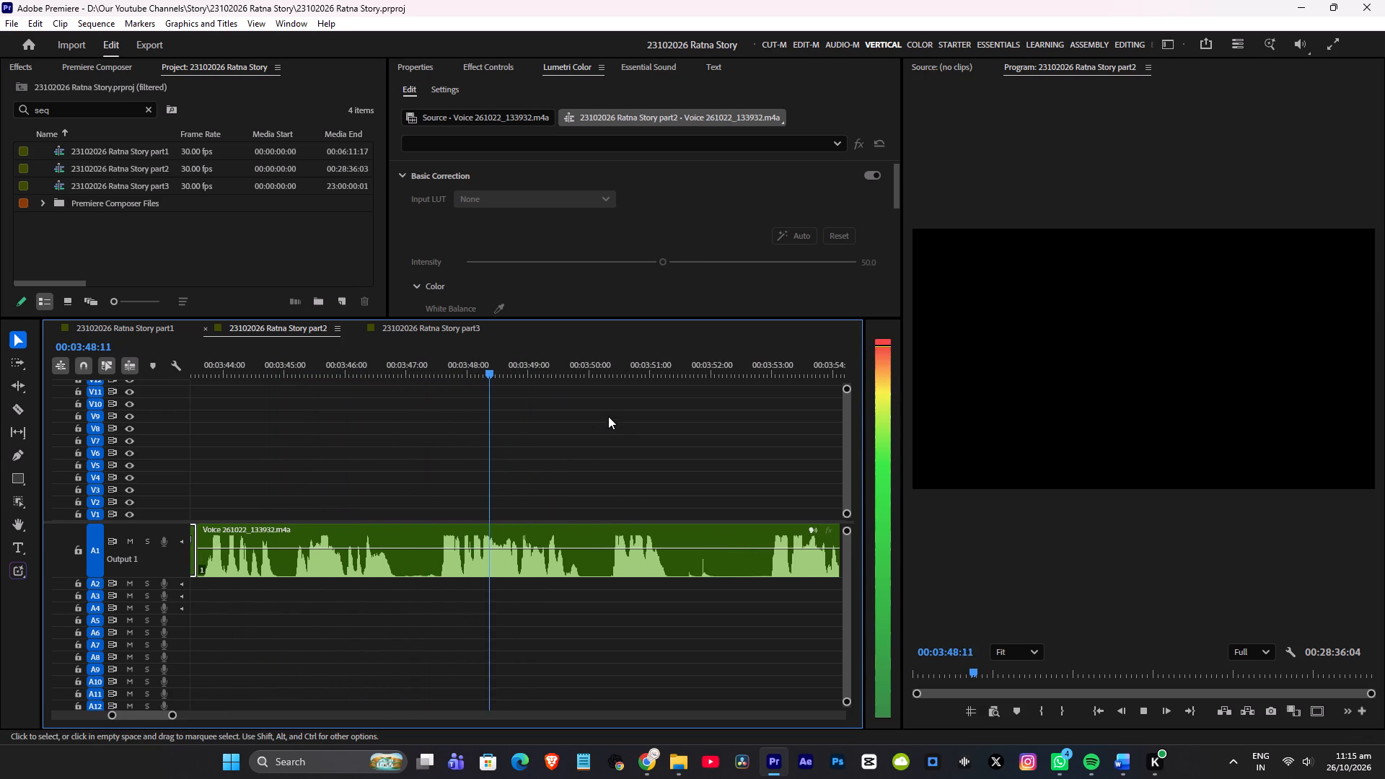
scroll(608, 420, "down", 4)
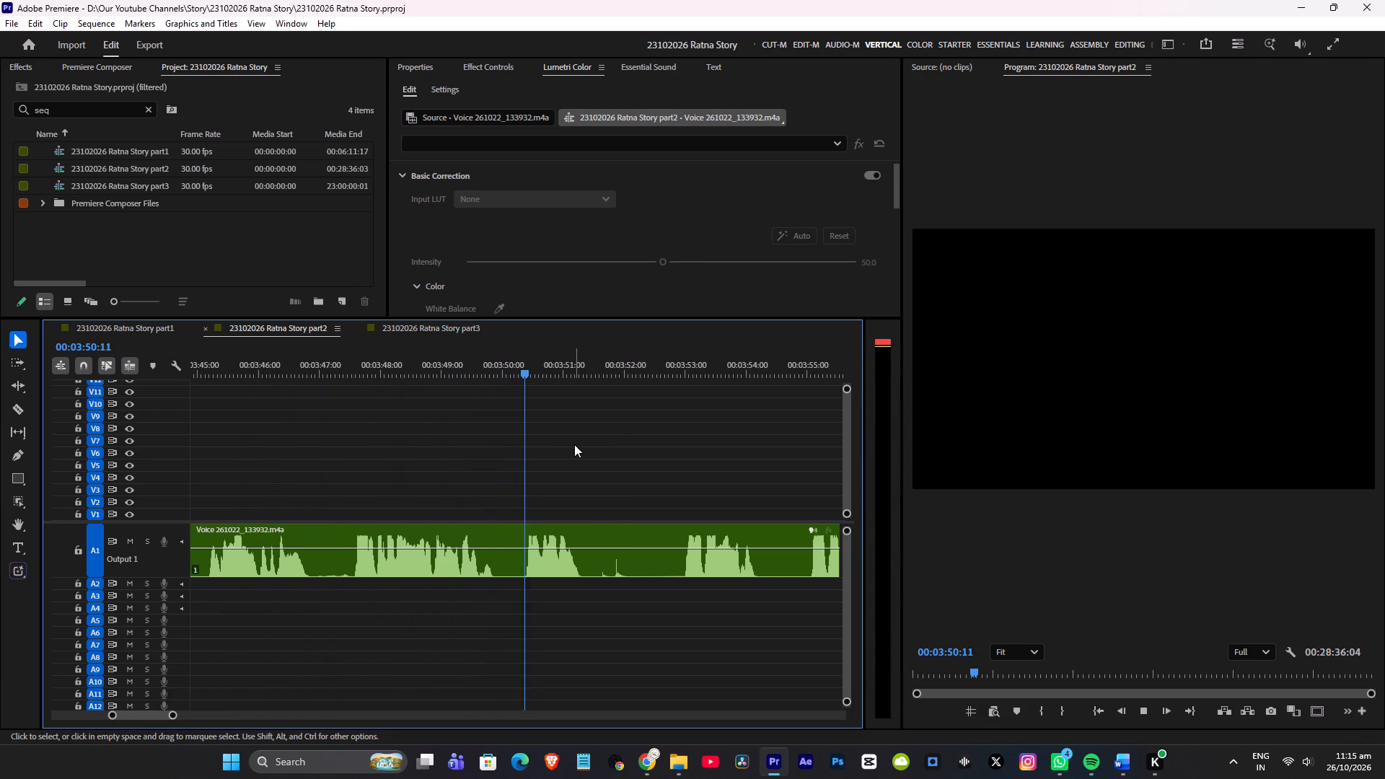
scroll(589, 439, "down", 3)
scroll(589, 439, "up", 2)
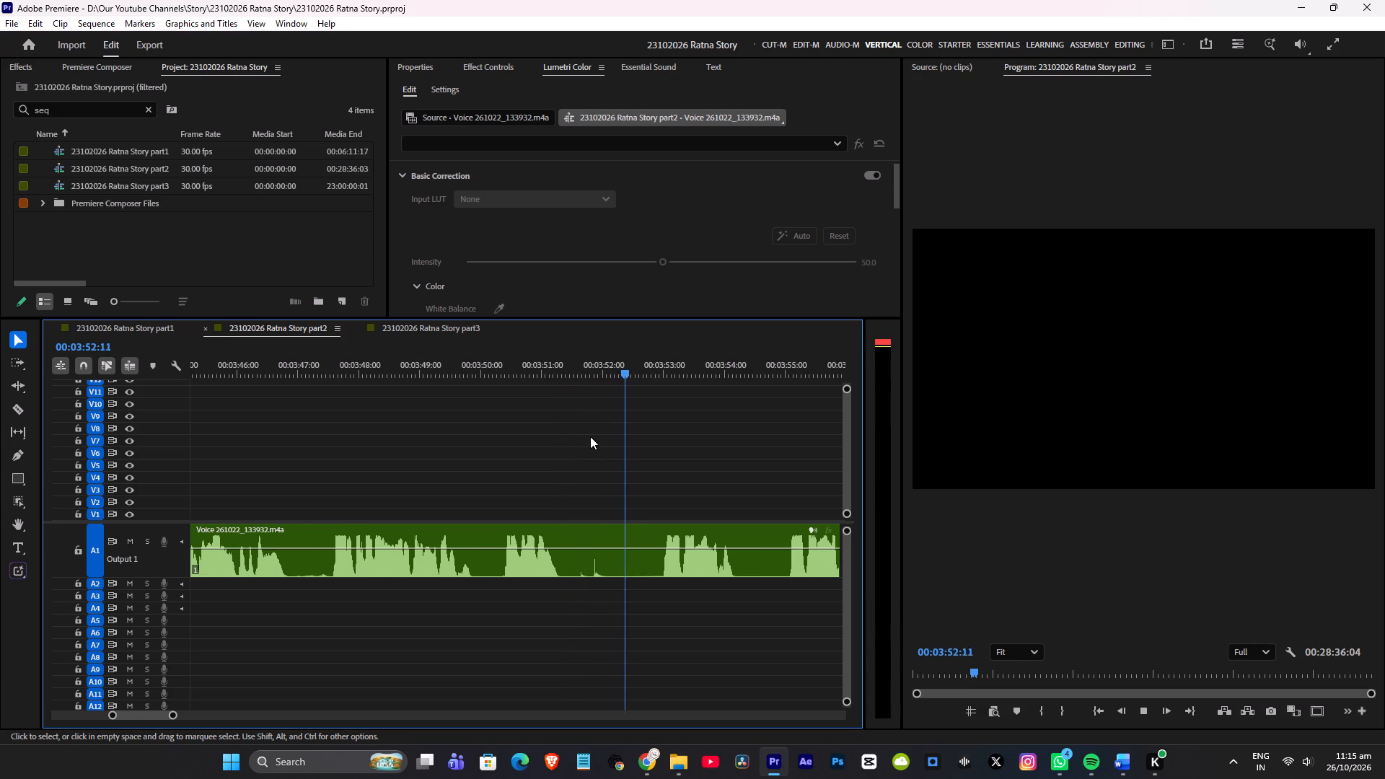
key("space")
left_click(388, 367)
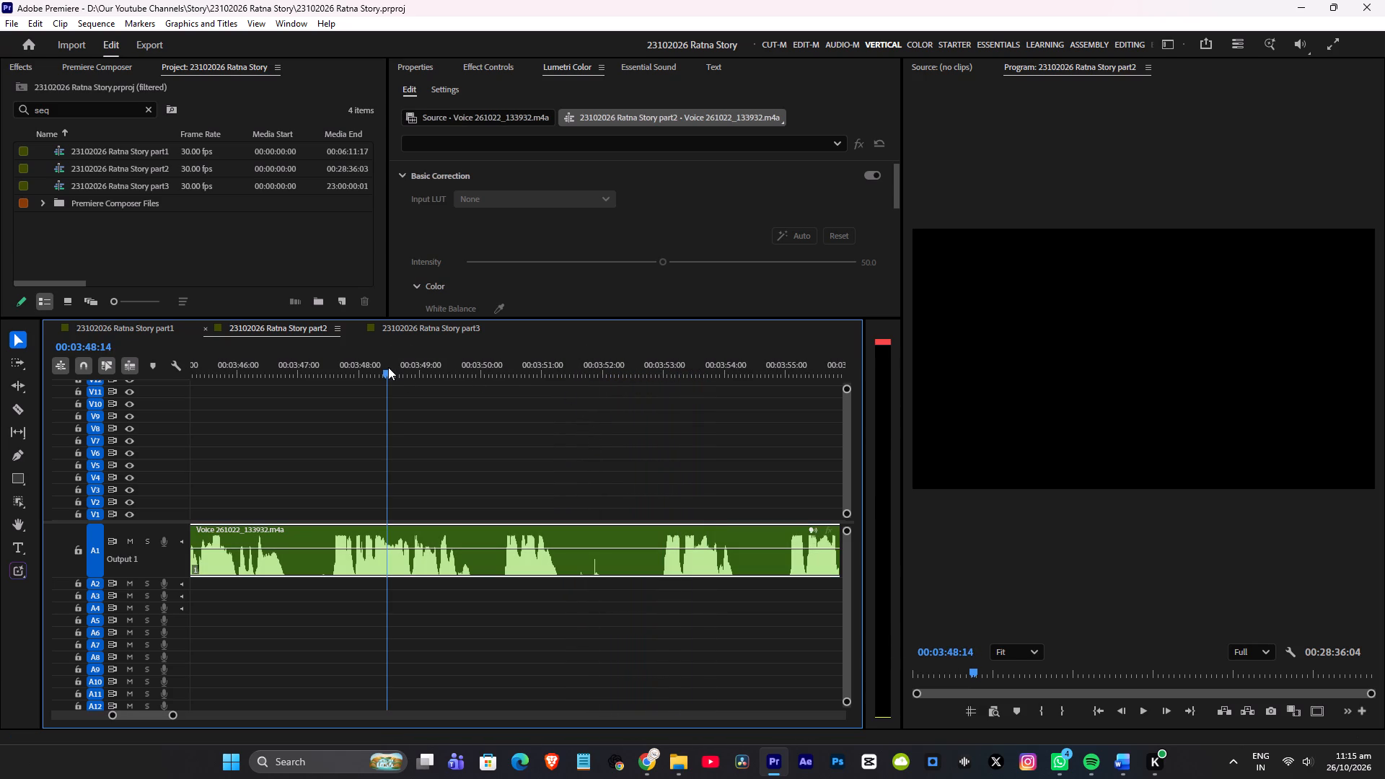
key("ctrl+s")
Split the voice-over at 00:03:51:15 and ripple-trim the following unwanted section up to about 00:03:54:29, closing the gap.
key("space")
scroll(461, 386, "down", 5)
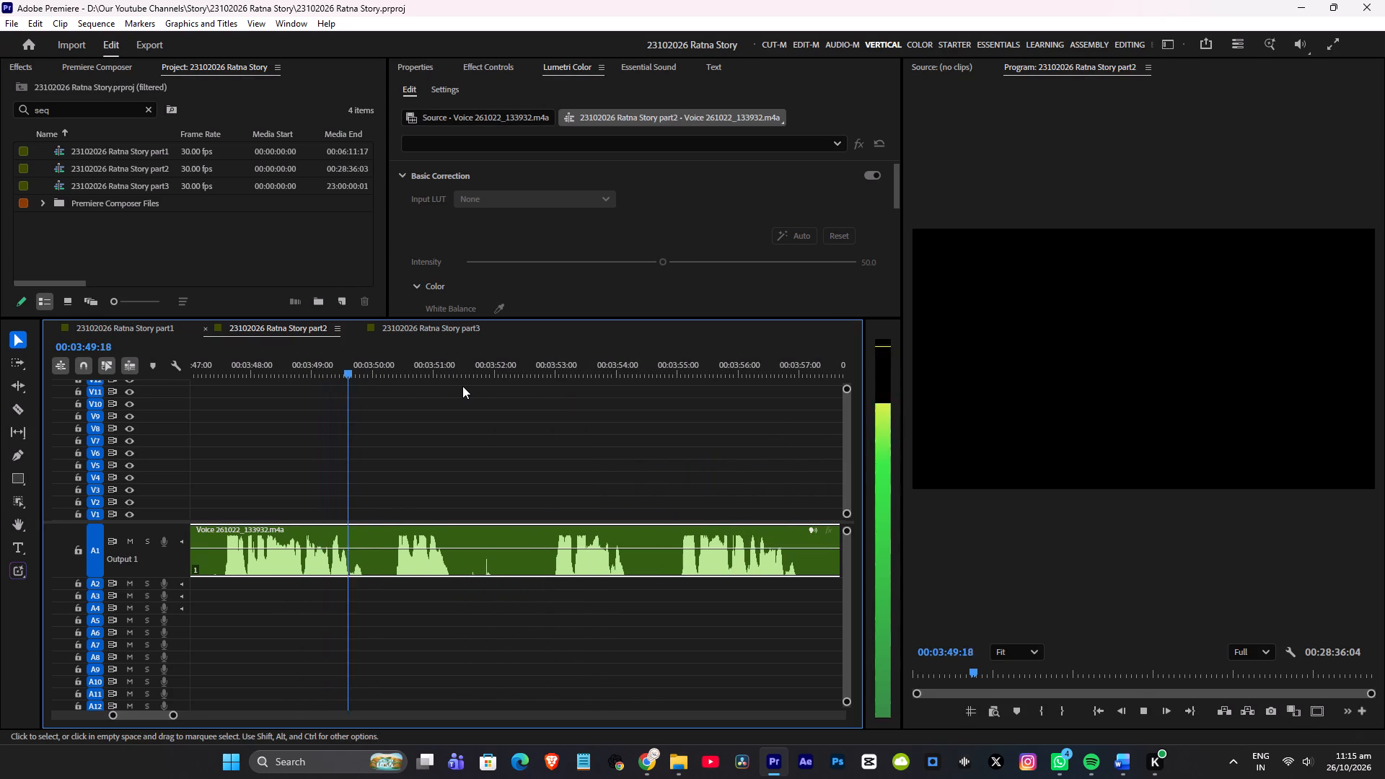
scroll(467, 399, "up", 3, "alt")
key("space")
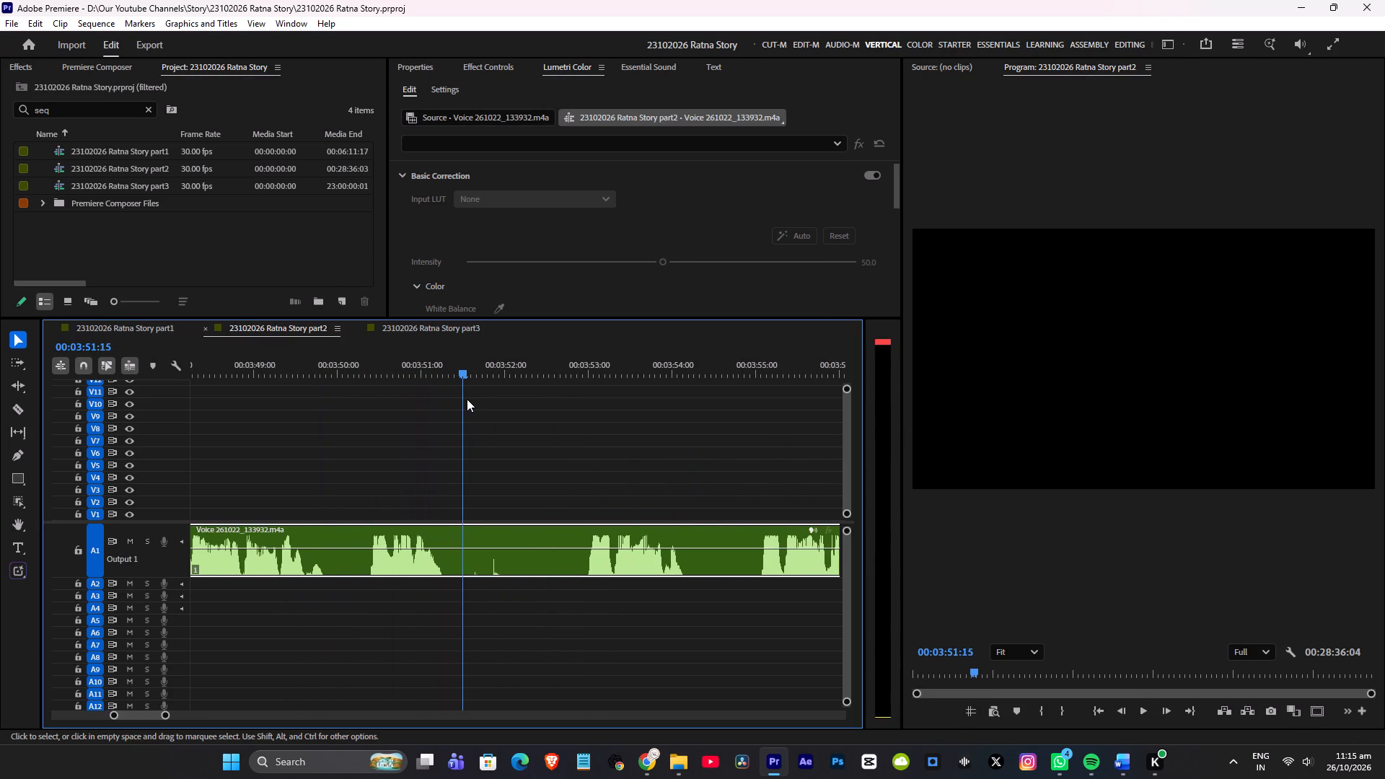
type("z")
key("space")
scroll(561, 418, "down", 3)
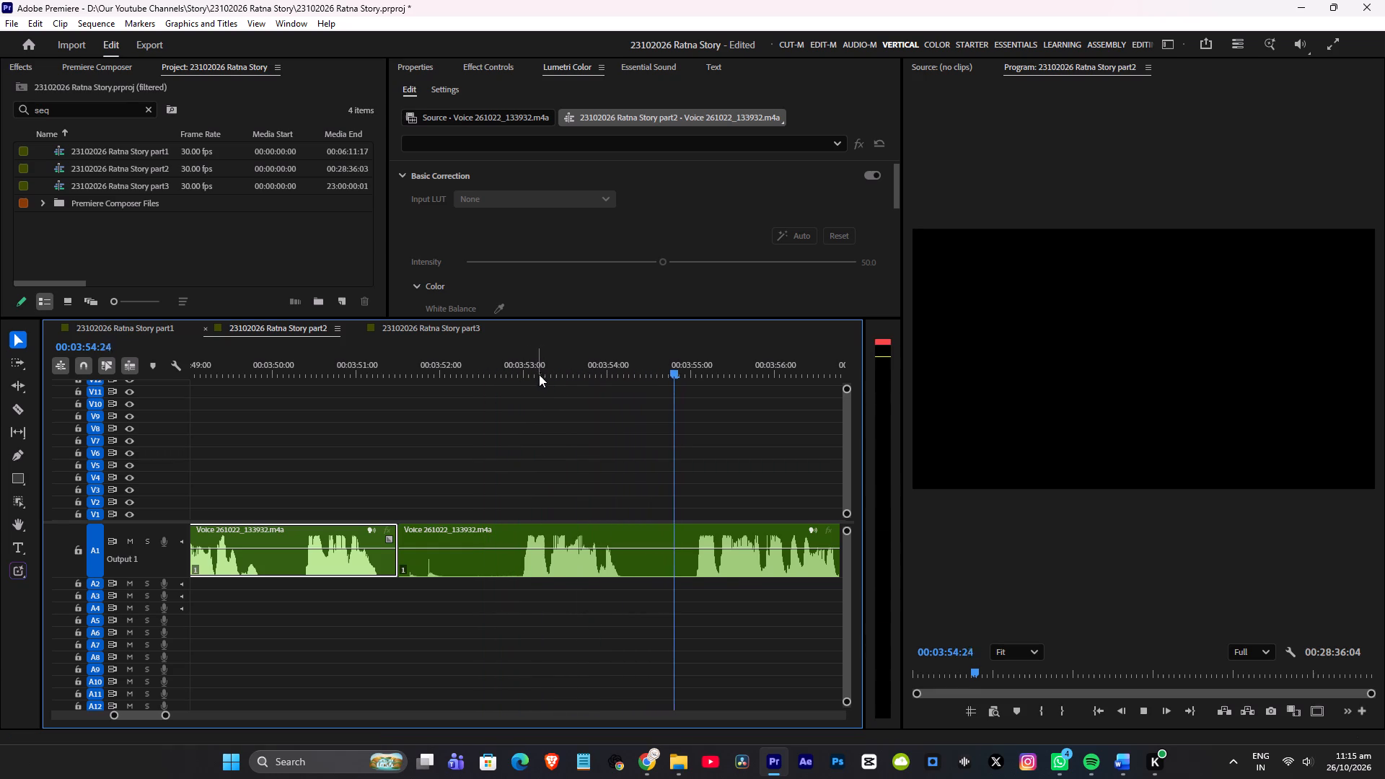
key("space")
scroll(606, 398, "up", 2)
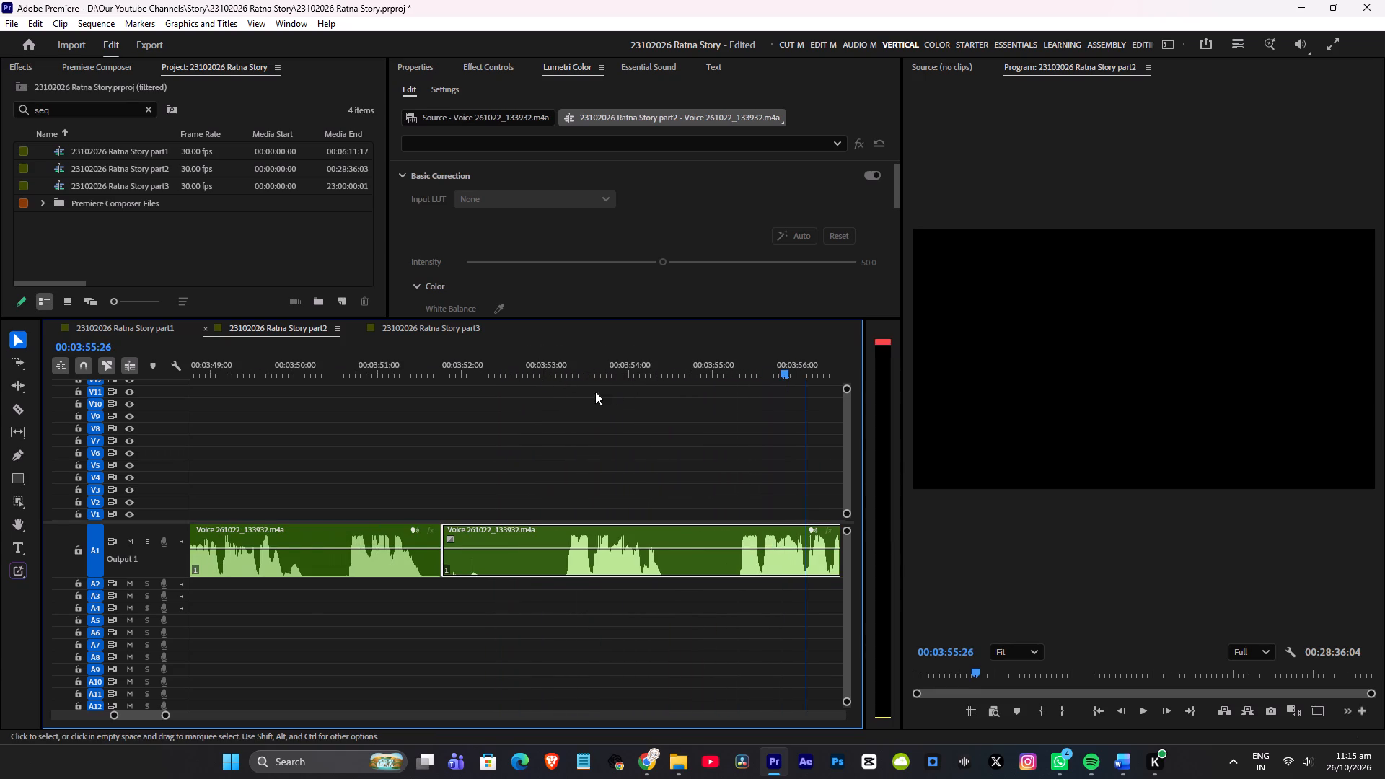
left_click_drag(752, 370, 734, 384)
key("q")
left_click(231, 354)
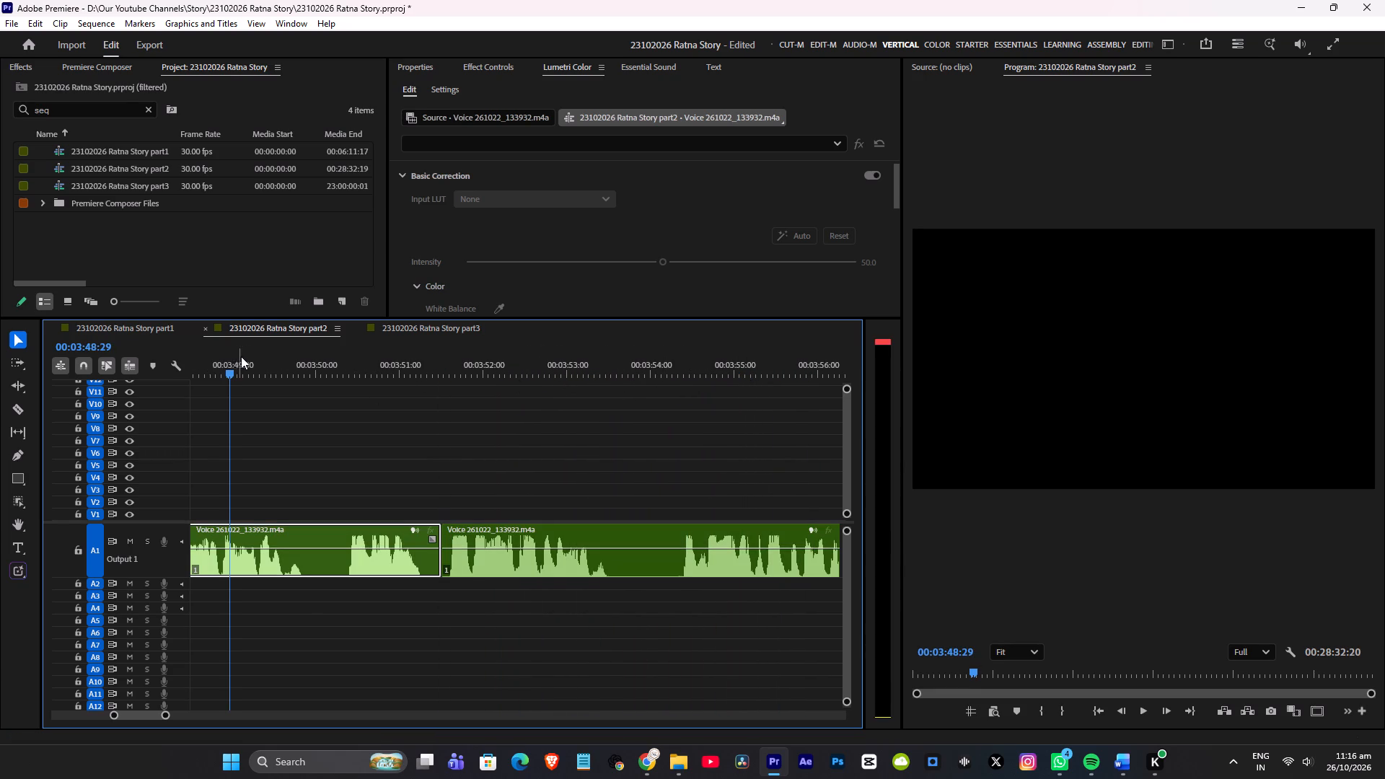
Save the project with the closed gap at 00:03:51:15.
key("ctrl+s")
Play the voice-over across the new join, from about 00:03:47:24 to 00:03:52:29, to check its timing.
key("space")
scroll(427, 445, "up", 3)
scroll(489, 436, "up", 4)
key("space")
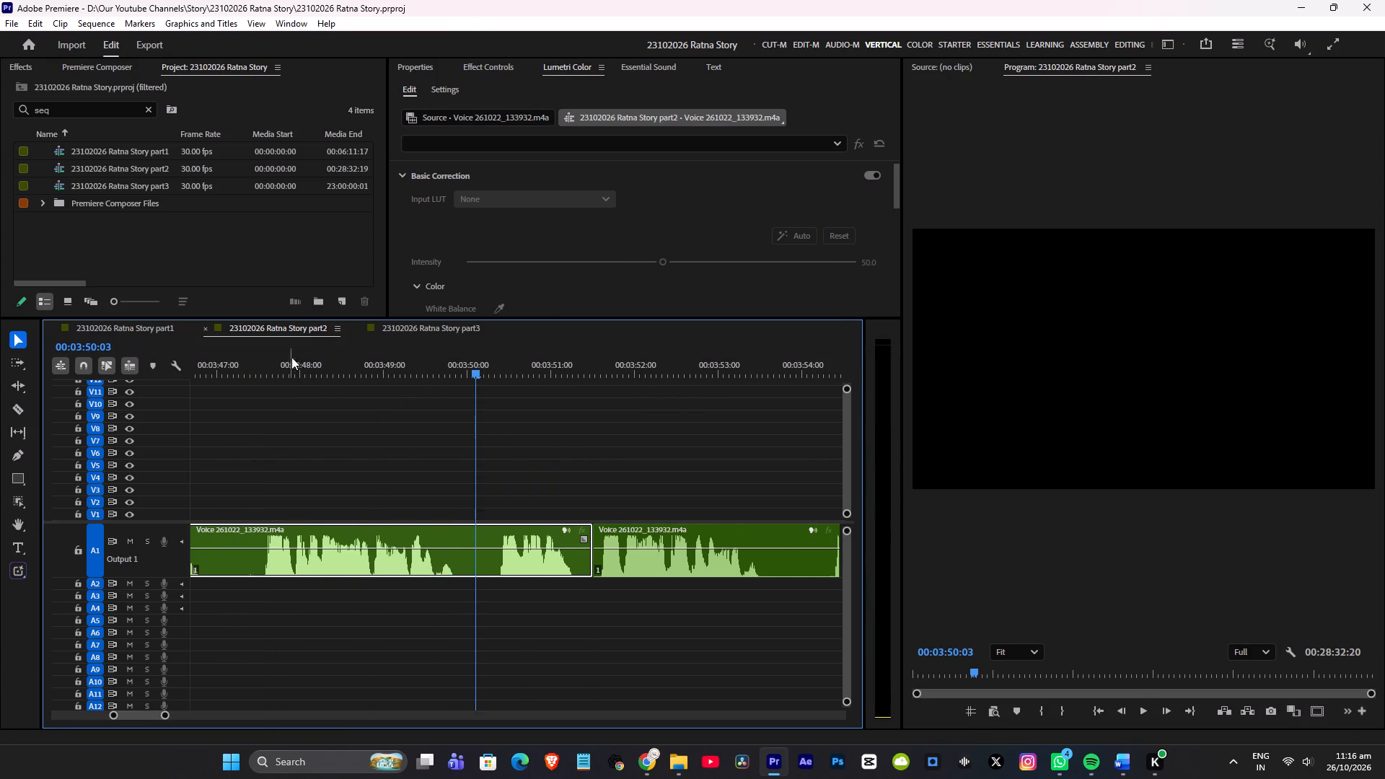
left_click(282, 361)
key("space")
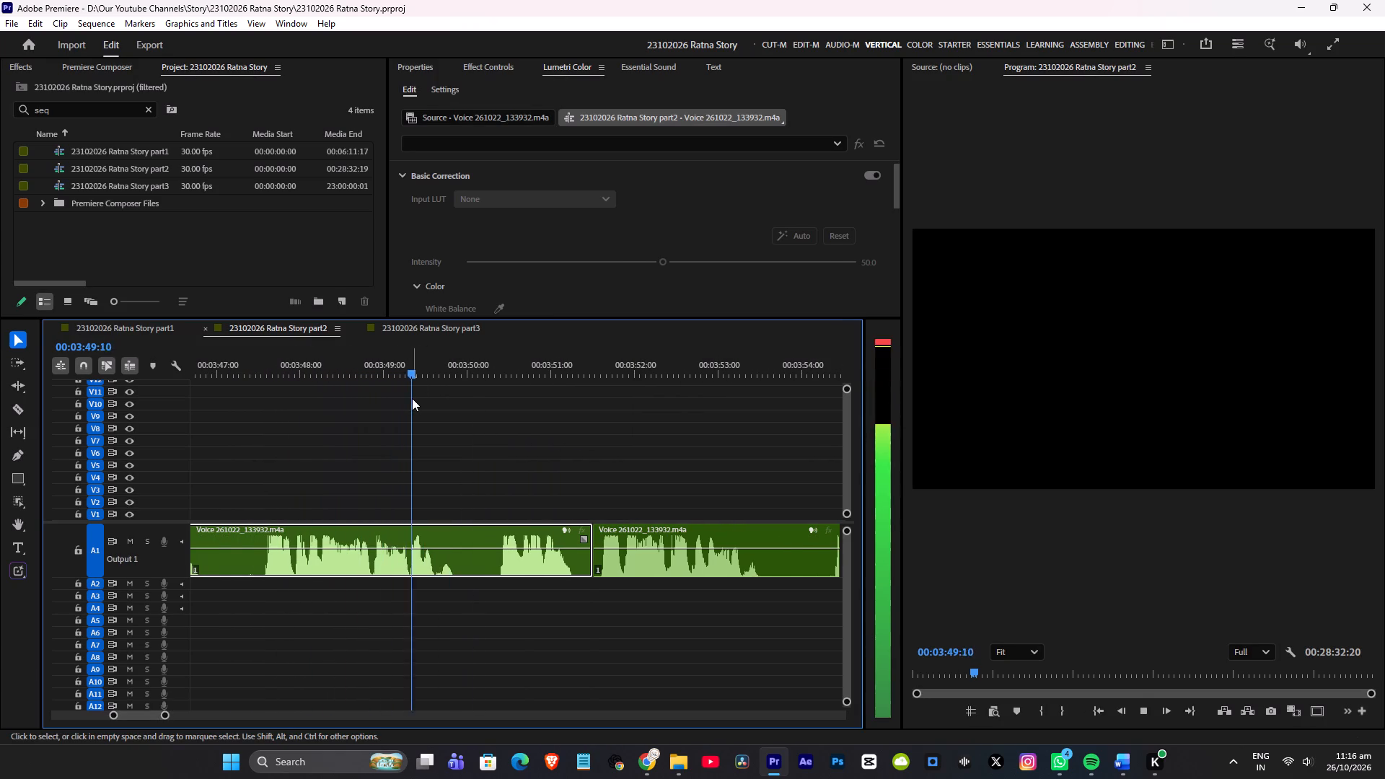
scroll(415, 401, "down", 4)
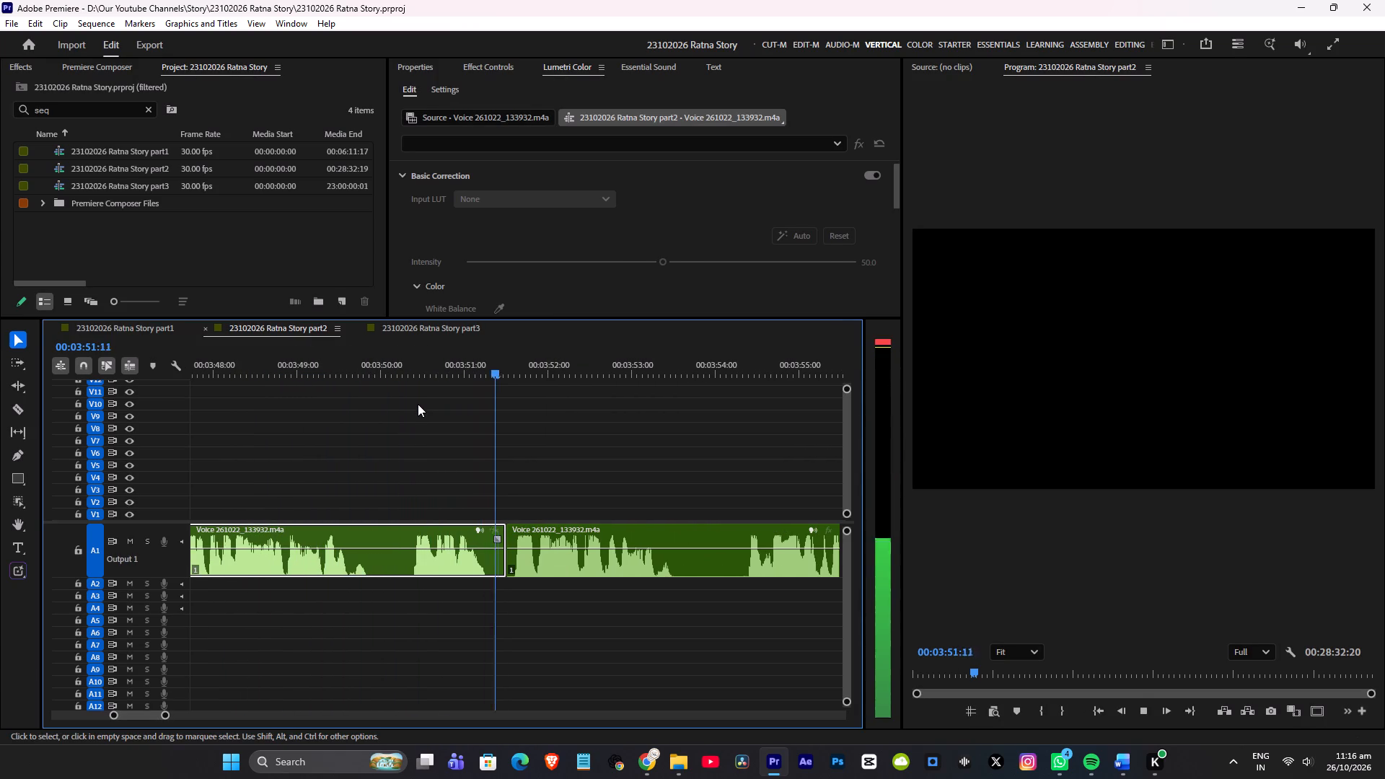
scroll(434, 402, "down", 7)
key("space")
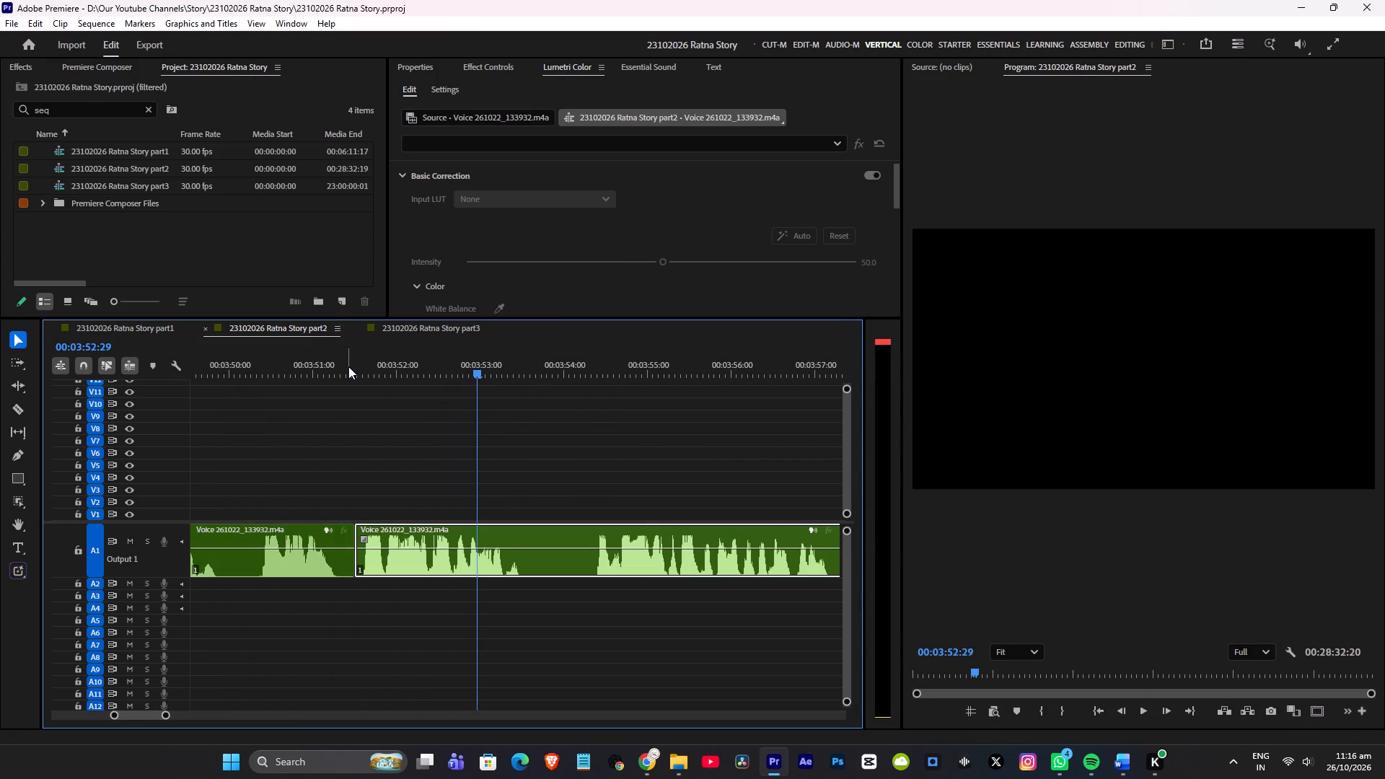
Ripple-trim the end of the clip before the join back to about 00:03:51:12 and save the project.
left_click(348, 366)
key("w")
left_click(301, 369)
key("ctrl+s")
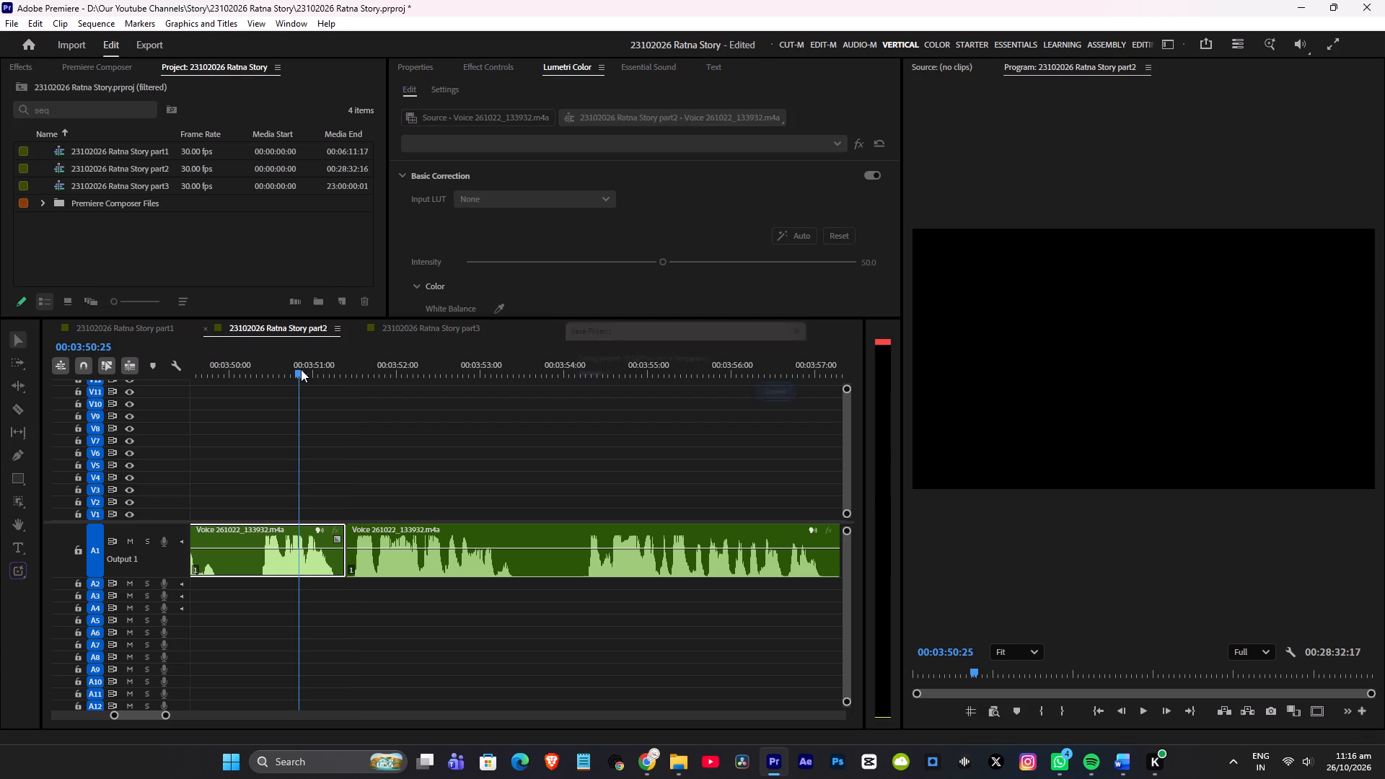
Play on from 00:03:50:25, split the voice-over at 00:03:53:15, and ripple-trim the following pause up to about 00:03:54:06.
key("space")
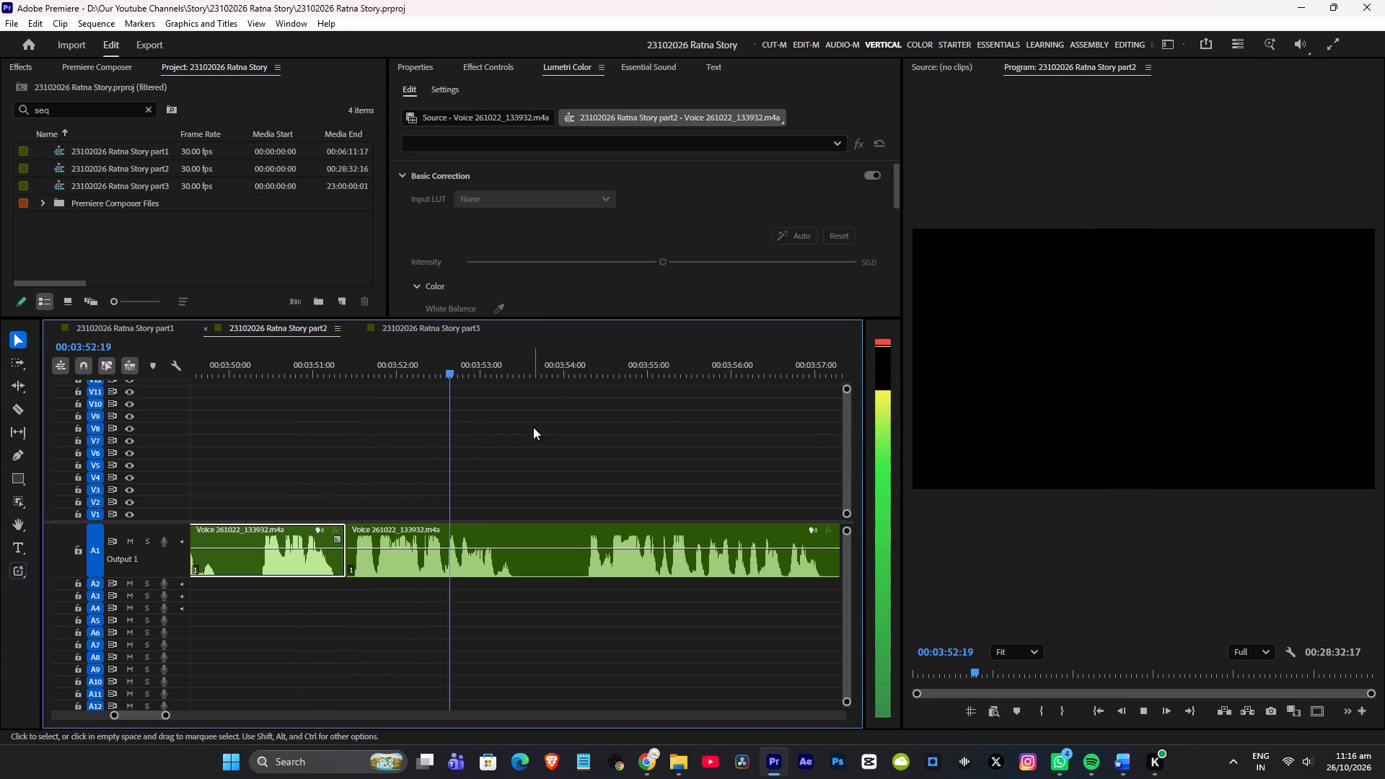
scroll(533, 427, "down", 4)
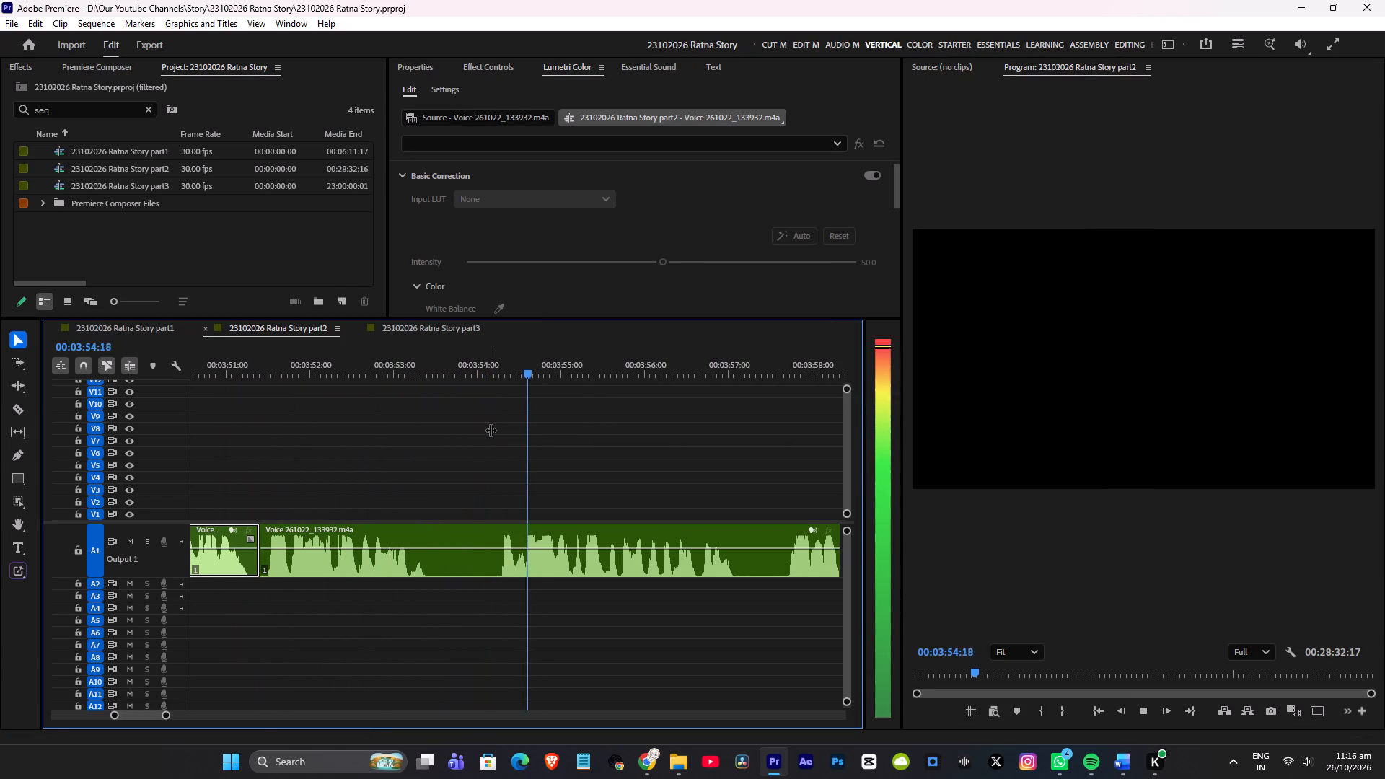
left_click(436, 372)
key("z")
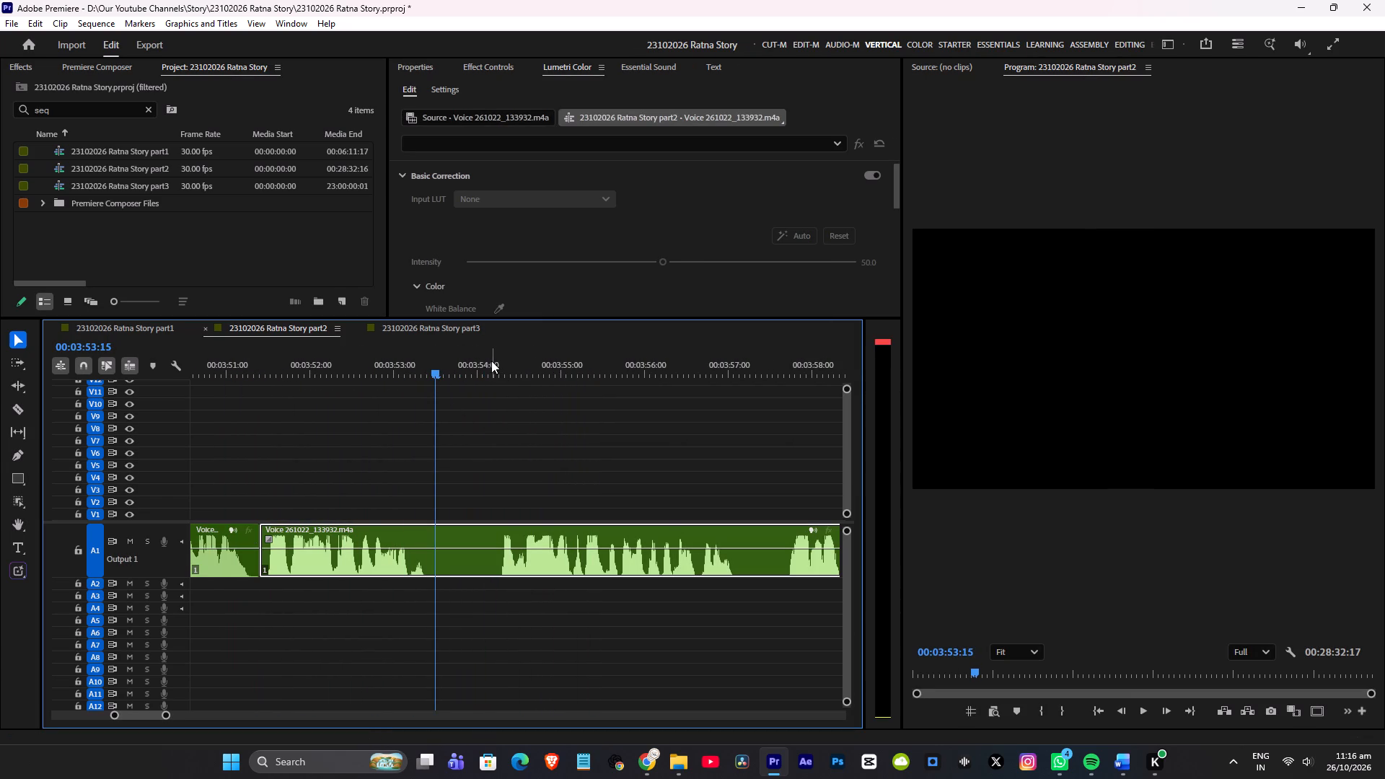
left_click(491, 361)
key("q")
Play the voice-over from about 00:03:52:11 to about 00:04:03:21 to check the shortened pause and the following phrases.
left_click(341, 357)
key("space")
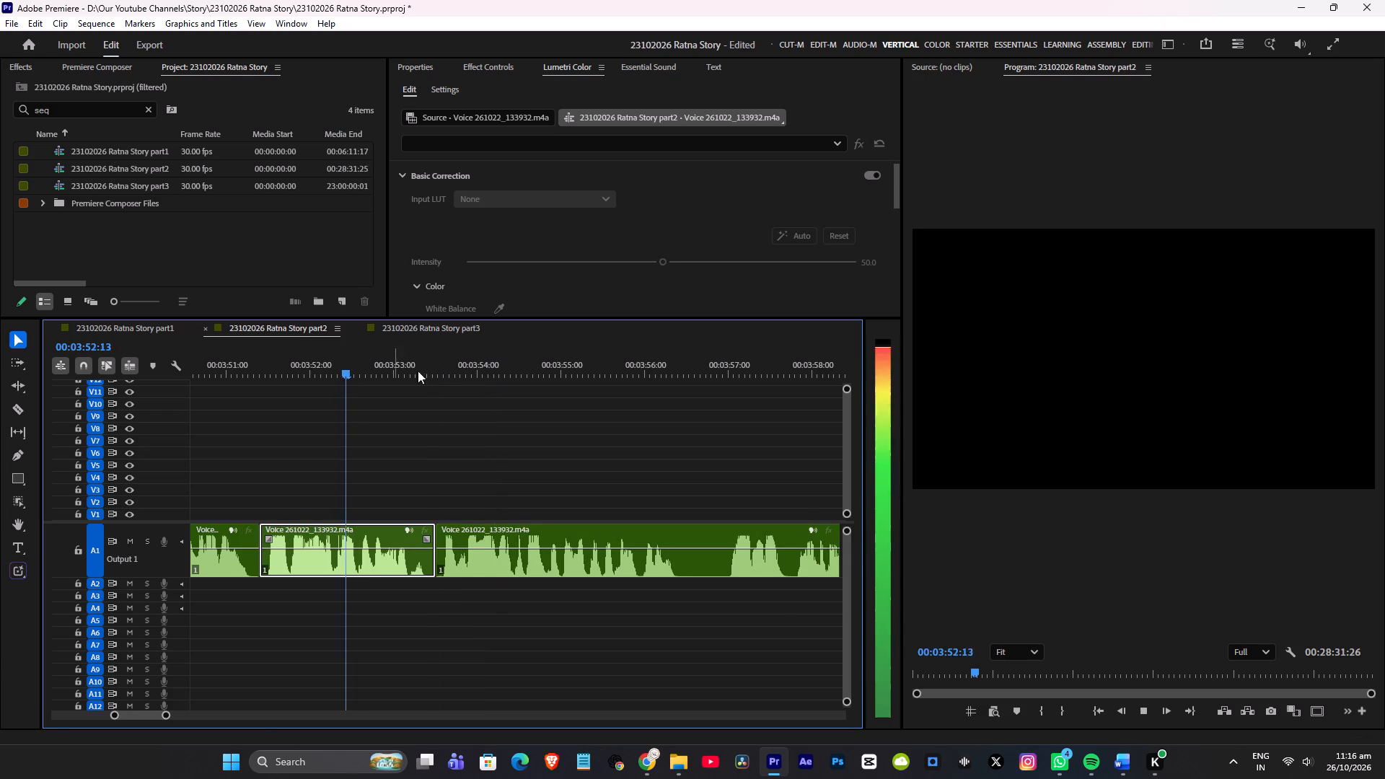
scroll(494, 397, "down", 4)
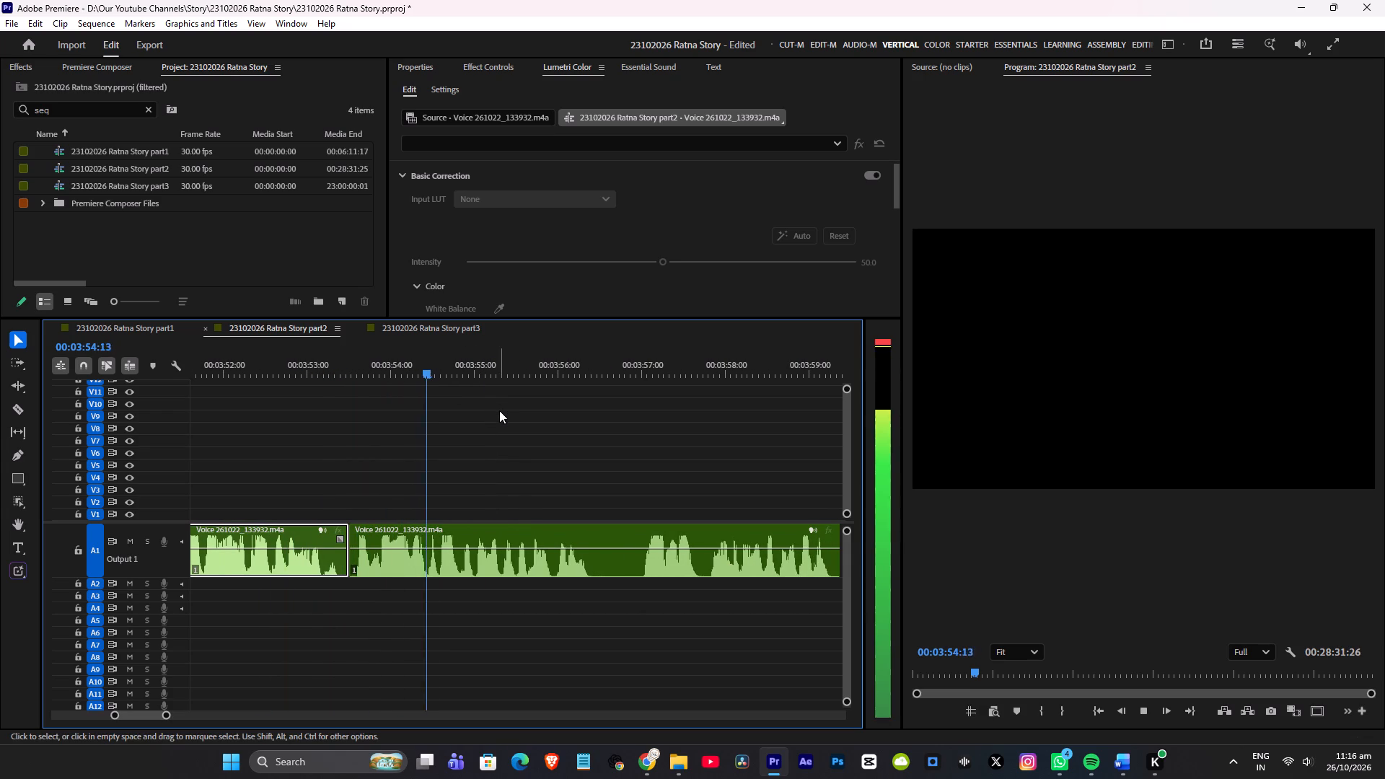
scroll(504, 416, "down", 4)
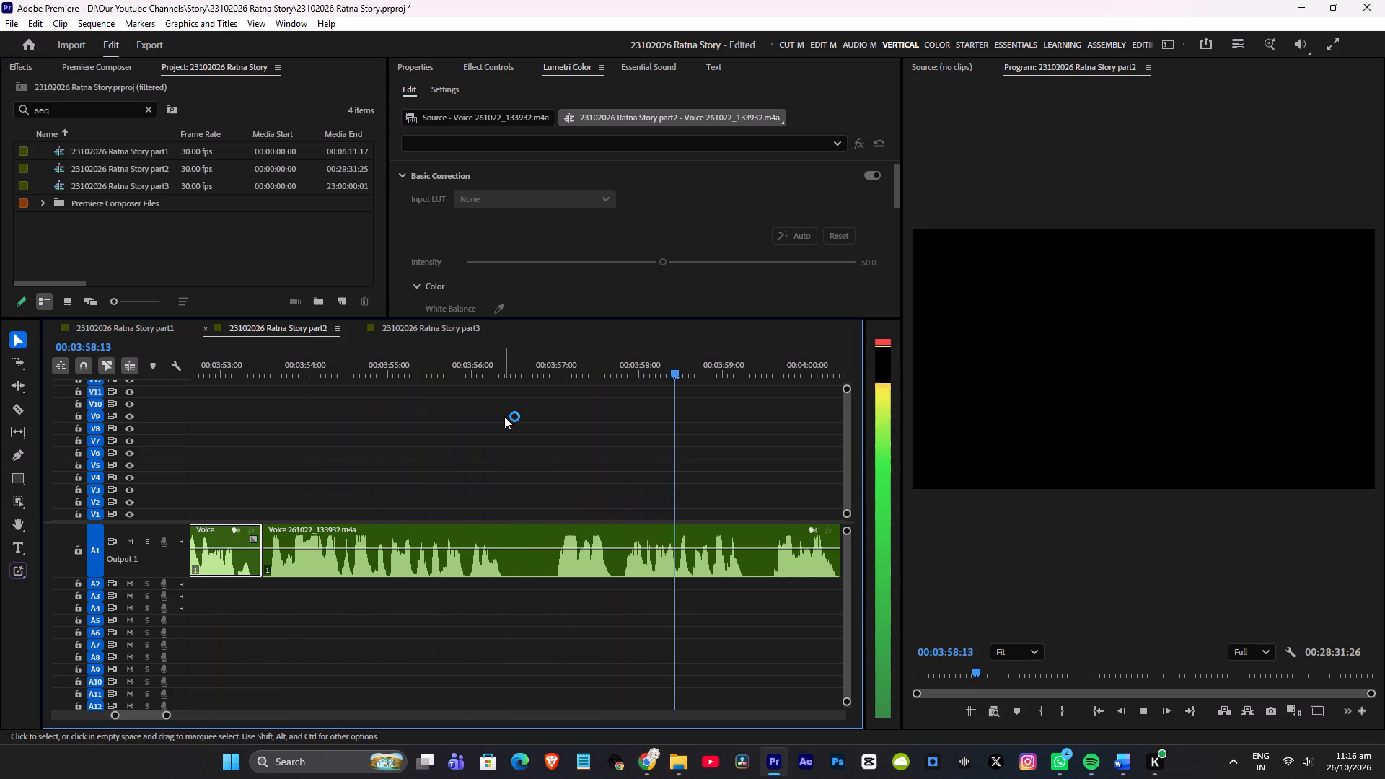
scroll(504, 416, "down", 13)
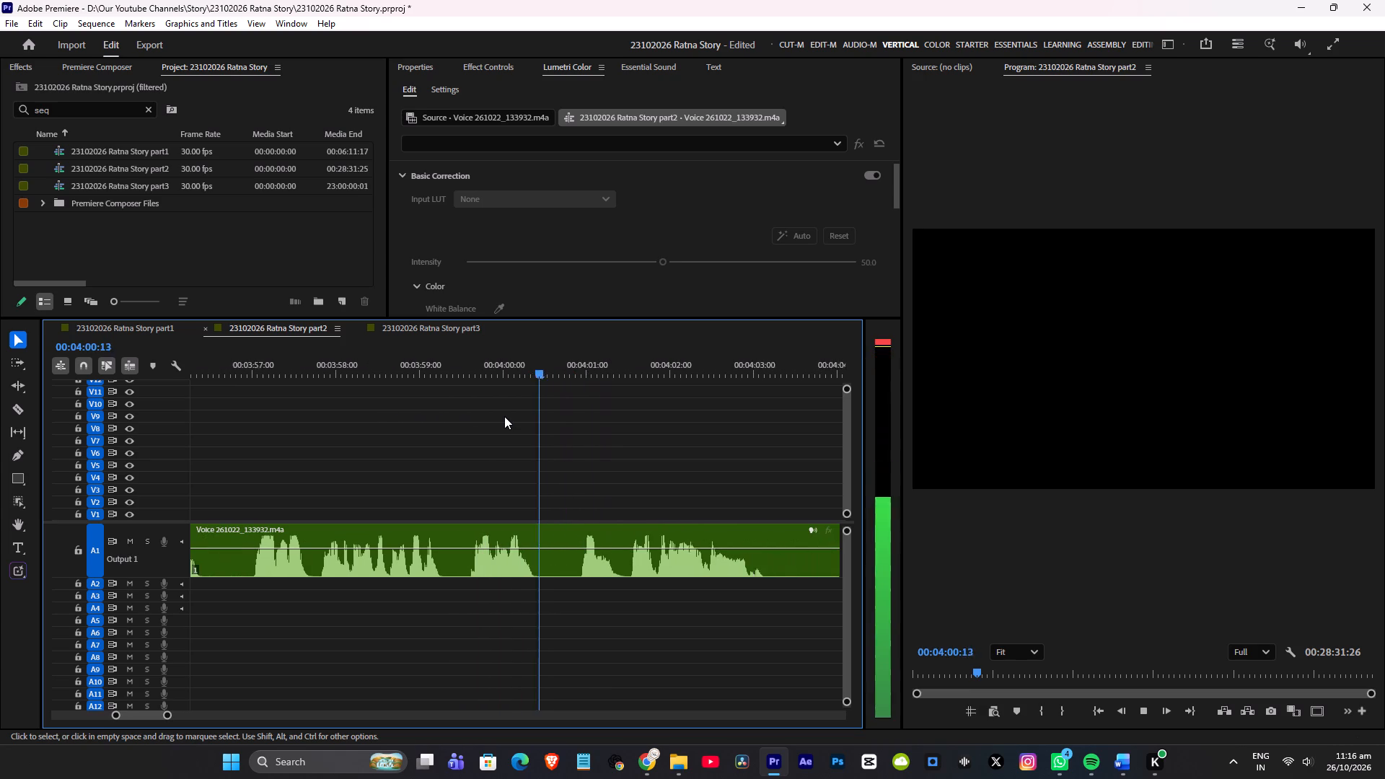
scroll(504, 416, "down", 6)
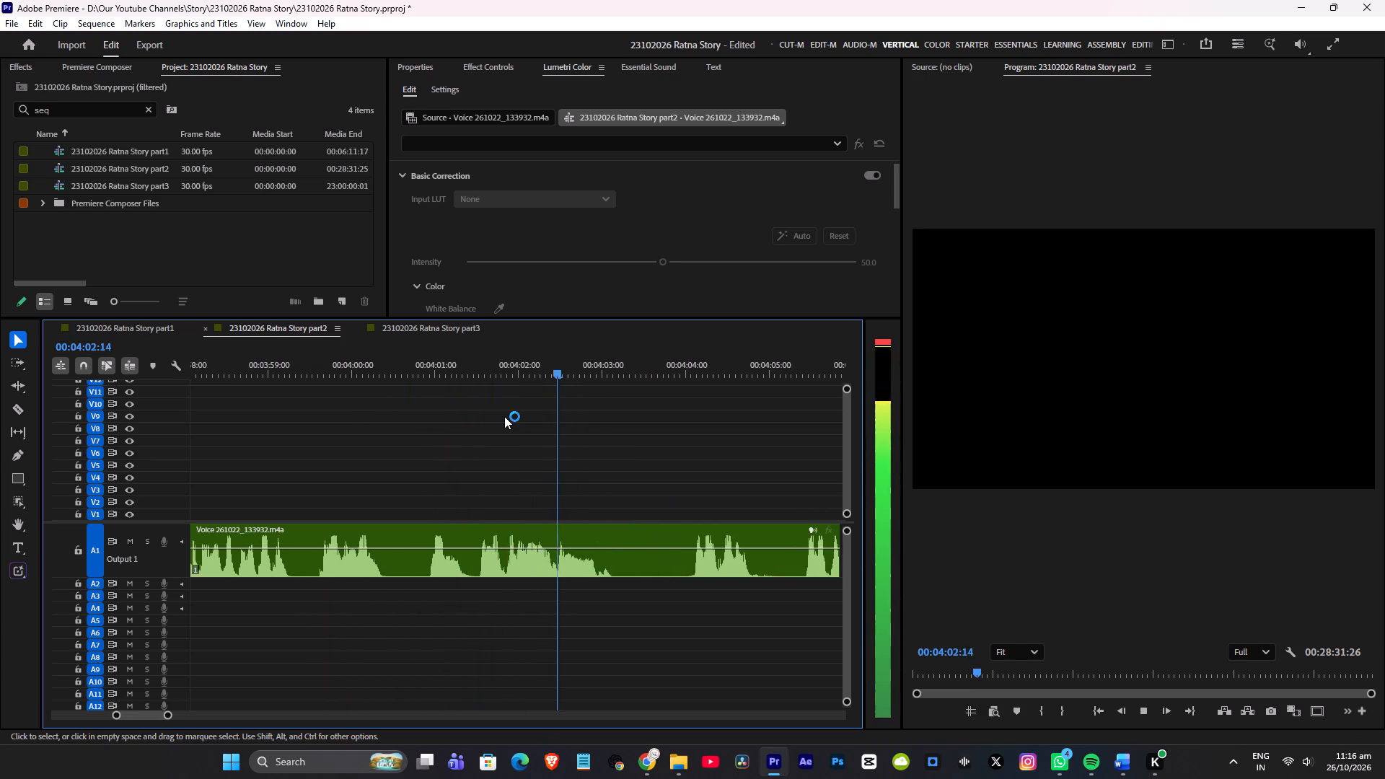
scroll(504, 416, "down", 4)
key("space")
key("space")
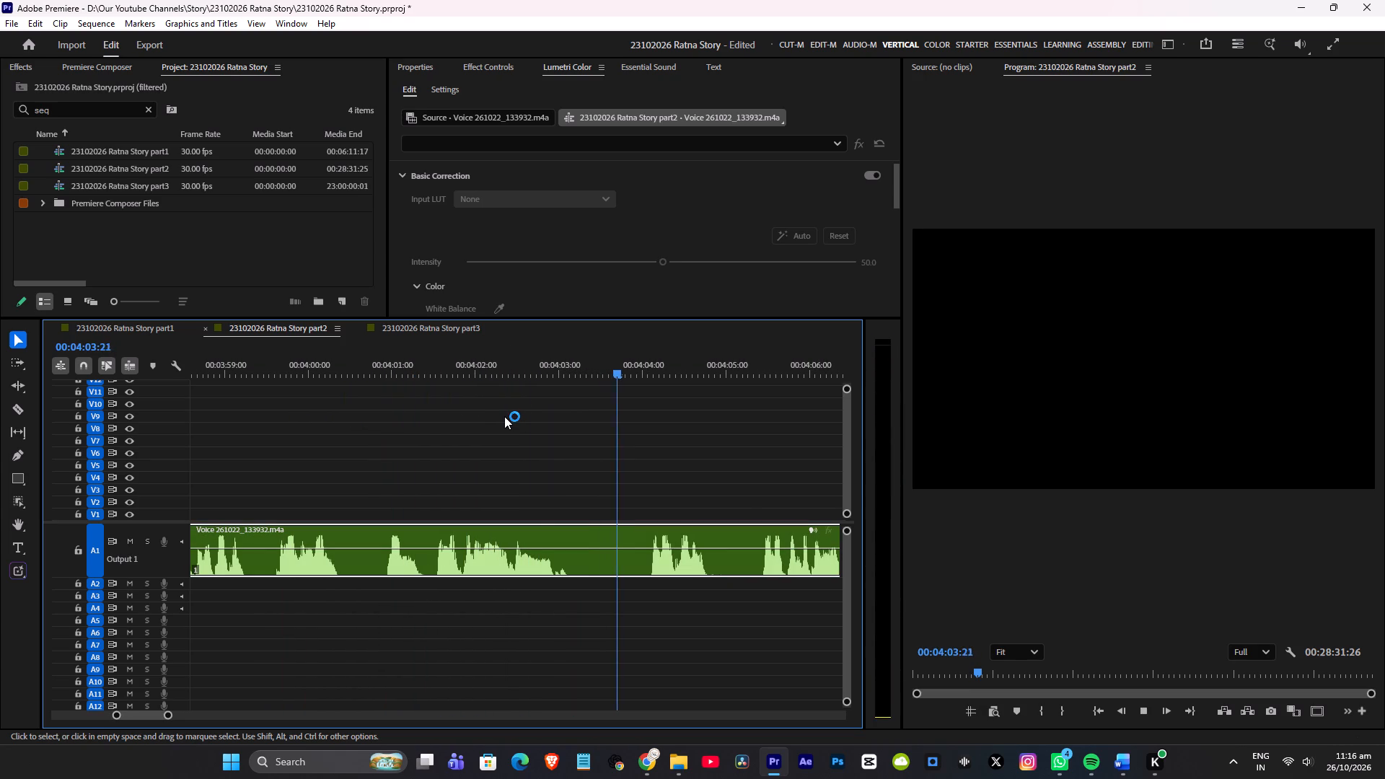
key("space")
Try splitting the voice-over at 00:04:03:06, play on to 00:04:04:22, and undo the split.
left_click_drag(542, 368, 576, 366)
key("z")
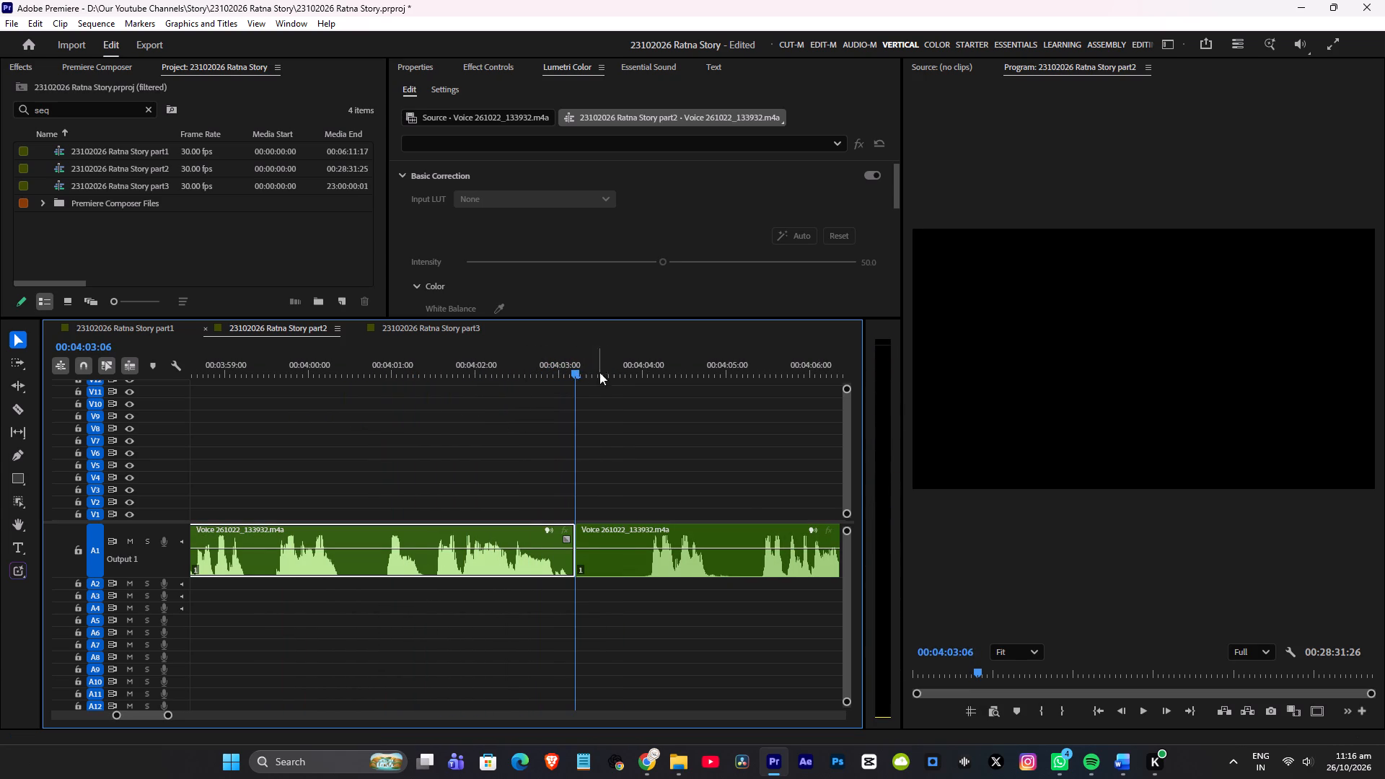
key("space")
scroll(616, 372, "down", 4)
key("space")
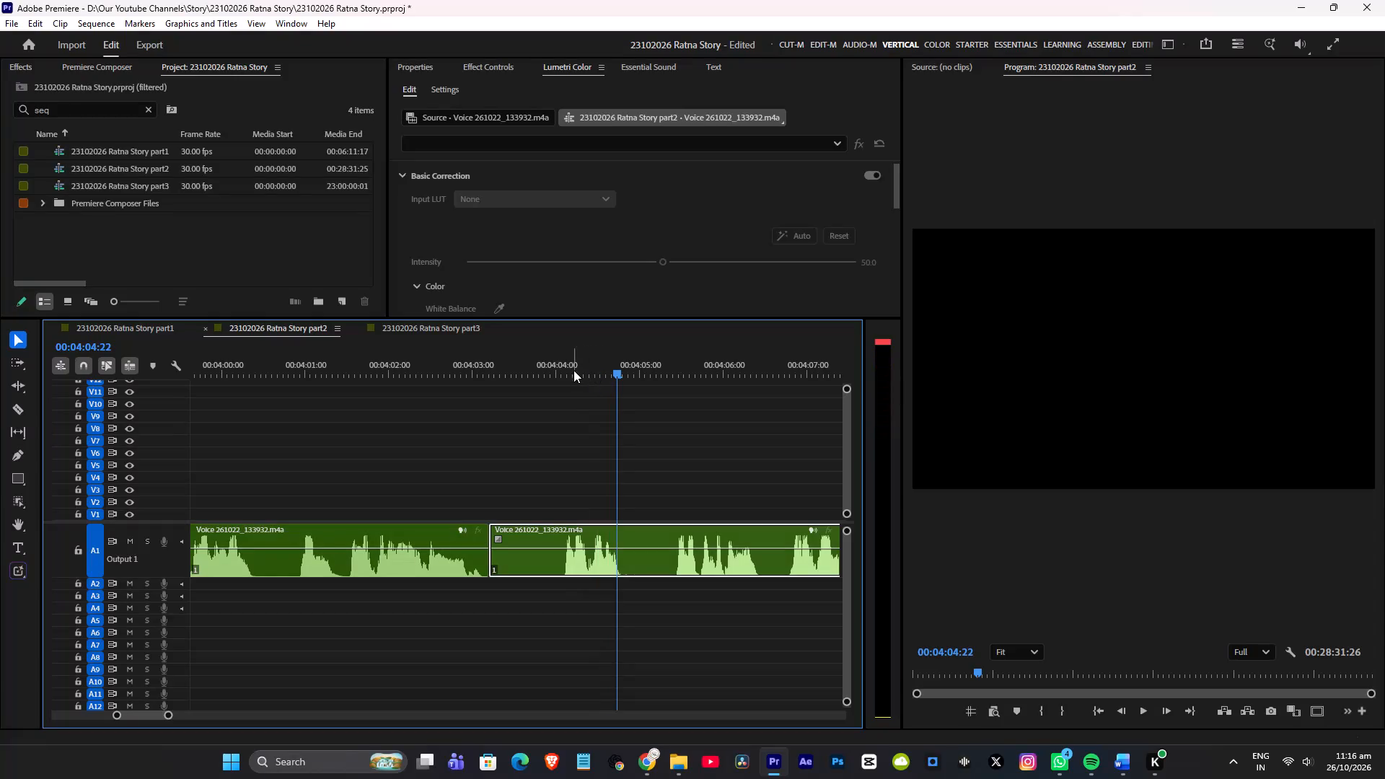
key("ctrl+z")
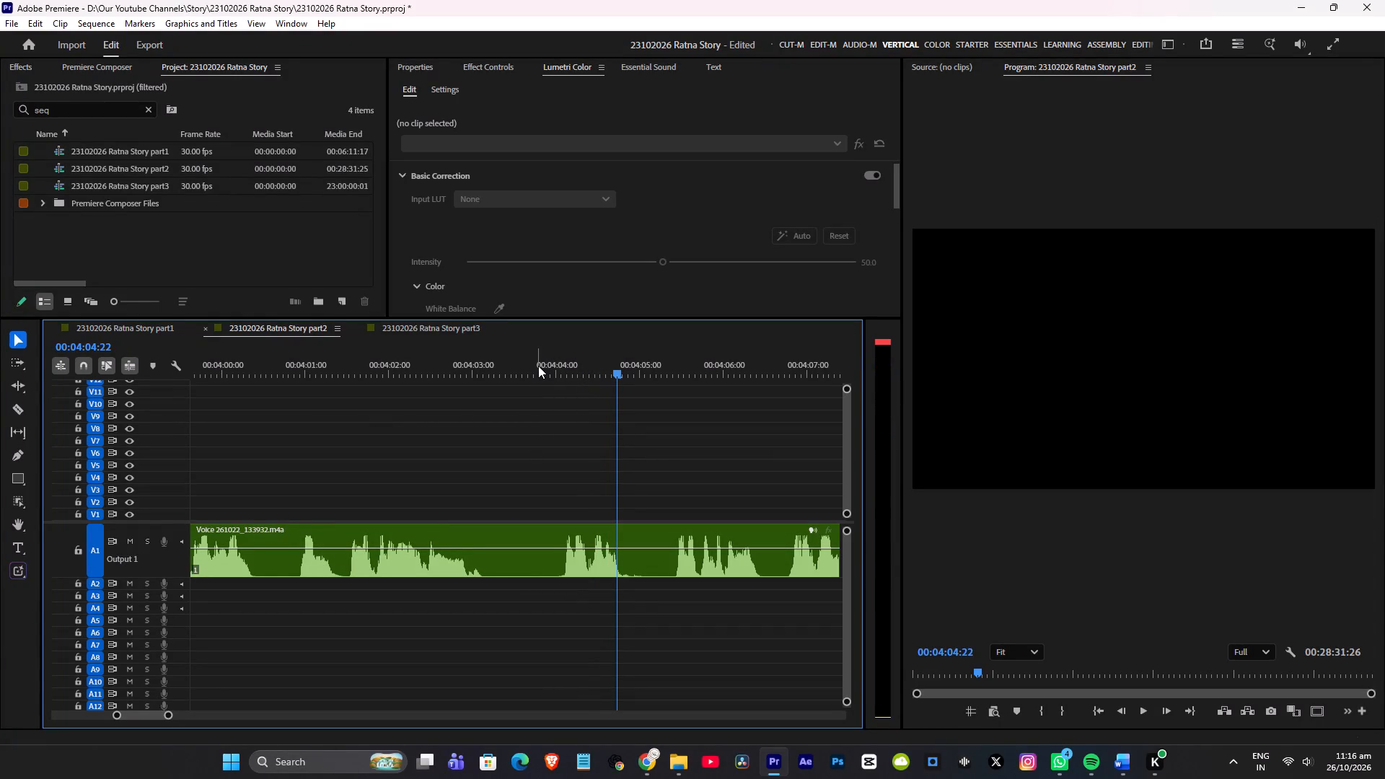
Save the project.
key("ctrl+s")
Play the voice-over from 00:04:04:22 to past 00:04:16 to listen for unwanted phrases and noises.
key("space")
scroll(553, 381, "down", 9)
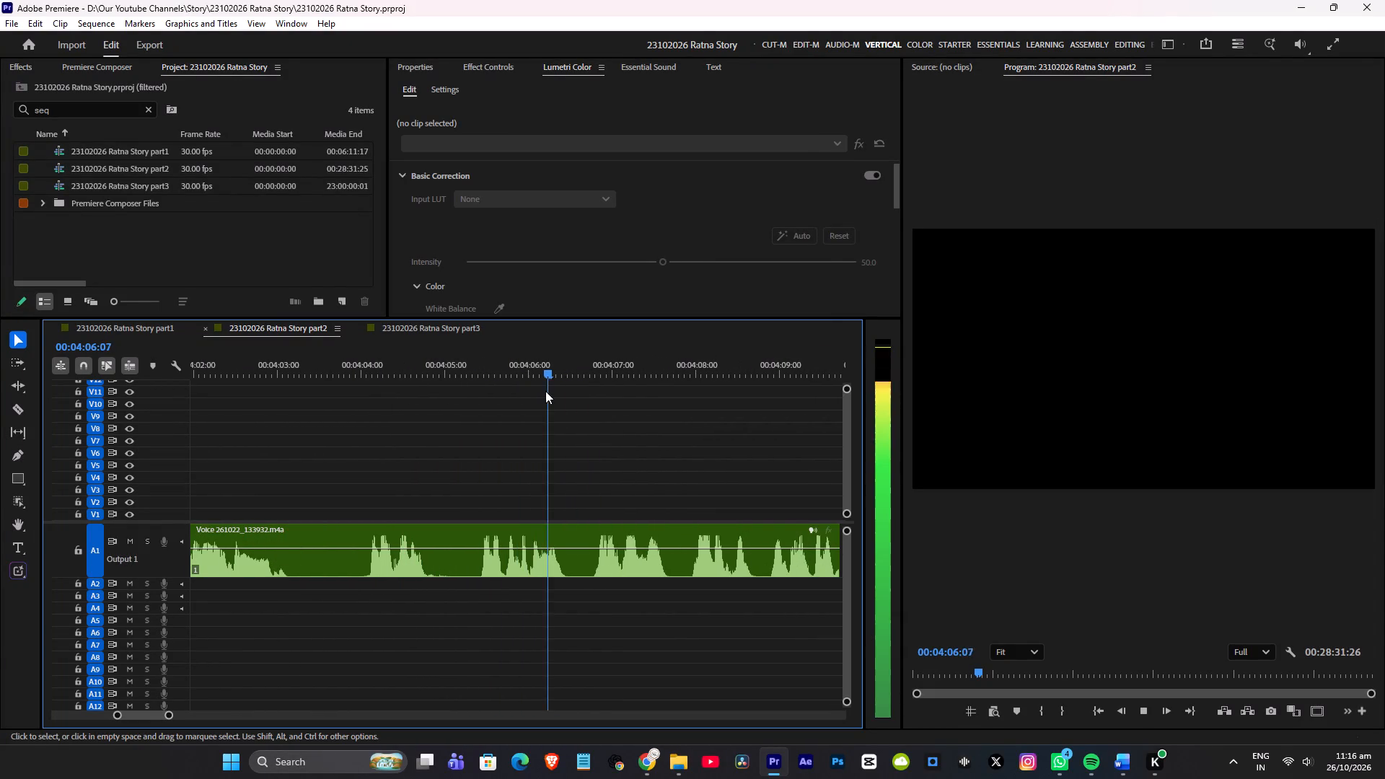
scroll(546, 391, "down", 3)
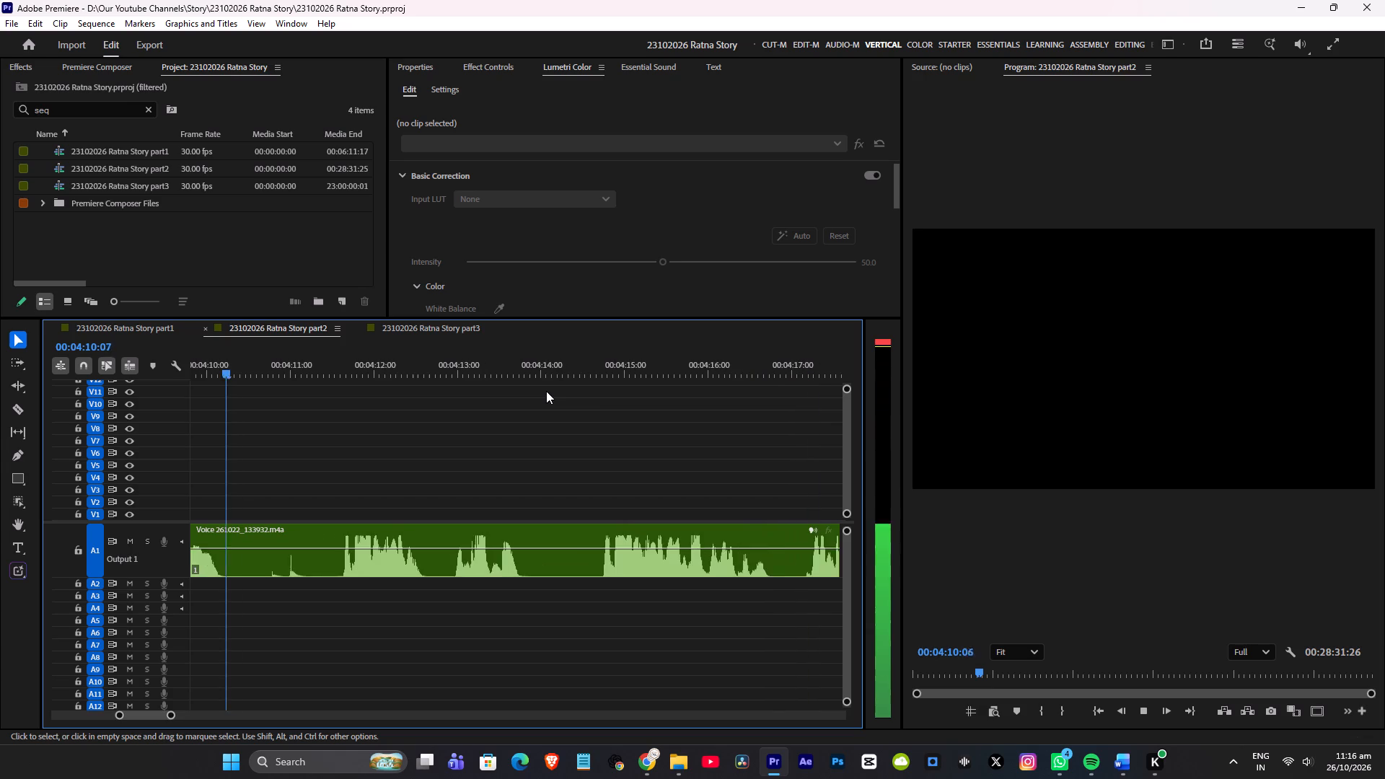
scroll(546, 391, "down", 4, "alt")
scroll(540, 447, "up", 10)
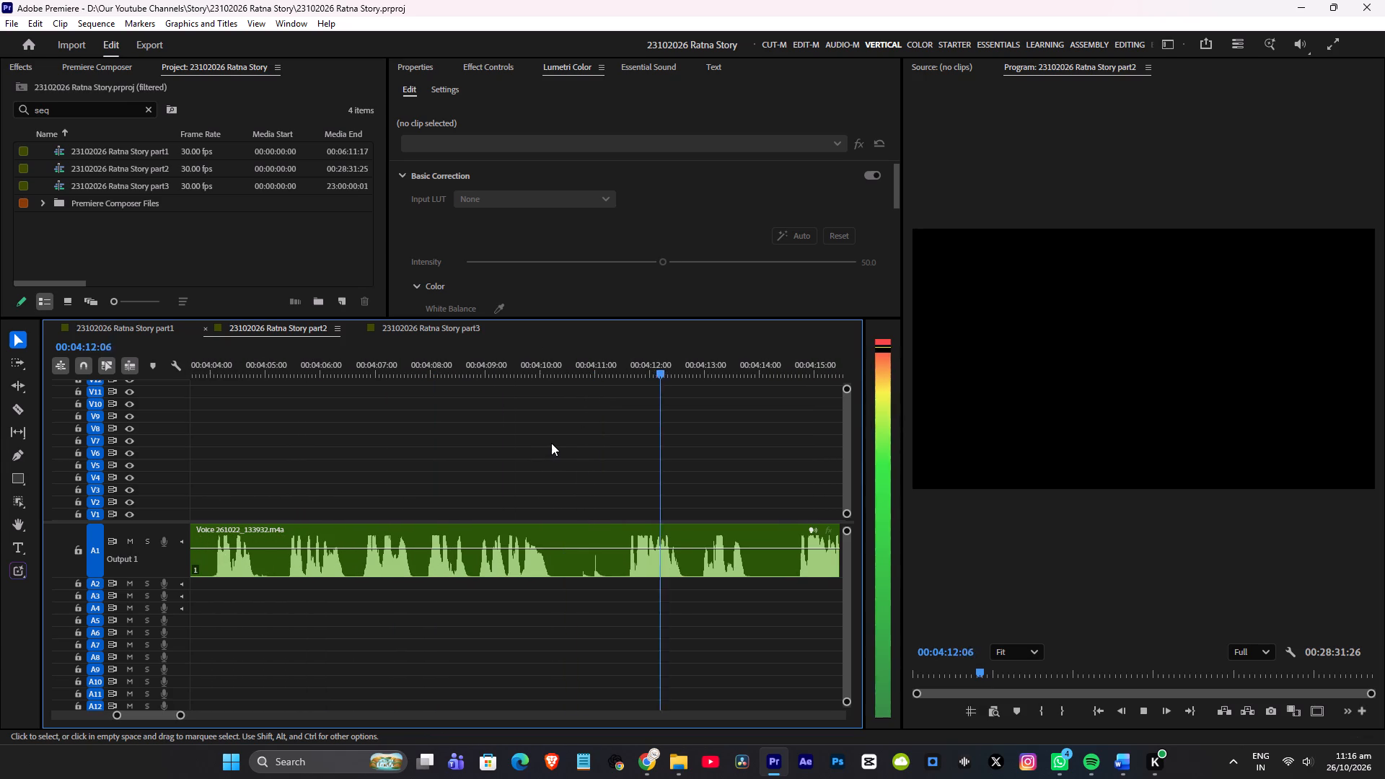
scroll(552, 442, "down", 4, "alt")
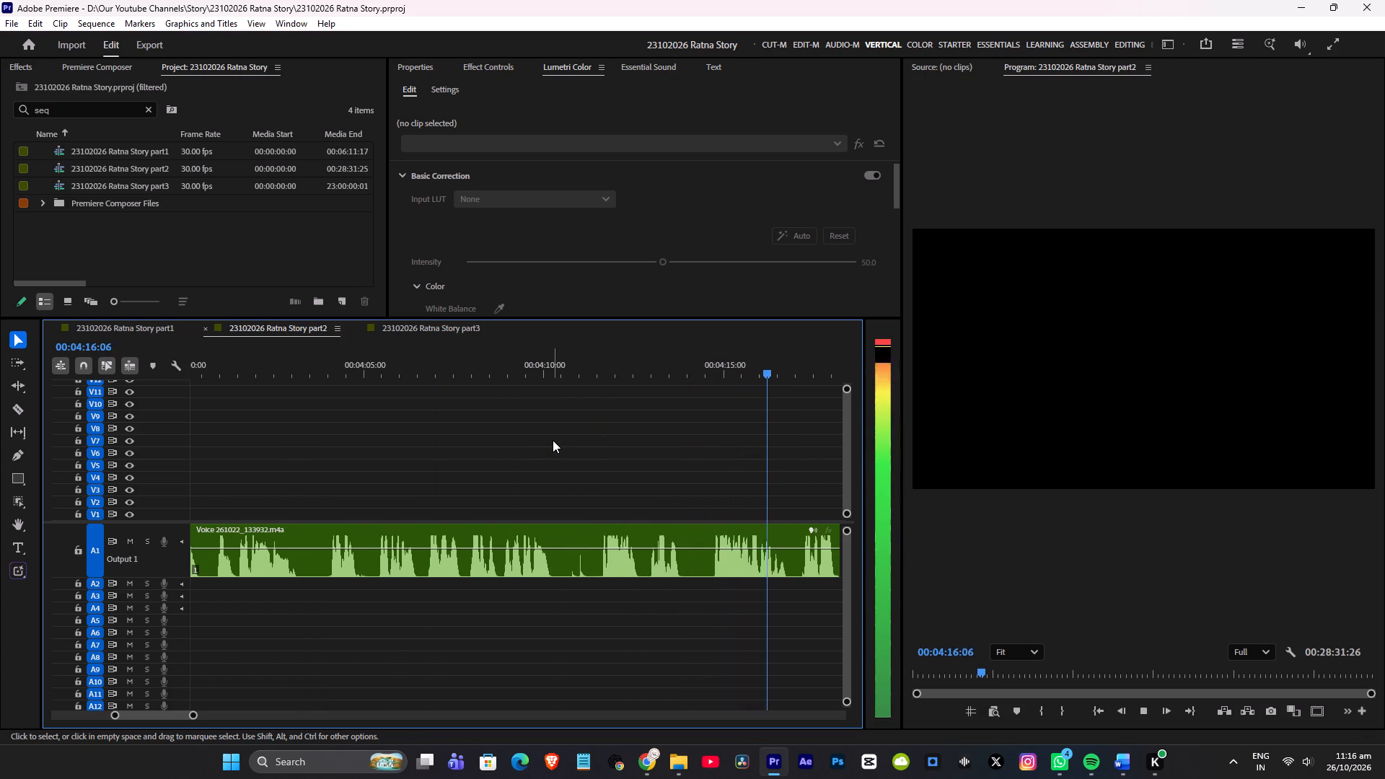
scroll(553, 440, "down", 2)
key("space")
Replay the voice-over from 00:04:05:15 to about 00:04:23:14, listening for repeated phrases and noises in the pauses.
left_click(340, 372)
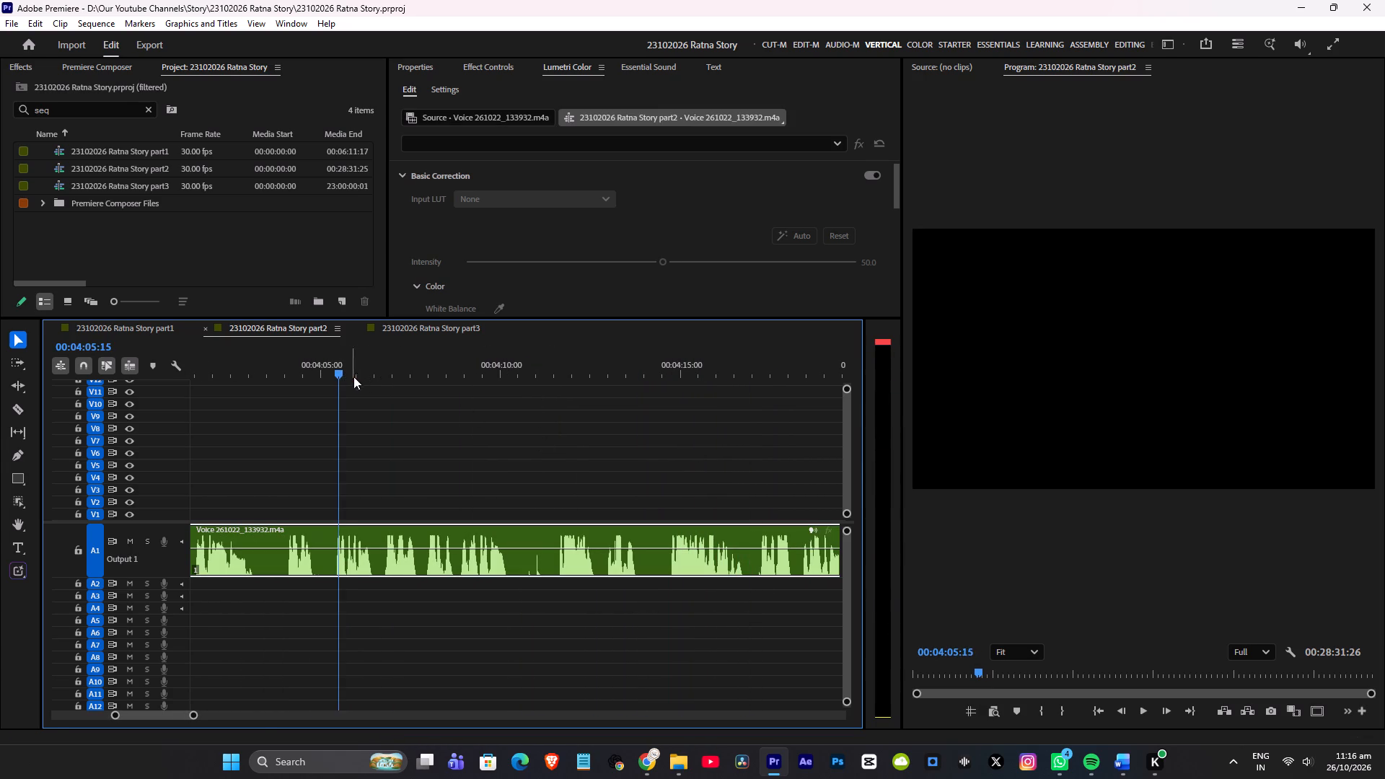
key("space")
scroll(434, 416, "up", 9, "alt")
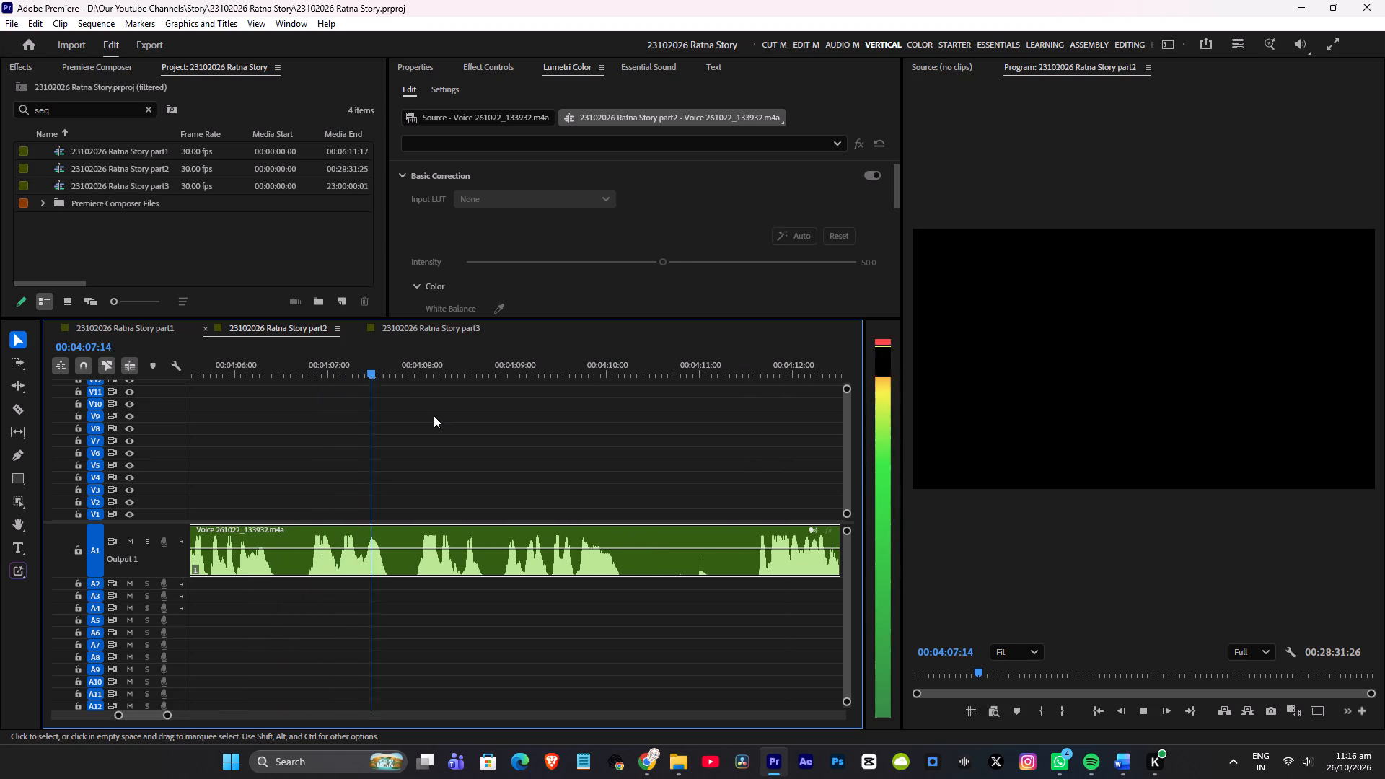
scroll(465, 415, "down", 9)
scroll(516, 420, "down", 5, "alt")
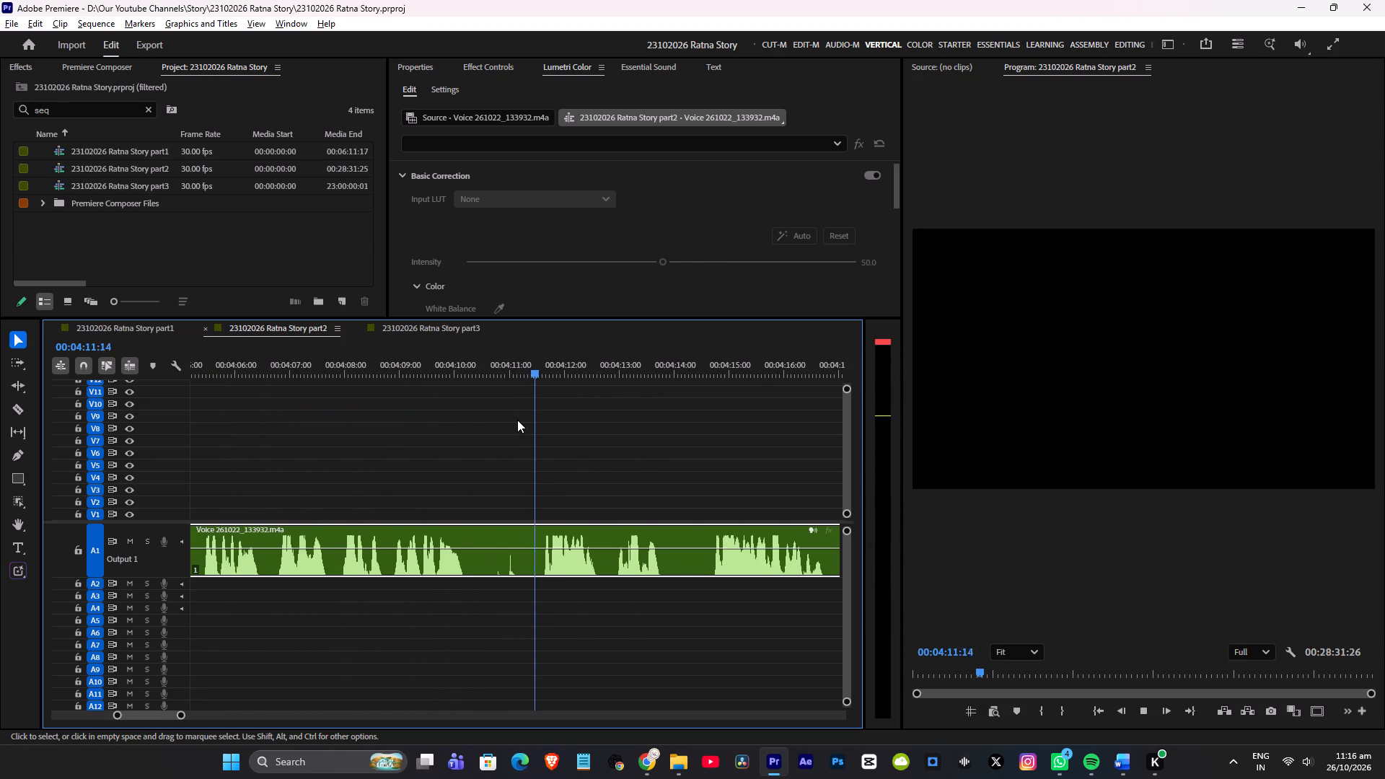
scroll(519, 420, "down", 4, "alt")
scroll(550, 421, "down", 3)
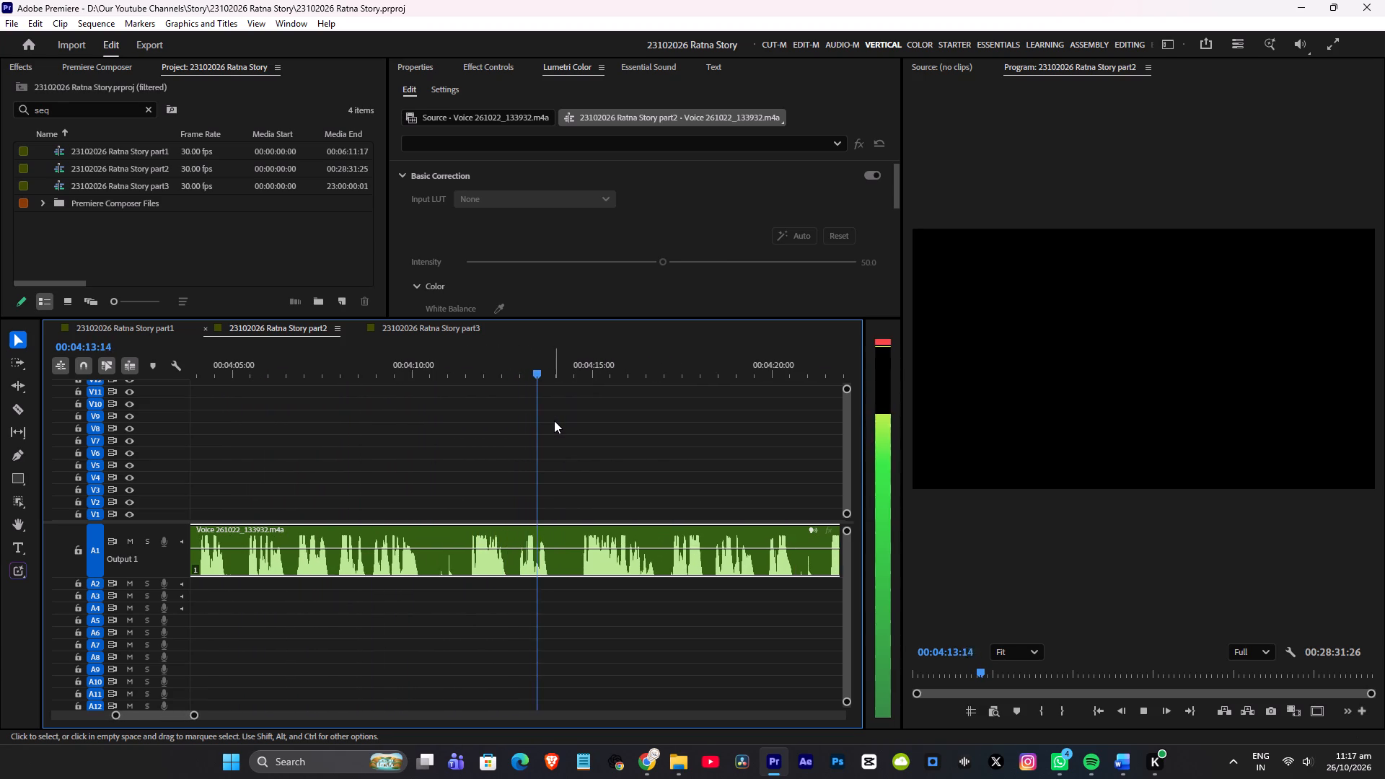
scroll(554, 421, "down", 5)
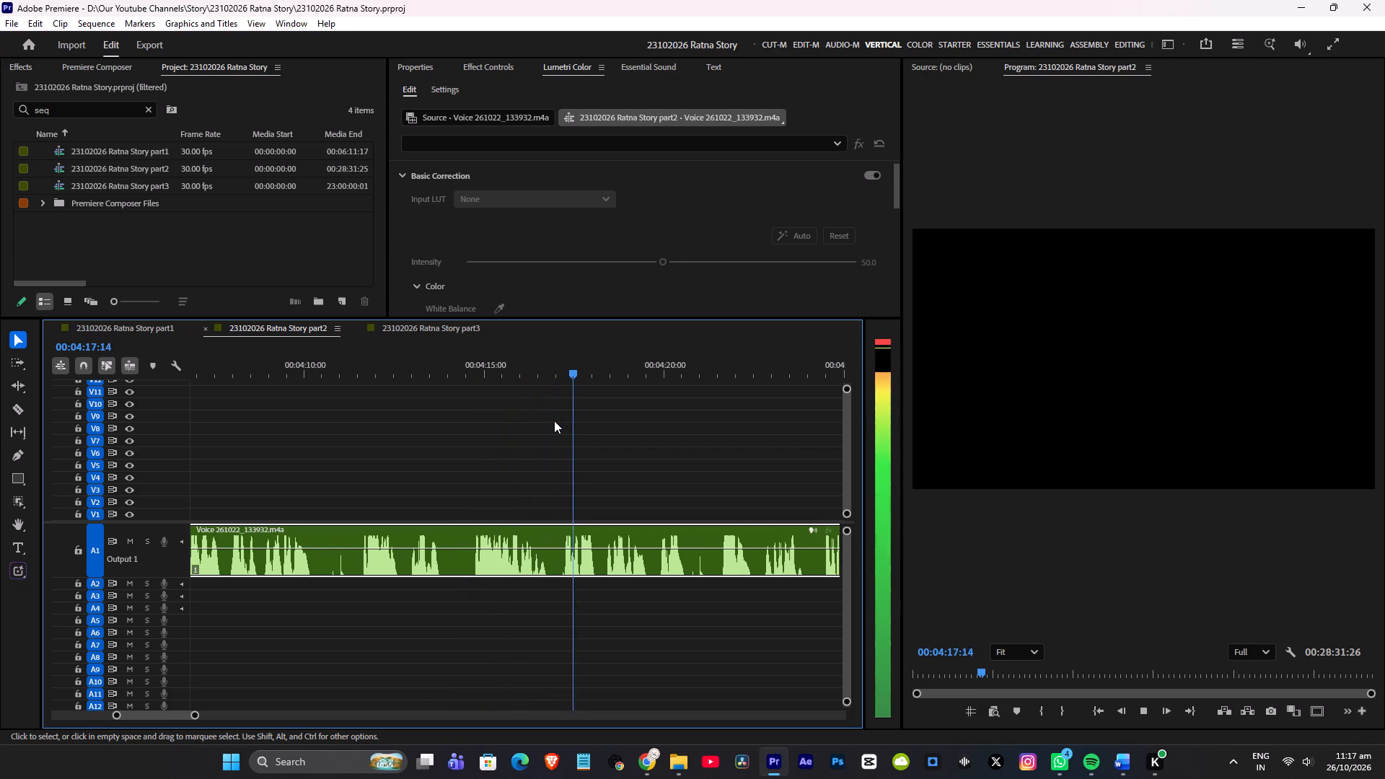
scroll(609, 421, "up", 3)
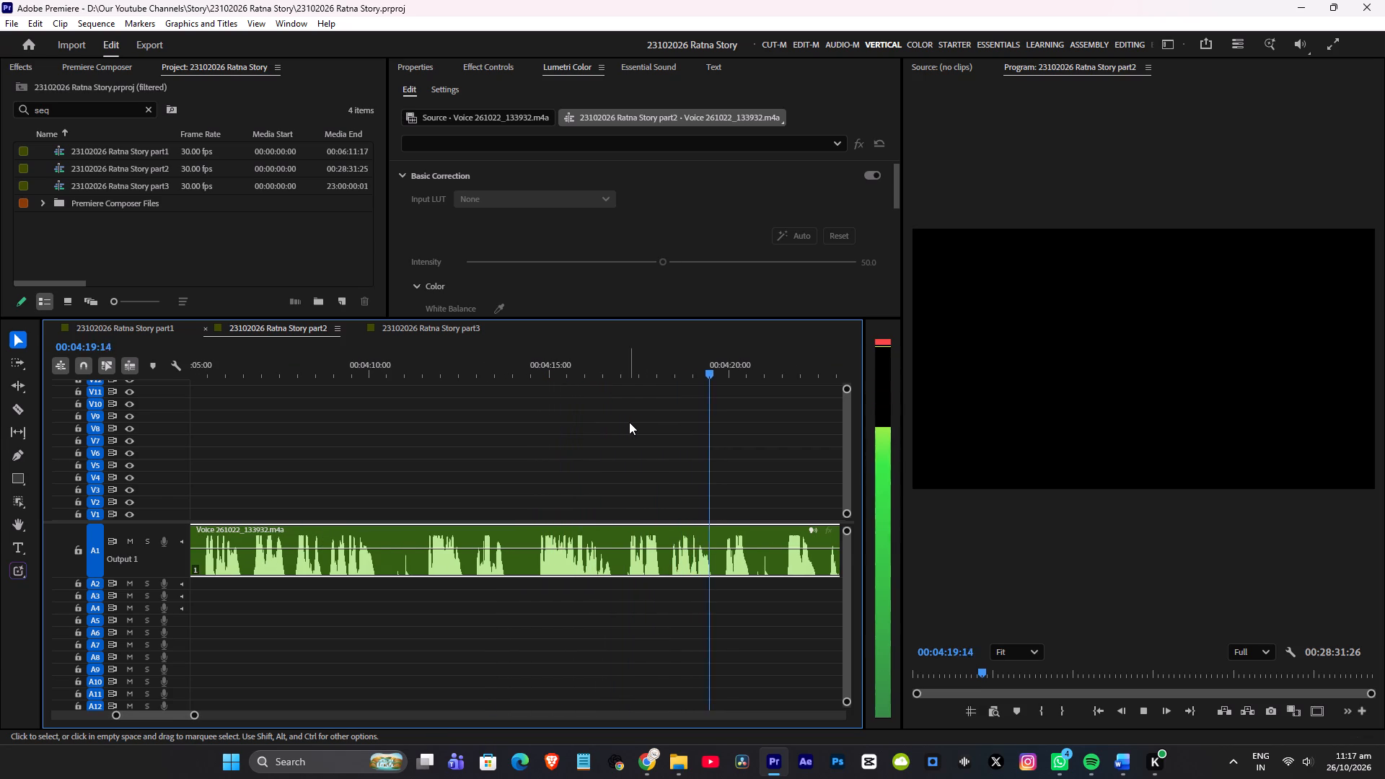
scroll(630, 423, "down", 3)
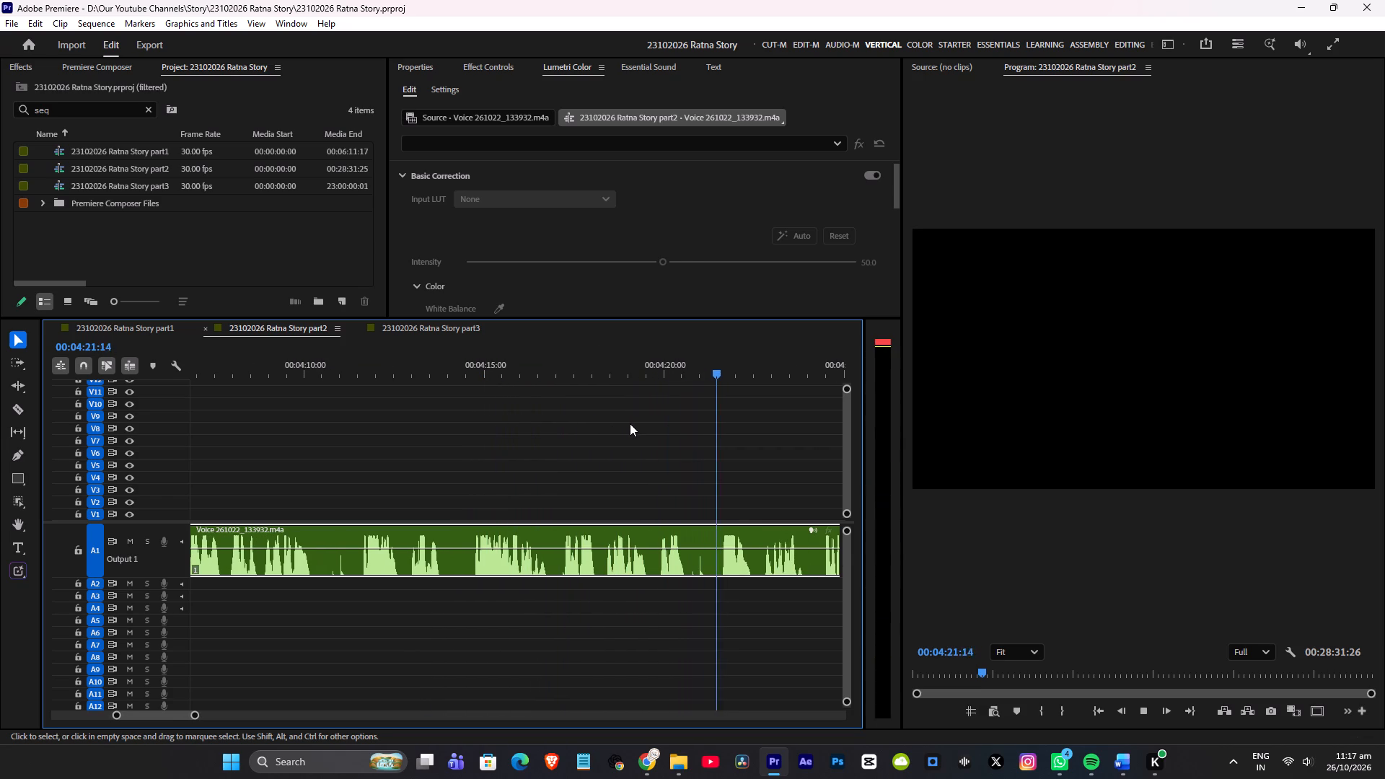
scroll(630, 423, "down", 4)
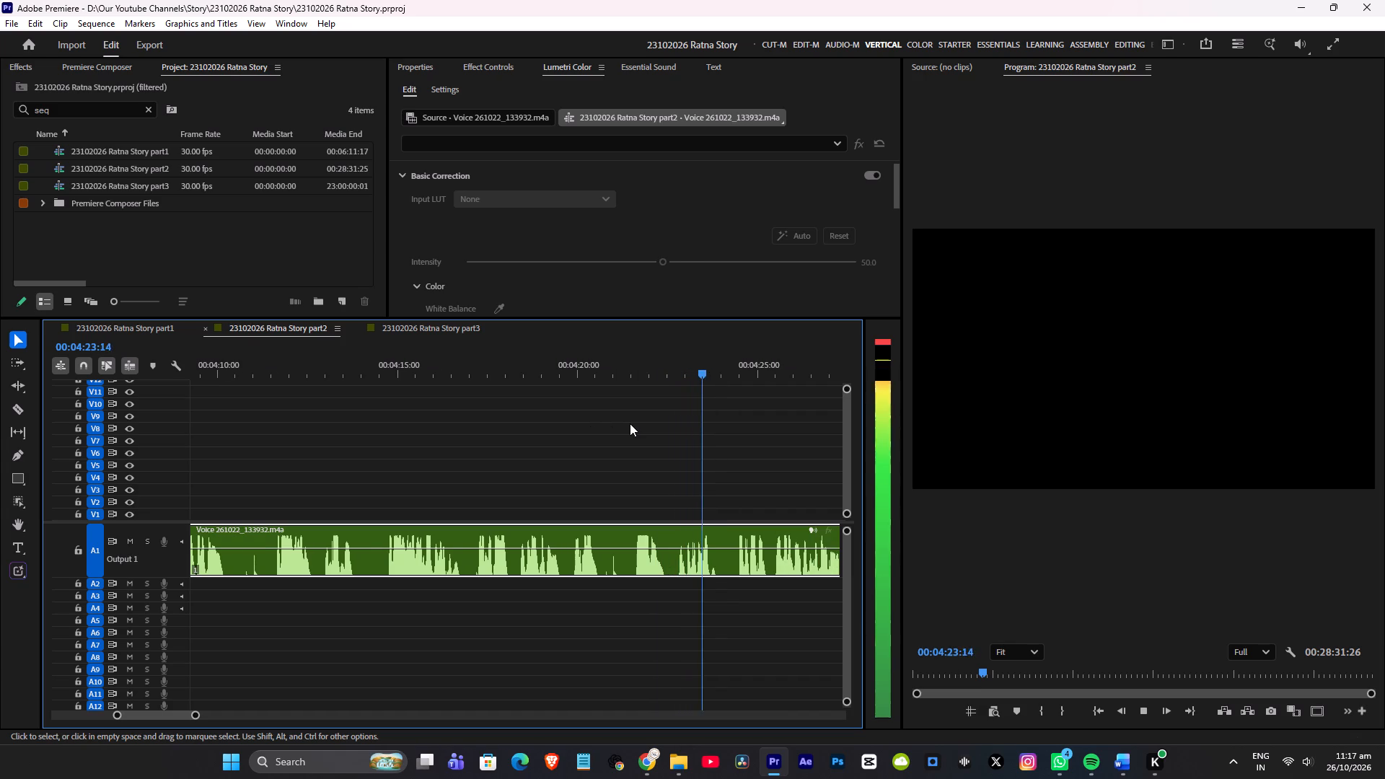
key("space")
Replay the voice-over from about 00:04:10 to 00:04:12:14 to check the noisy pause and the phrase after it.
left_click(327, 372)
scroll(446, 405, "up", 2)
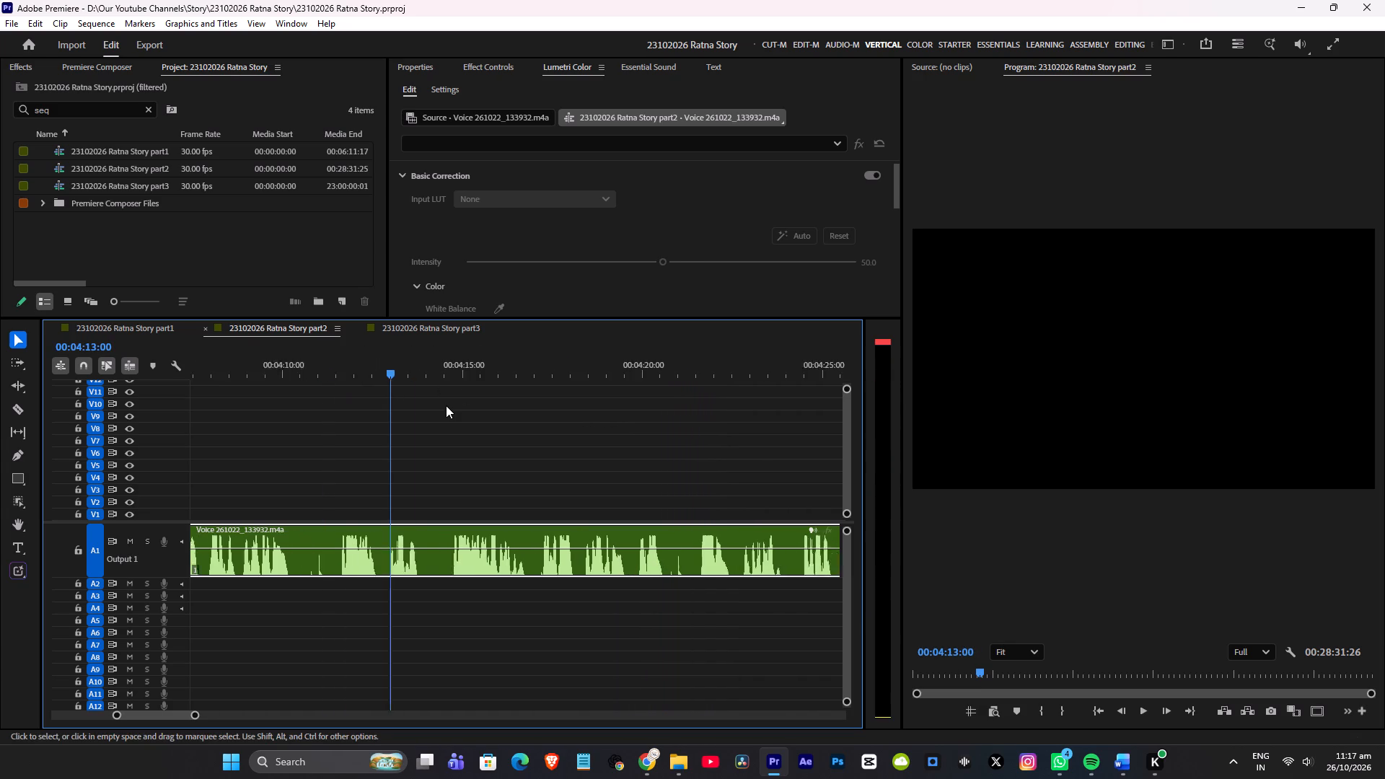
scroll(446, 405, "up", 3)
left_click(329, 377)
key("space")
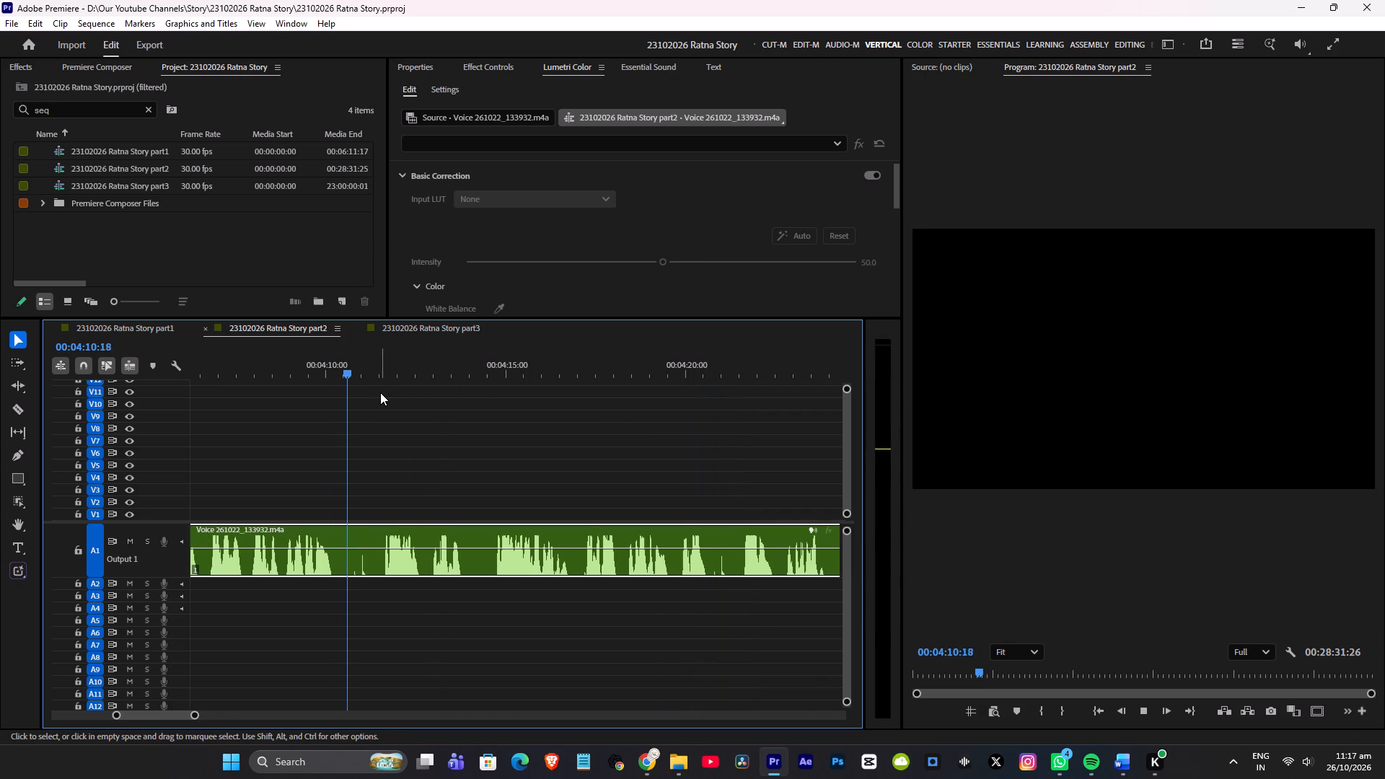
scroll(431, 403, "up", 5)
key("space")
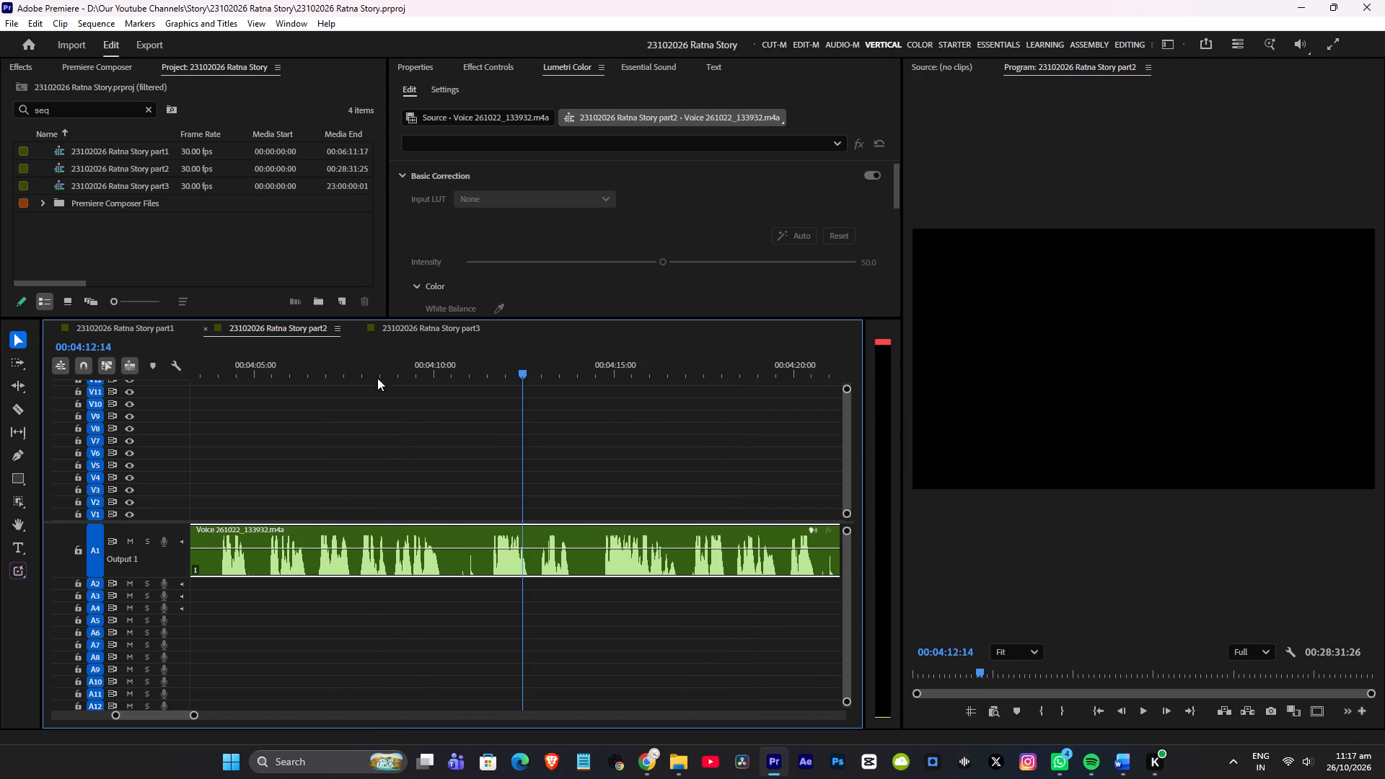
Replay the phrases from about 00:04:04 and split the voice-over at about 00:04:06:17, in the pause after the phrase.
left_click(297, 366)
key("space")
scroll(364, 403, "up", 4)
scroll(509, 412, "up", 6, "alt")
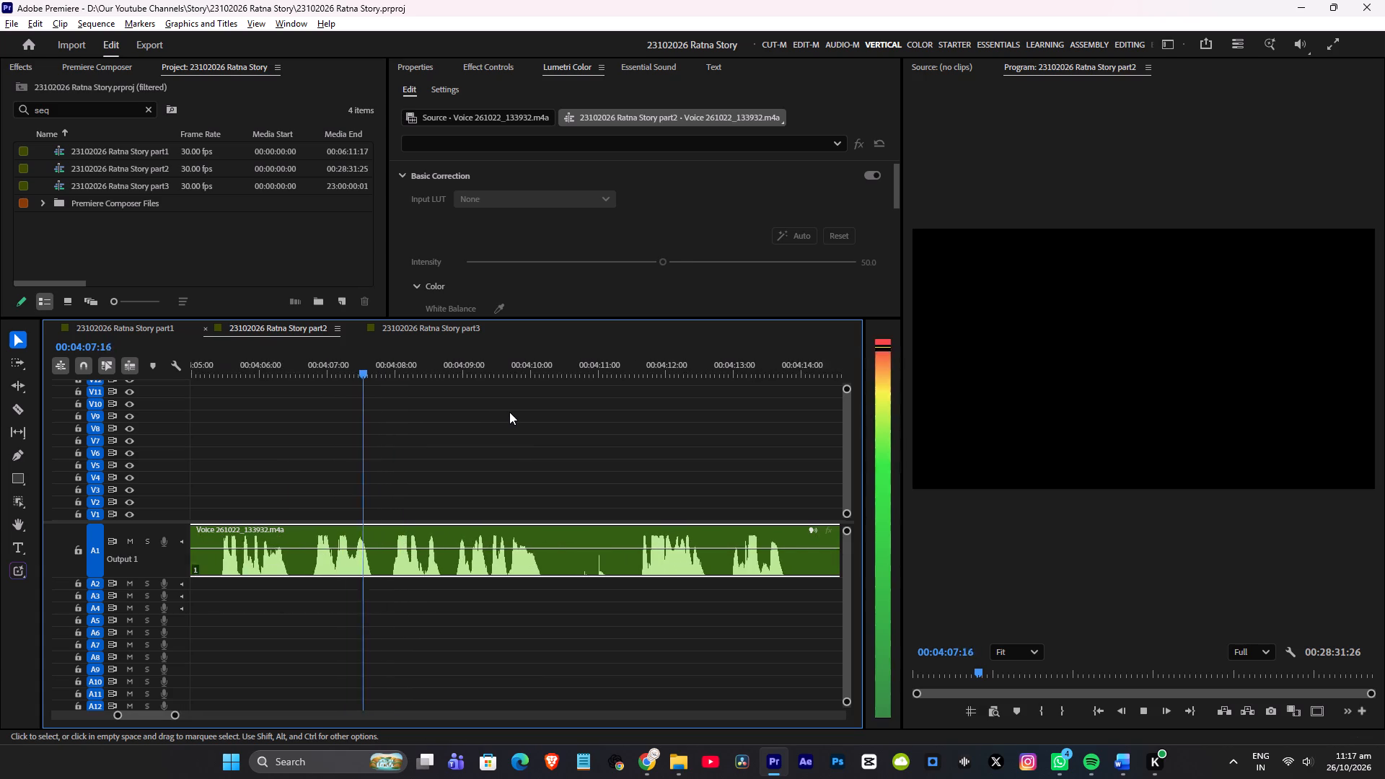
scroll(510, 413, "up", 9, "alt")
key("space")
left_click(267, 369)
scroll(322, 389, "up", 5)
key("space")
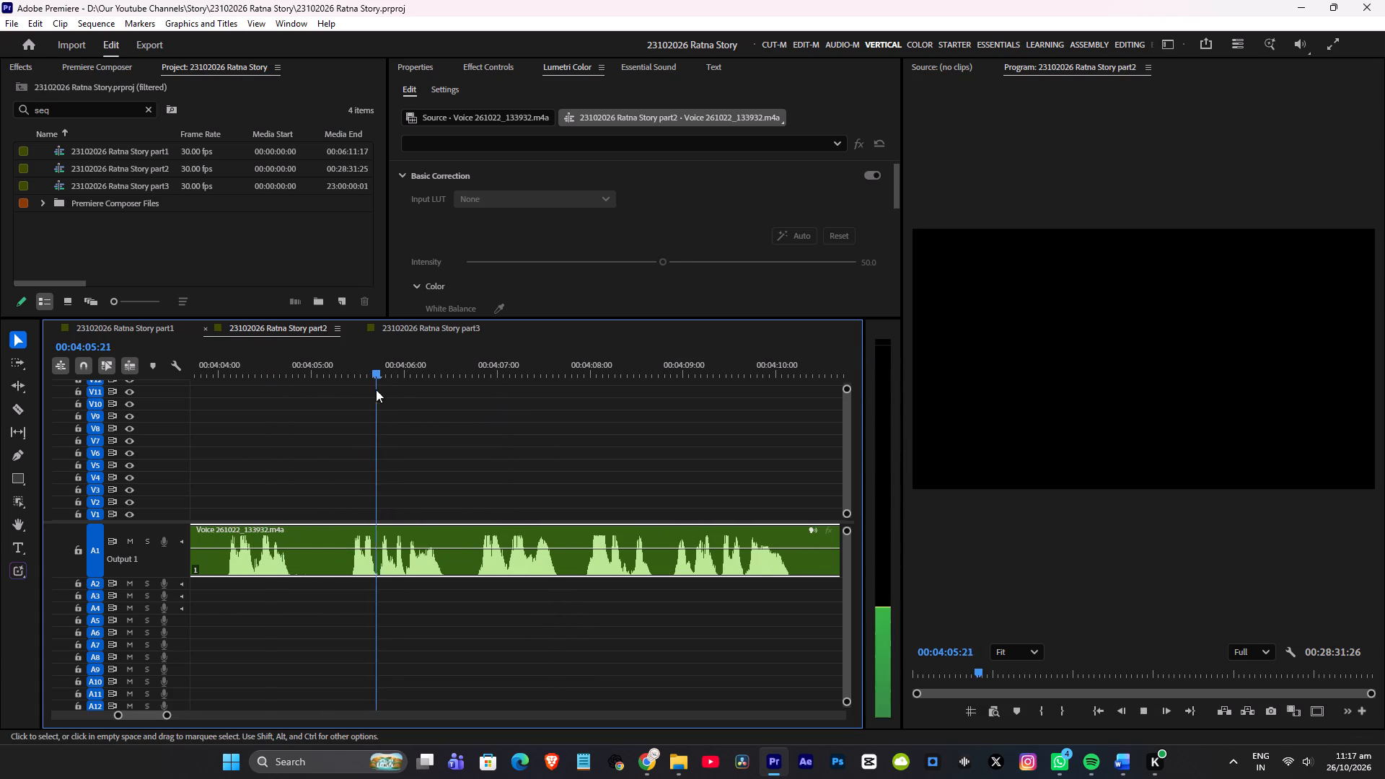
key("space")
left_click(256, 365)
key("space")
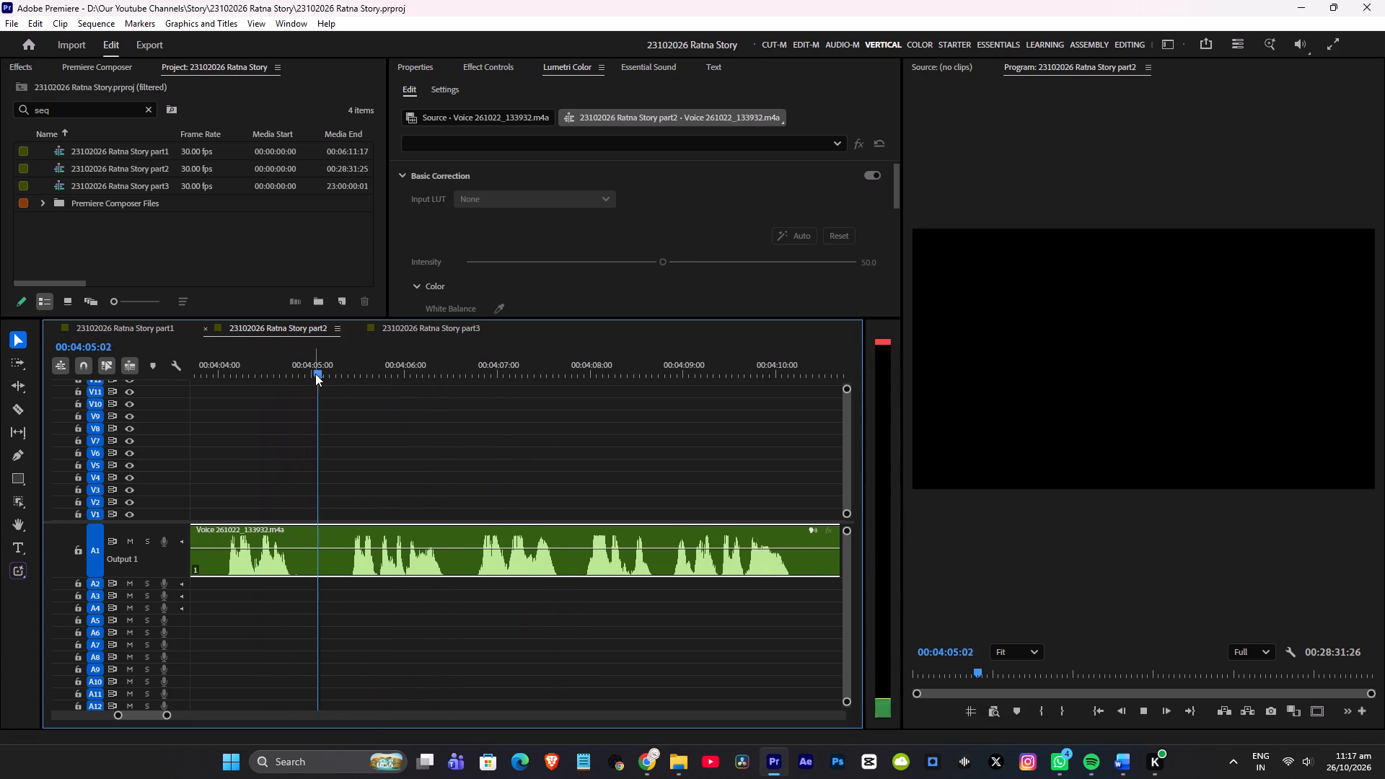
left_click(342, 370)
key("space")
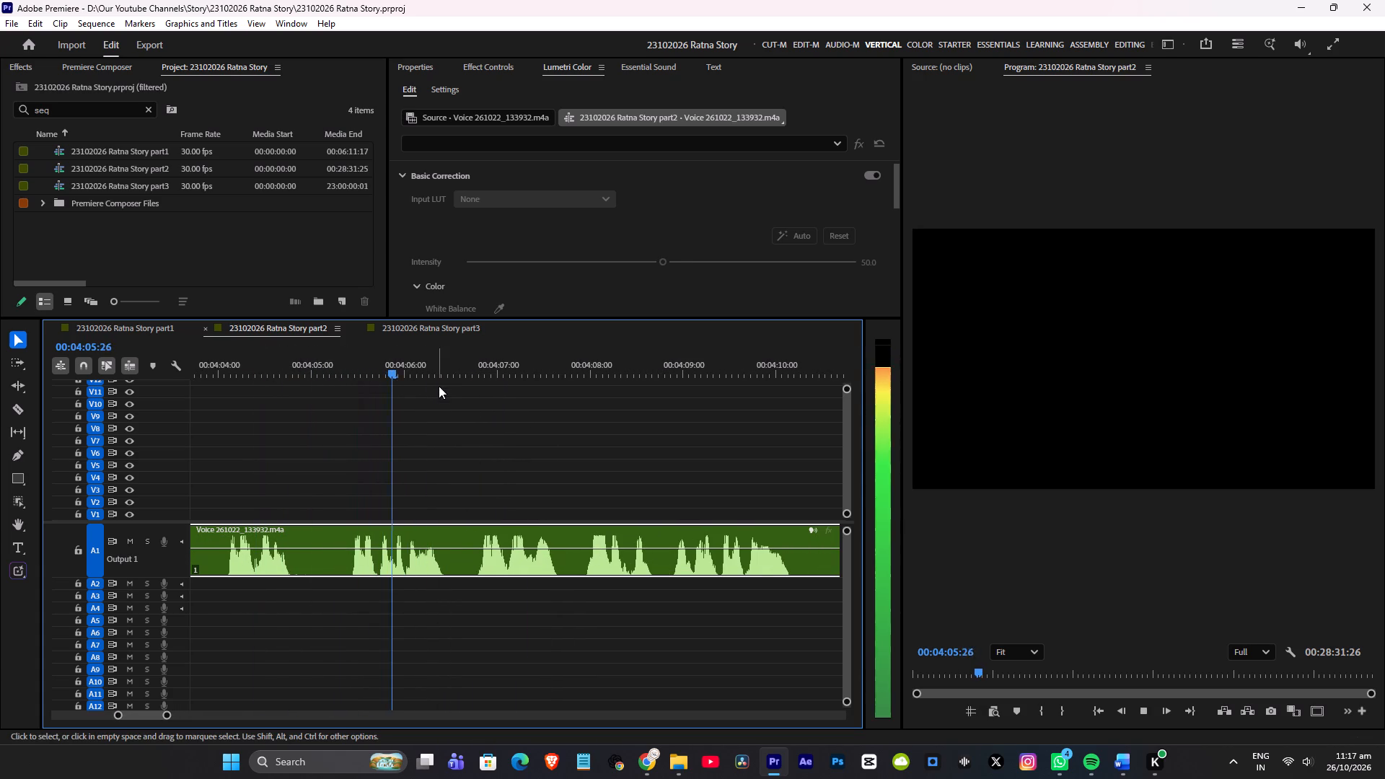
key("space")
key("z")
Listen on to 00:04:18:04 and ripple-trim away the unwanted voice-over between the new cut and 00:04:14:19, closing the gap.
key("space")
scroll(488, 395, "down", 5)
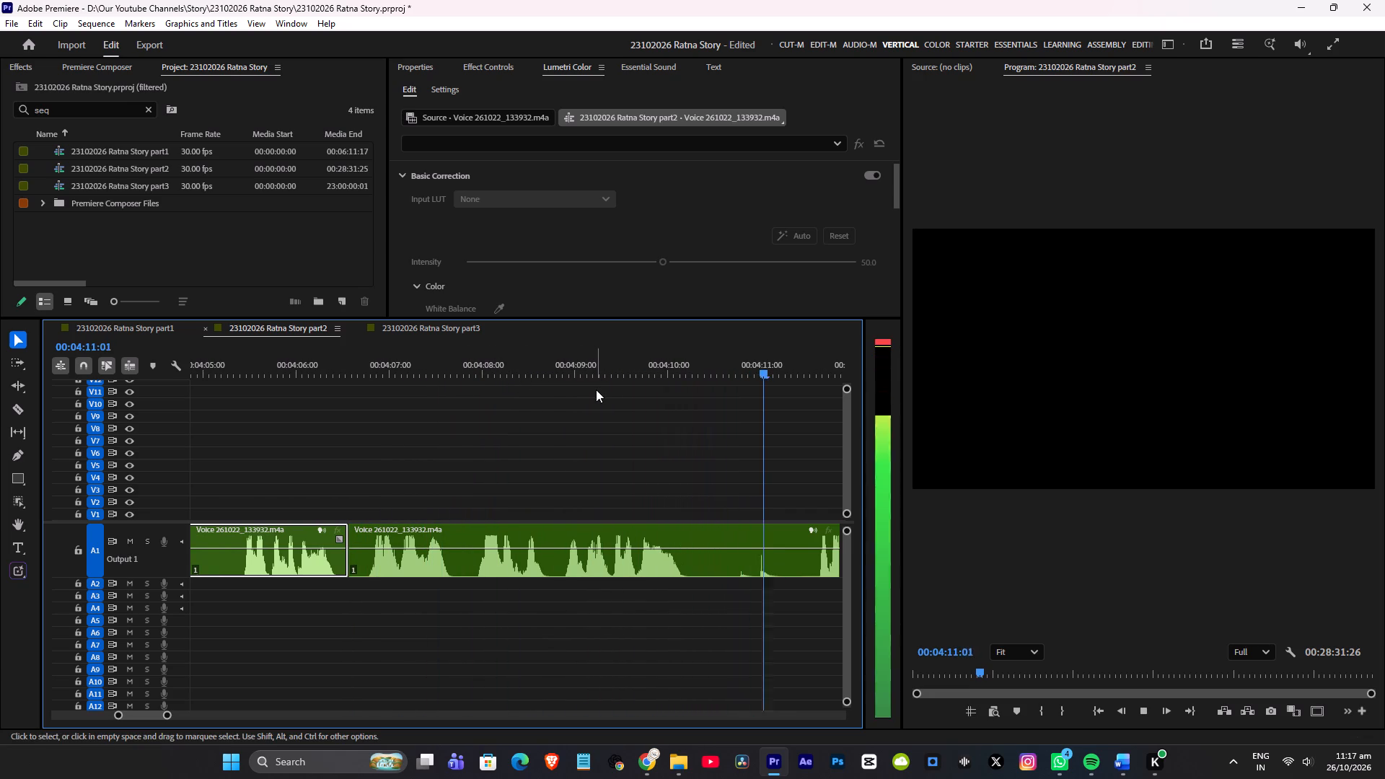
scroll(596, 389, "down", 3)
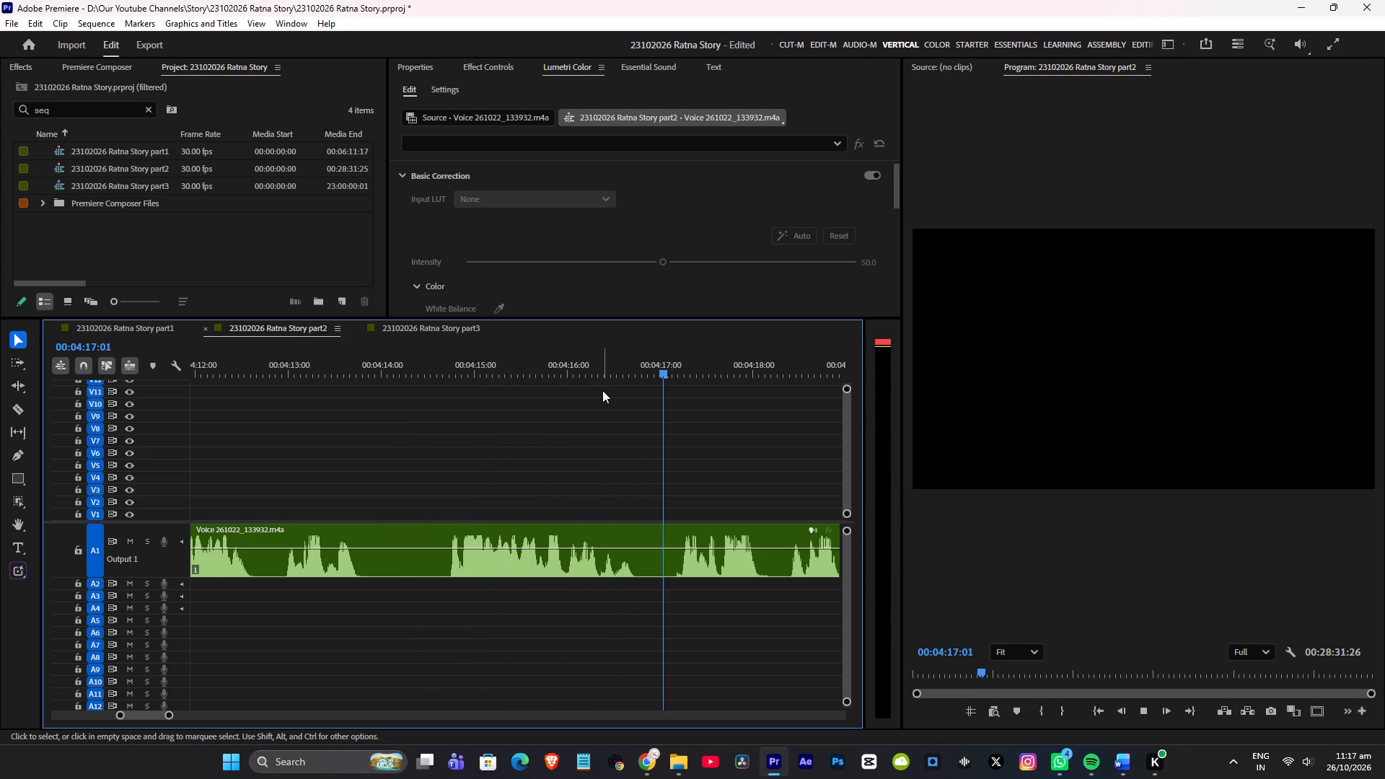
key("space")
scroll(643, 401, "up", 6)
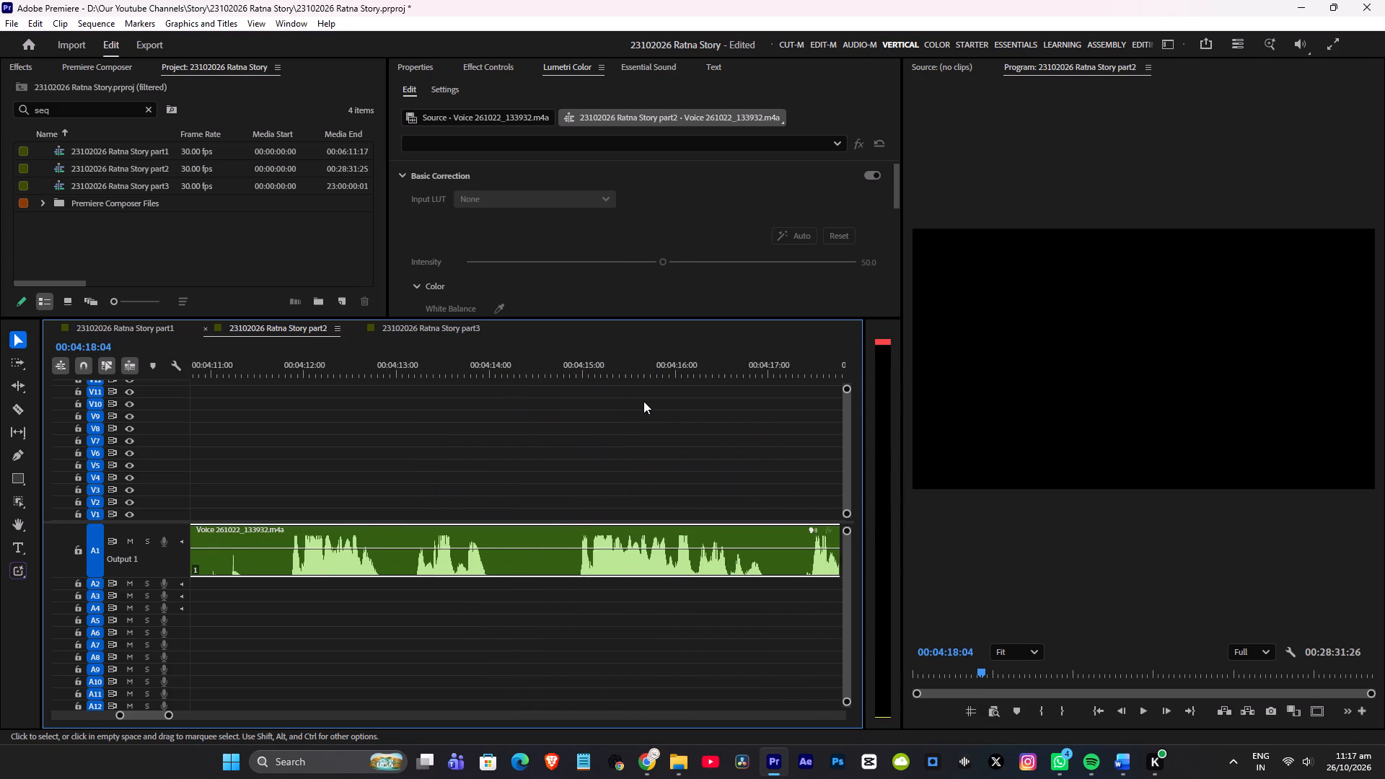
scroll(643, 401, "up", 2)
left_click_drag(604, 370, 615, 371)
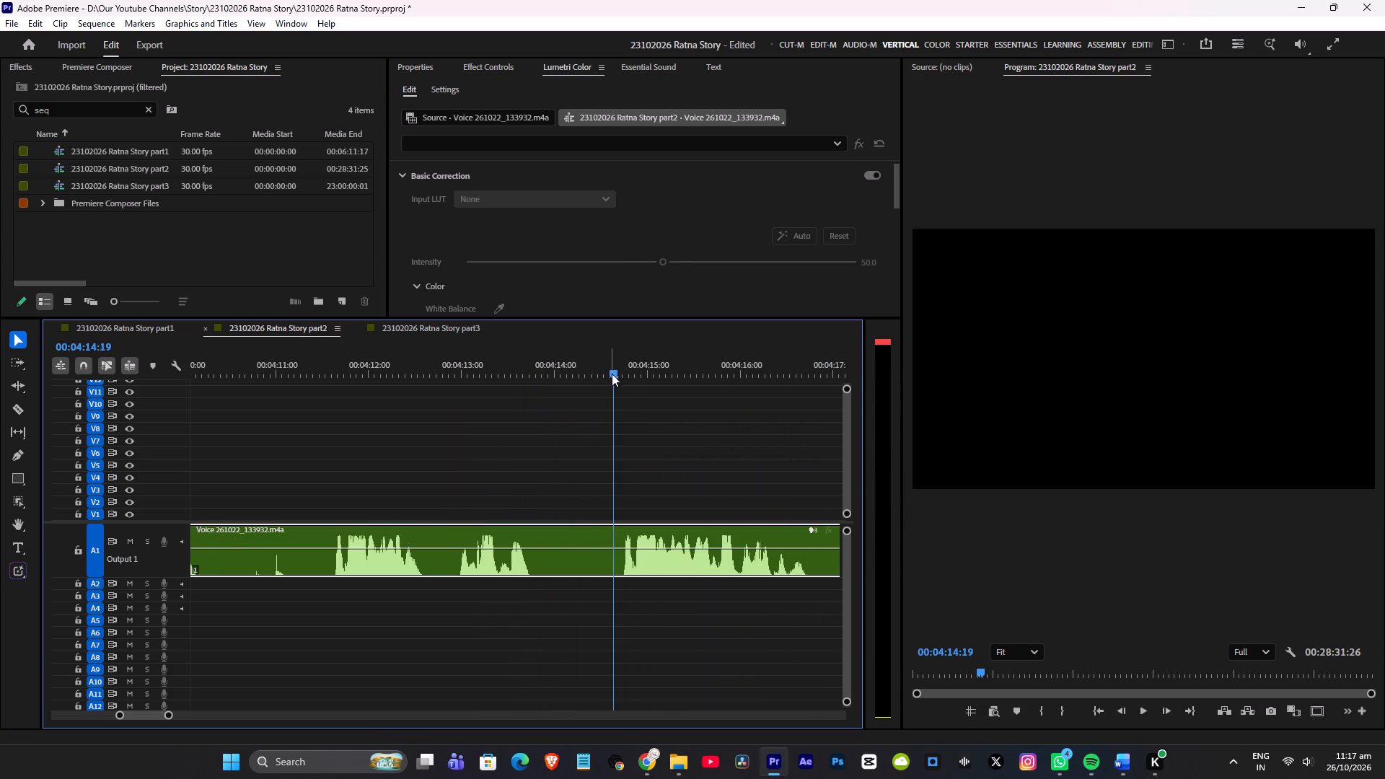
key("q")
Save the project.
key("ctrl+s")
Play the voice-over from 00:04:05:17 to 00:04:07:11 to check the transition across the new cut.
left_click(429, 357)
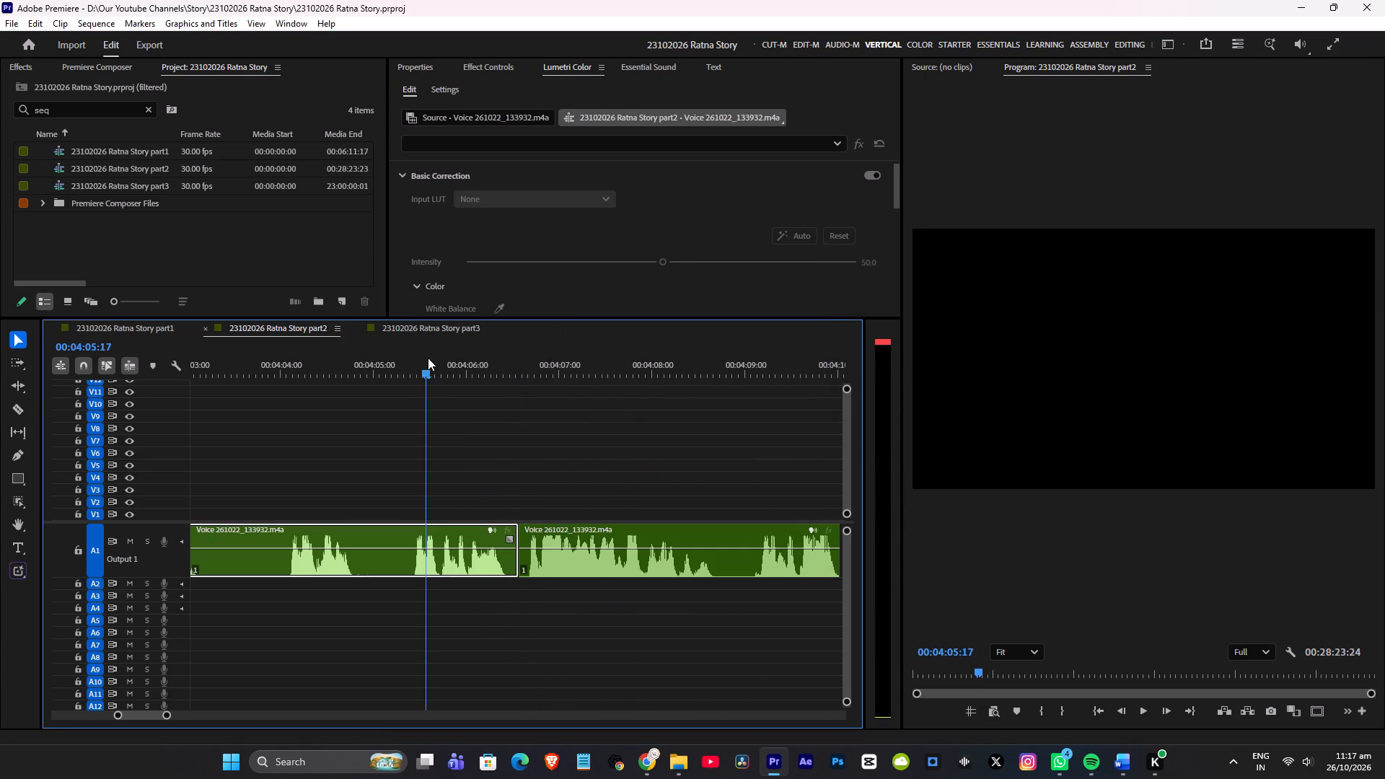
key("space")
scroll(484, 387, "down", 6)
key("space")
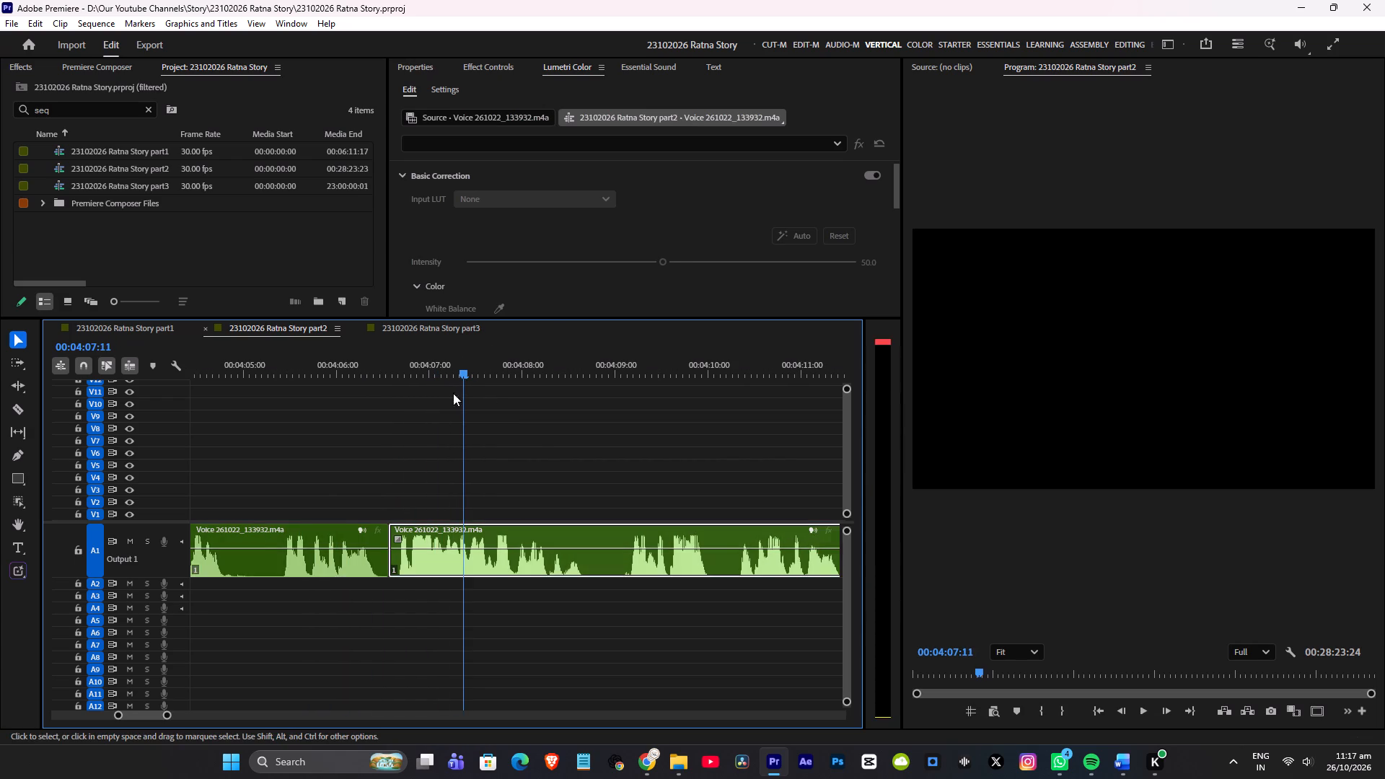
Position the playhead at 00:04:06:15, in the short pause just before the new cut in the voice-over.
scroll(379, 413, "up", 9, "alt")
left_click(390, 366)
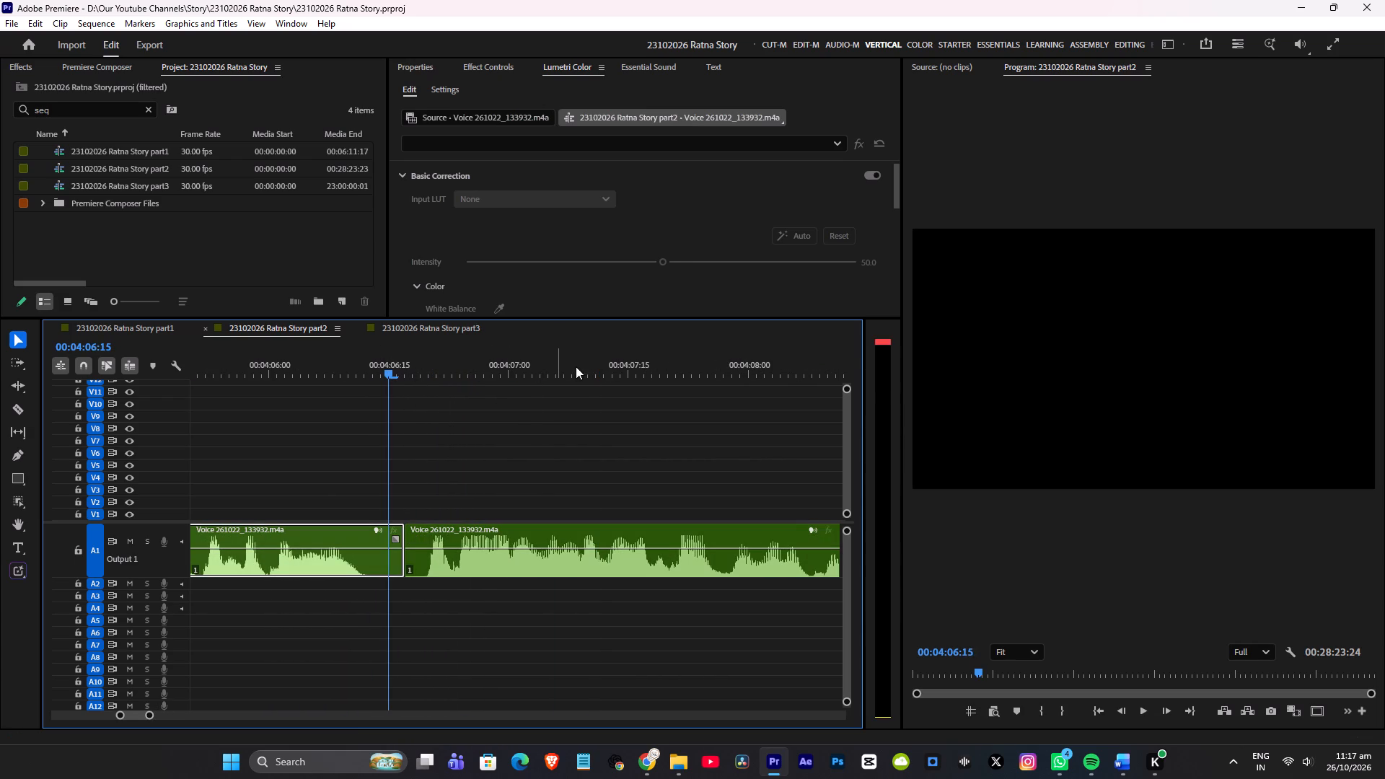
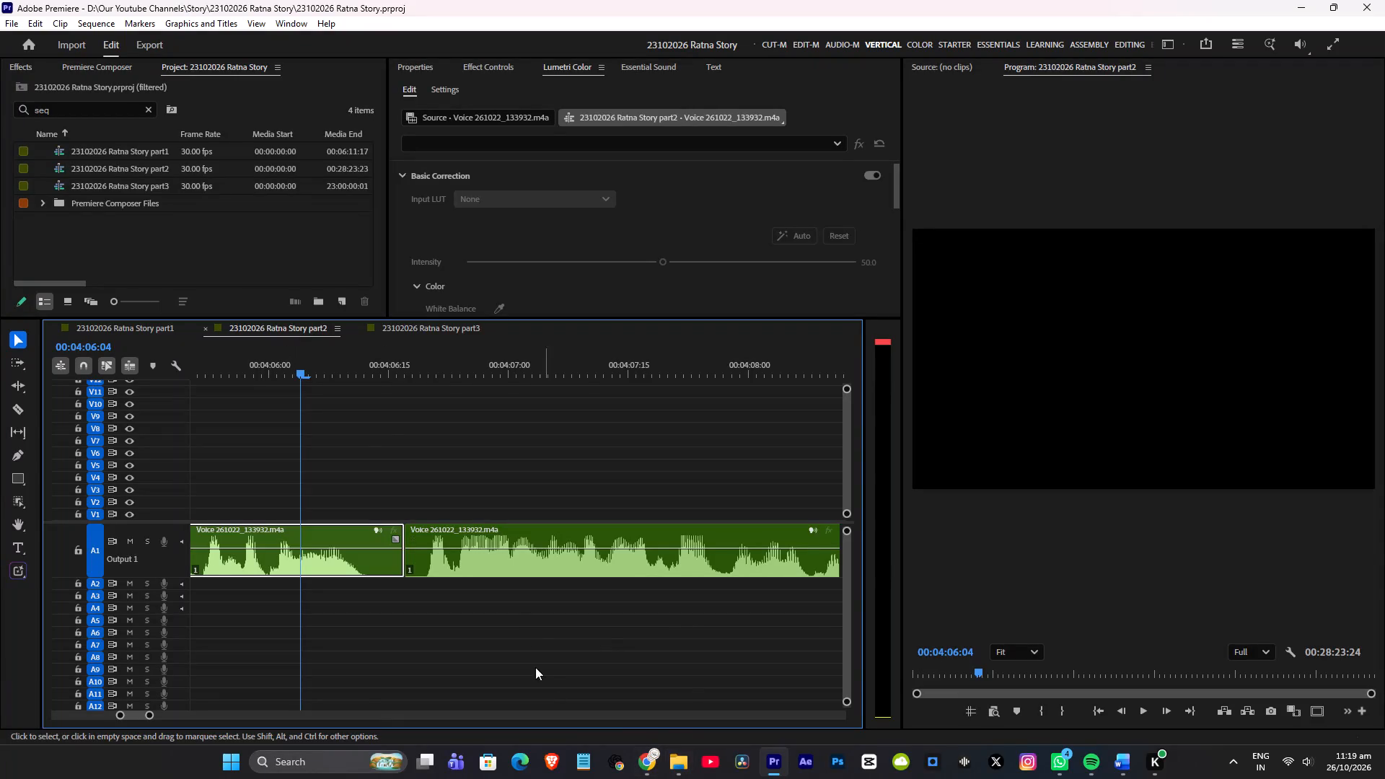
Position the playhead at 00:04:05:06, in the pause before the last phrase ahead of the new cut.
scroll(522, 548, "down", 4, "alt")
scroll(550, 524, "down", 2)
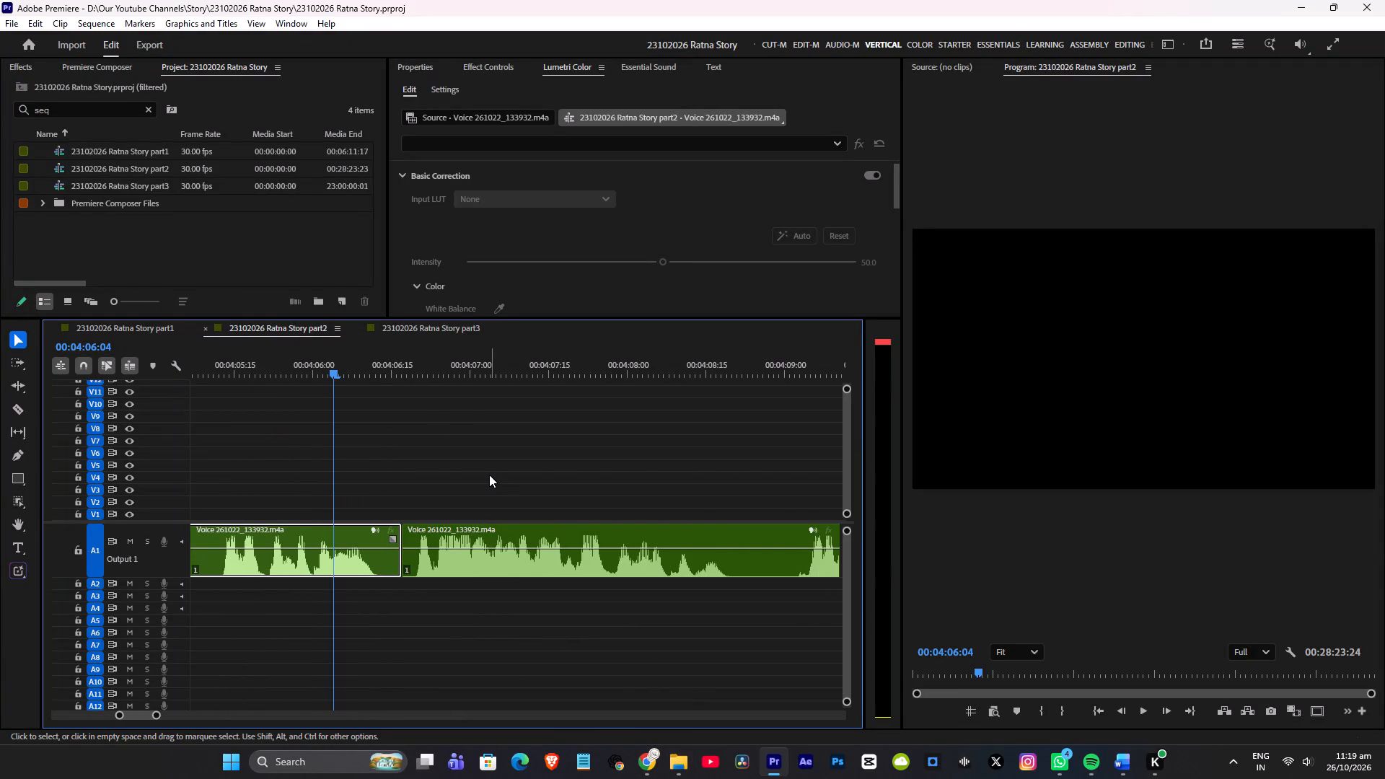
scroll(489, 475, "up", 5)
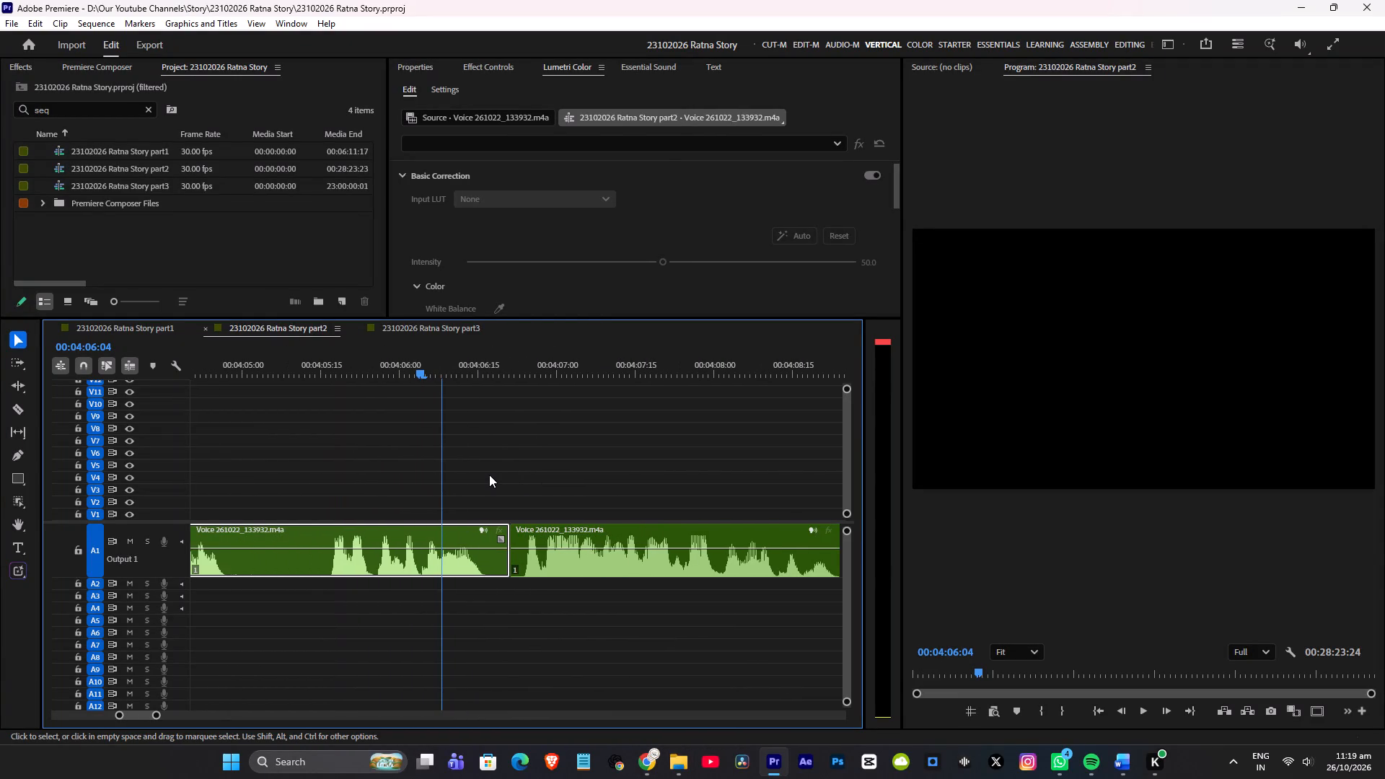
scroll(489, 474, "up", 4)
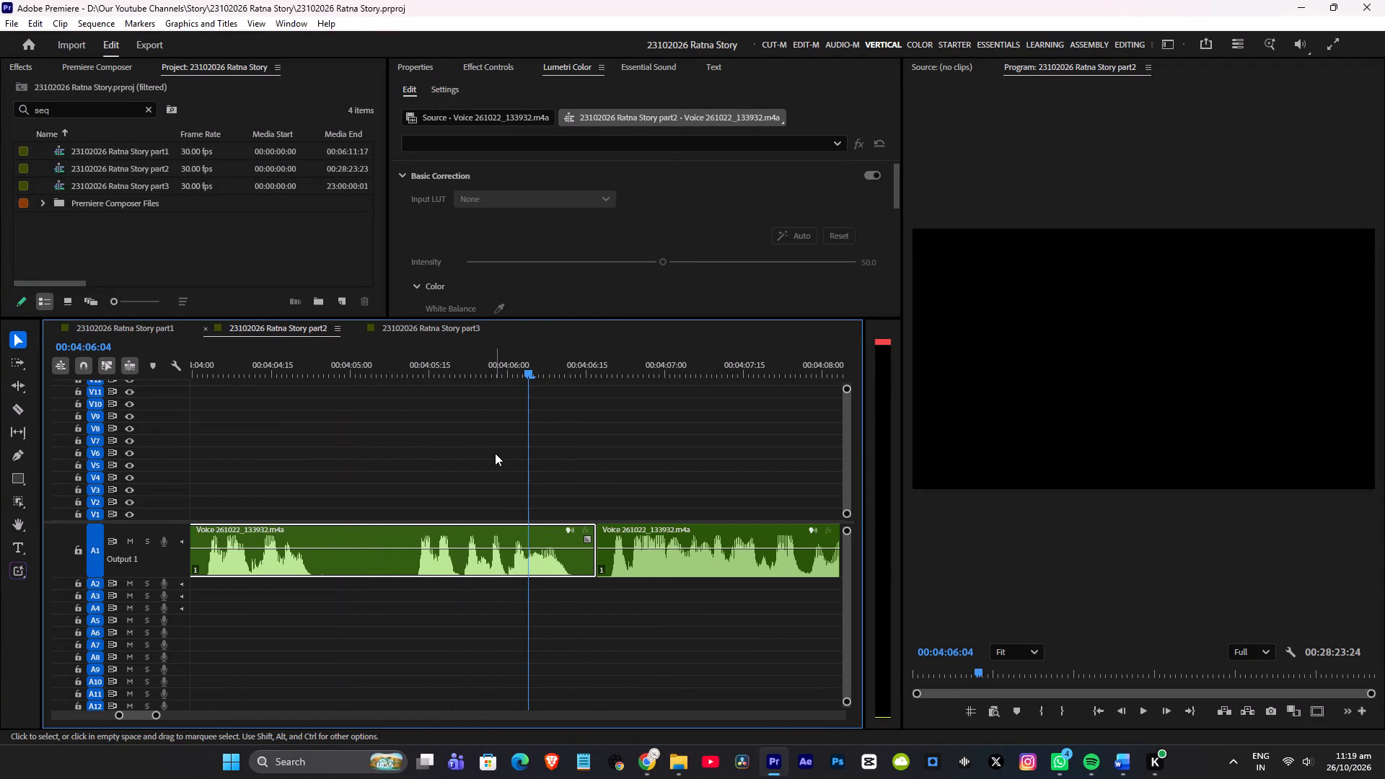
left_click(382, 366)
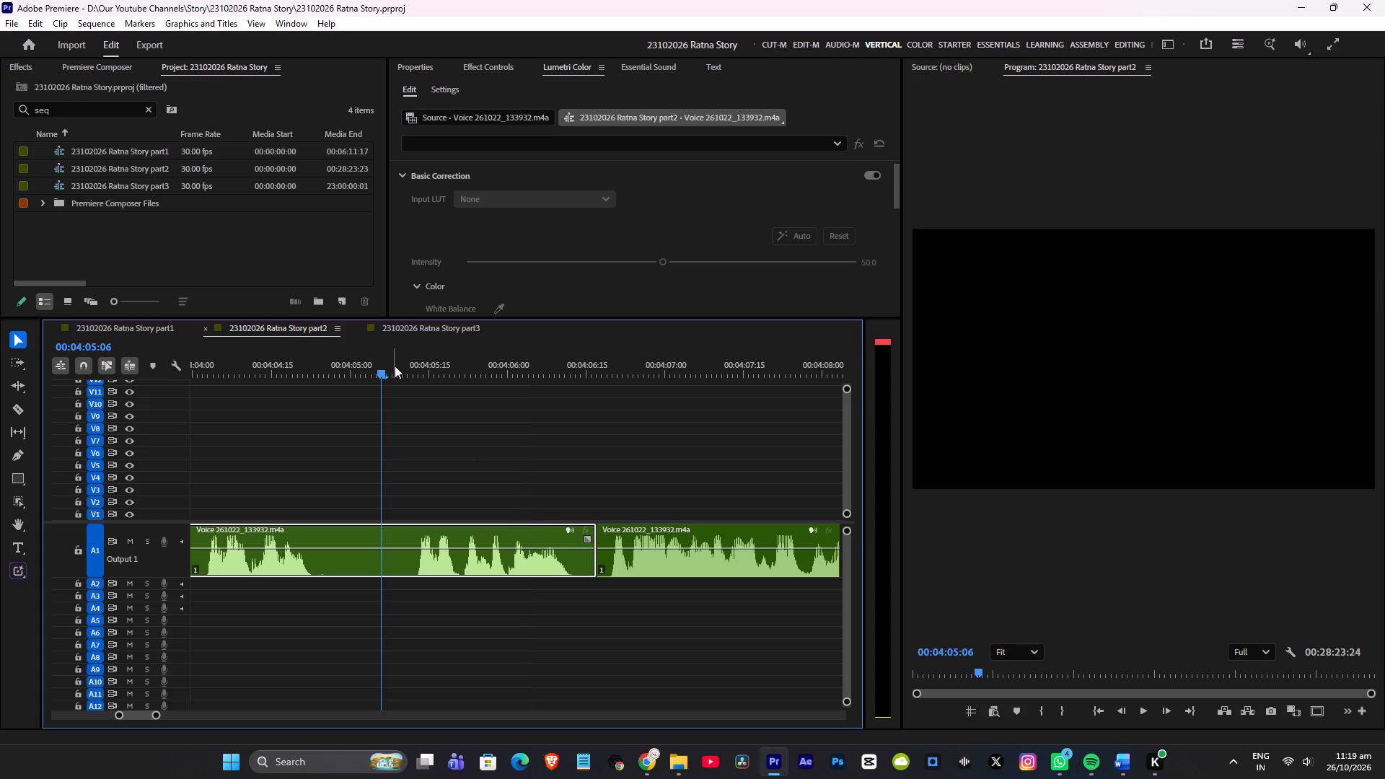
Save the project.
key("ctrl+s")
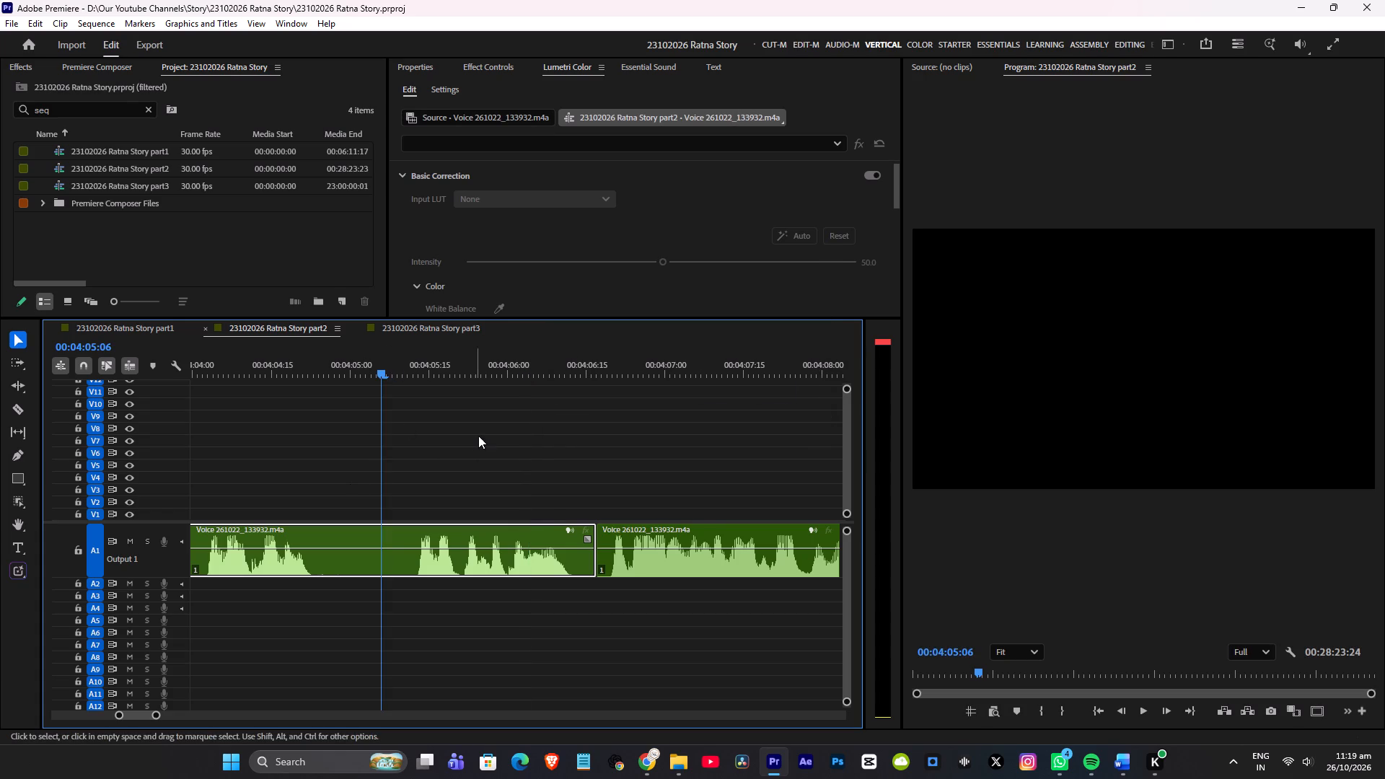
Play the voice-over from about 00:04:03:24 to 00:04:05:21 to check the phrases ahead of the cut.
scroll(523, 426, "down", 4, "alt")
scroll(540, 430, "up", 4)
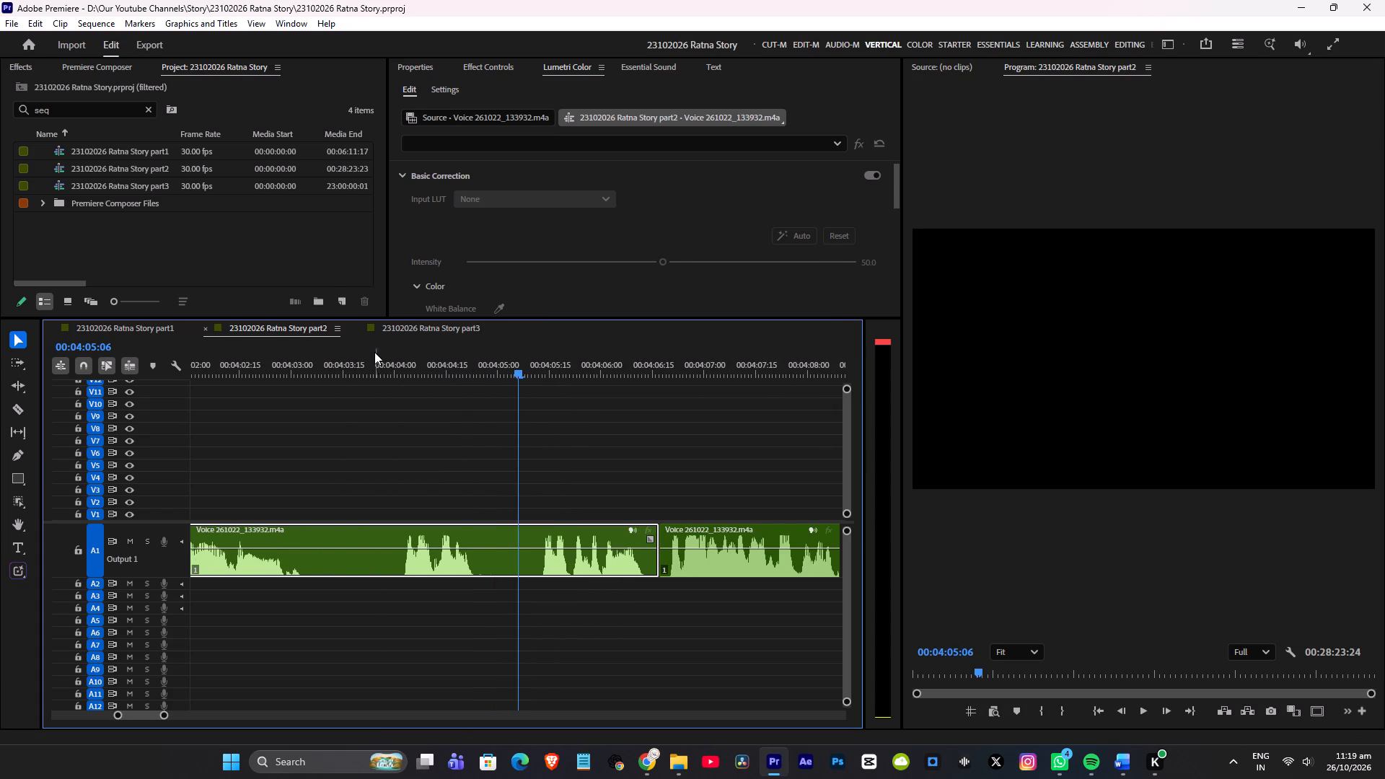
left_click(374, 352)
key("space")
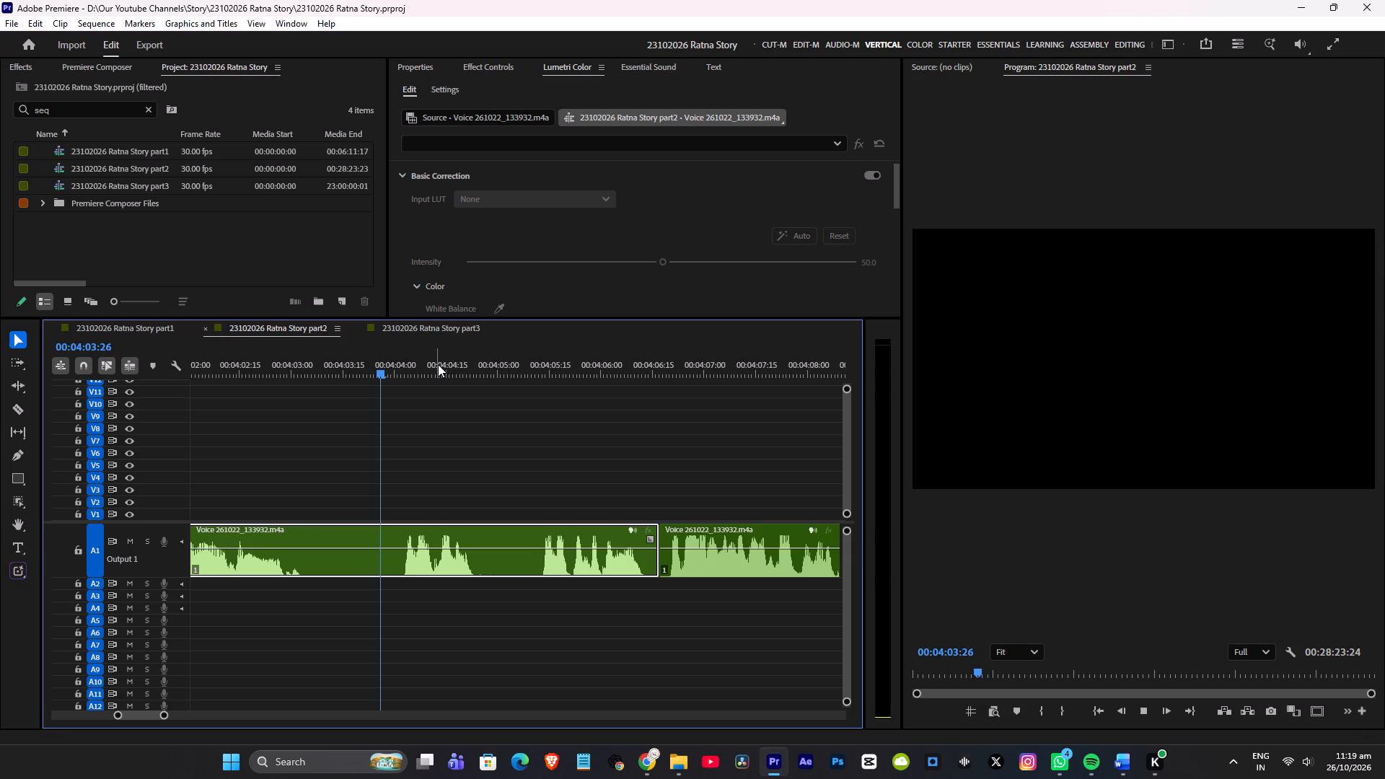
scroll(509, 400, "down", 4)
scroll(575, 439, "up", 5, "alt")
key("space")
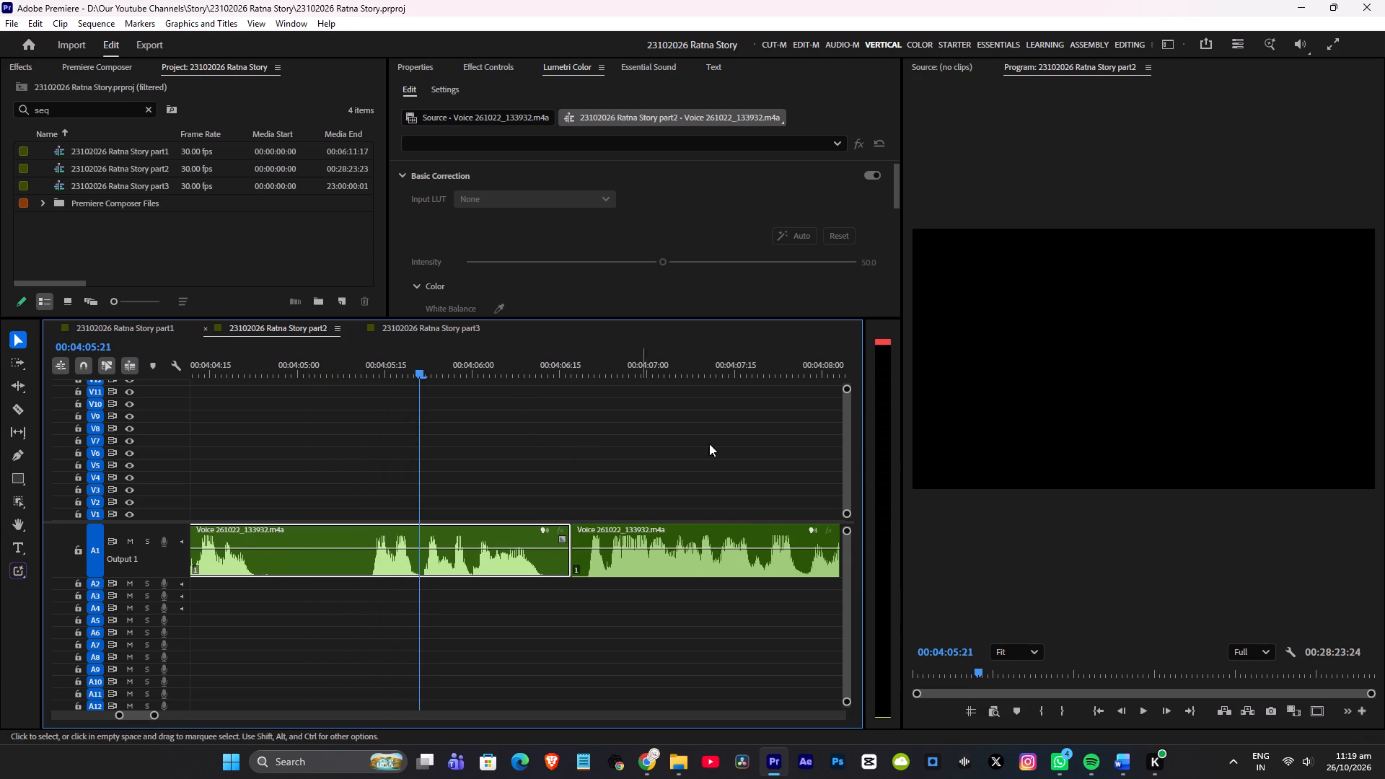
Raise the system volume to about half.
left_click(1306, 756)
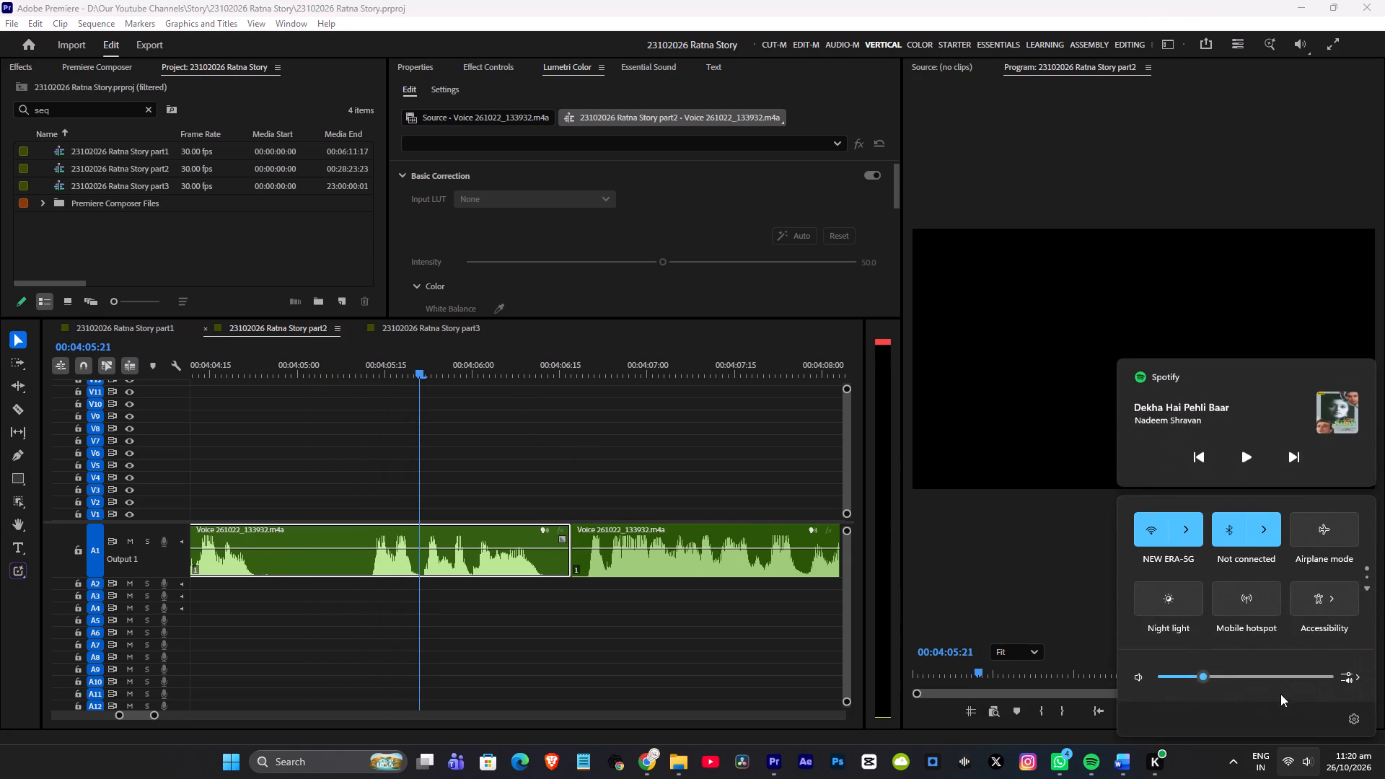
left_click(1246, 675)
left_click(480, 432)
Play the voice-over from 00:04:05:09 past 00:04:07:04 to check the transition across the cut.
left_click(353, 362)
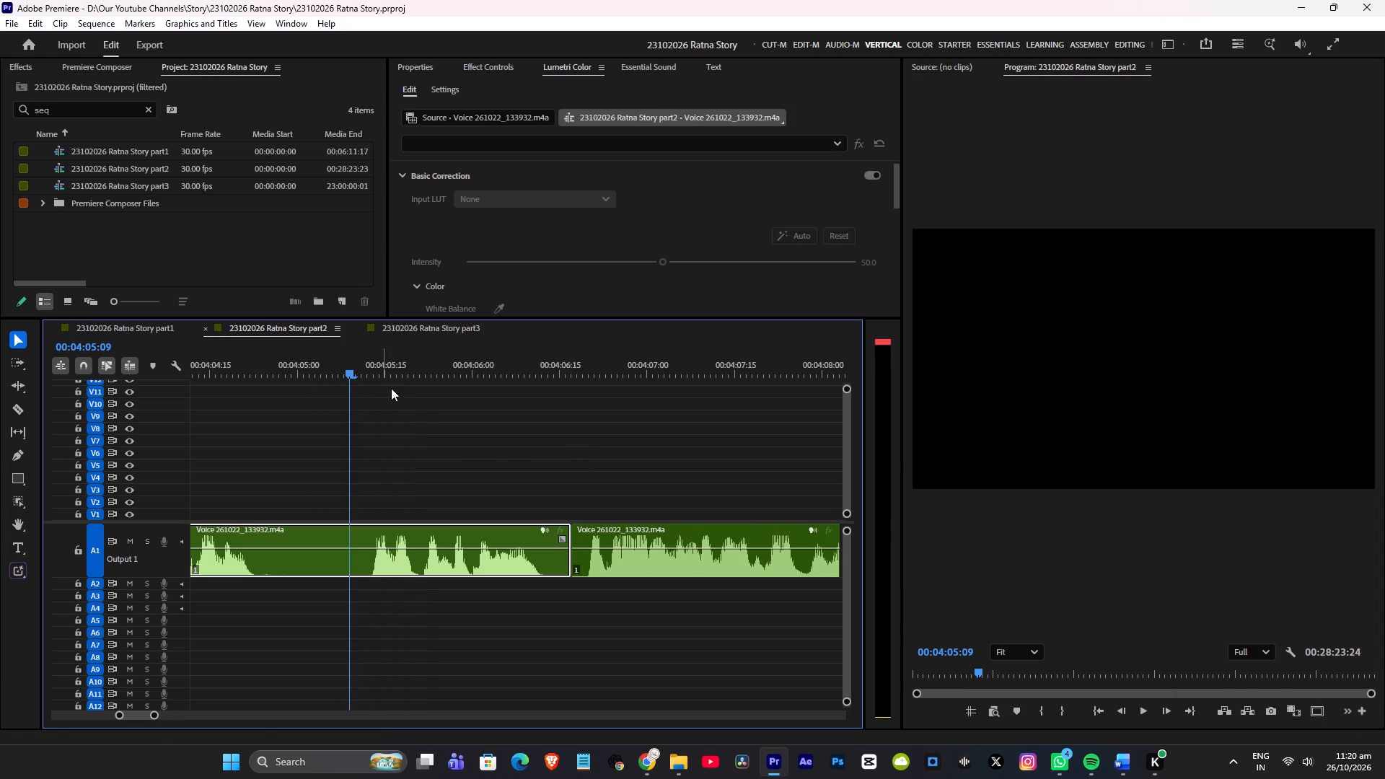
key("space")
scroll(555, 441, "down", 4)
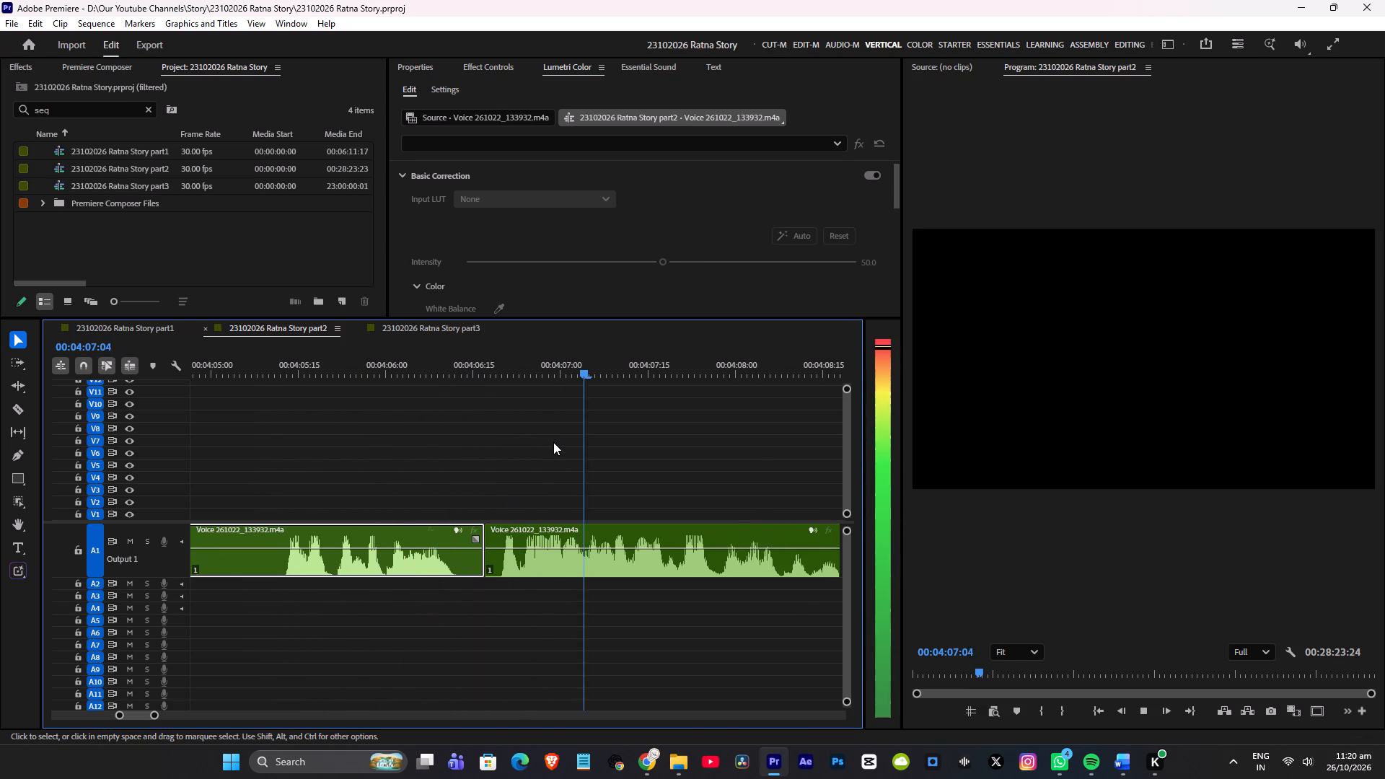
scroll(553, 443, "down", 3)
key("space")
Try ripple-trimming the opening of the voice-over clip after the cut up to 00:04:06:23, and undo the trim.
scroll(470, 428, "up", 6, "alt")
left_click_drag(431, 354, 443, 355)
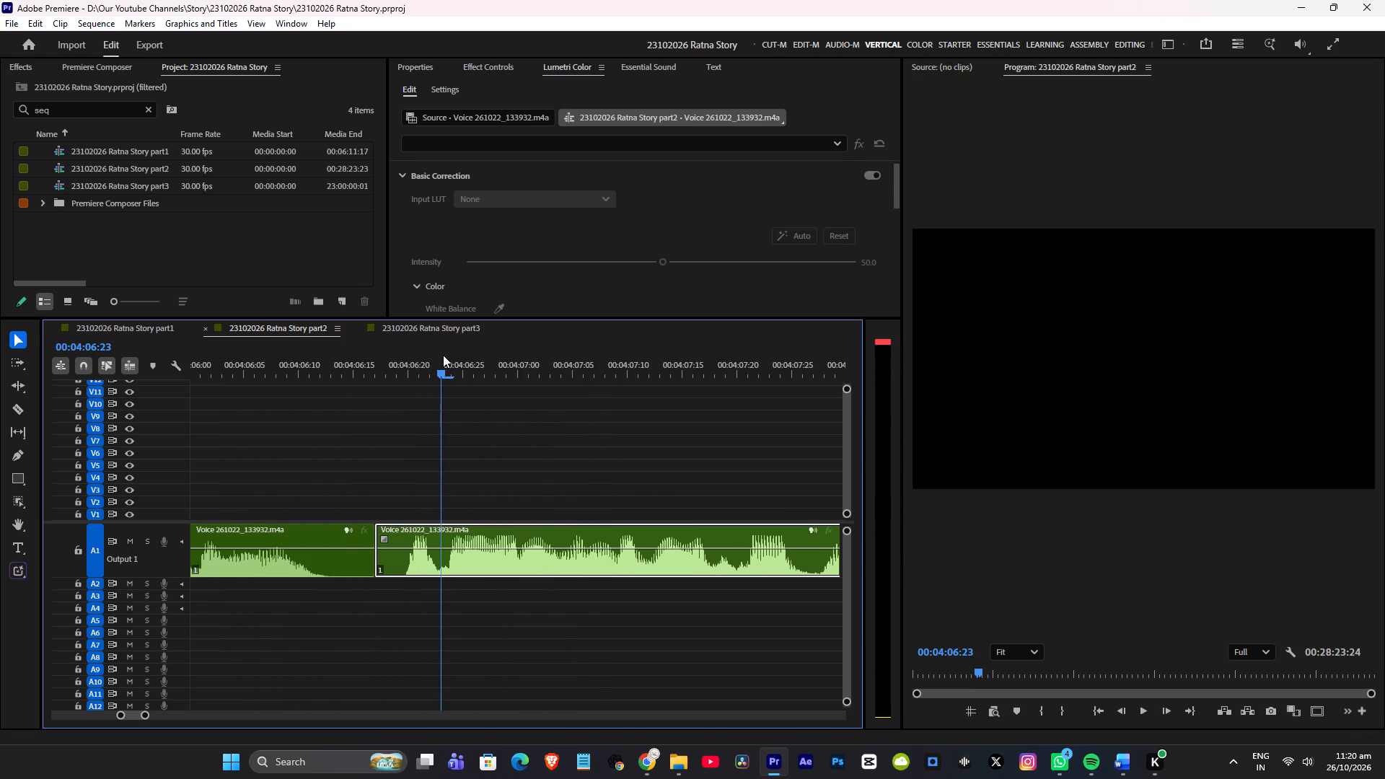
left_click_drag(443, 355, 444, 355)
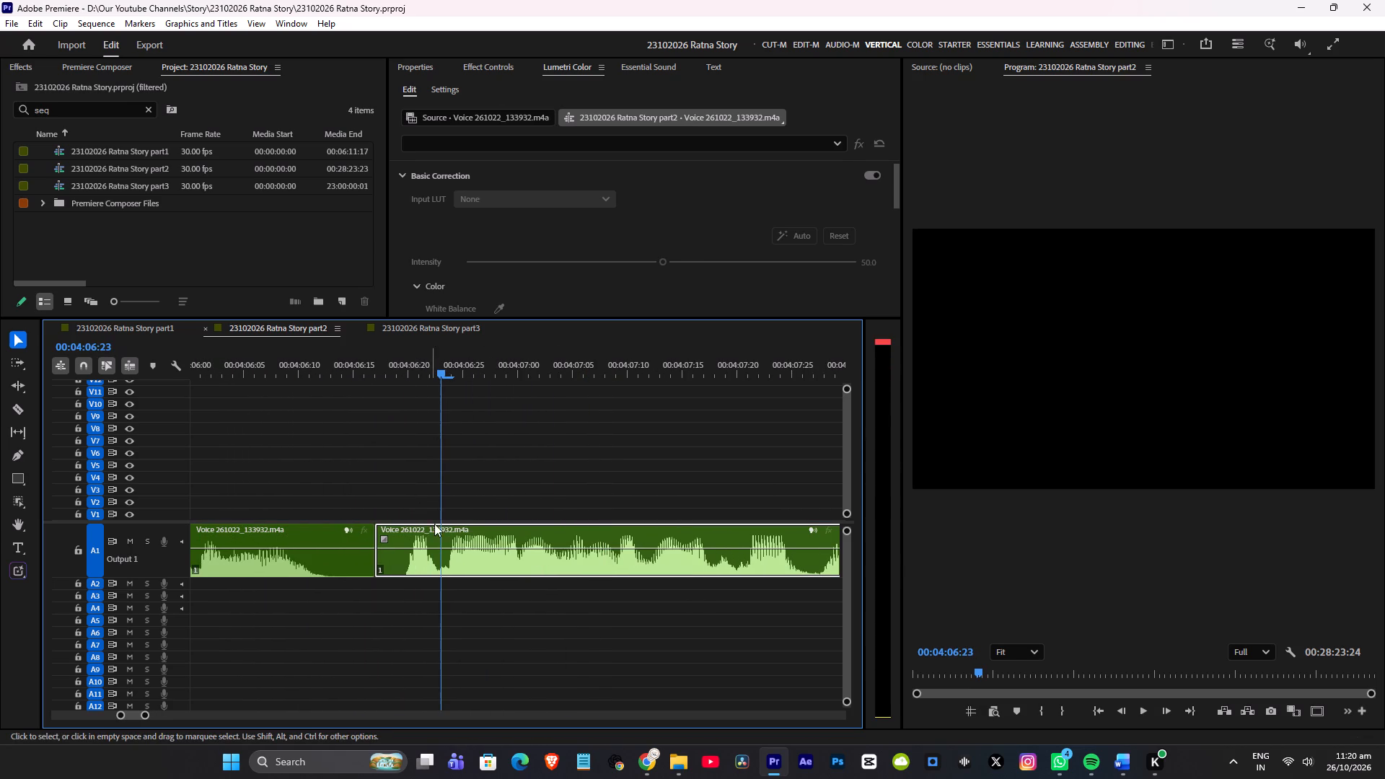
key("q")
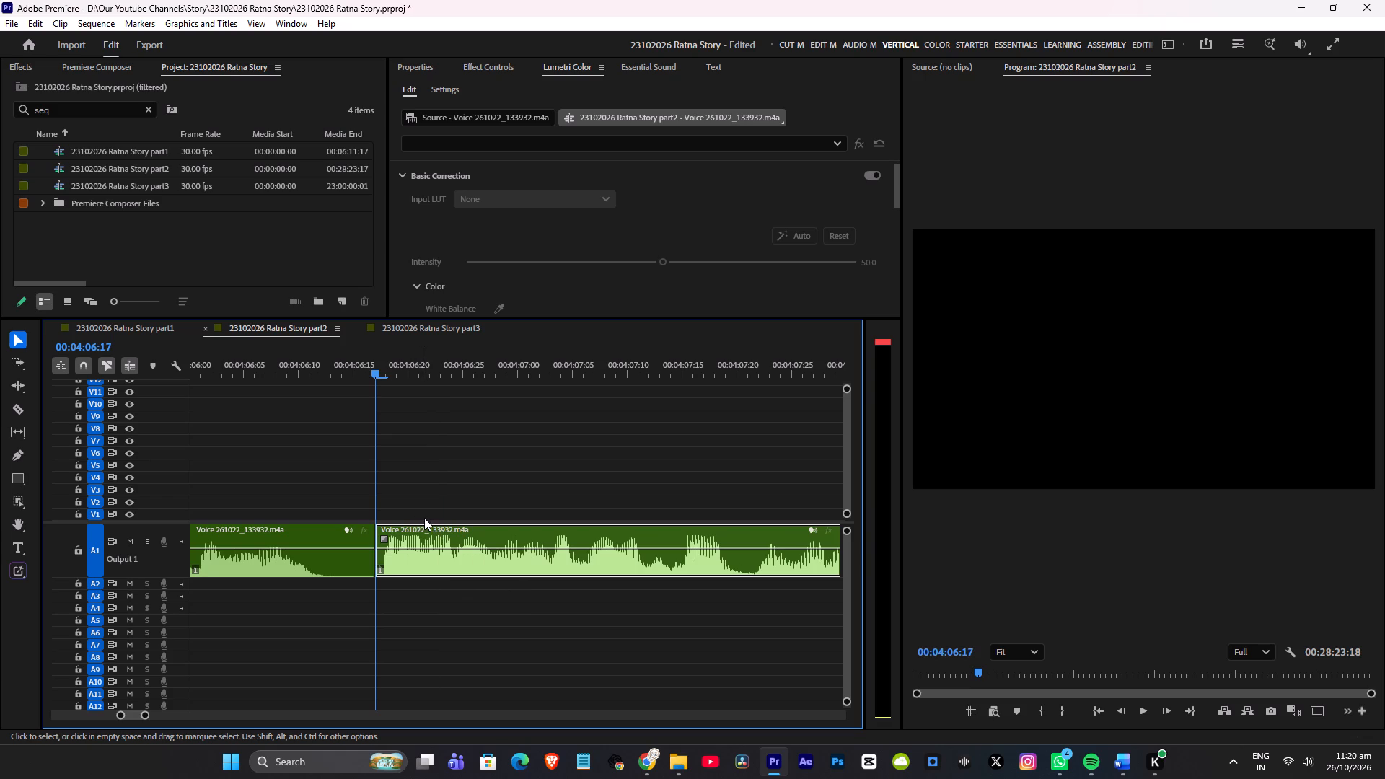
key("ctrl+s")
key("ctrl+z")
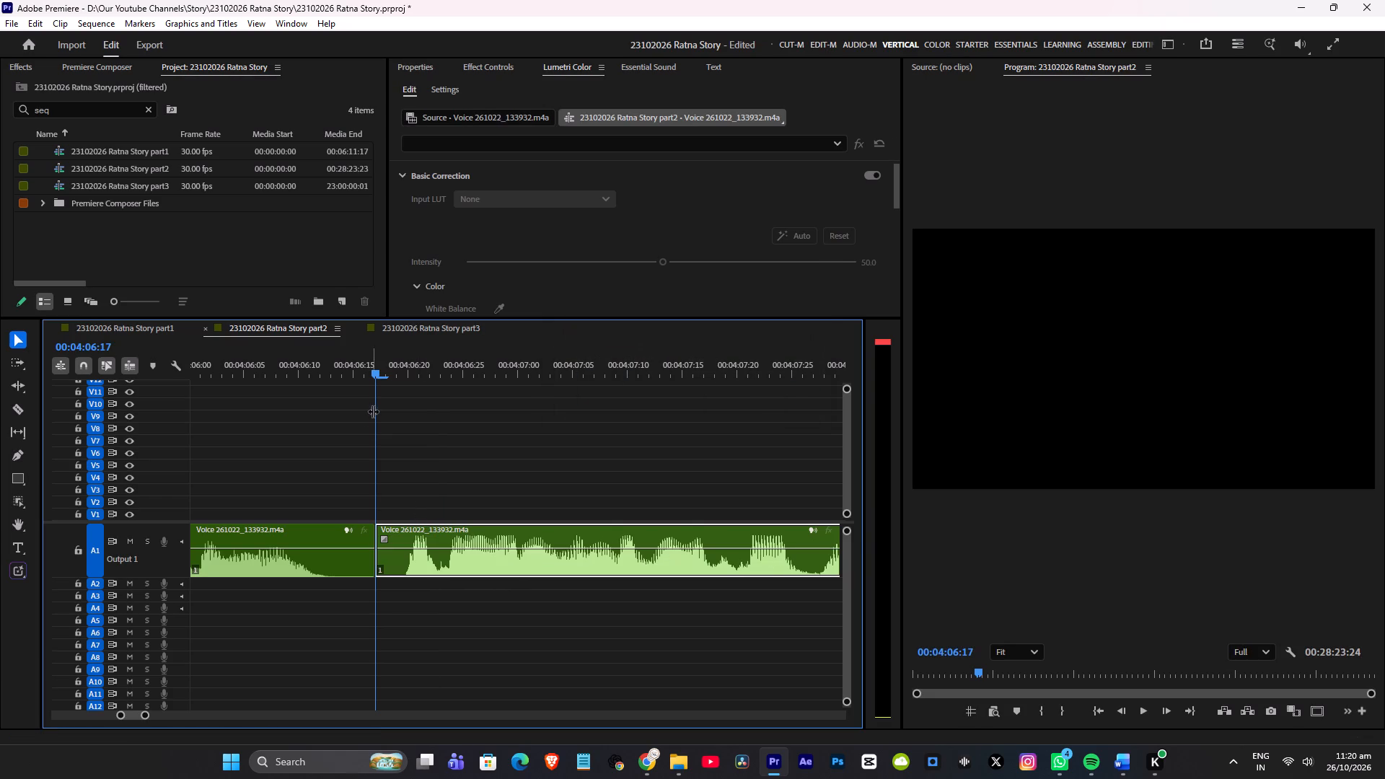
Position the playhead at 00:04:06:15, in the pause just before the cut, and switch to the Razor tool.
scroll(426, 409, "up", 3, "alt")
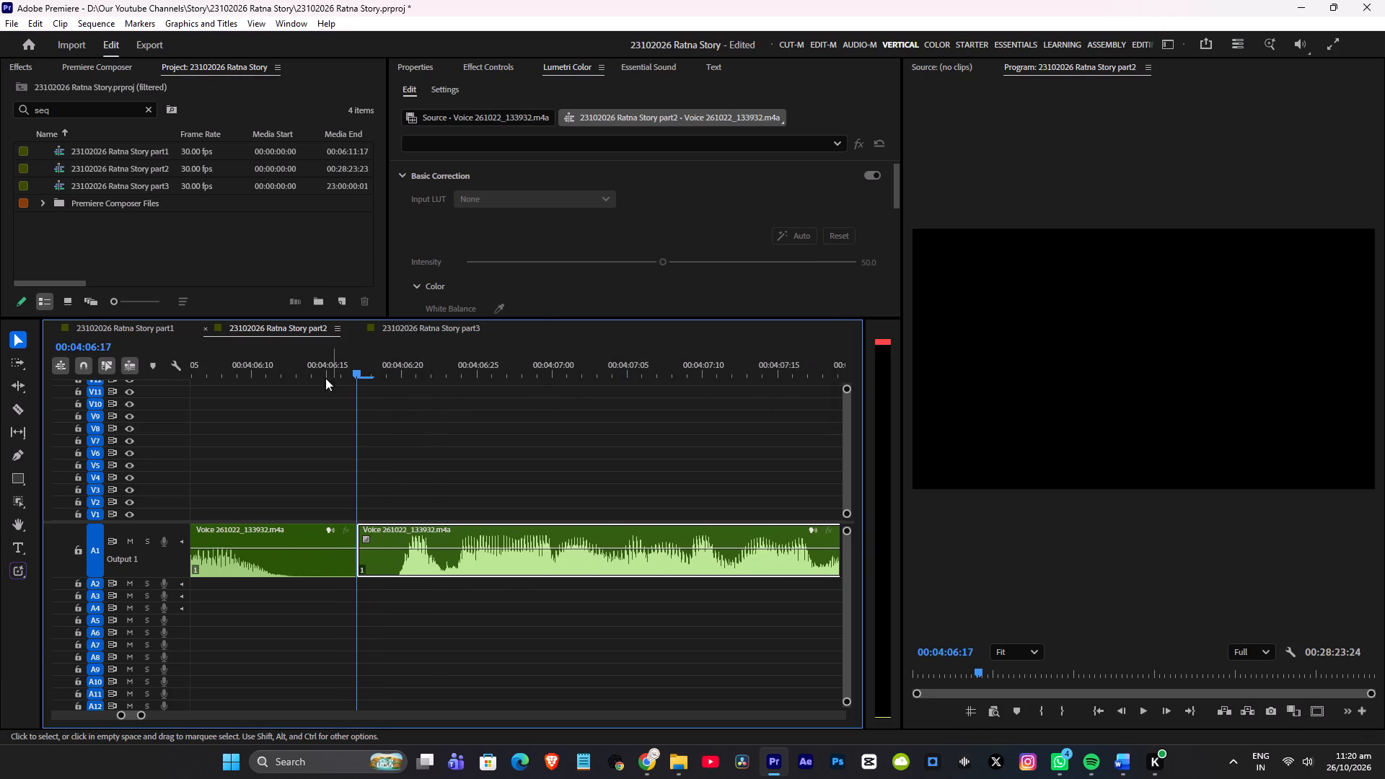
left_click_drag(344, 362, 330, 366)
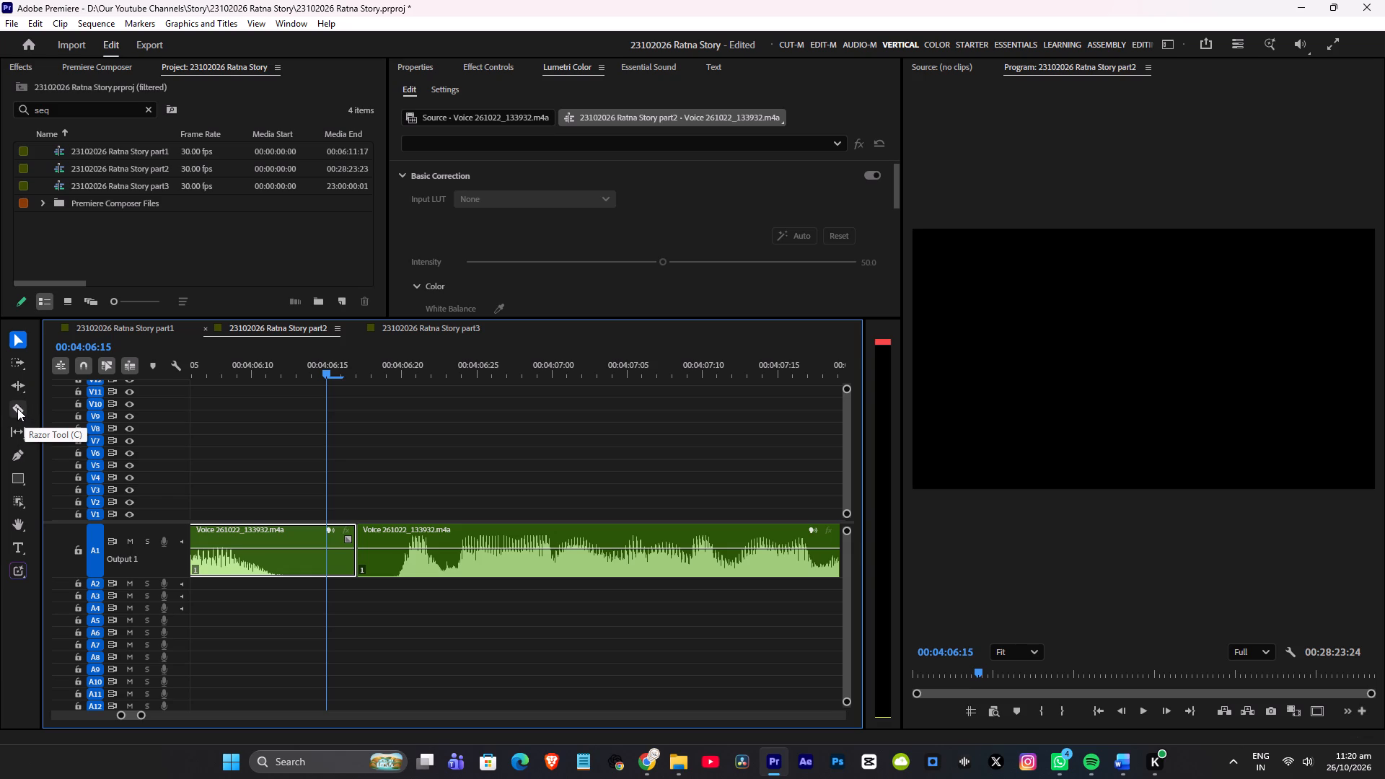
left_click(17, 408)
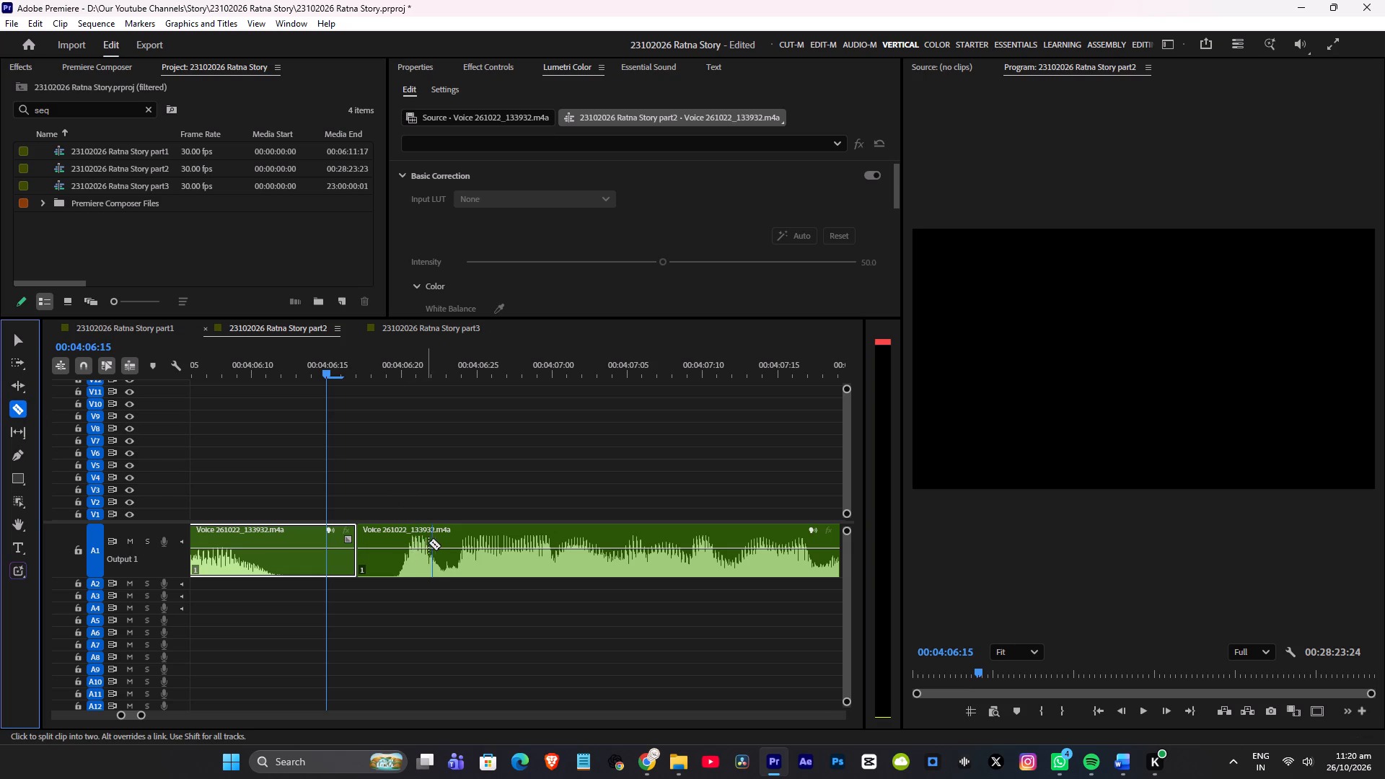
Listen across the cut at 00:04:06:17 and split the voice-over at 00:04:06:23, right after the short first sound.
left_click_drag(359, 369, 377, 371)
left_click(323, 361)
key("space")
key("space")
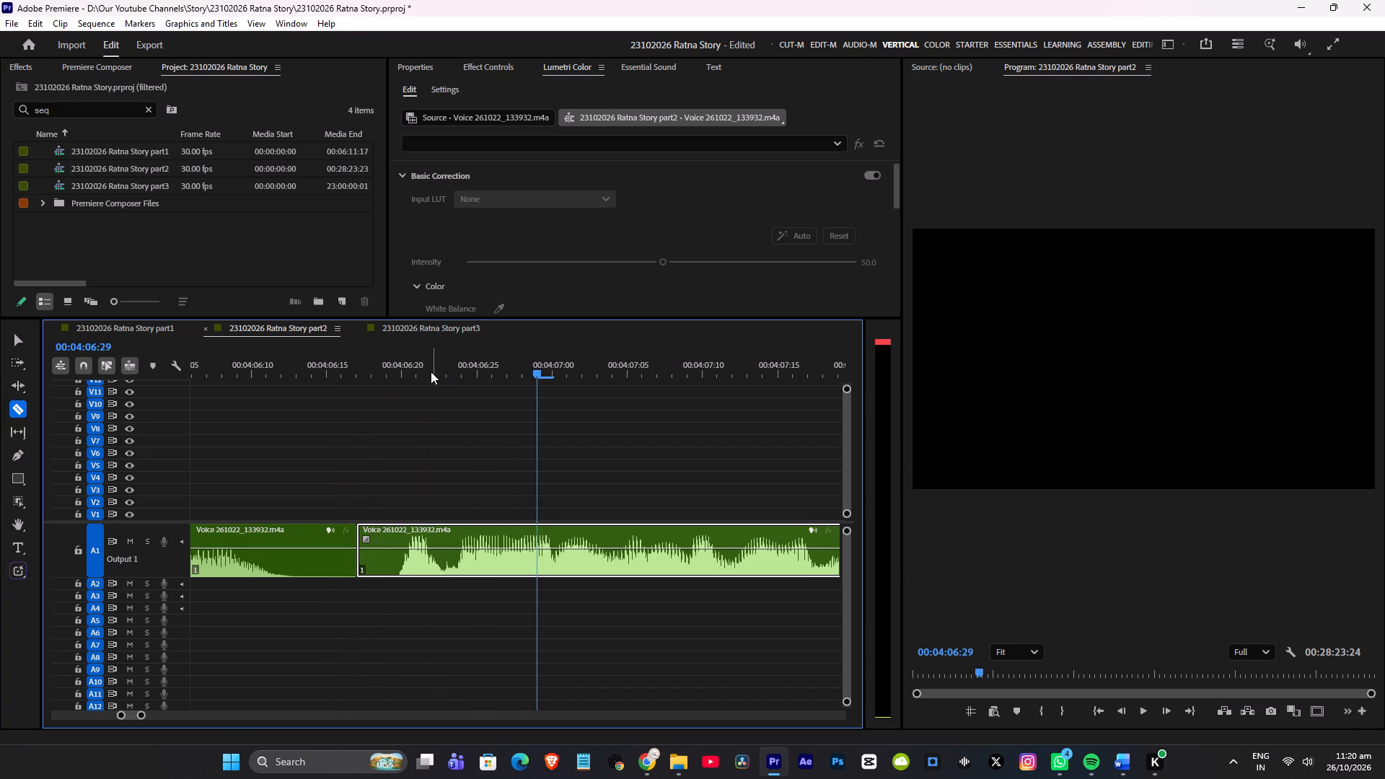
left_click_drag(421, 369, 417, 377)
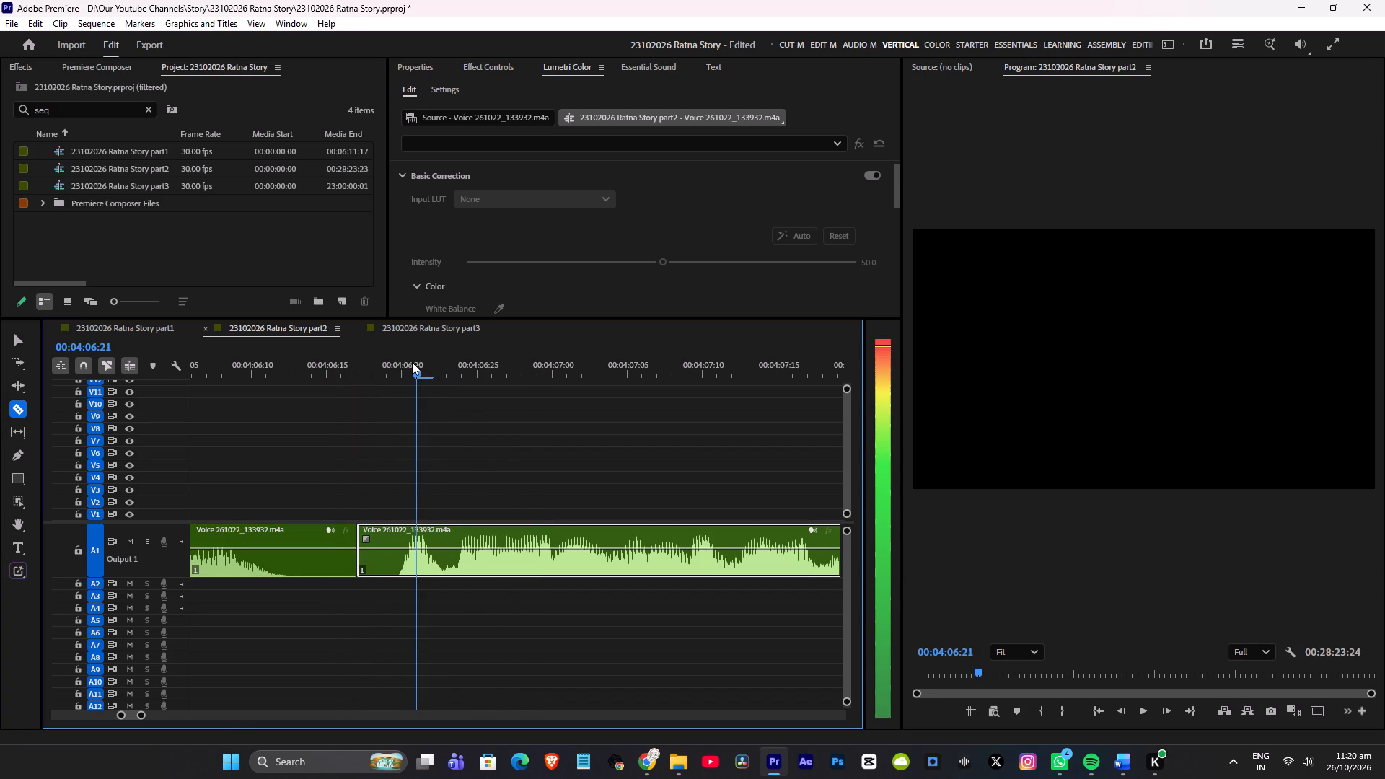
left_click_drag(416, 365, 356, 384)
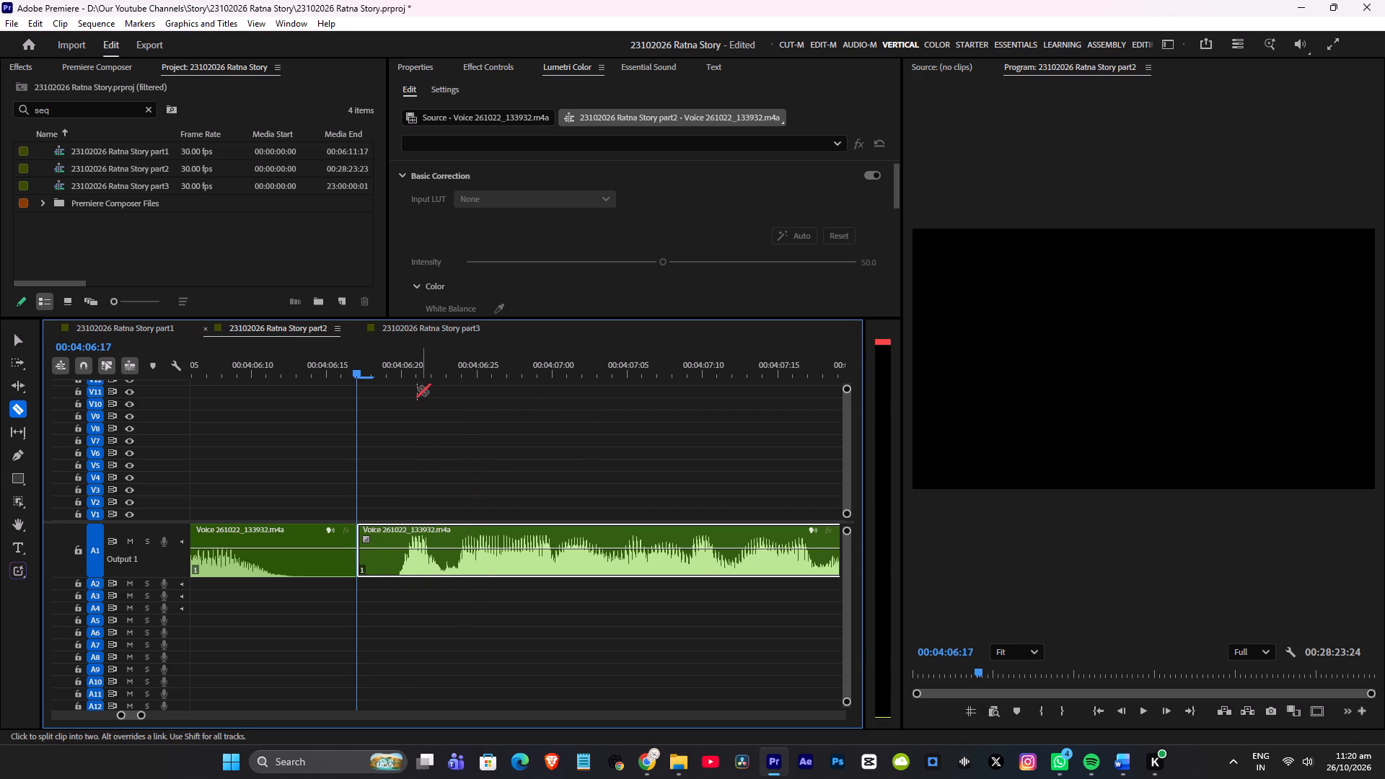
left_click_drag(415, 364, 445, 365)
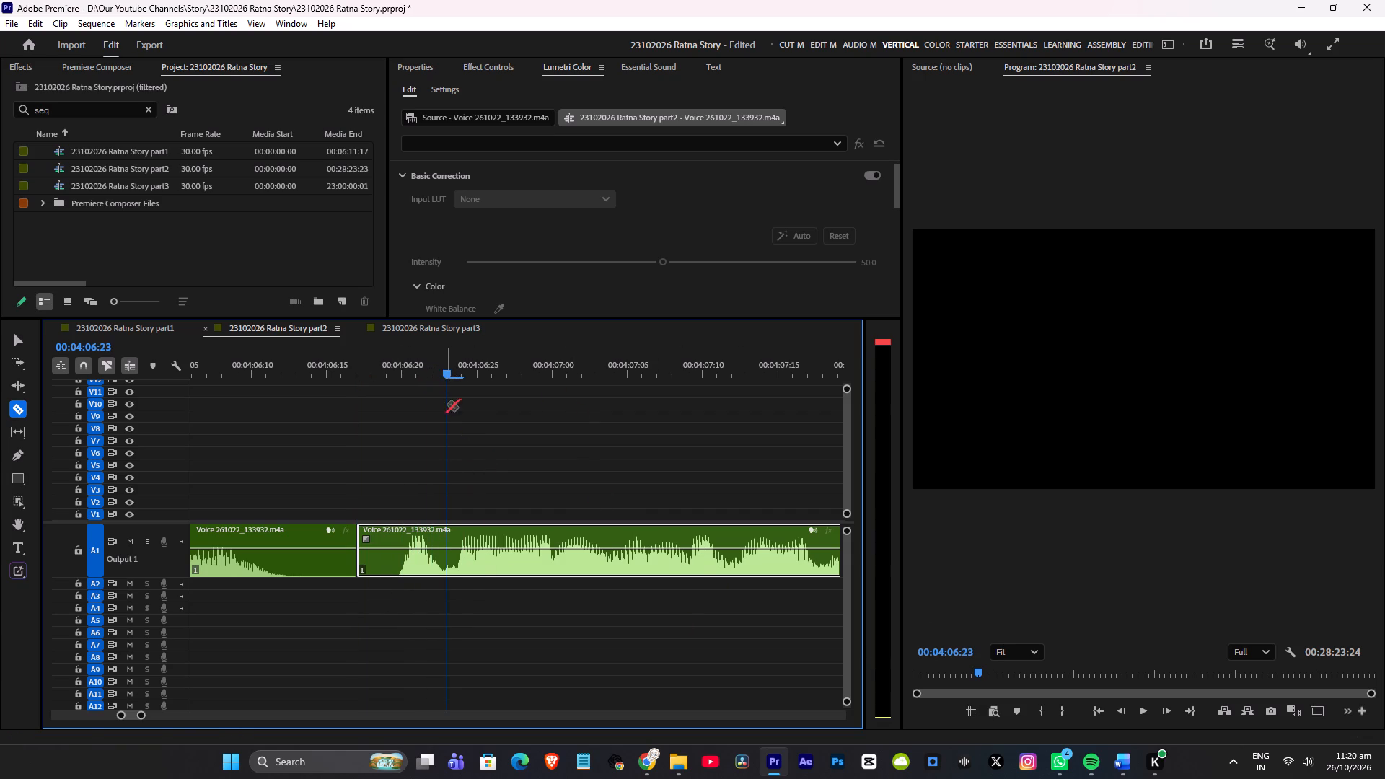
left_click(449, 548)
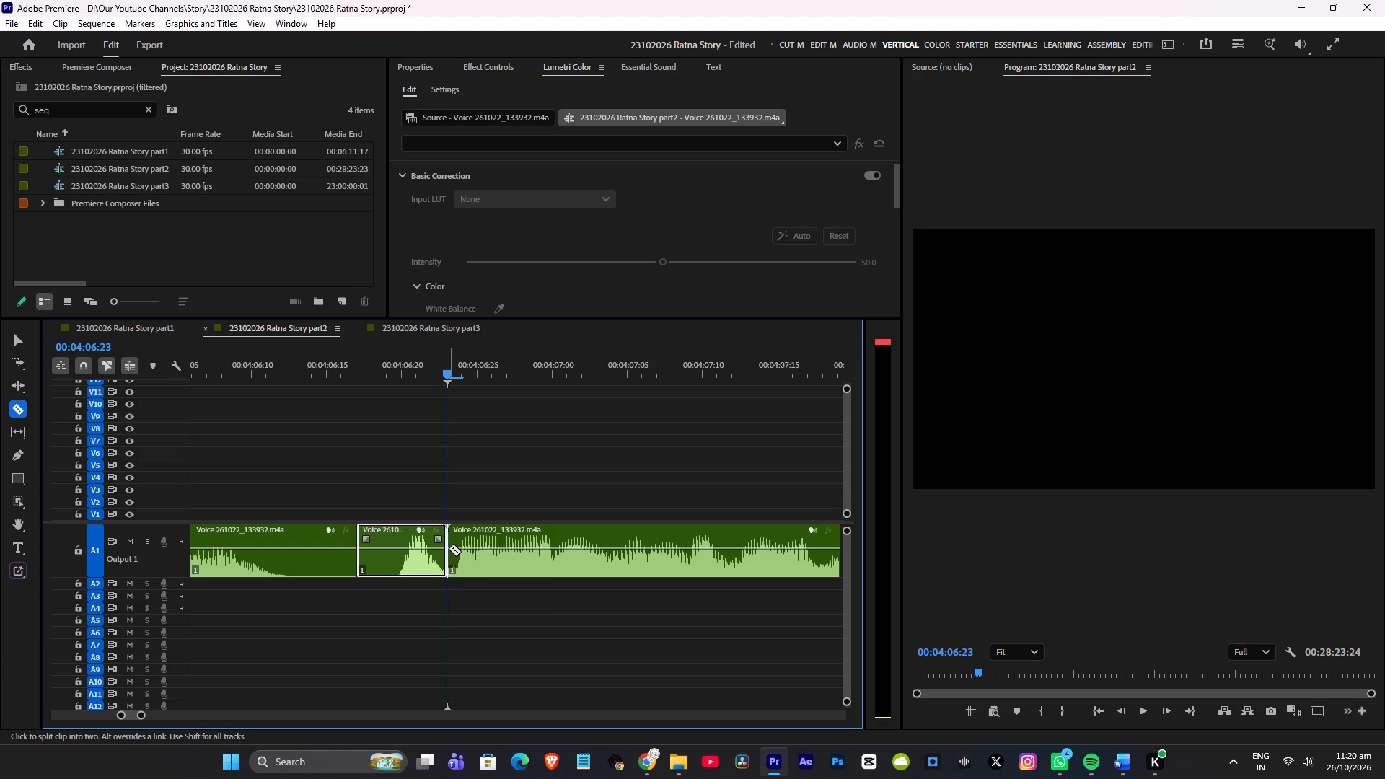
Scrub through the short voice-over piece between 00:04:06:17 and 00:04:06:23 to check what it contains.
left_click_drag(448, 365, 419, 365)
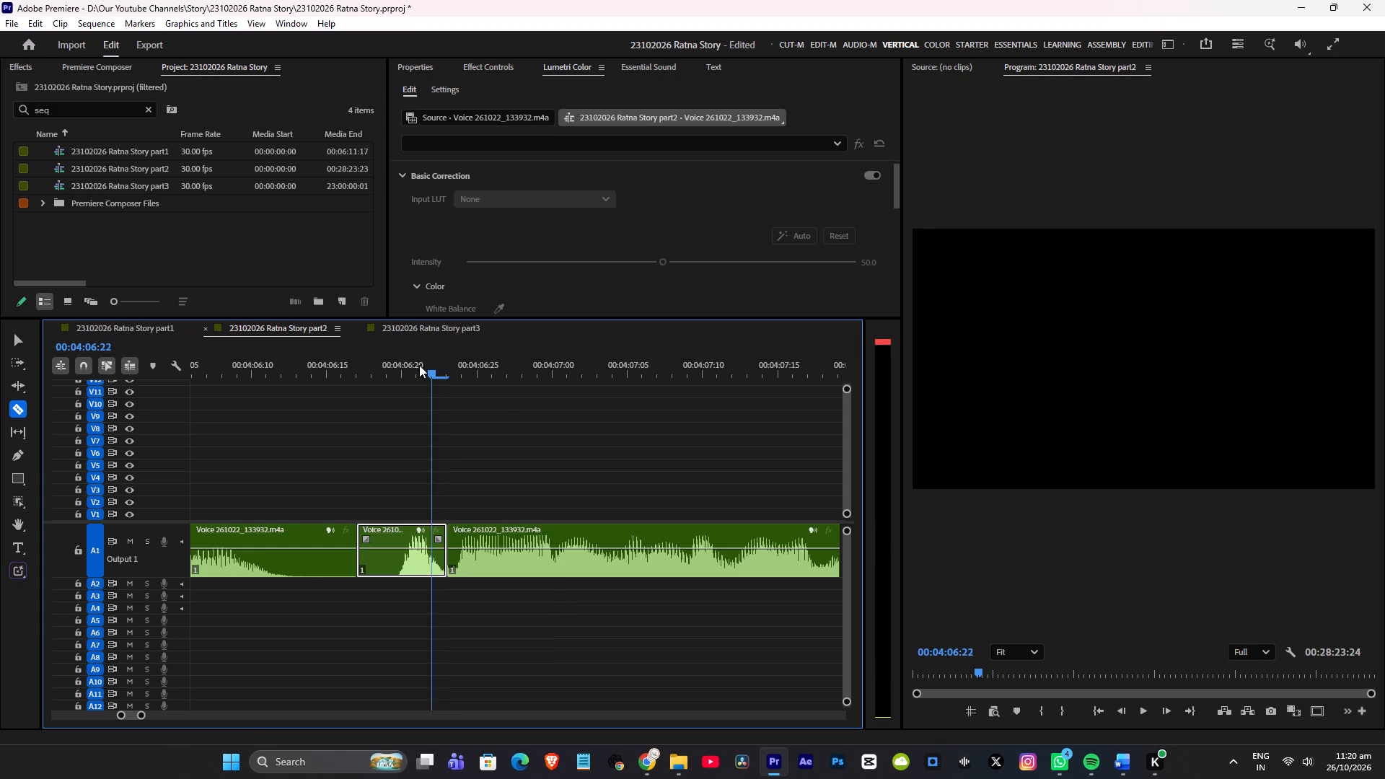
left_click_drag(419, 365, 369, 383)
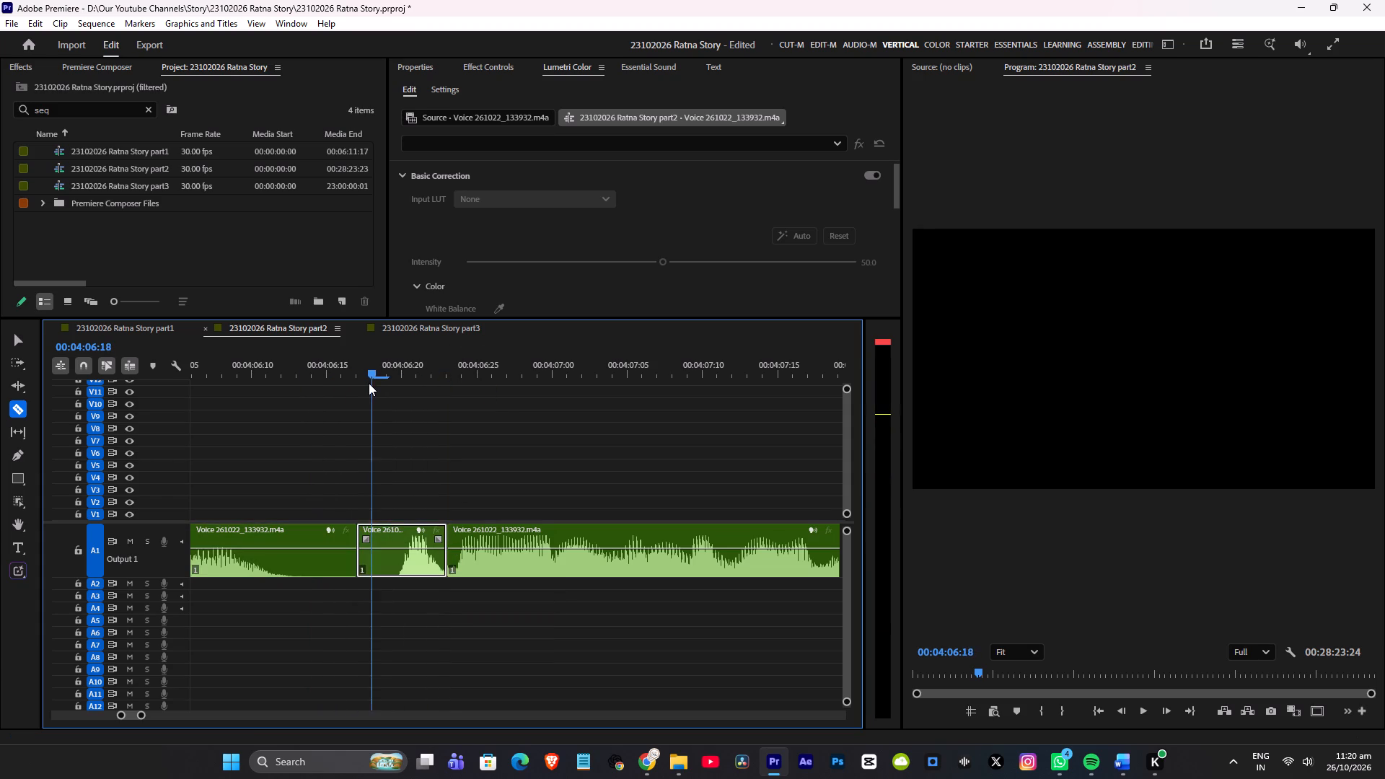
left_click_drag(369, 383, 405, 410)
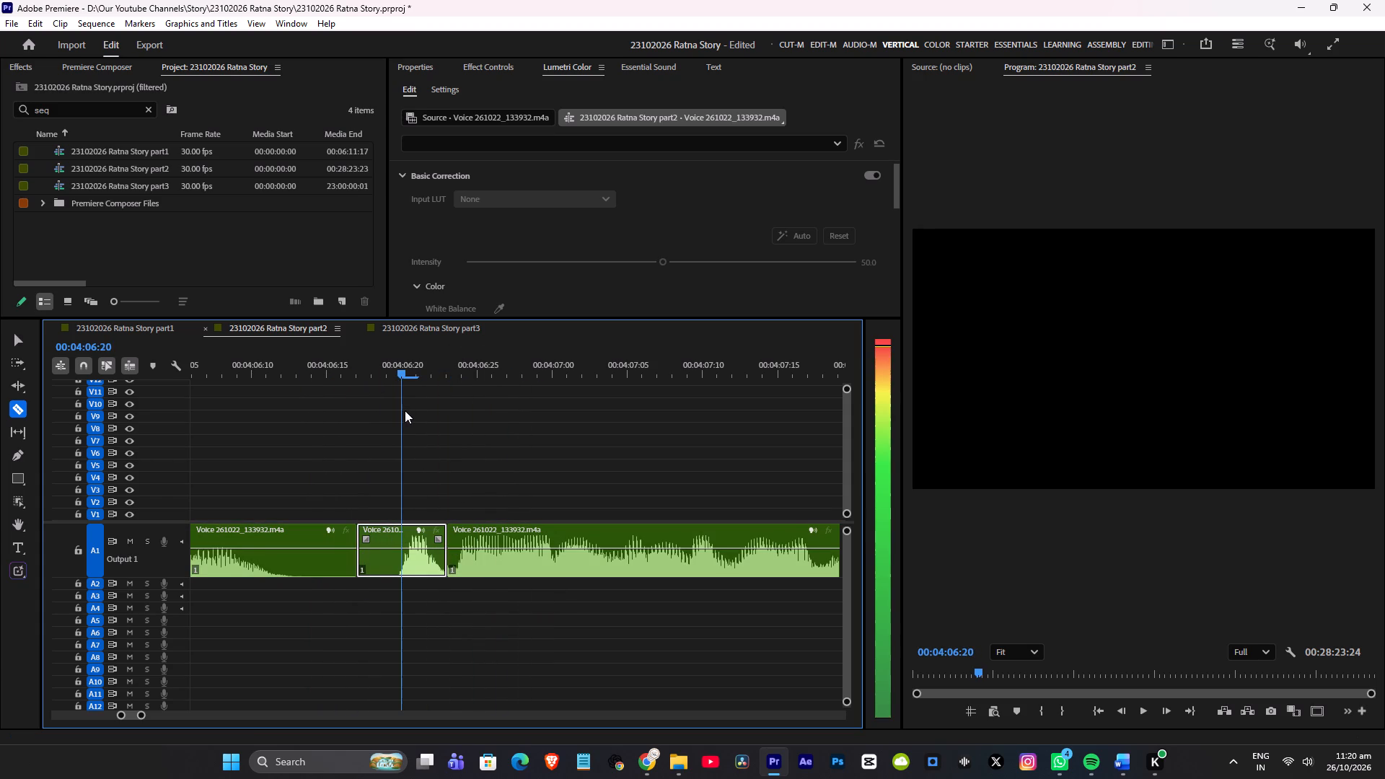
left_click_drag(405, 410, 404, 410)
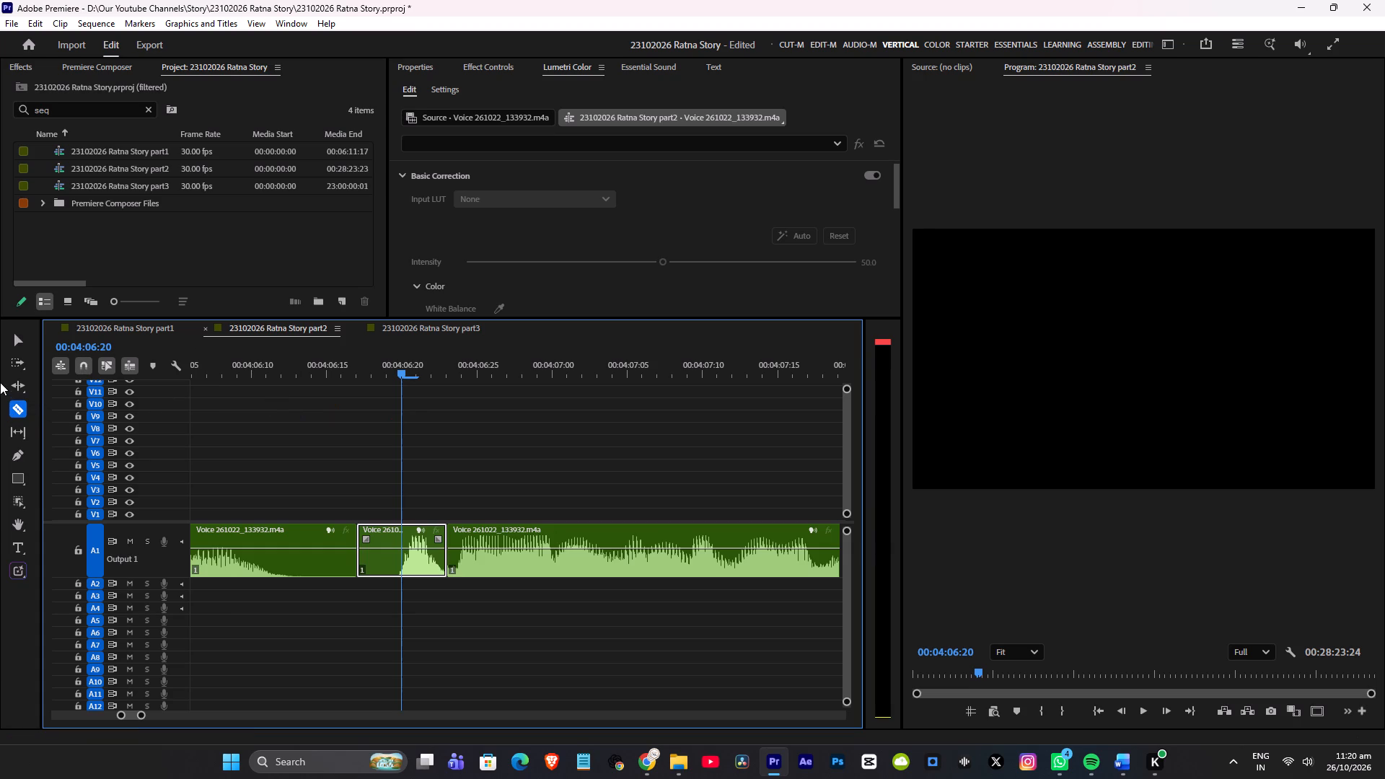
left_click(17, 337)
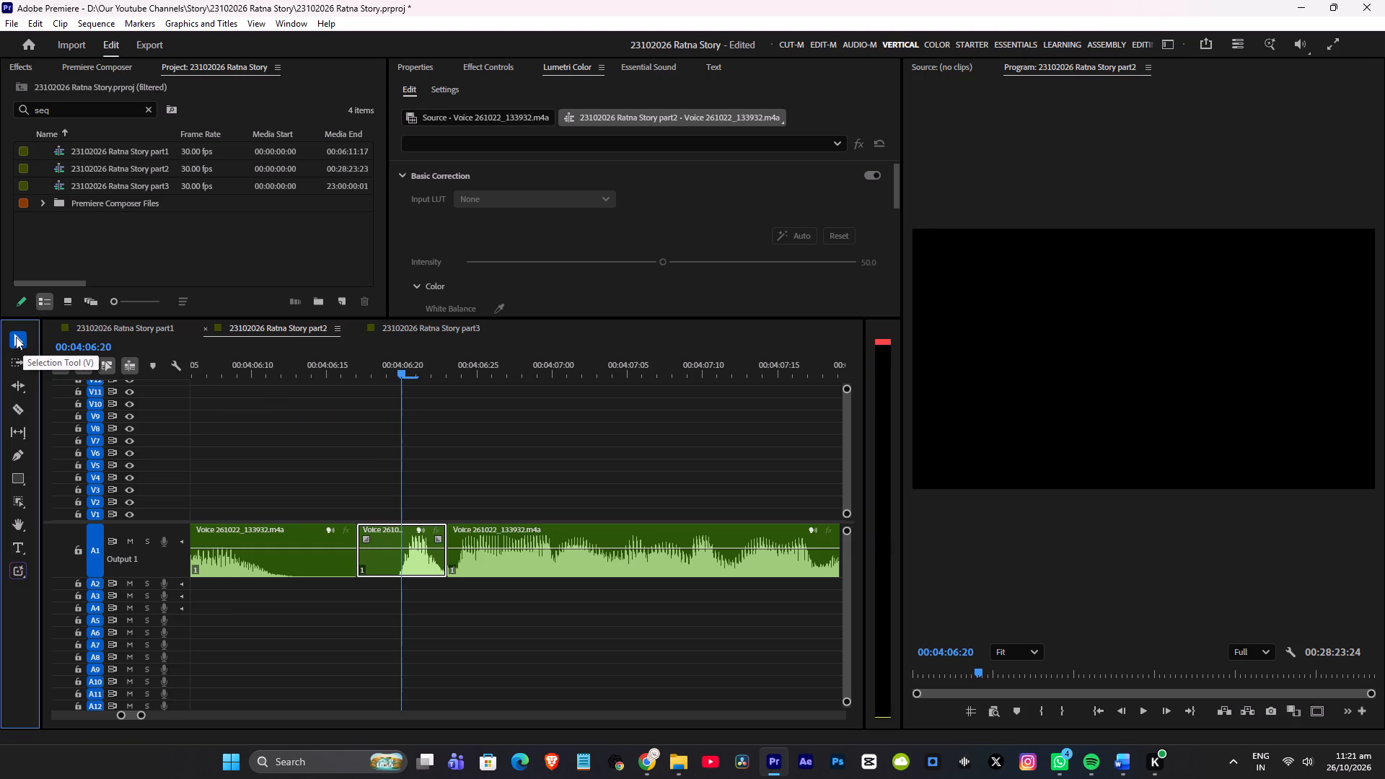
left_click(481, 534)
left_click(390, 534)
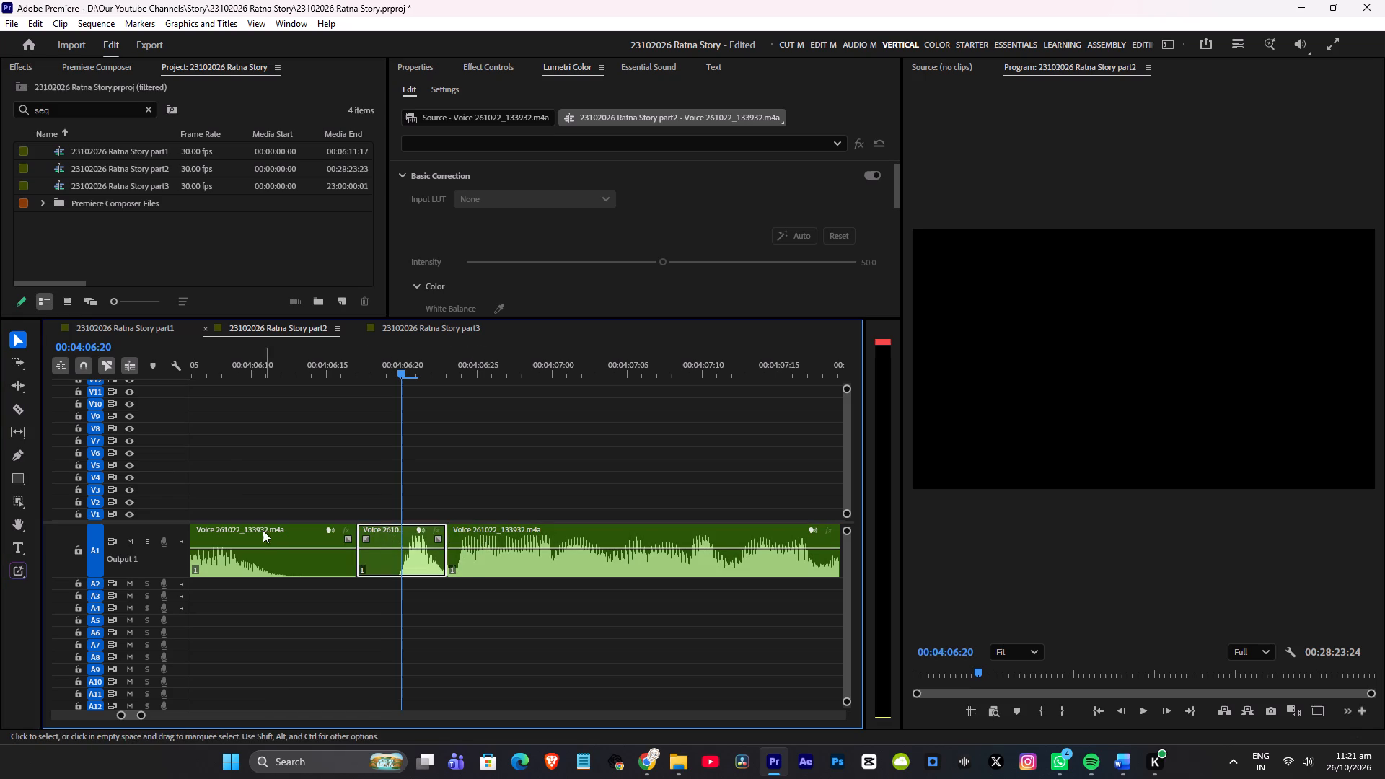
left_click(256, 532)
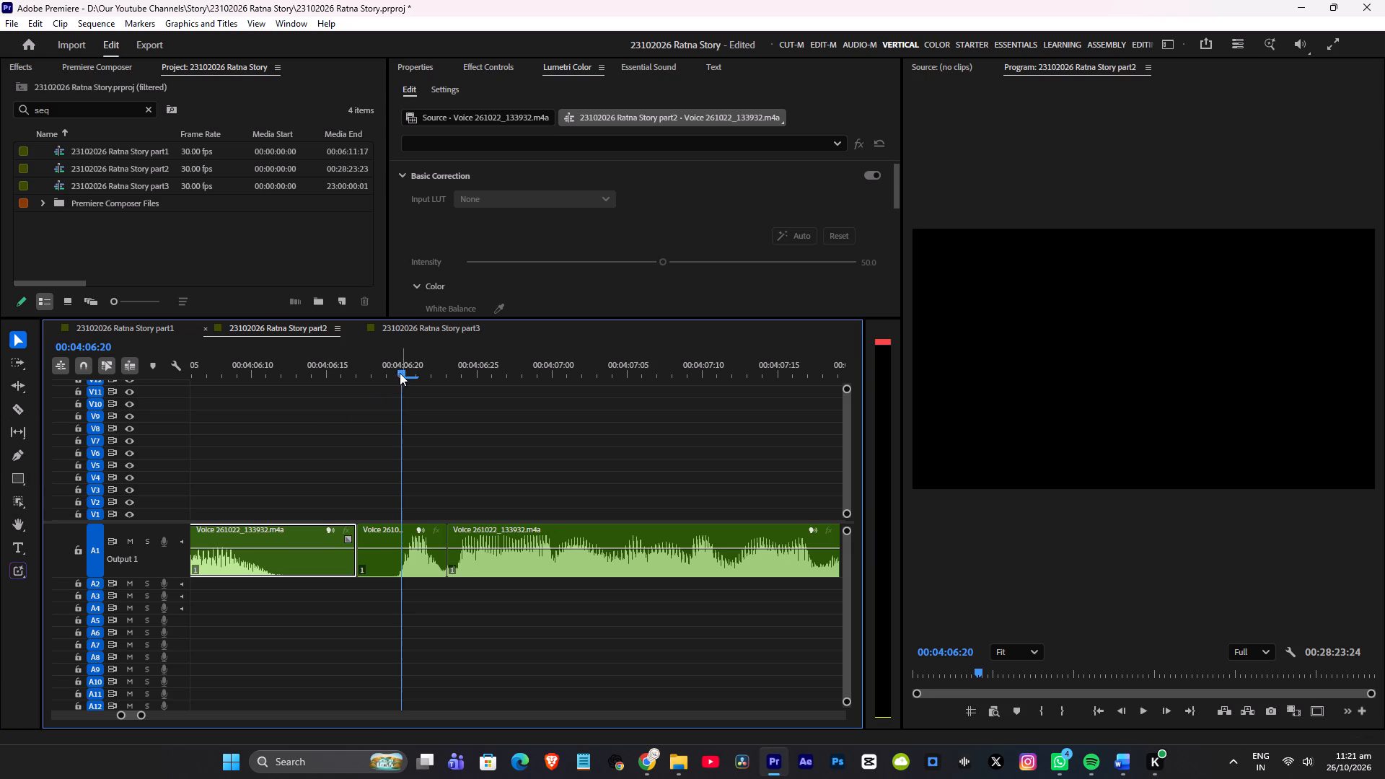
left_click_drag(406, 369, 432, 371)
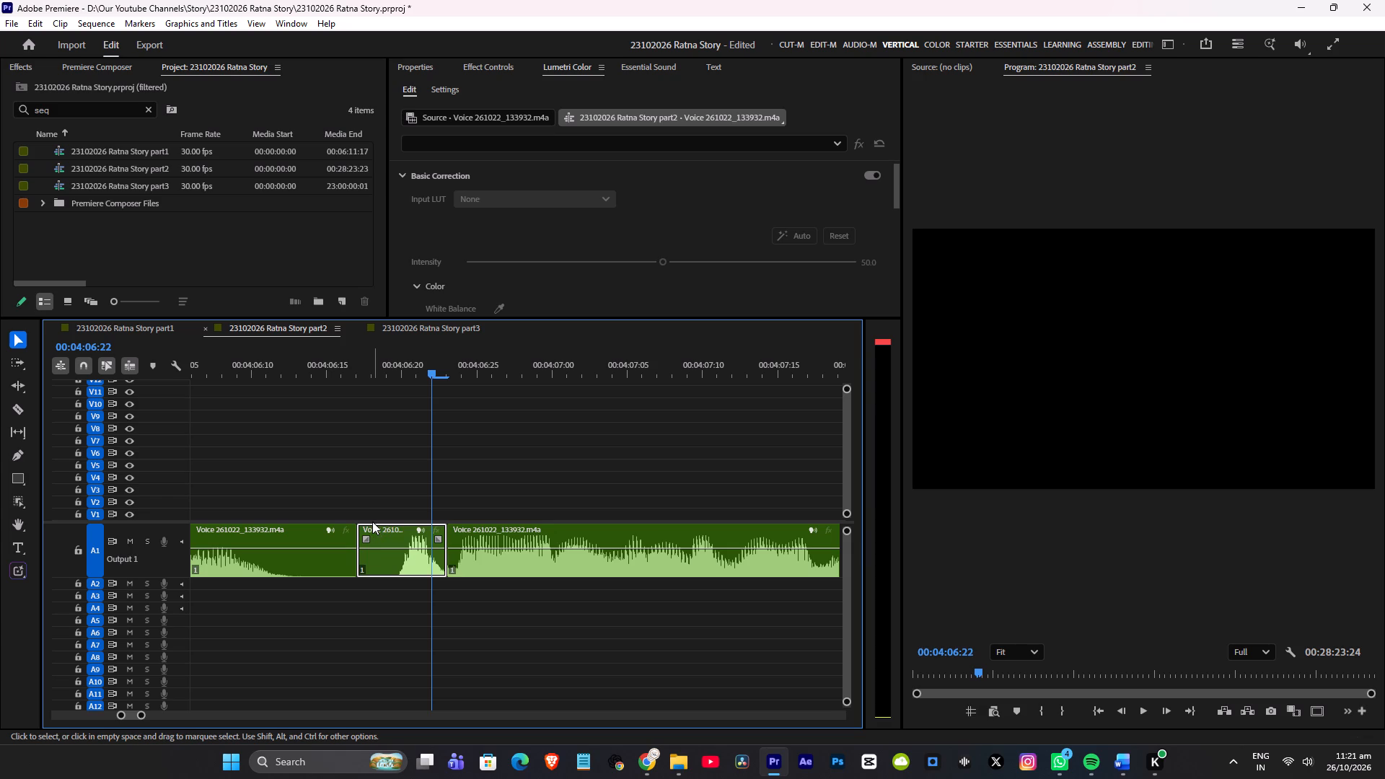
left_click(374, 442)
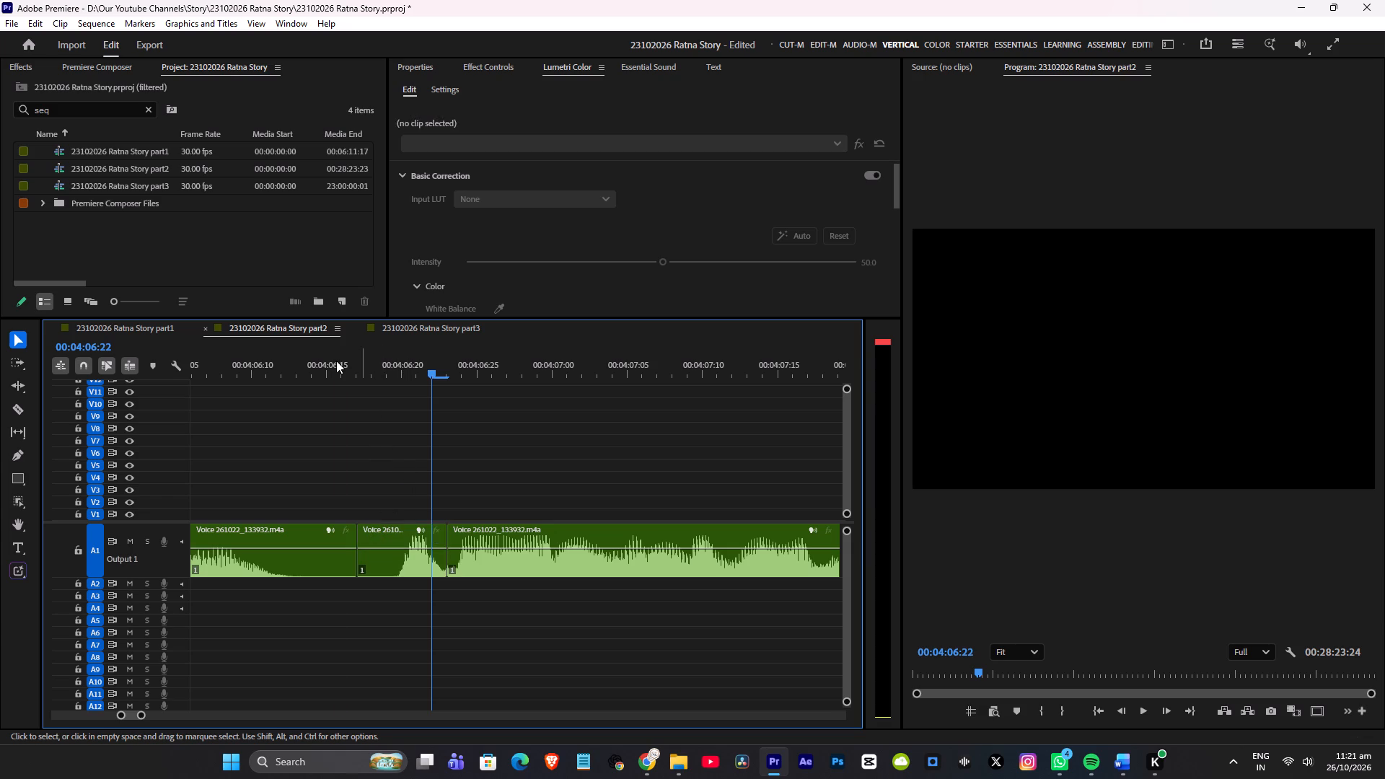
left_click(336, 361)
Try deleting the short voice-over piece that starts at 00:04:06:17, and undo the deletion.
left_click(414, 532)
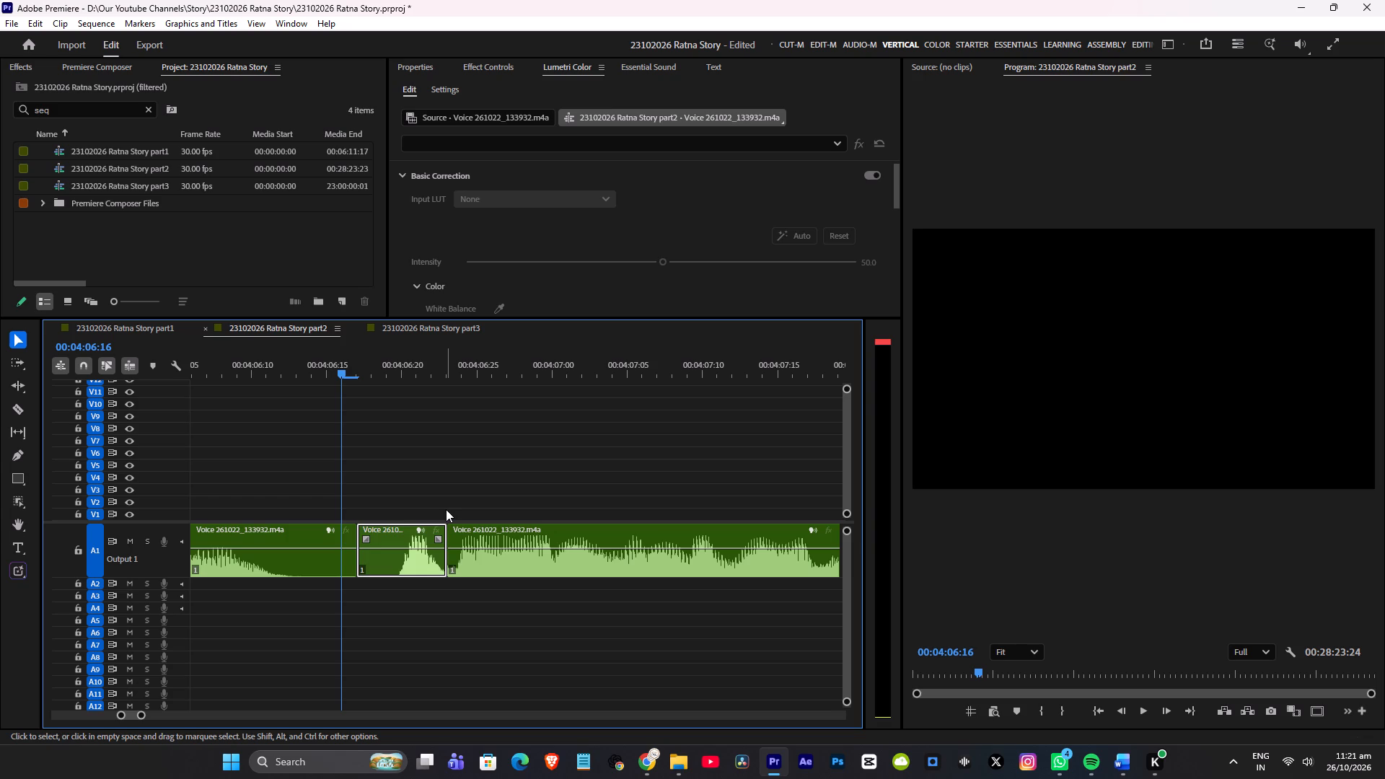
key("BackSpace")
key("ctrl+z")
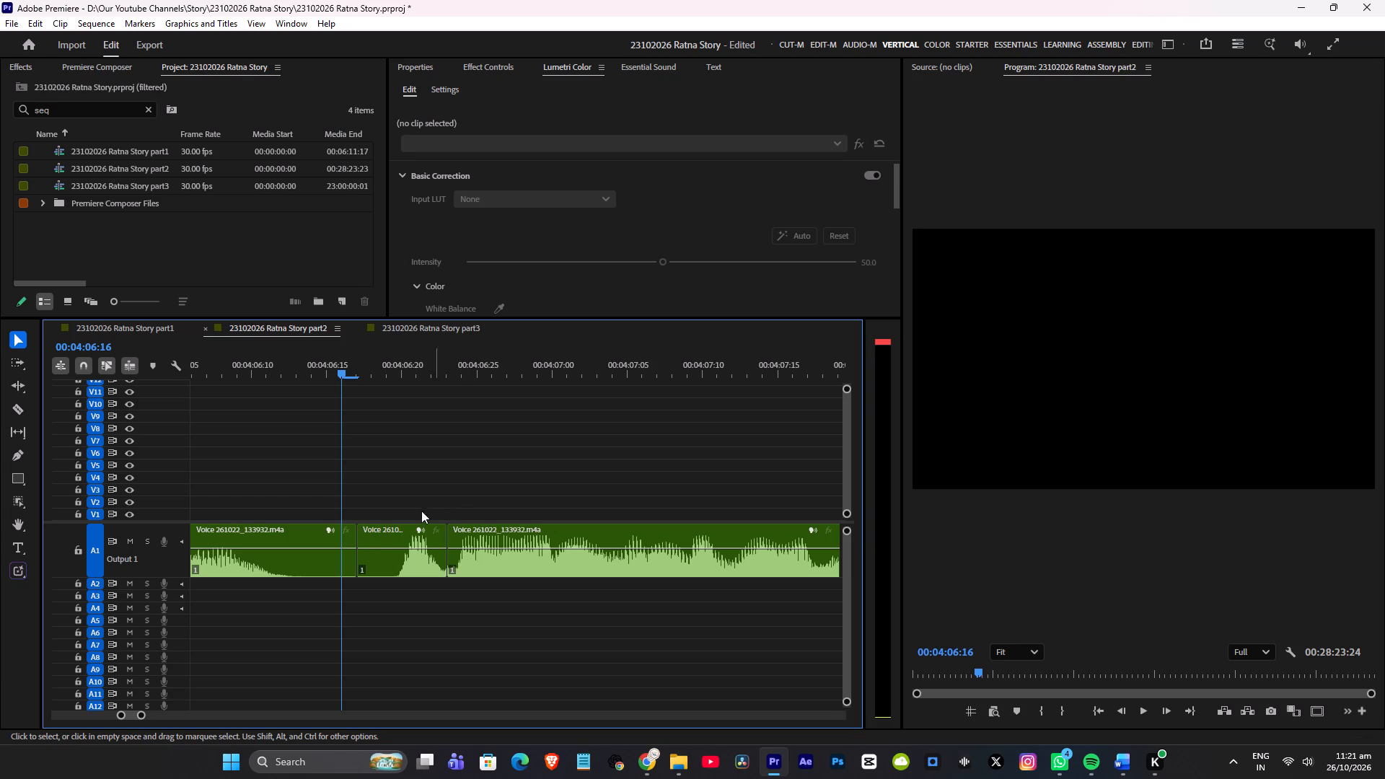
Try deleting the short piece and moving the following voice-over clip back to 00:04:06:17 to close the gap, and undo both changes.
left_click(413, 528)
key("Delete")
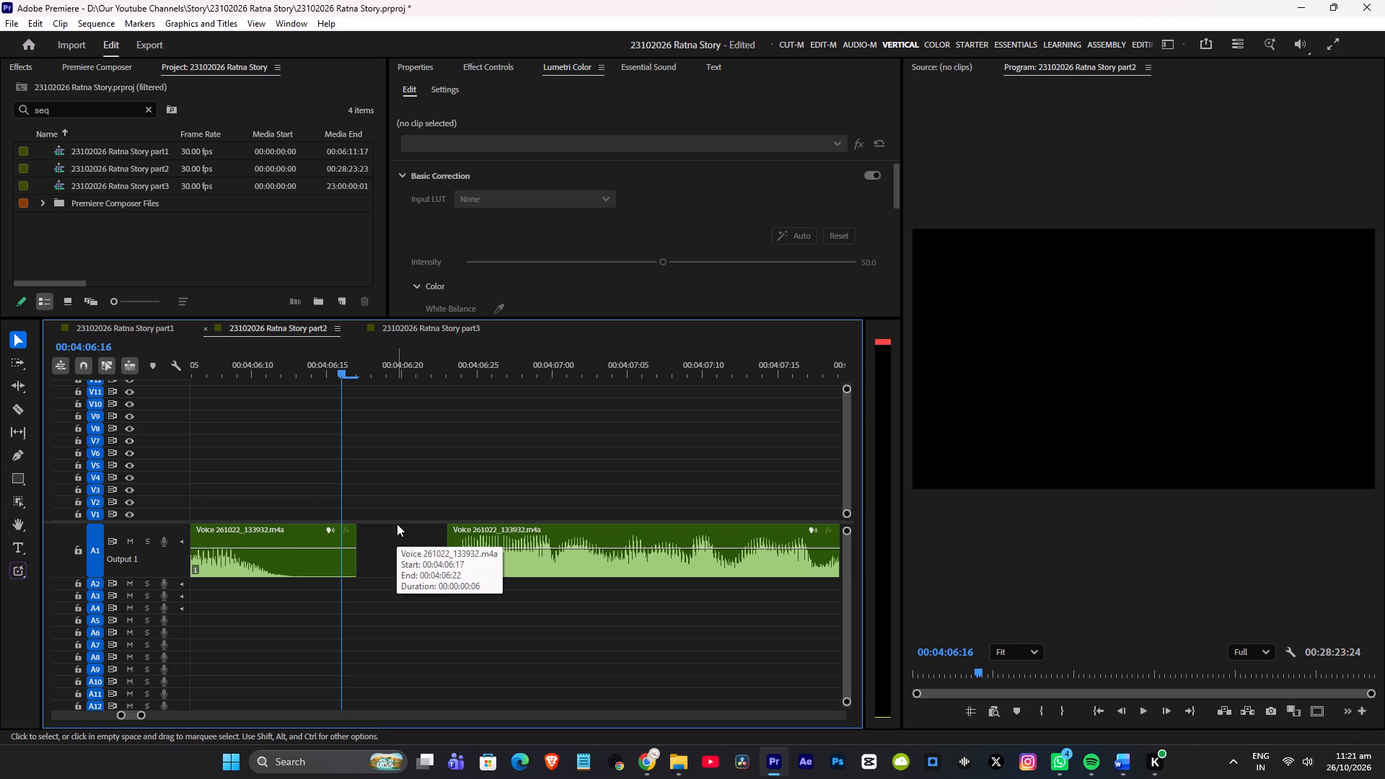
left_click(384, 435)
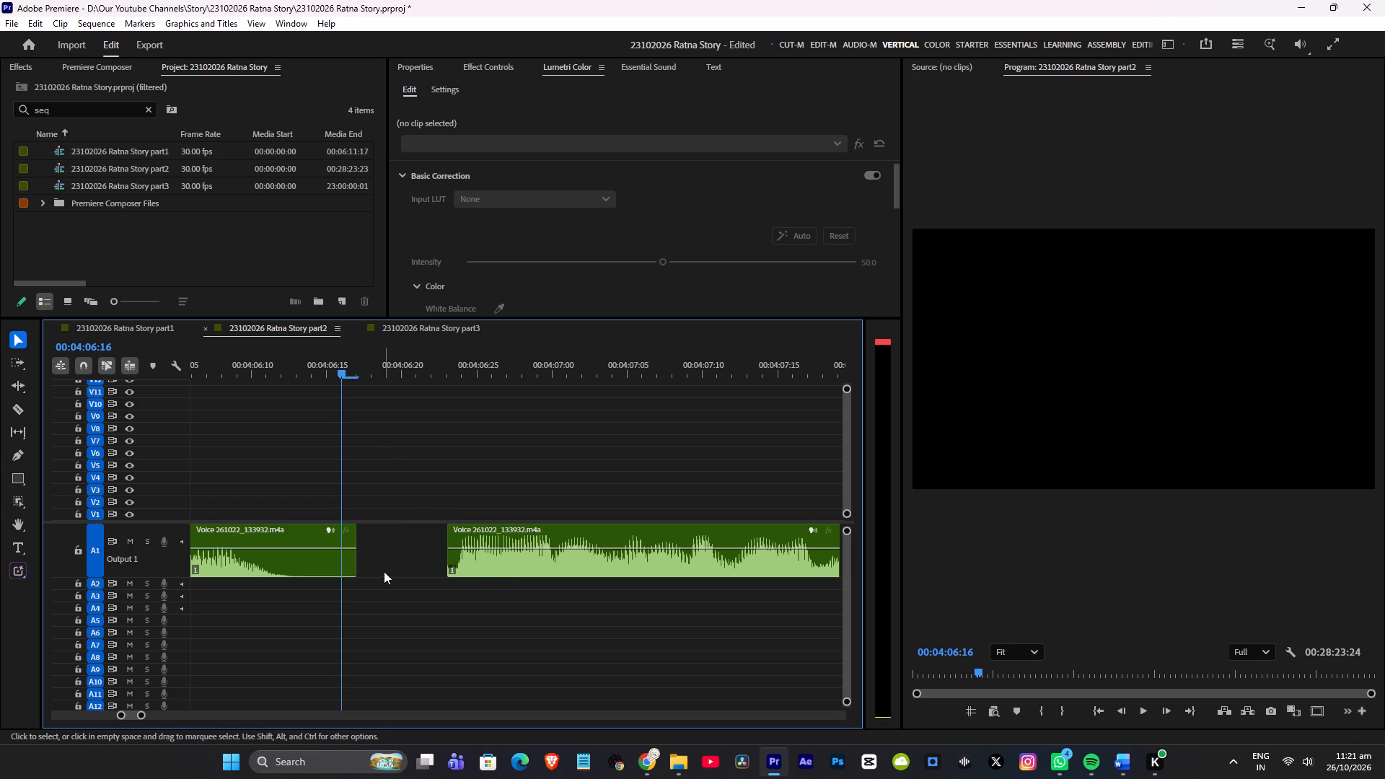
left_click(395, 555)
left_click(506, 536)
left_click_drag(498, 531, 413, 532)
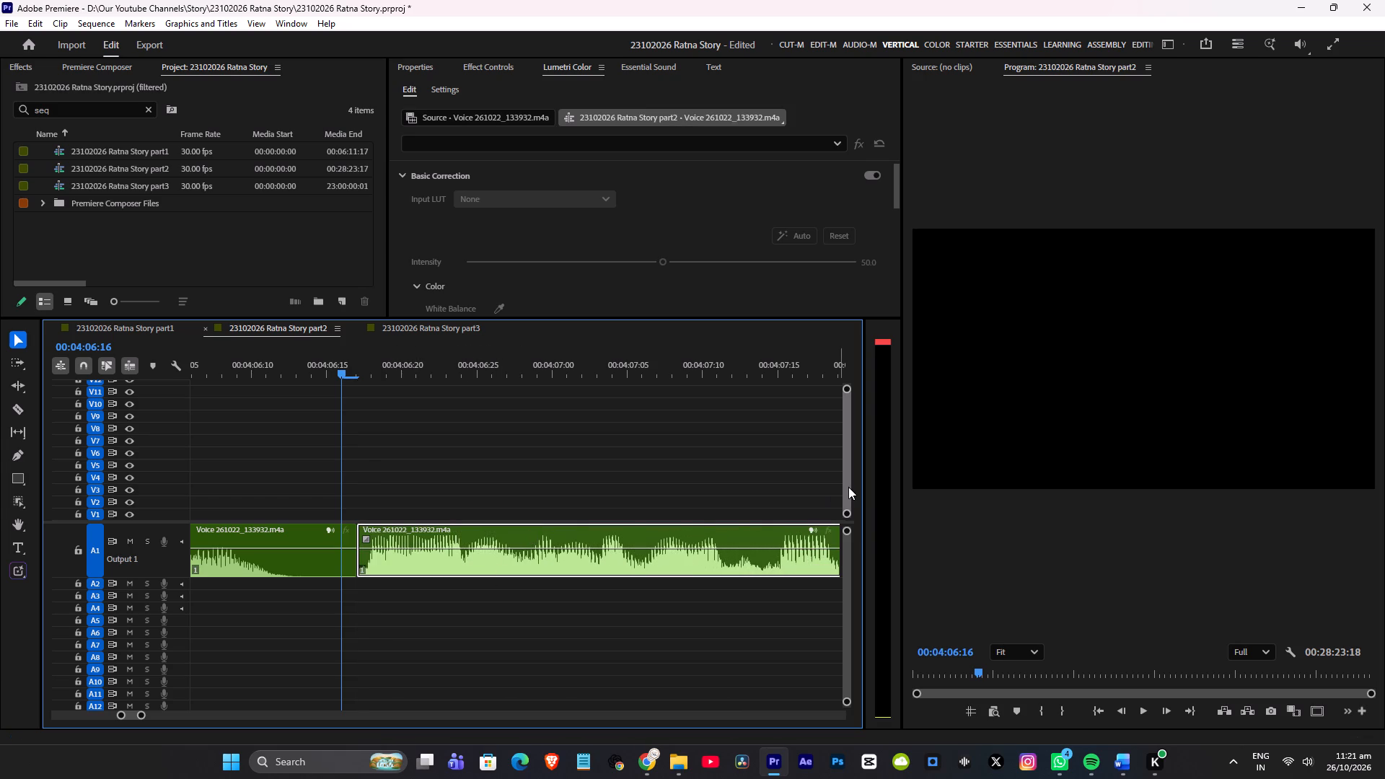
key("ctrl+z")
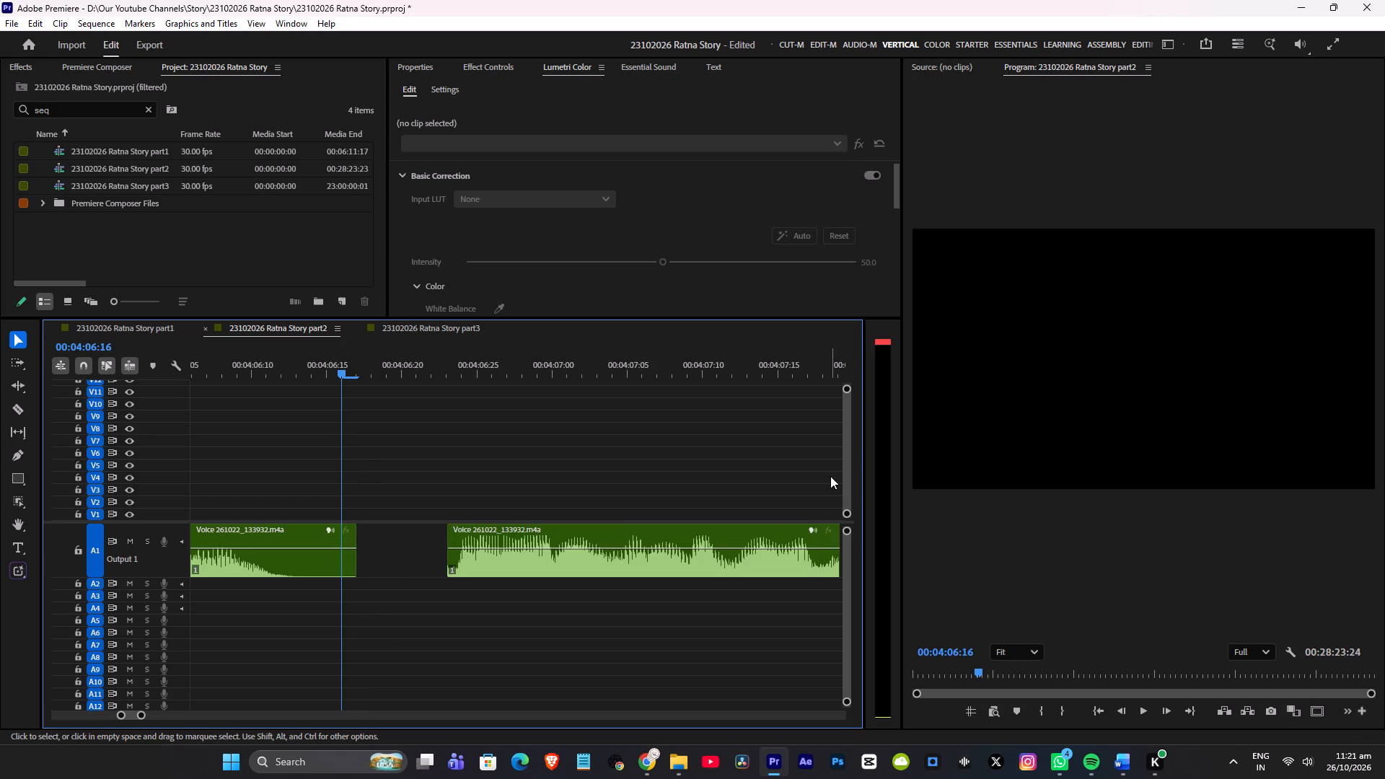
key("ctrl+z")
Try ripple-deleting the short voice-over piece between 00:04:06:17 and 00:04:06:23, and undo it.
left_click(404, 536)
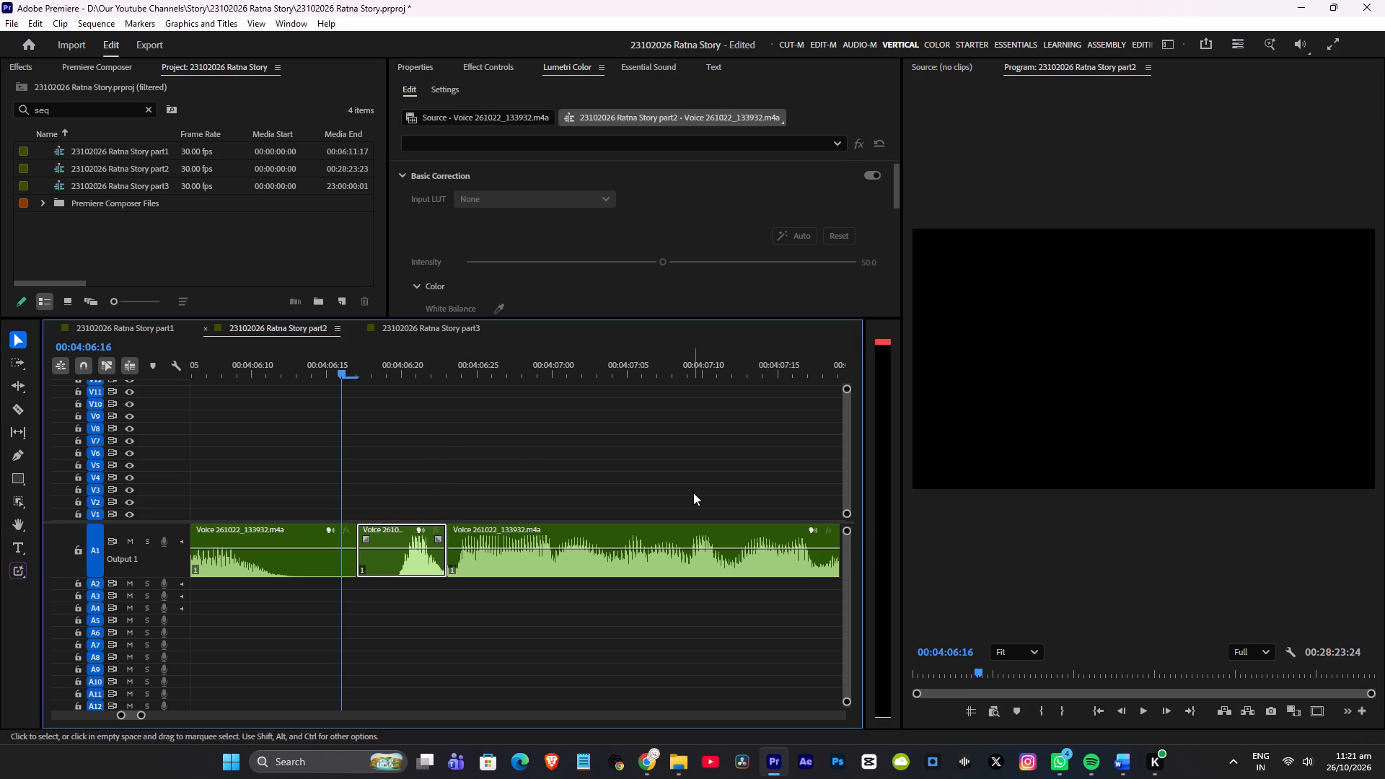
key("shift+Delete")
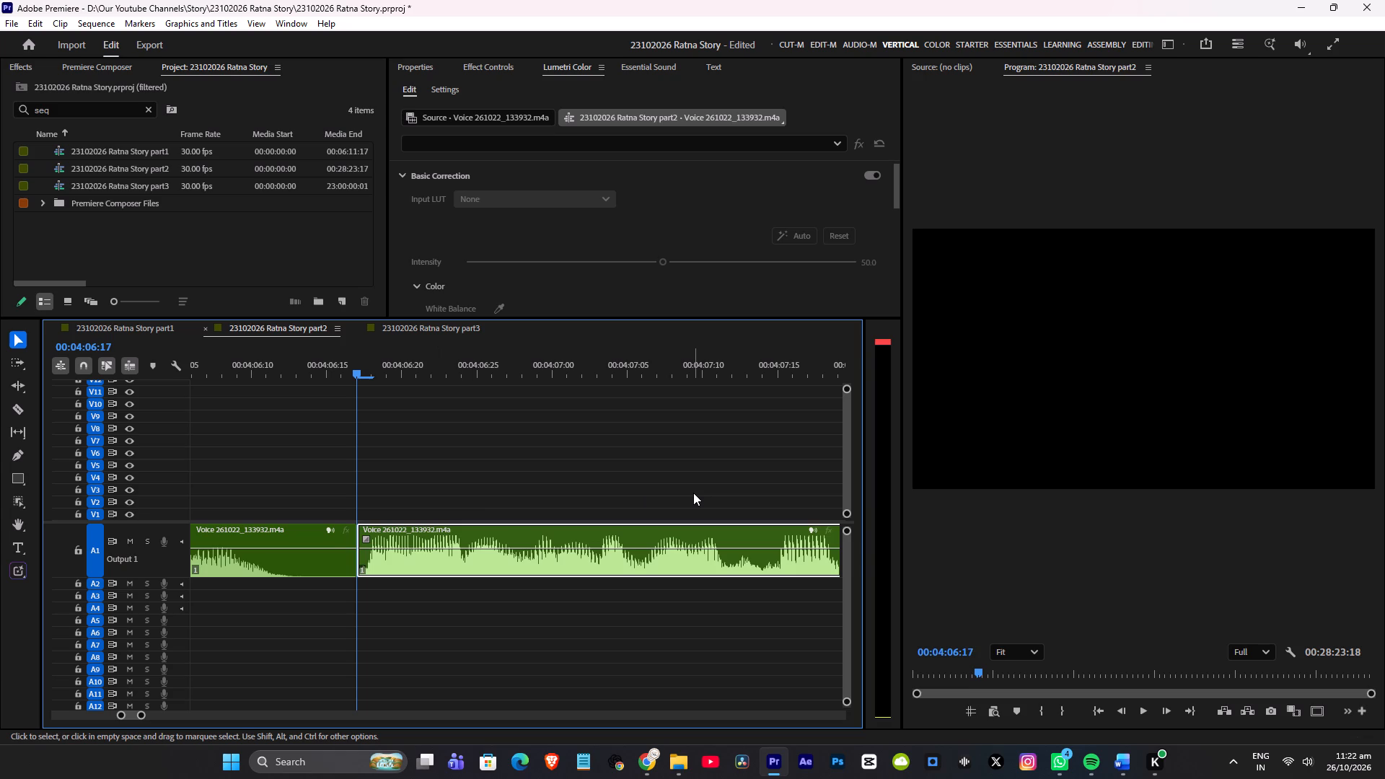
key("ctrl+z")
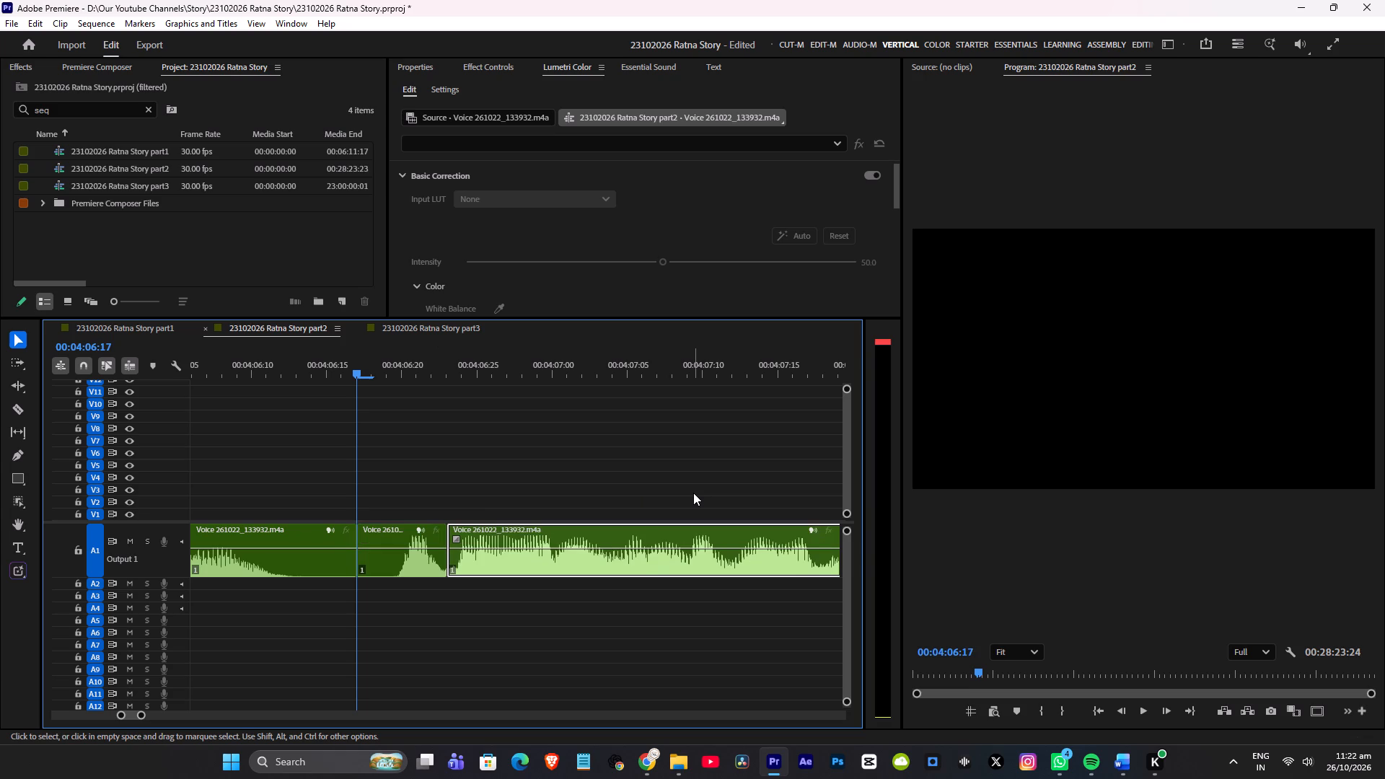
Ripple-delete the short voice-over piece between 00:04:06:17 and 00:04:06:23 so the following clip closes the gap.
left_click(380, 534)
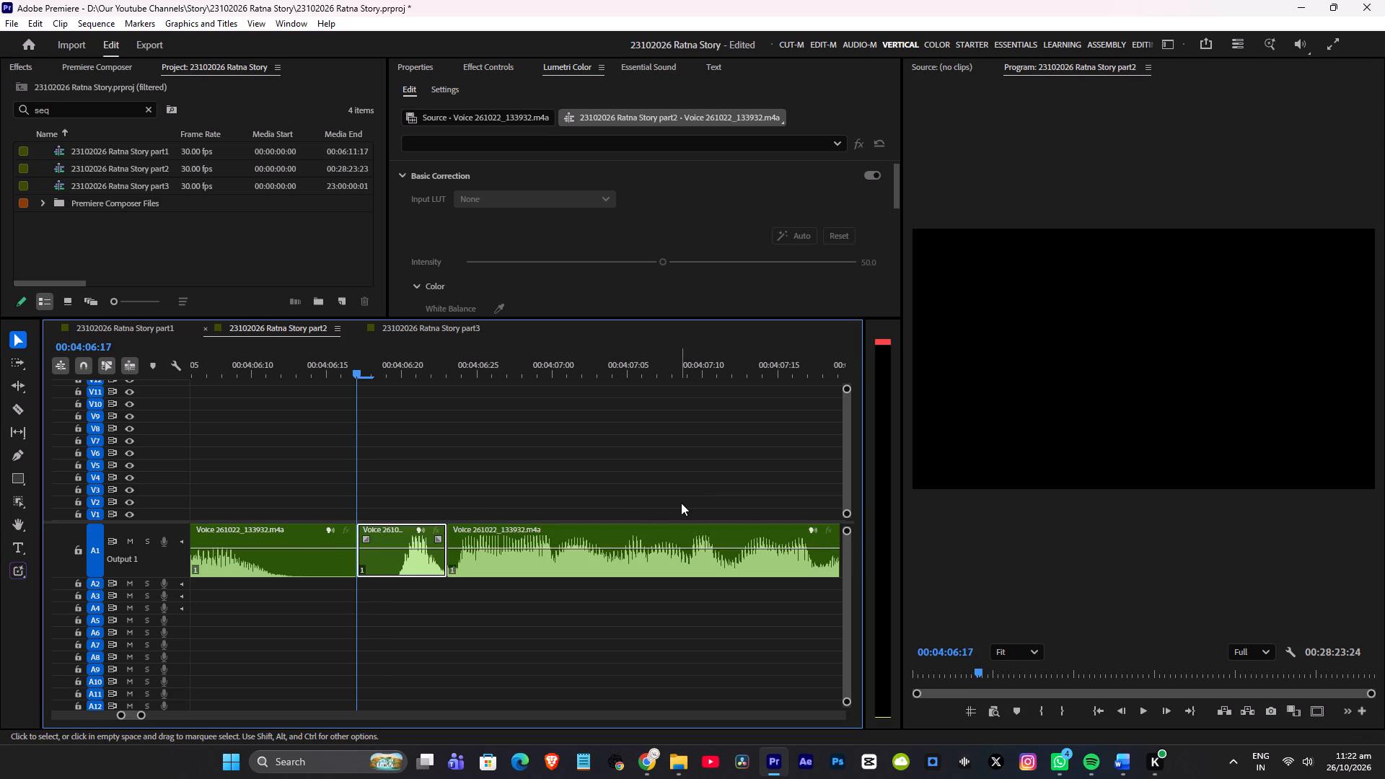
key("shift+BackSpace")
key("shift+Delete")
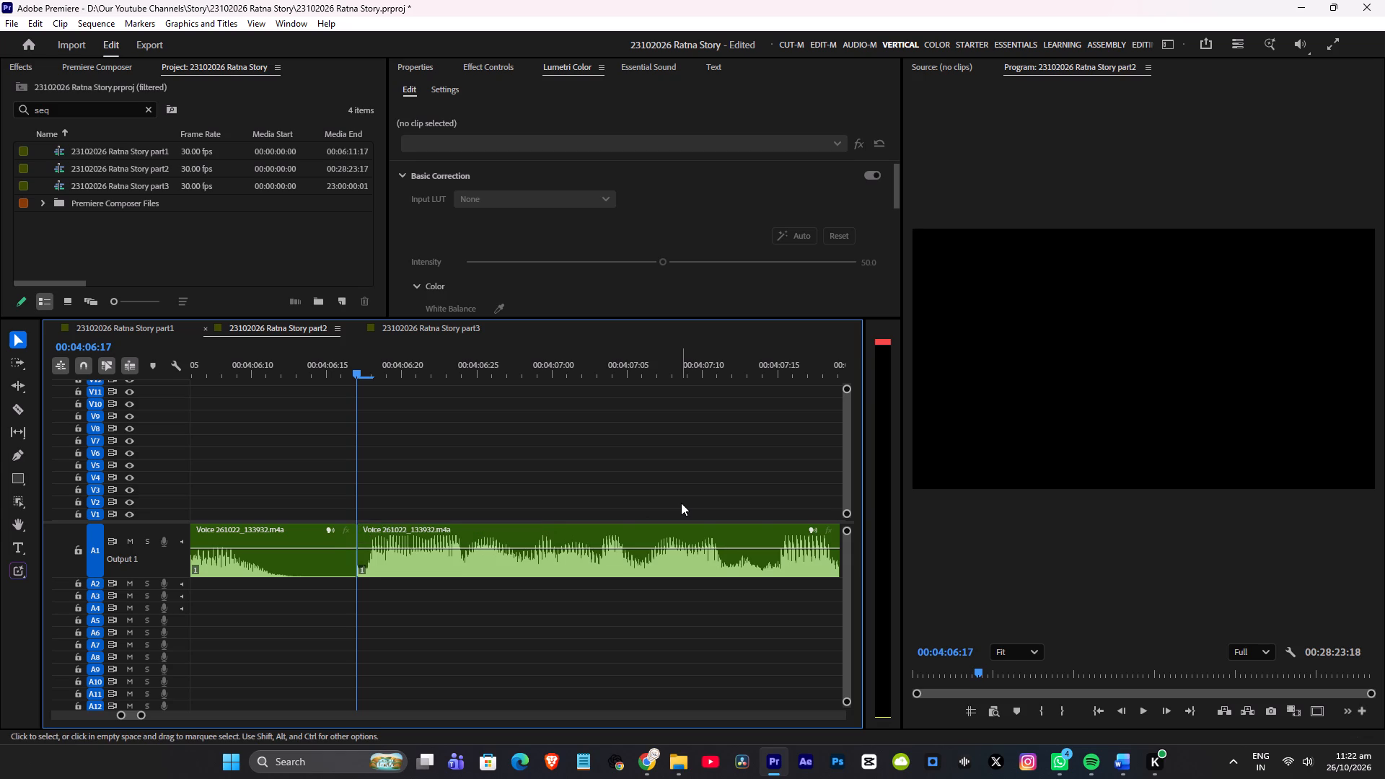
Play the voice-over from about 00:04:06:10 to 00:04:07:02 and examine the join at 00:04:06:17 up close.
left_click(248, 353)
key("space")
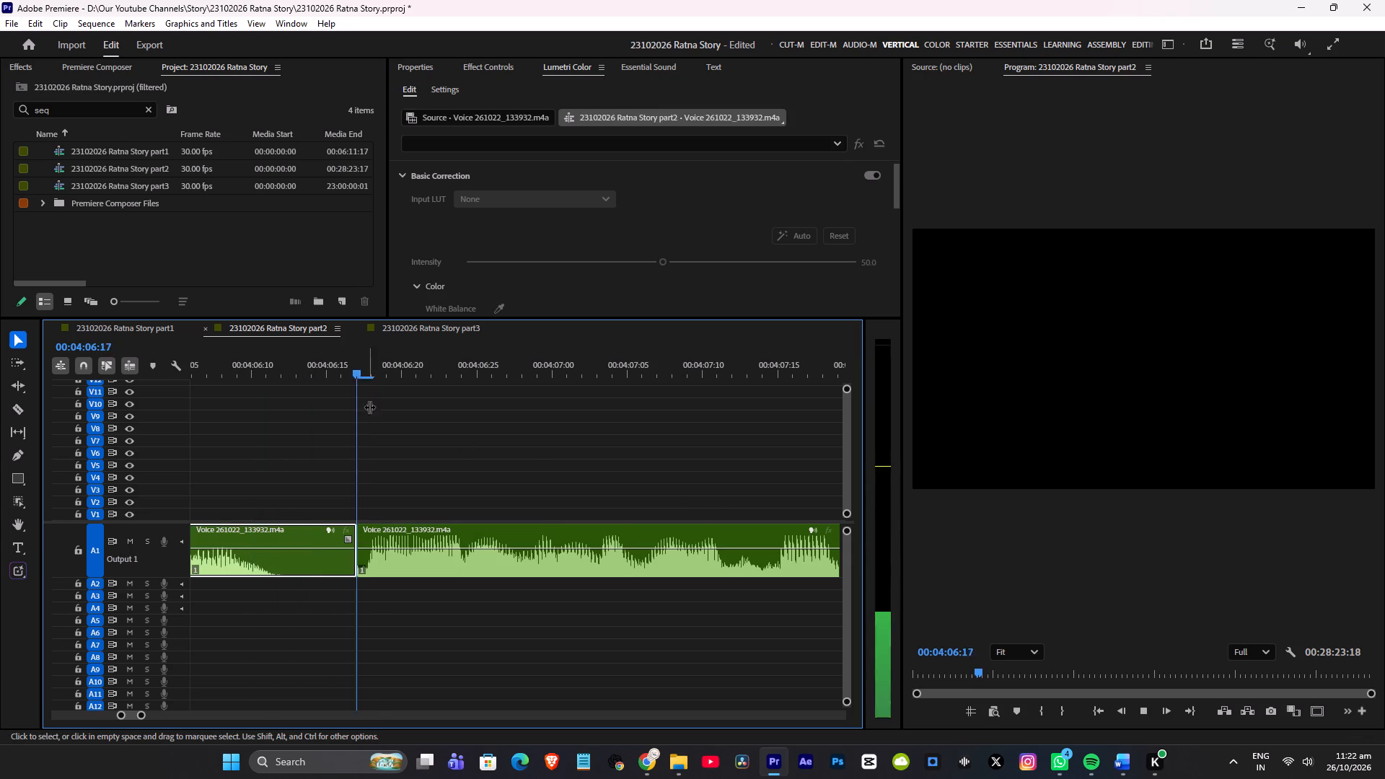
key("space")
scroll(383, 474, "up", 5, "alt")
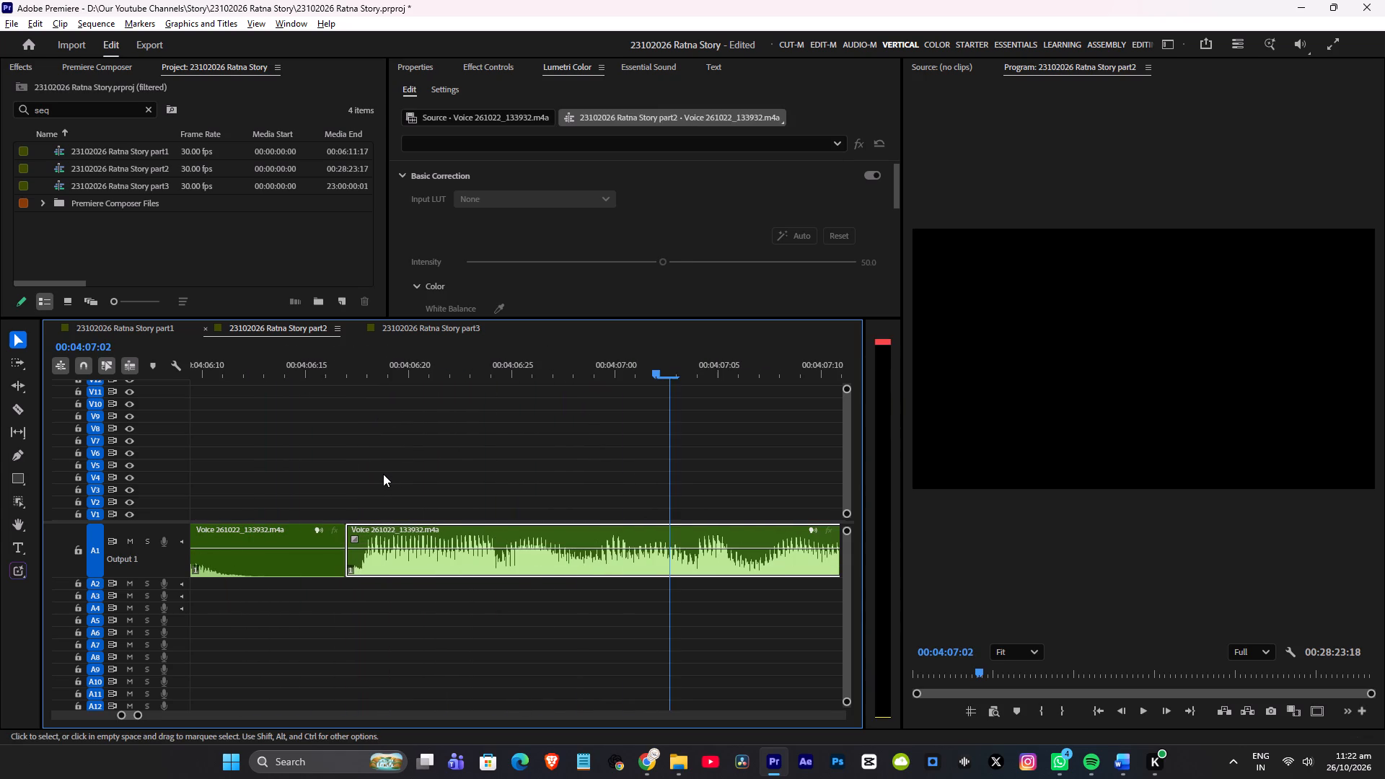
scroll(383, 473, "up", 5, "alt")
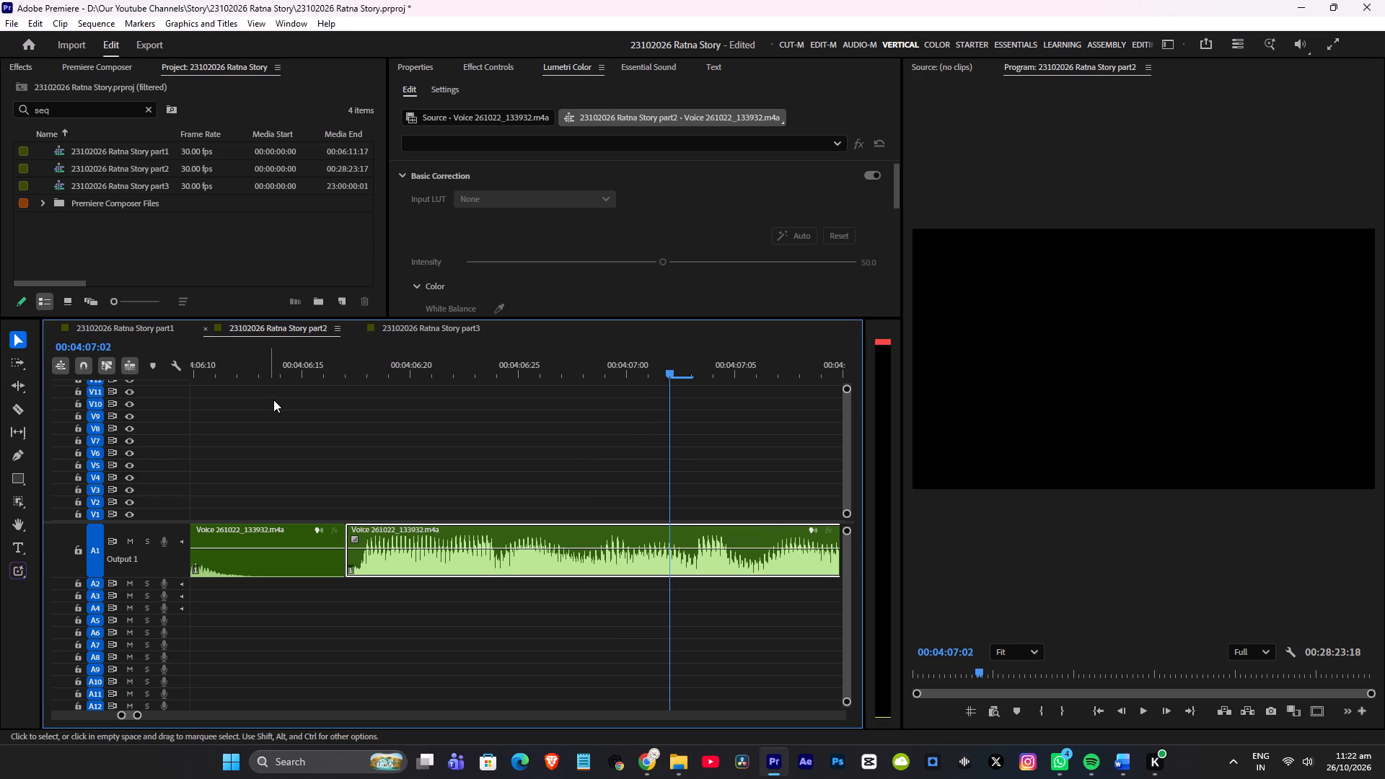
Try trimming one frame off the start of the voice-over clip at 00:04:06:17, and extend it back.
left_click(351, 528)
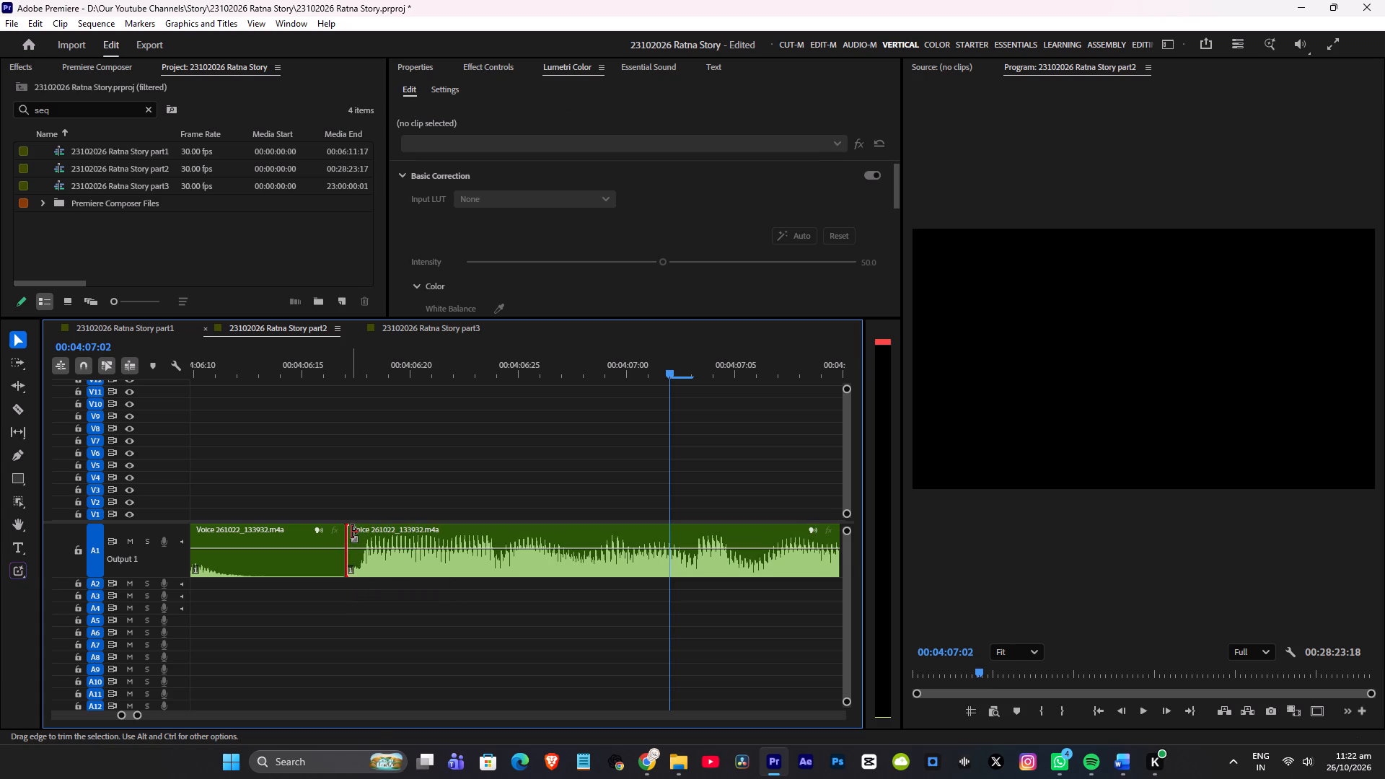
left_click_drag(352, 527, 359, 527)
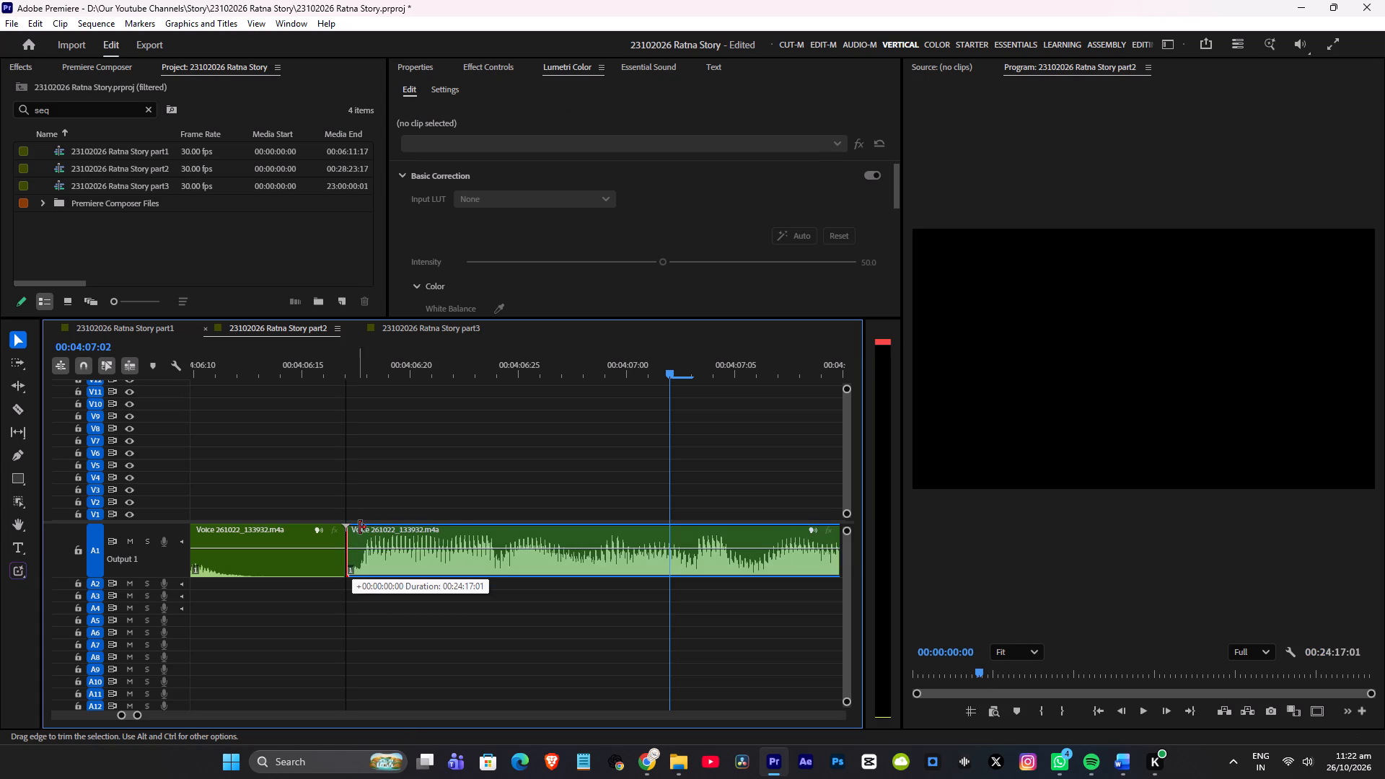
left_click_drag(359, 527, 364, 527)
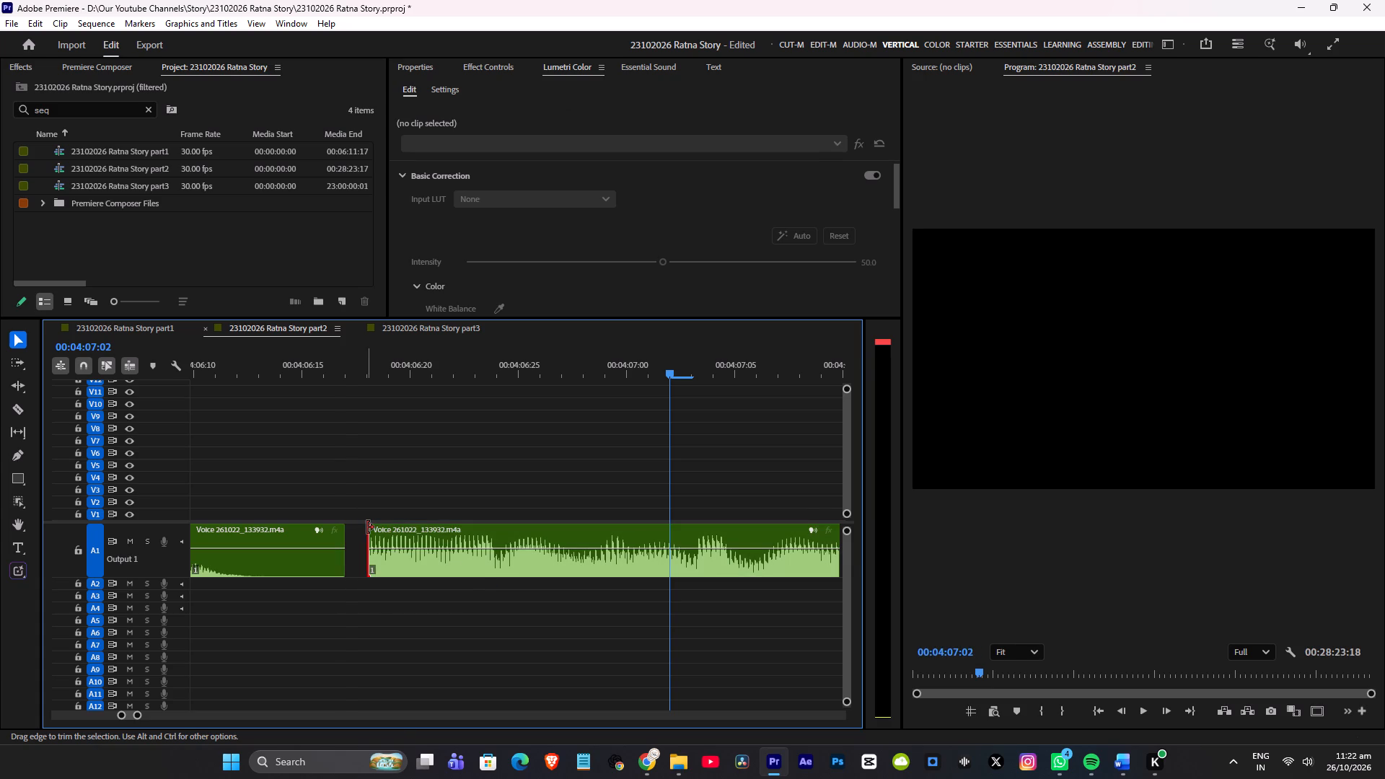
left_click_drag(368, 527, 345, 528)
Trim one frame off the start of the voice-over clip at 00:04:06:17 and play across the cut.
scroll(364, 523, "up", 7, "alt")
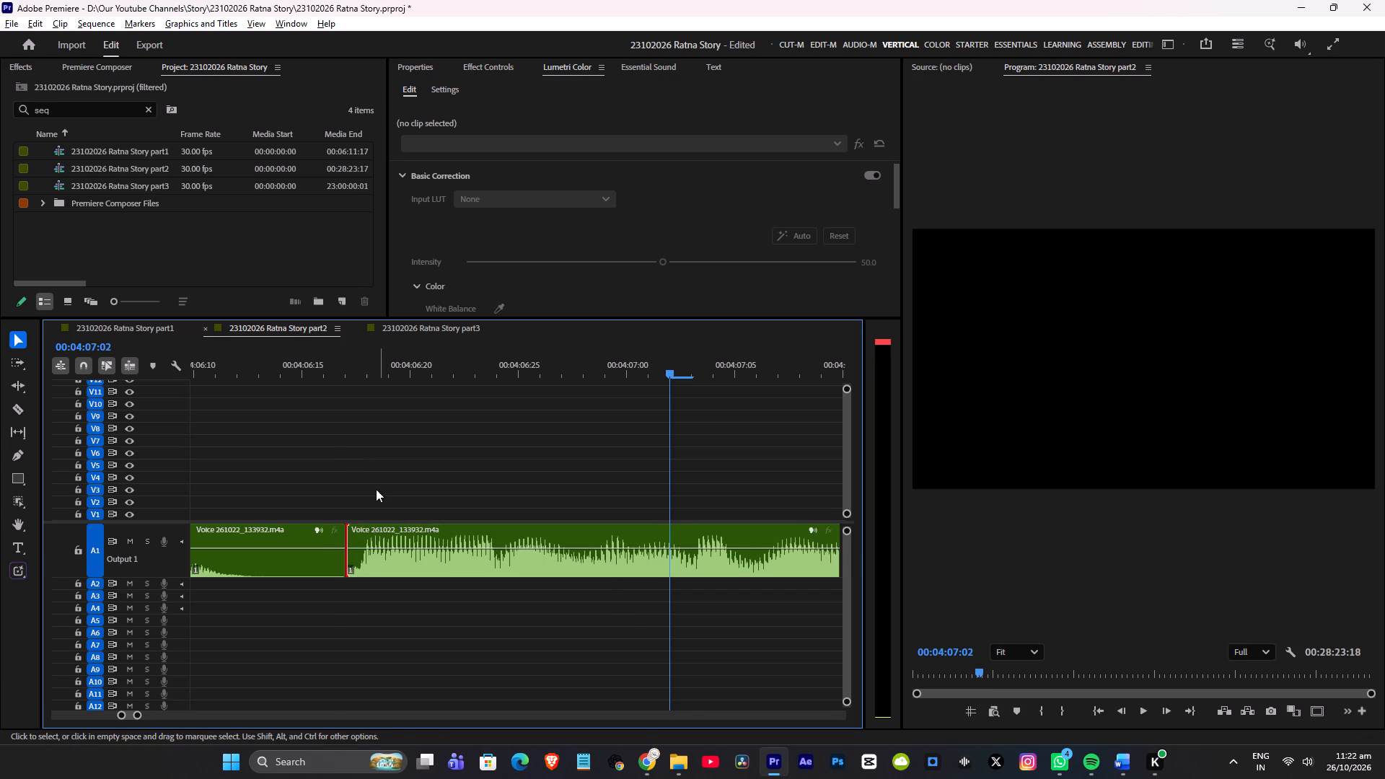
scroll(376, 489, "up", 20, "alt")
scroll(376, 489, "up", 3, "alt")
left_click(397, 428)
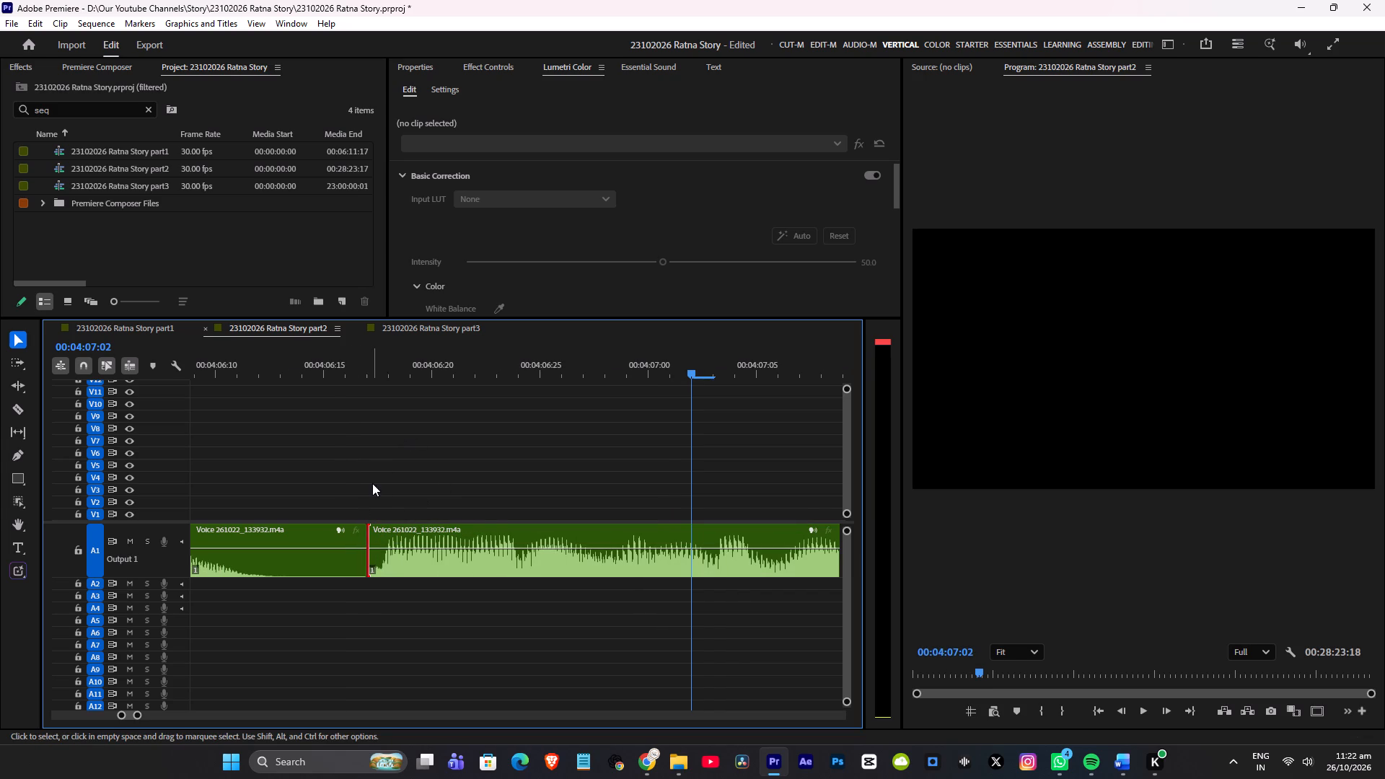
scroll(372, 483, "up", 6, "alt")
left_click_drag(373, 529, 379, 529)
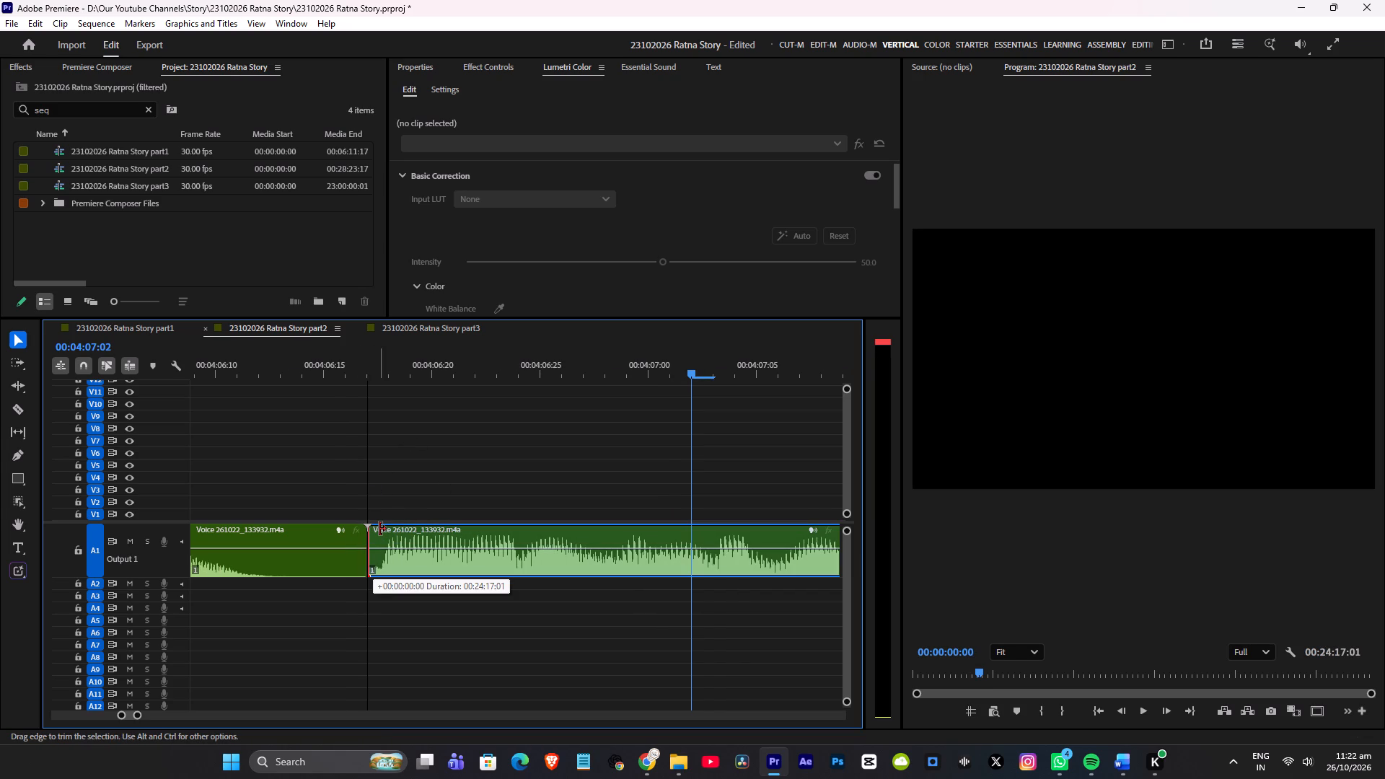
left_click_drag(379, 529, 384, 529)
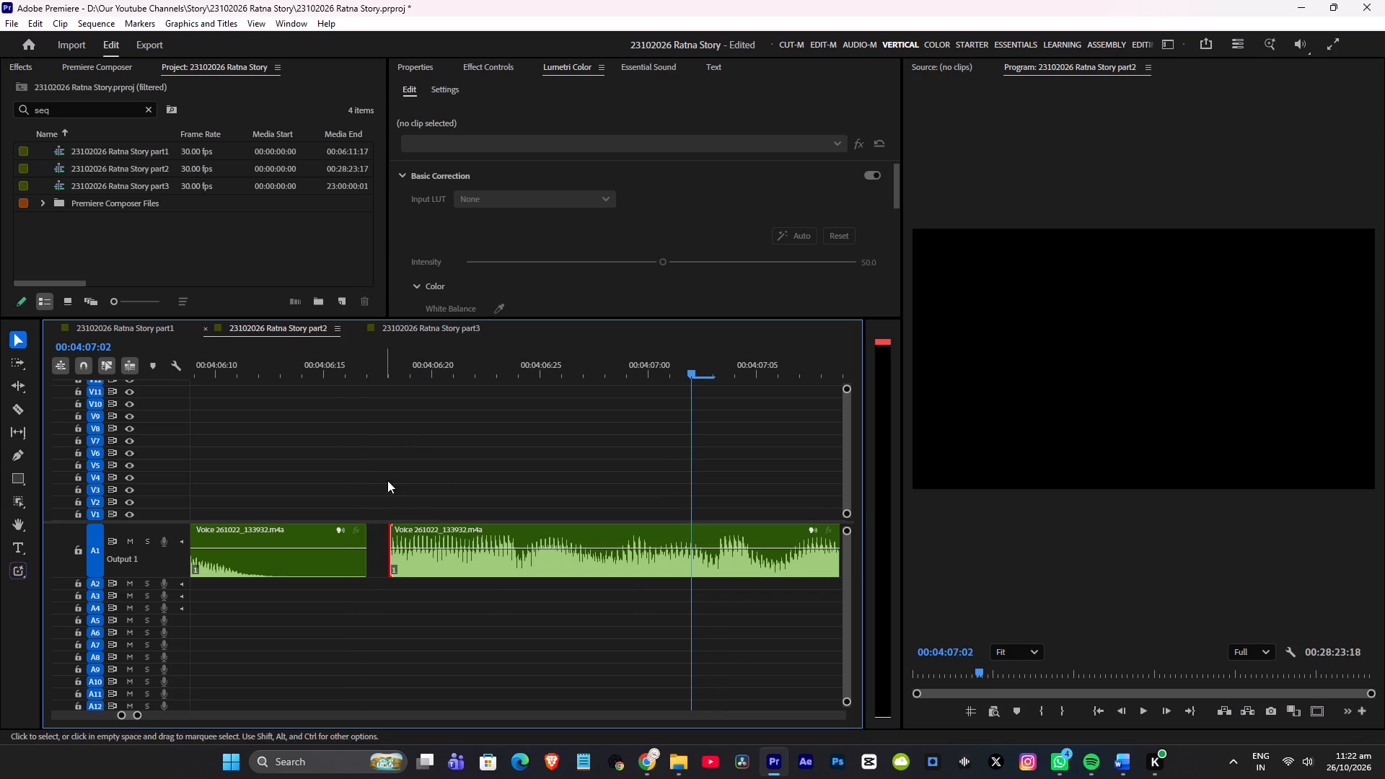
left_click(287, 366)
key("space")
key("space")
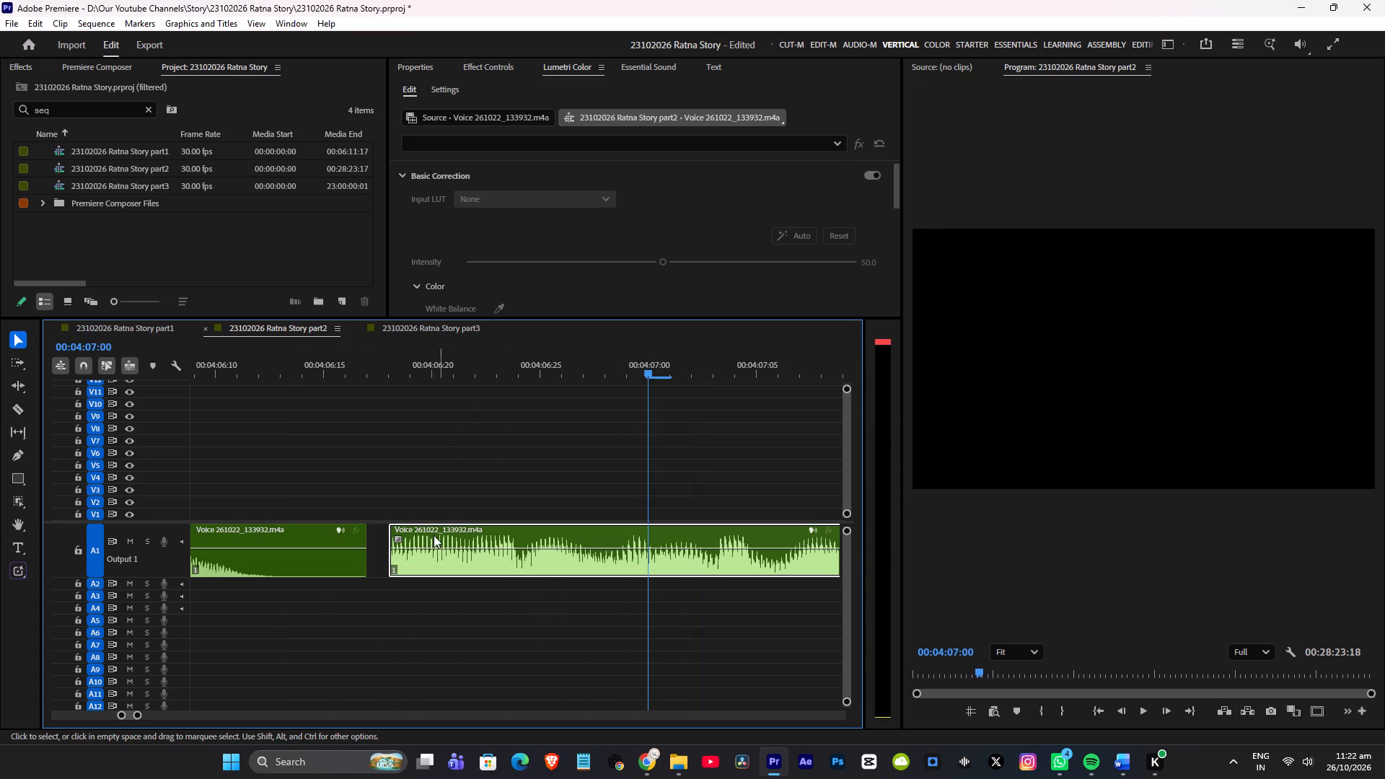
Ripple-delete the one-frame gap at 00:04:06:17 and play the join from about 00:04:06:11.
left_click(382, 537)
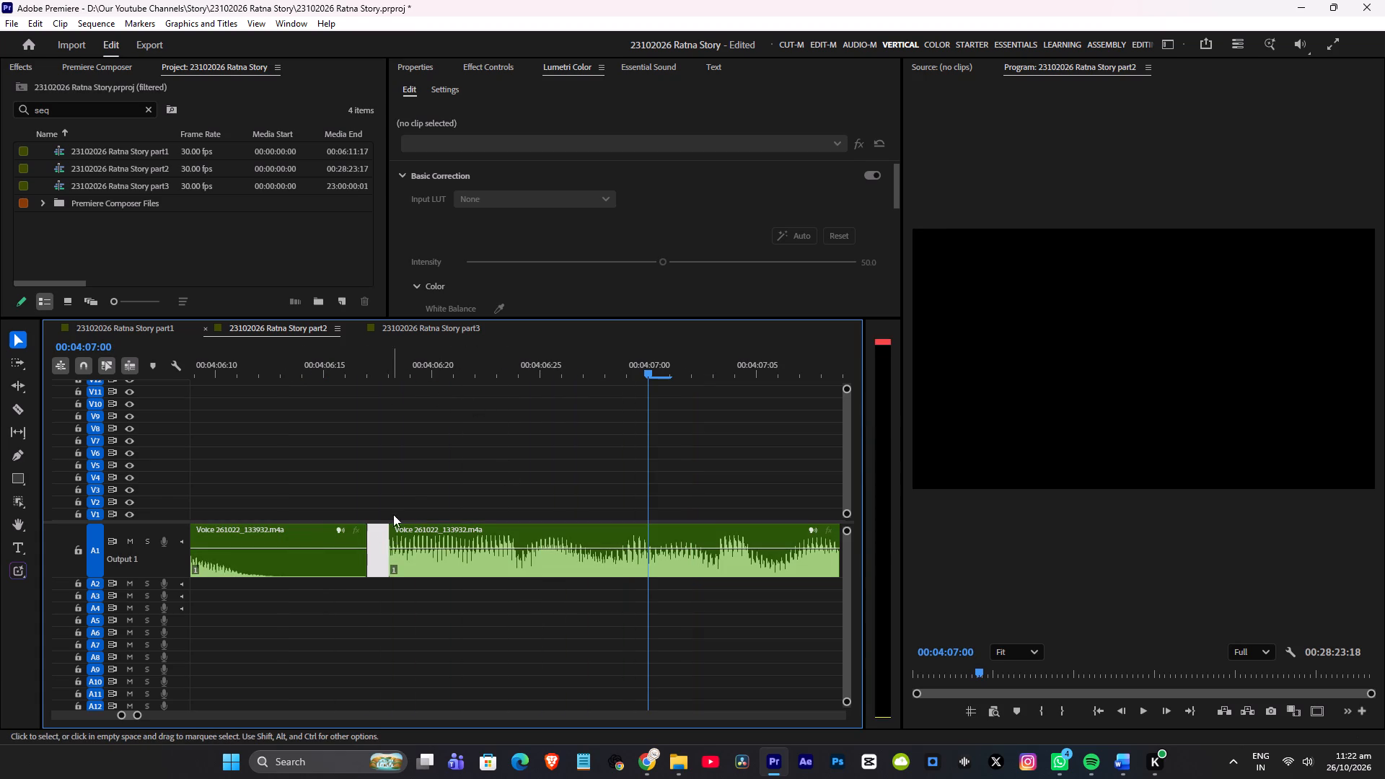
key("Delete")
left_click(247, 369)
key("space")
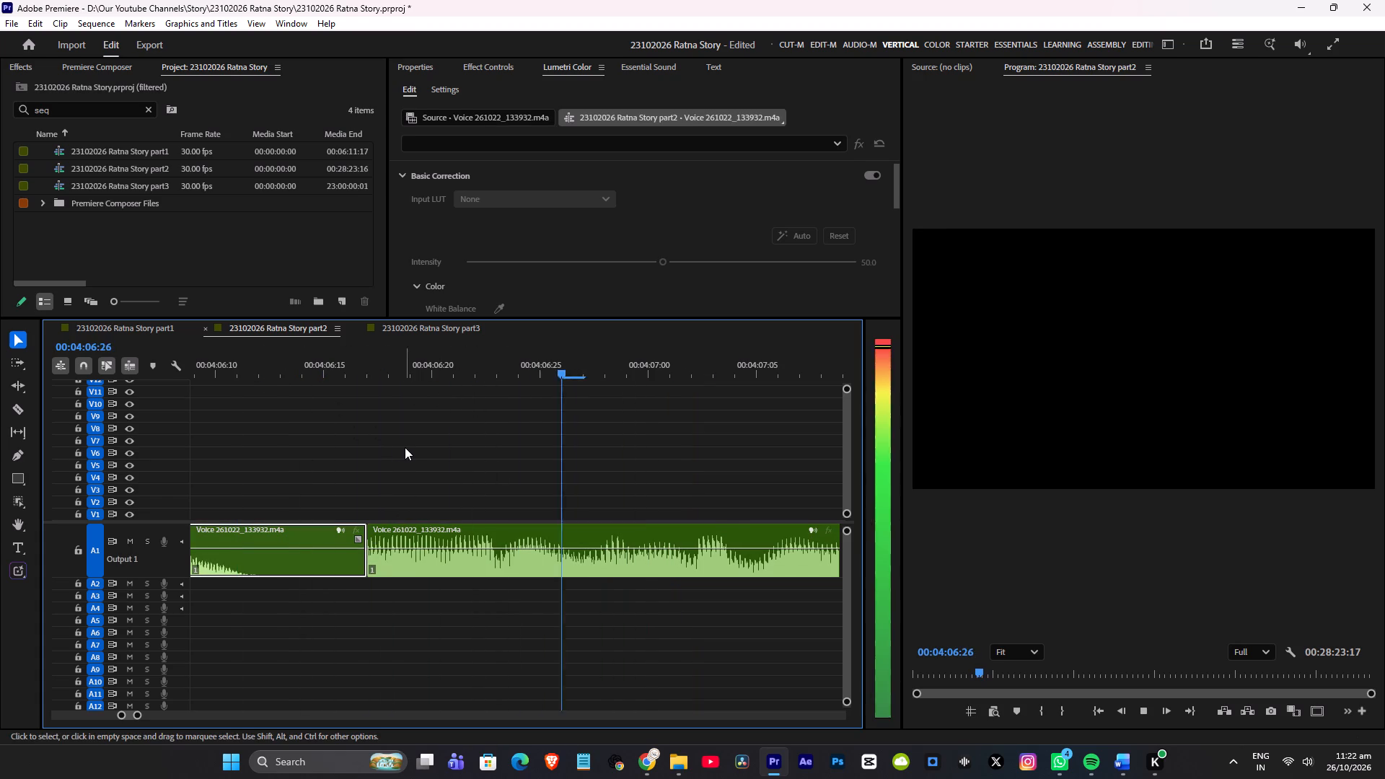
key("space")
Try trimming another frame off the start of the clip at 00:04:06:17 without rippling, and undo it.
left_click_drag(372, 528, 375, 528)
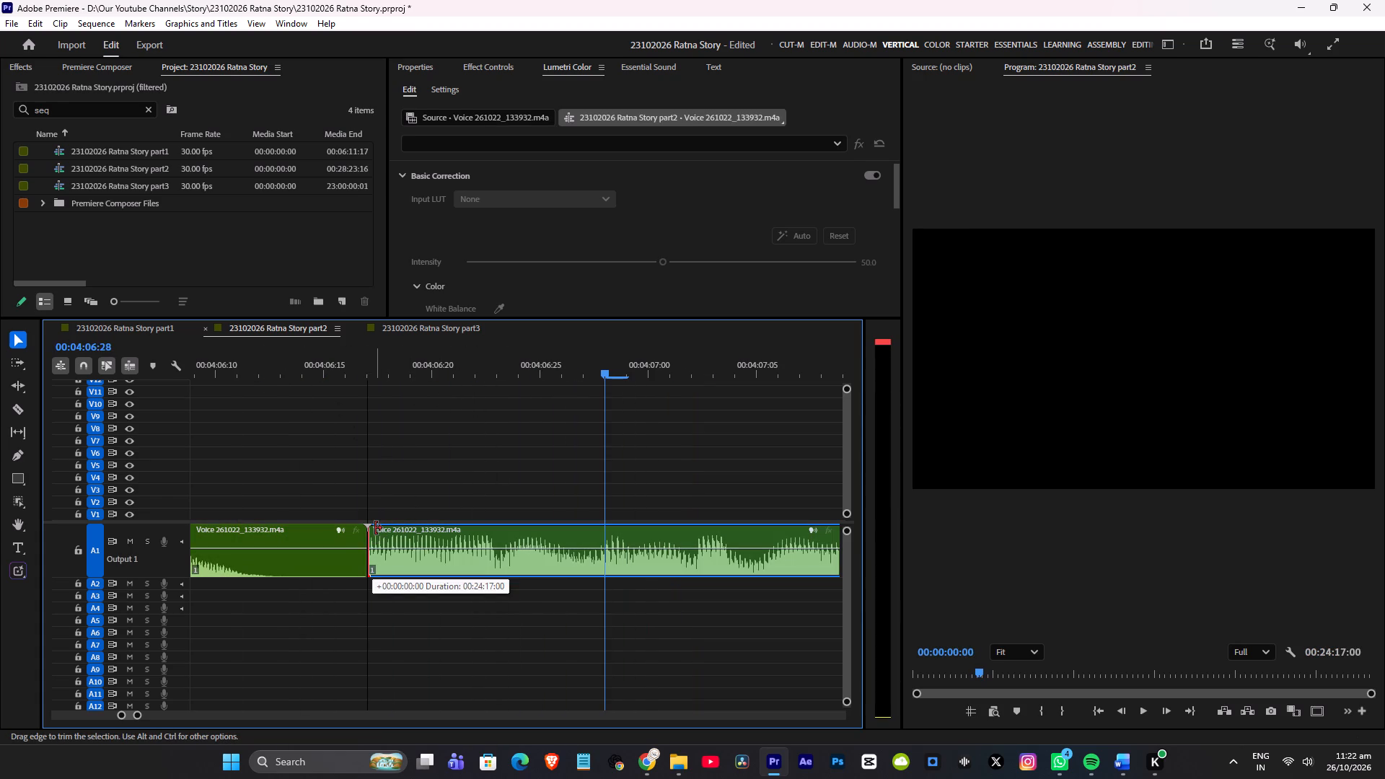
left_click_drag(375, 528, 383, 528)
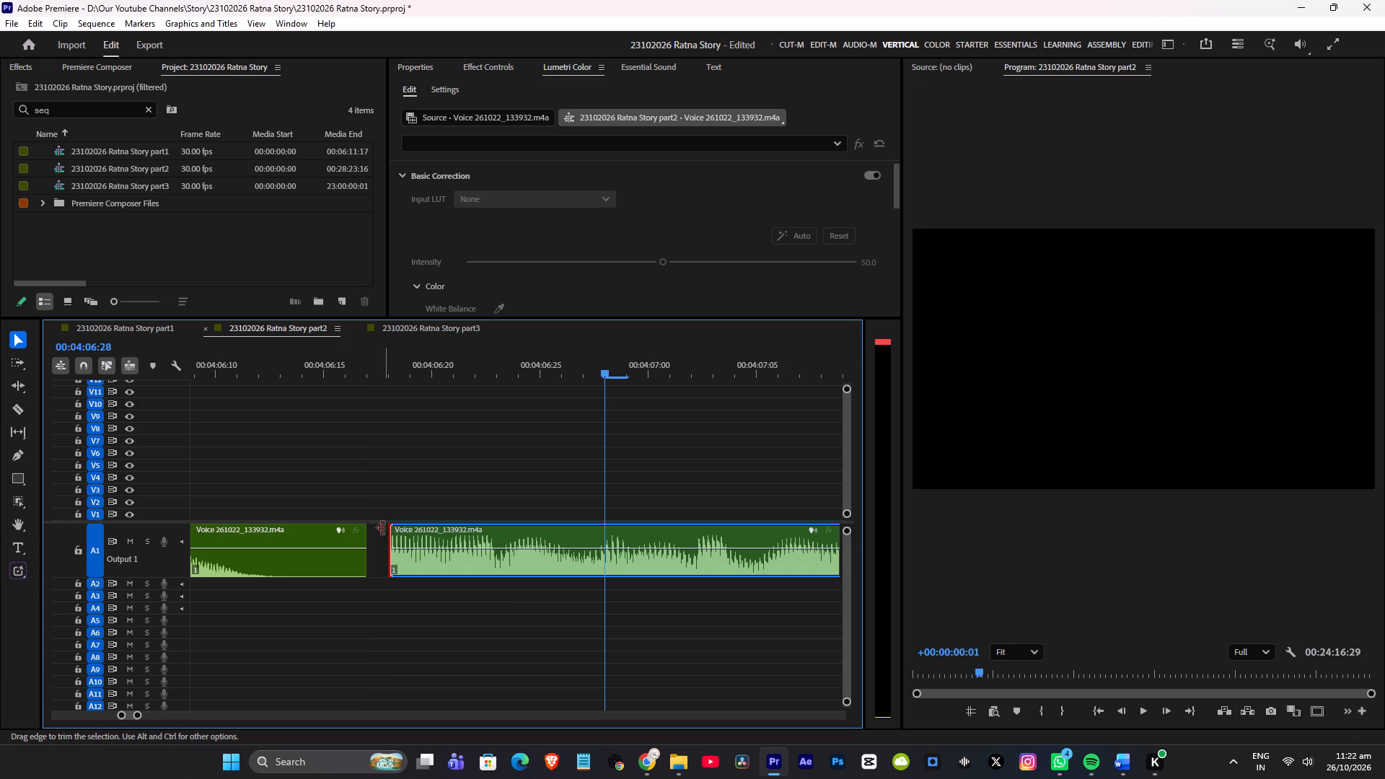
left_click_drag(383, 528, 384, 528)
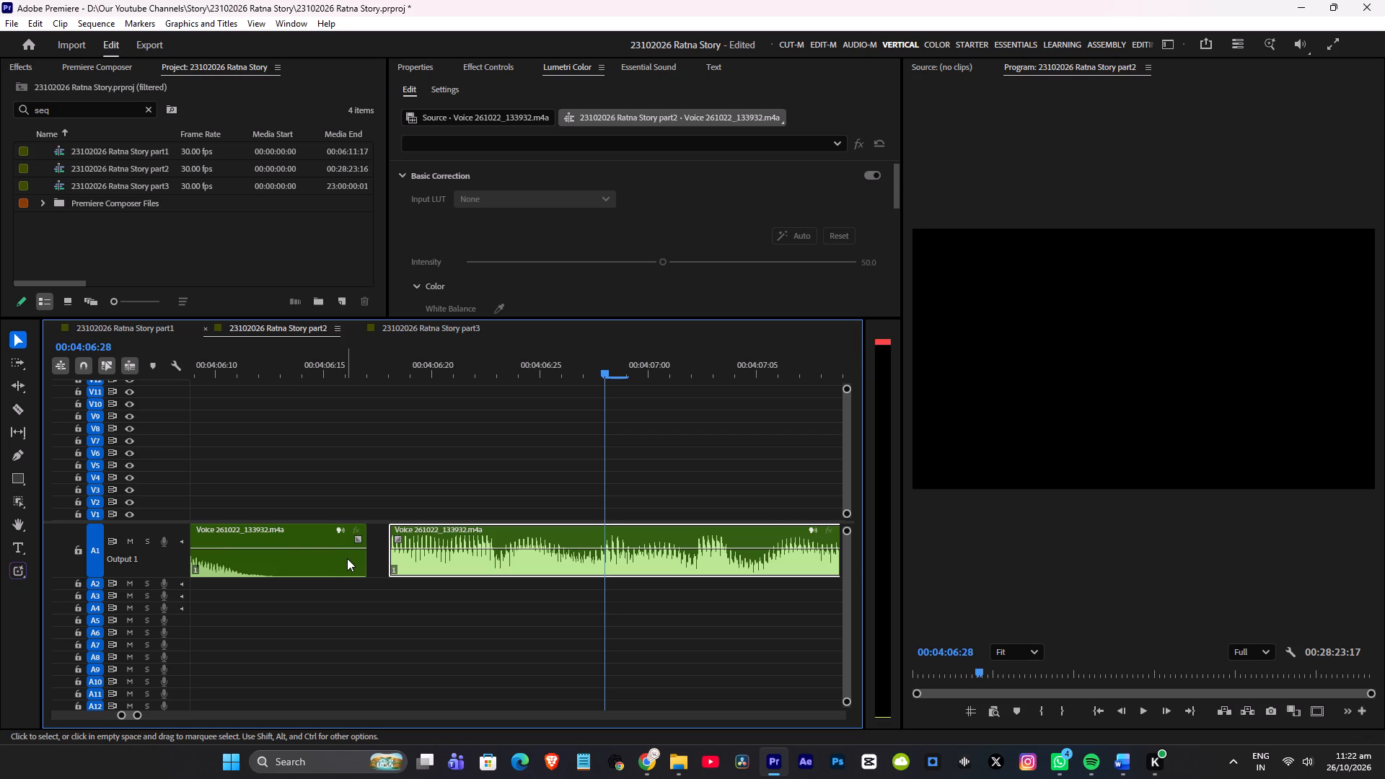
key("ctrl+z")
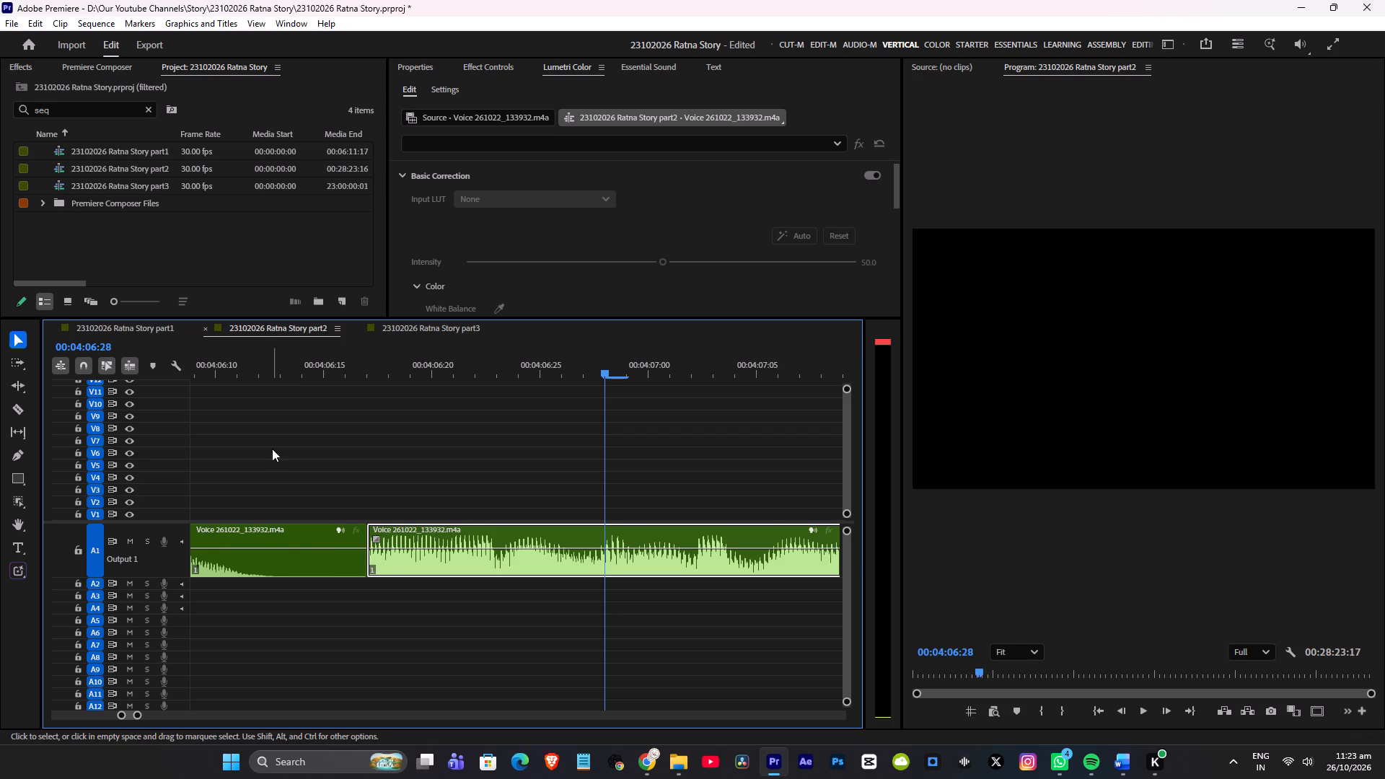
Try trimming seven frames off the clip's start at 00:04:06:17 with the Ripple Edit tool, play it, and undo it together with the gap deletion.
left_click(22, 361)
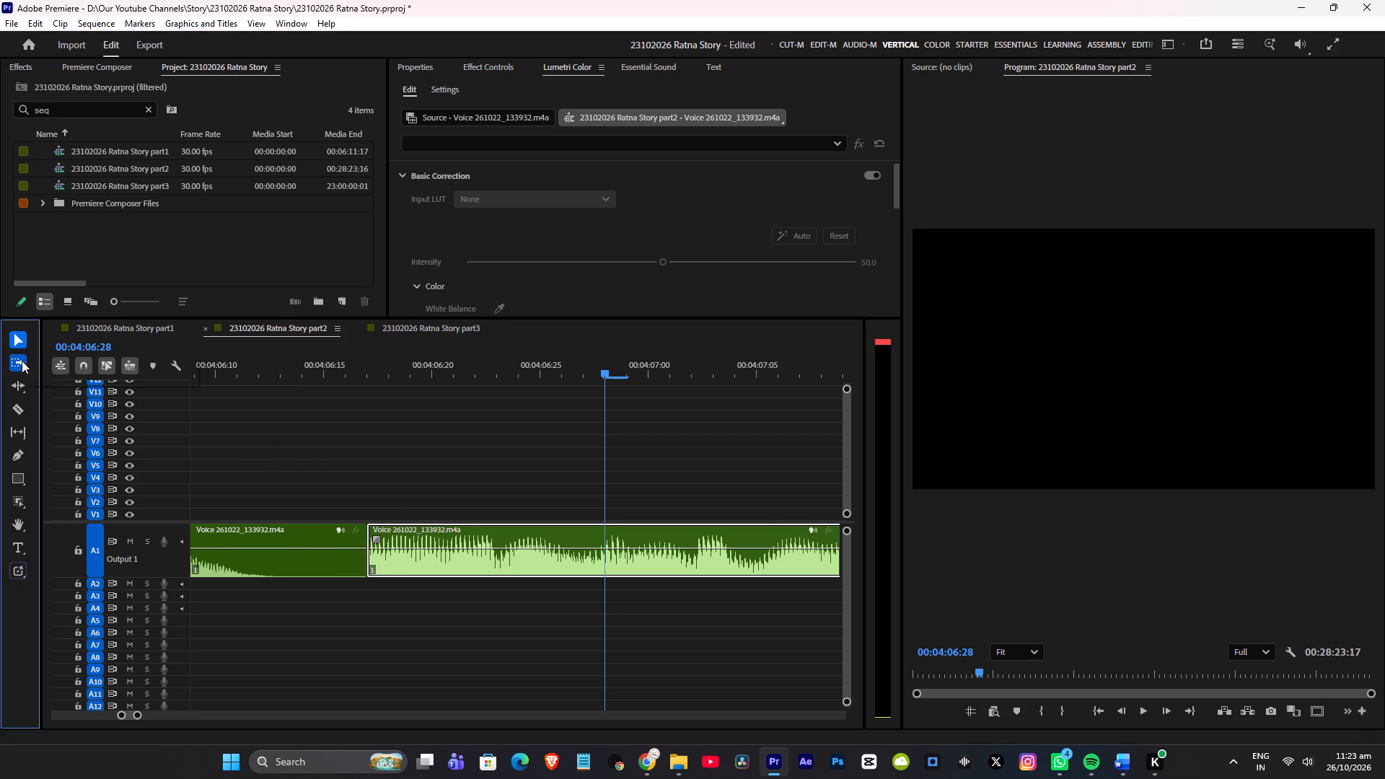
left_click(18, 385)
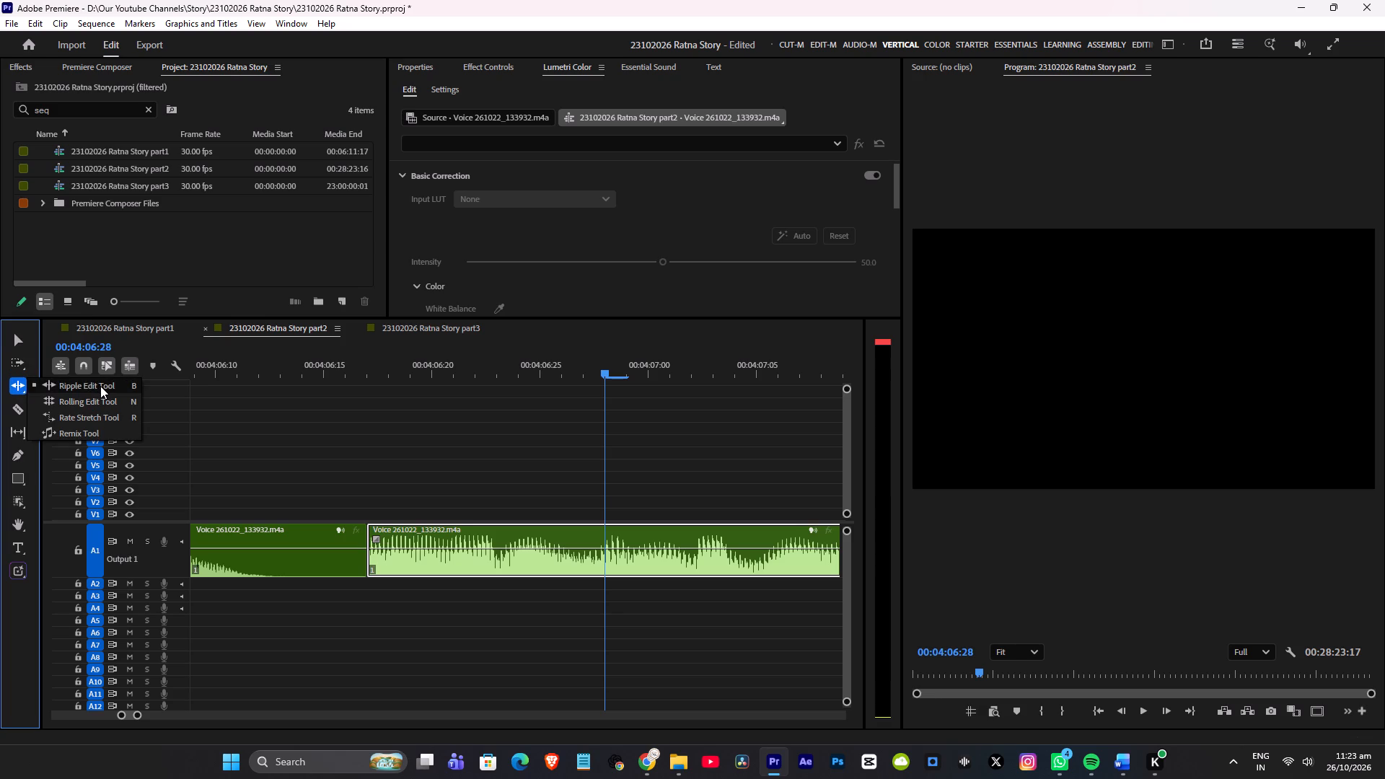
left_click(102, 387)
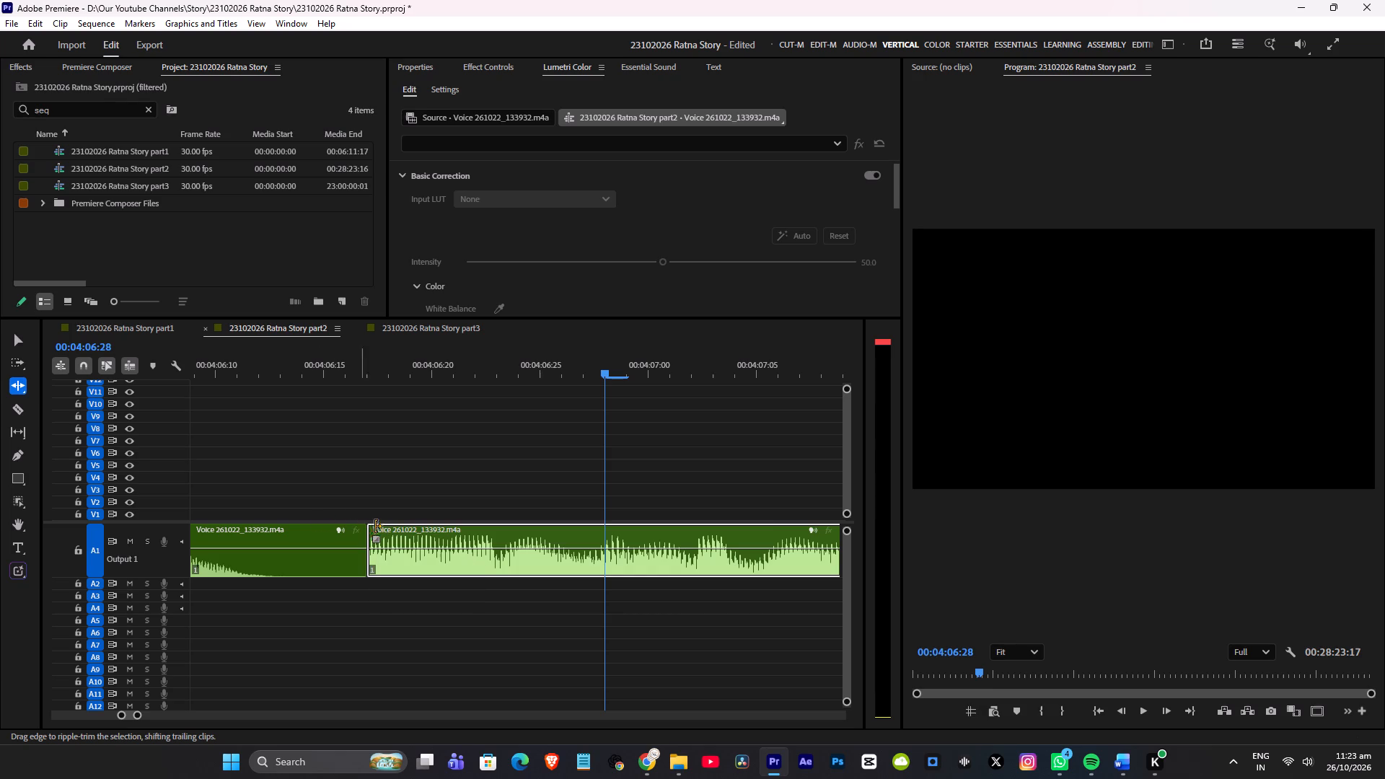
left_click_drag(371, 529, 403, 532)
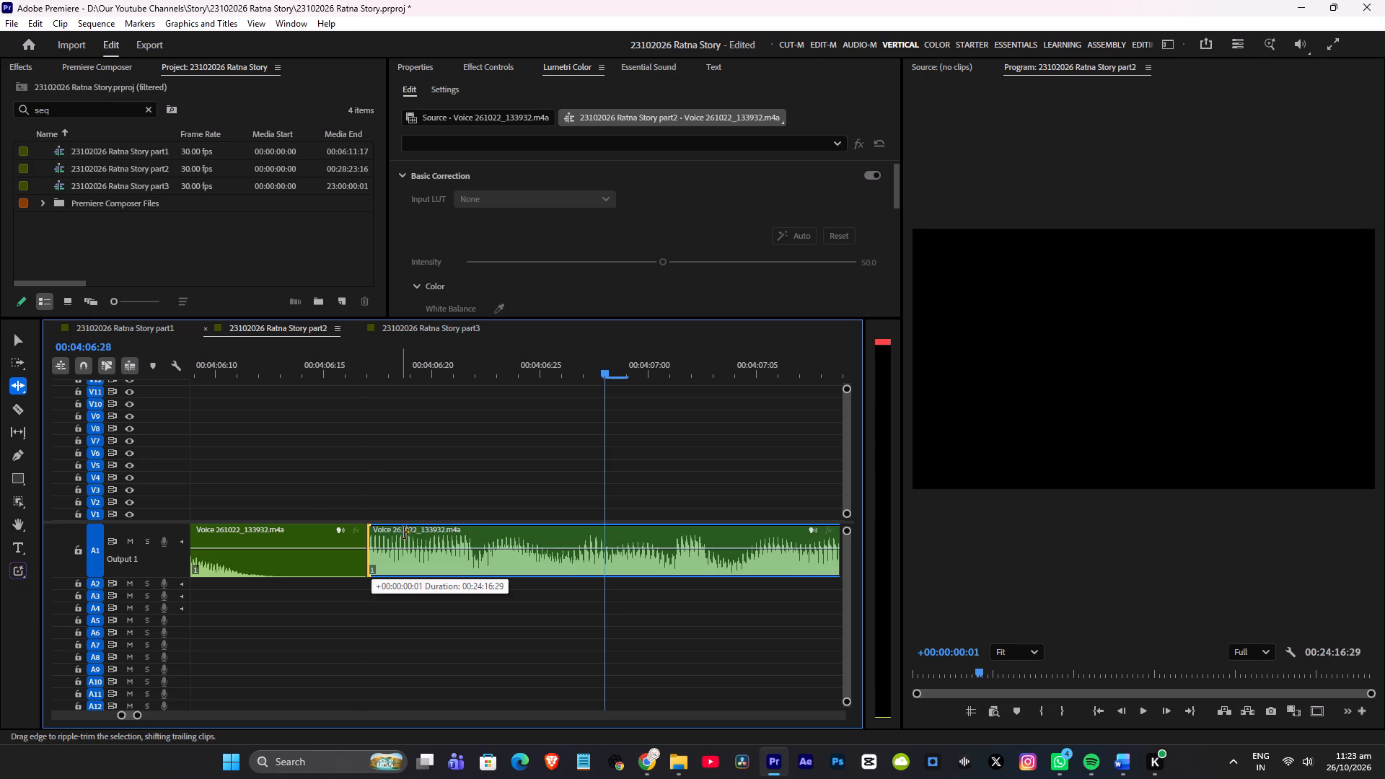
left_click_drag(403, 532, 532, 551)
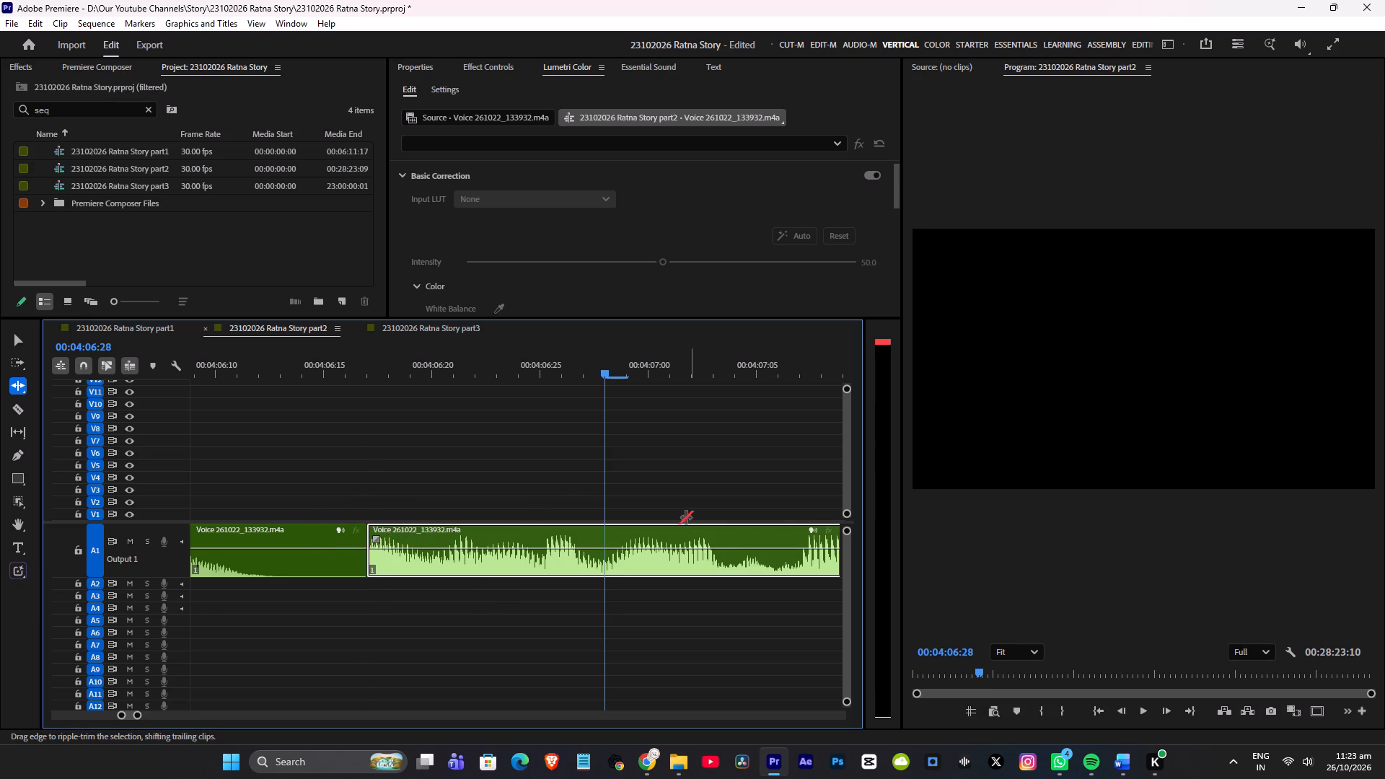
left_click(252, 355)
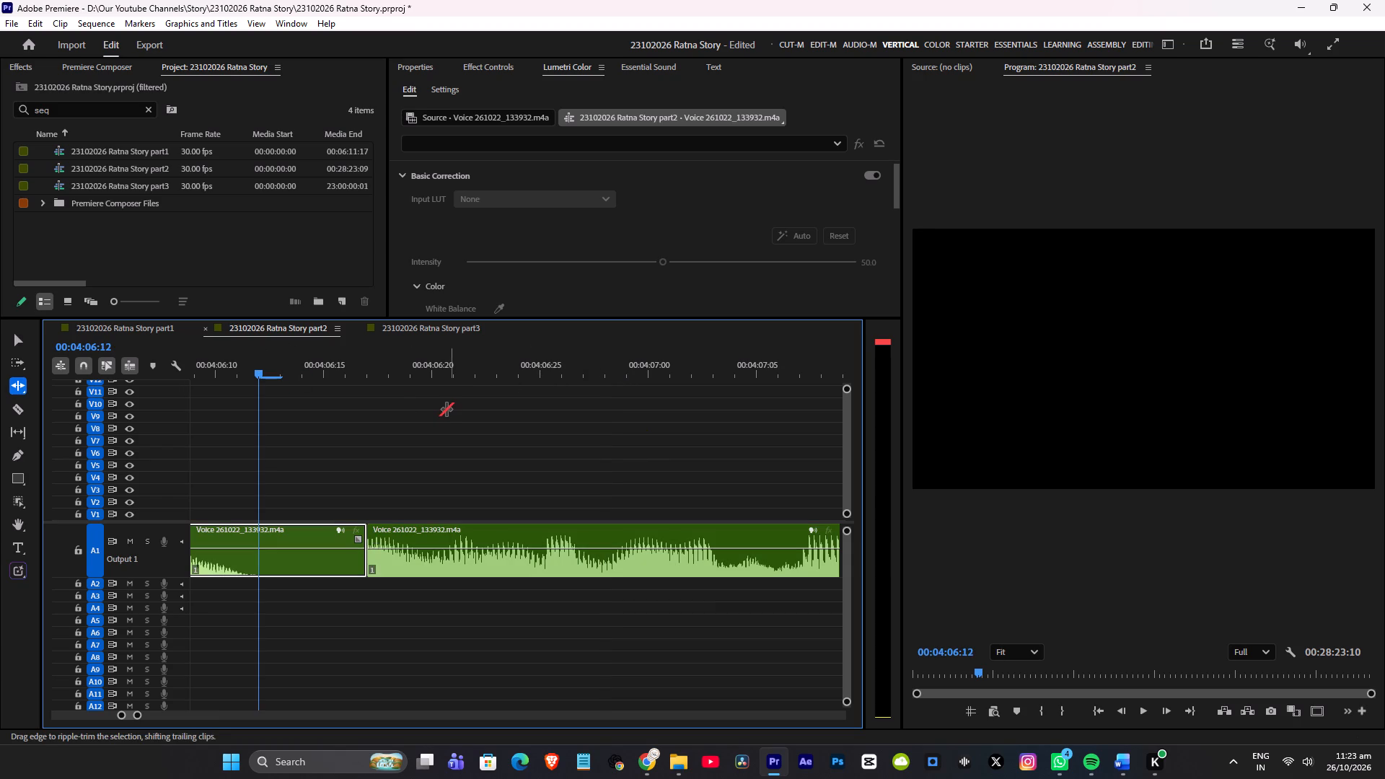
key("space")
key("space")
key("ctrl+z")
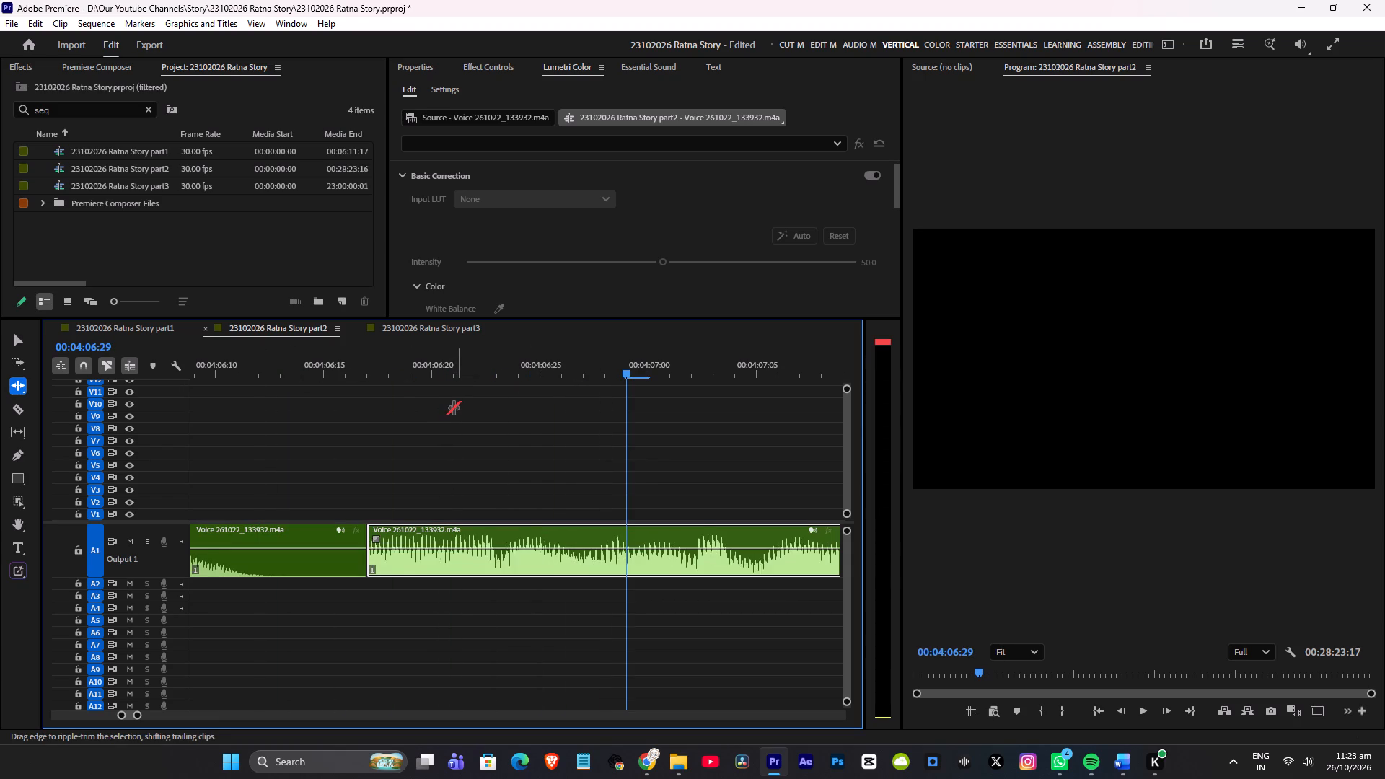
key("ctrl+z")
Ripple-delete the one-frame gap at 00:04:06:17 with the Selection tool active, and play across the join.
key("v")
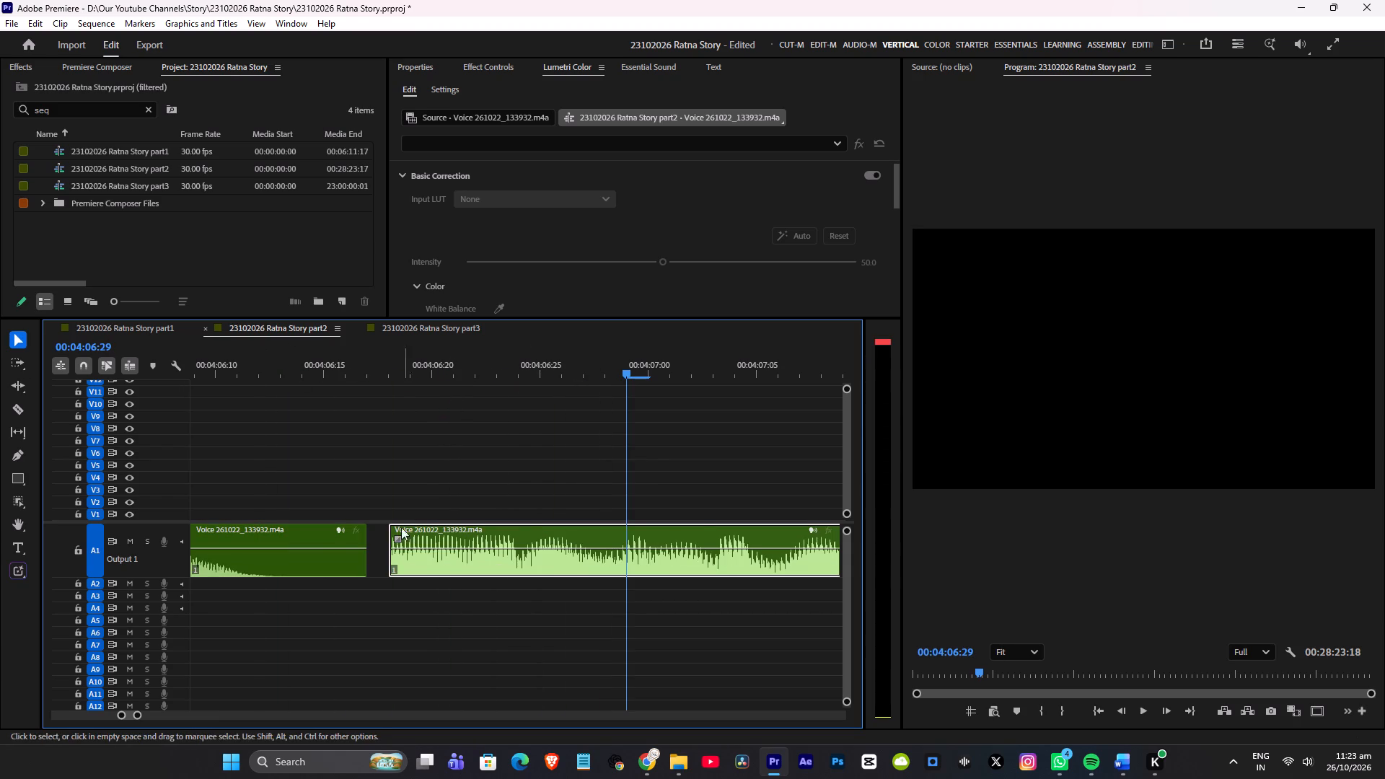
left_click(374, 537)
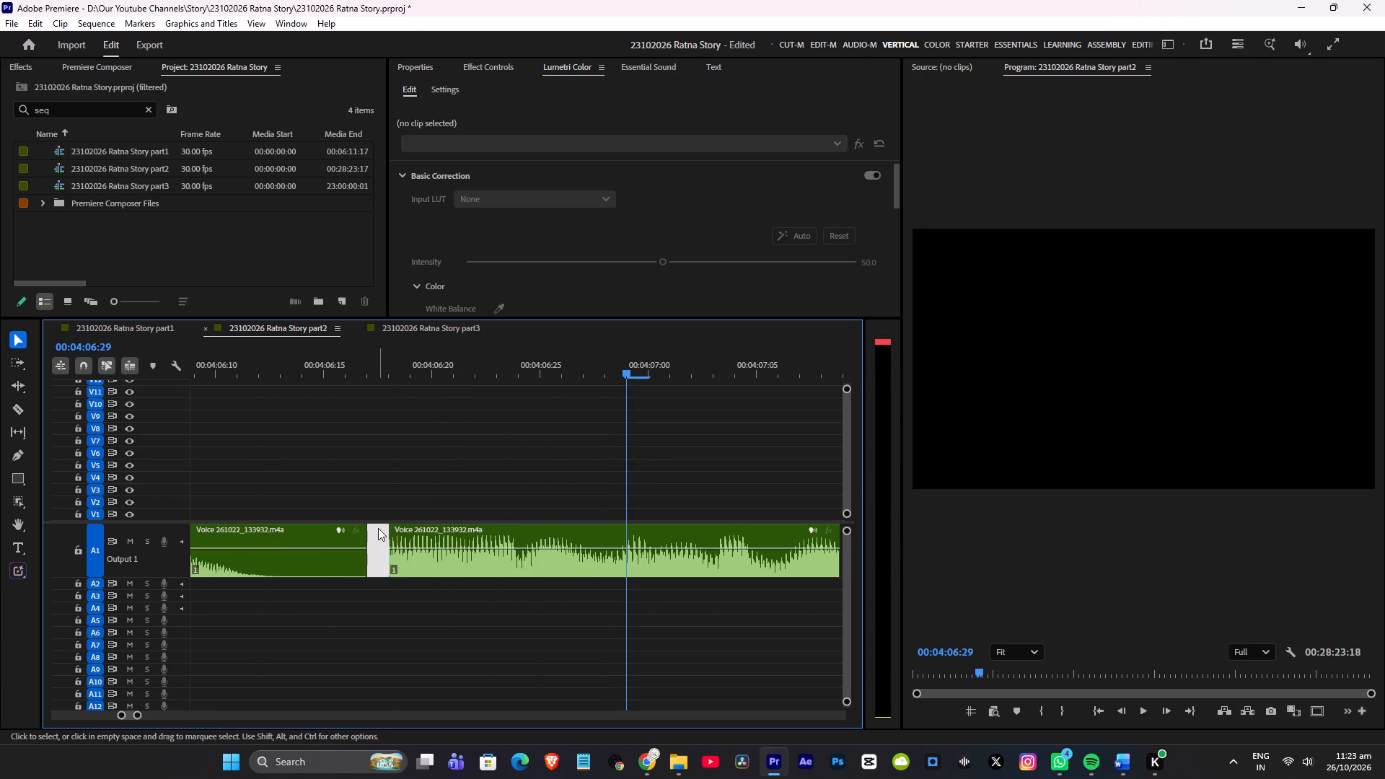
key("Delete")
left_click(295, 371)
key("space")
key("space")
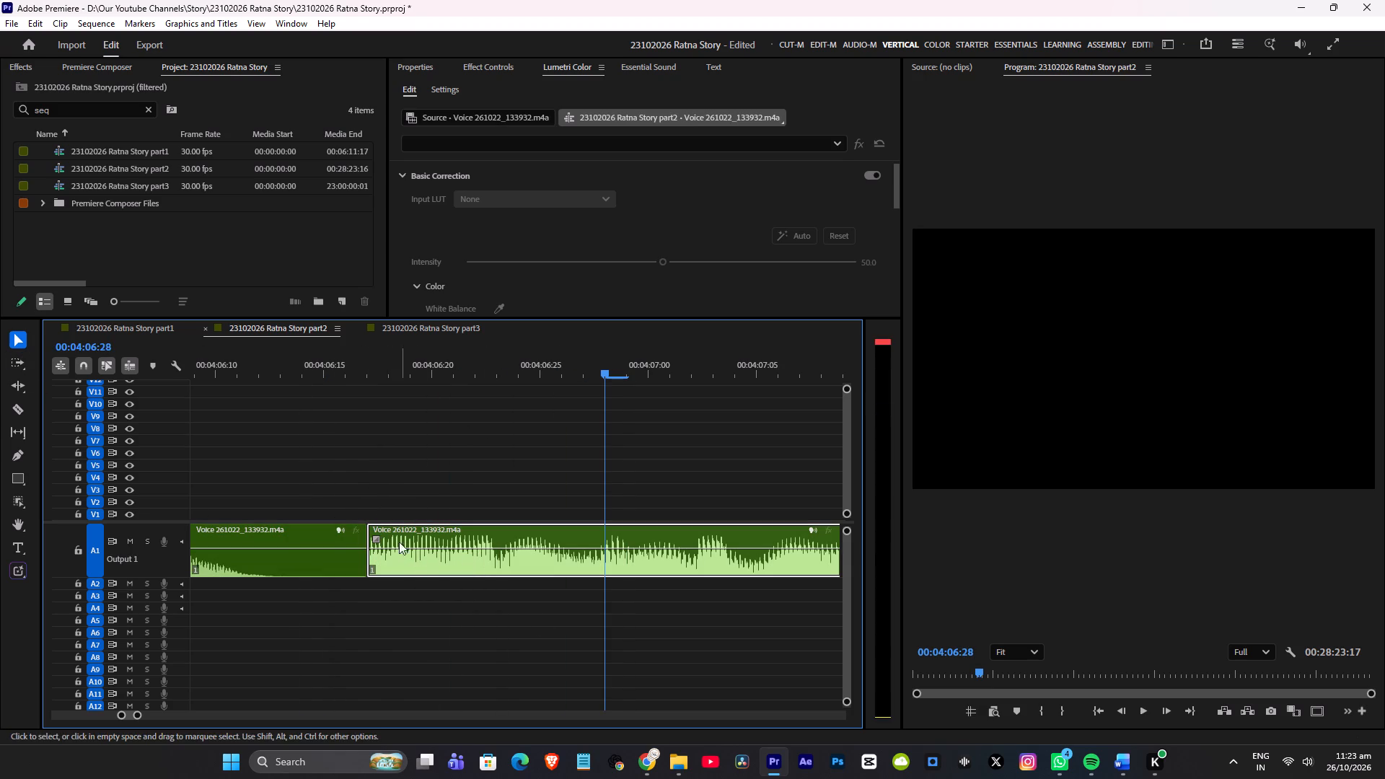
Ripple-trim one frame off the start of the voice-over clip at 00:04:06:17 and play from 00:04:06:11.
left_click_drag(373, 528, 383, 528, "ctrl")
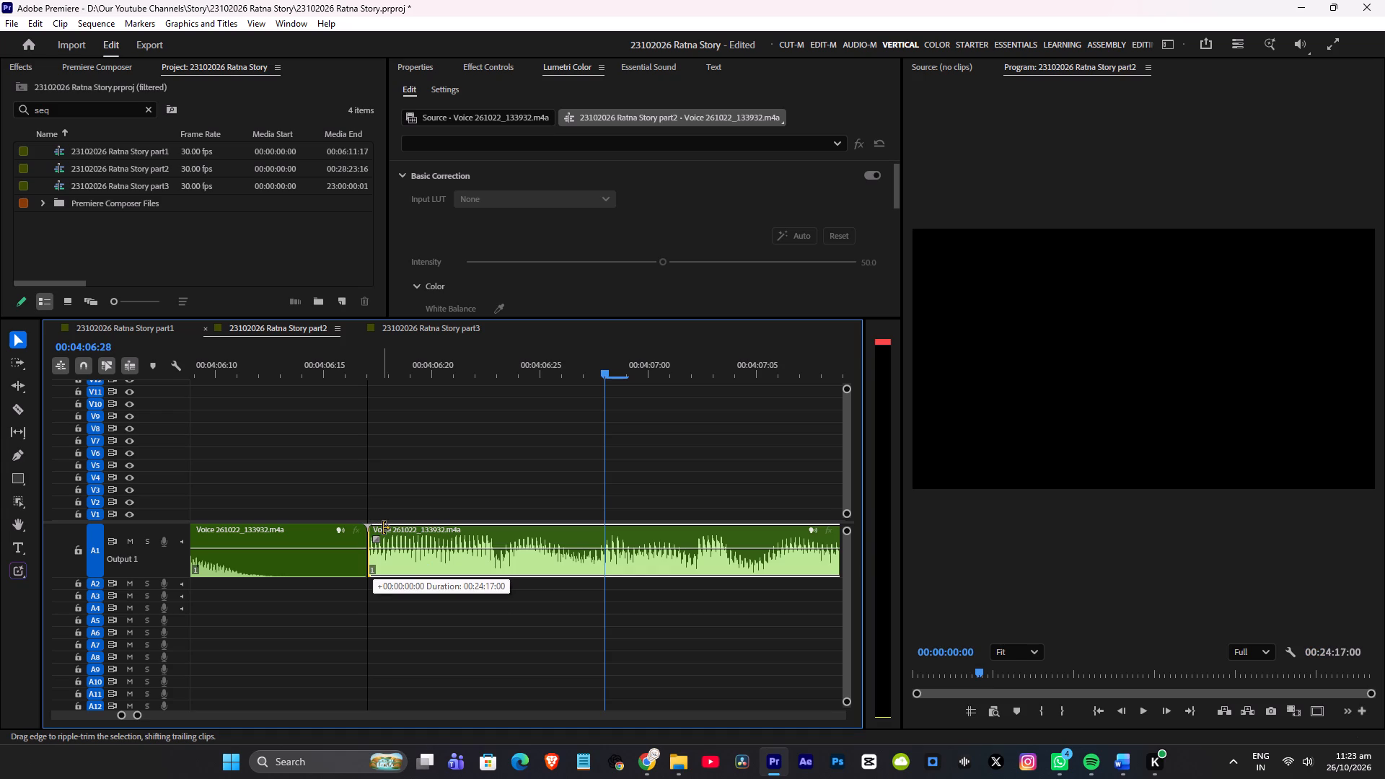
left_click_drag(383, 528, 384, 528, "ctrl")
left_click(249, 373)
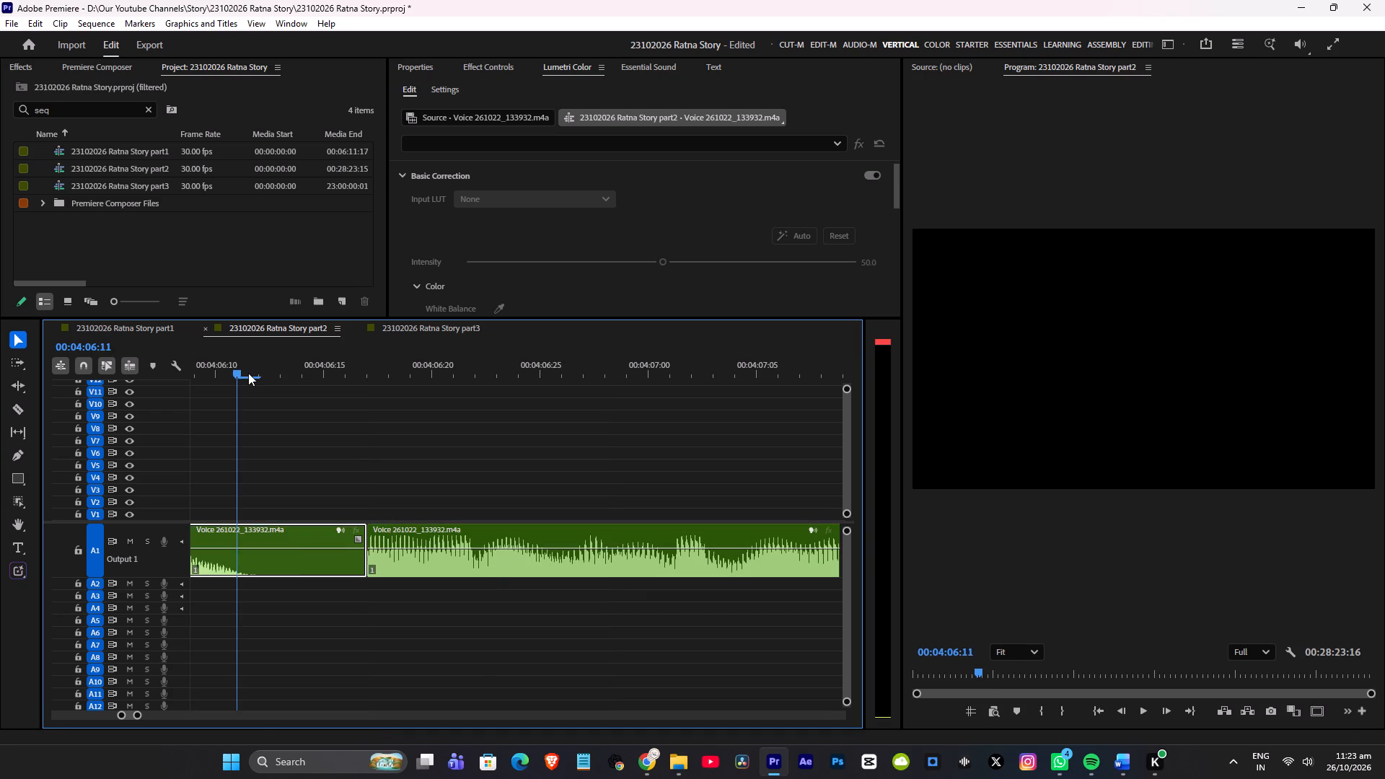
key("space")
key("space")
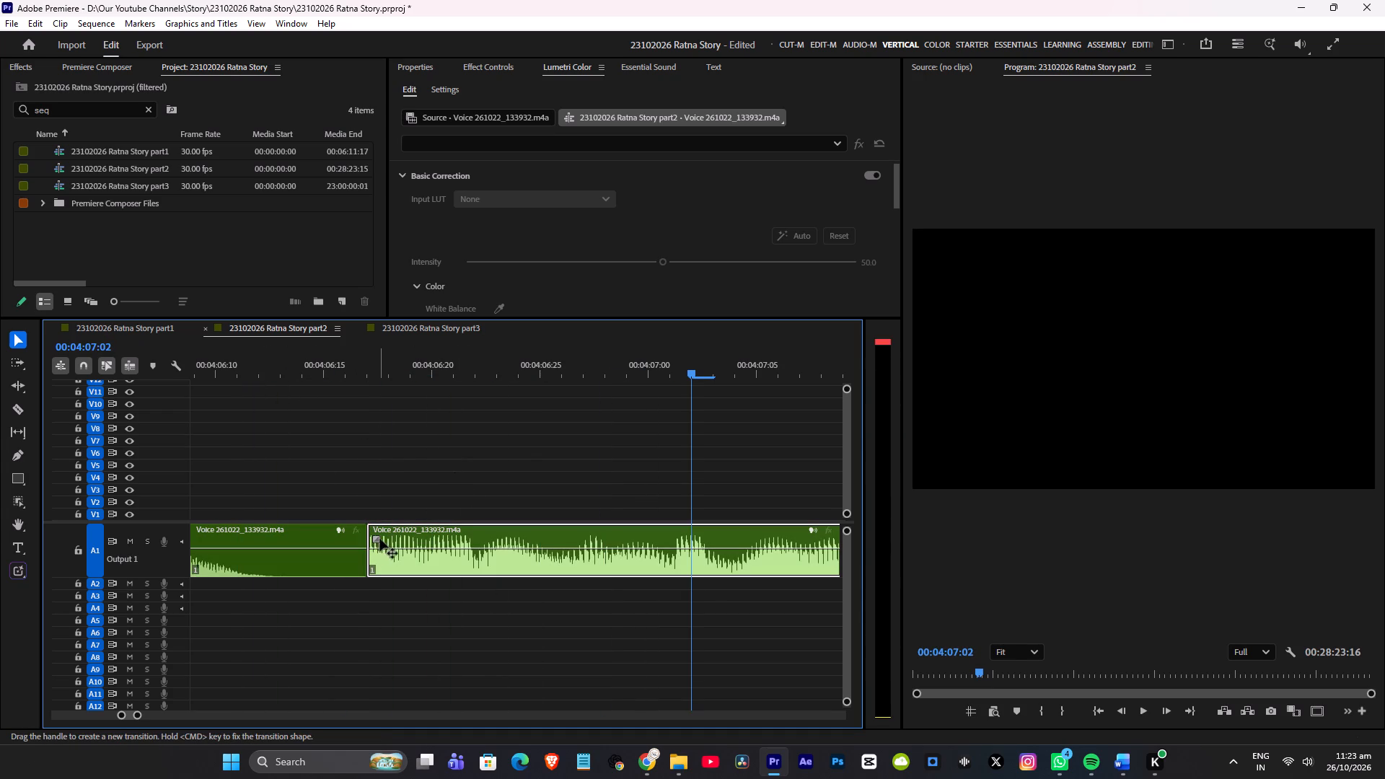
Add a very short fade-in to the start of the voice-over clip at 00:04:06:17 and play across the join.
left_click_drag(378, 537, 384, 537)
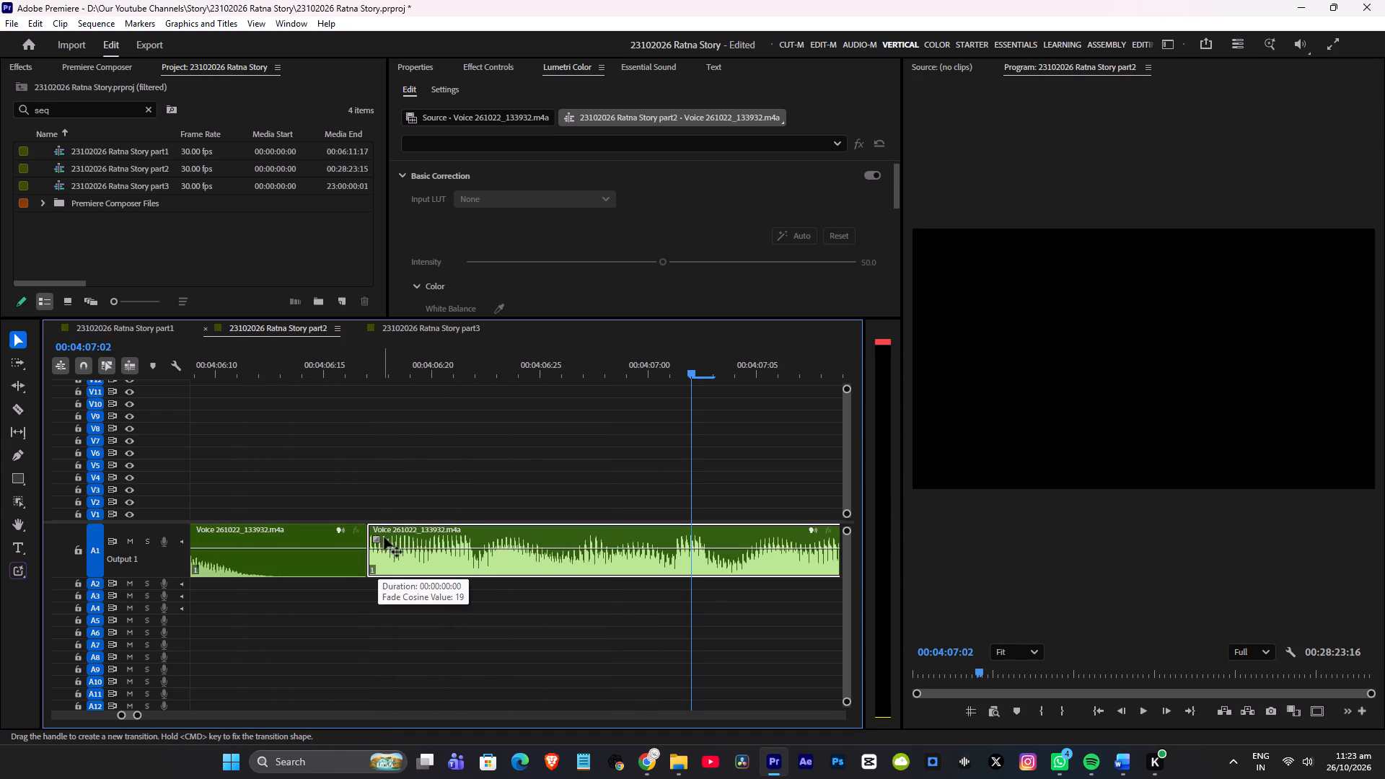
left_click_drag(384, 537, 389, 537)
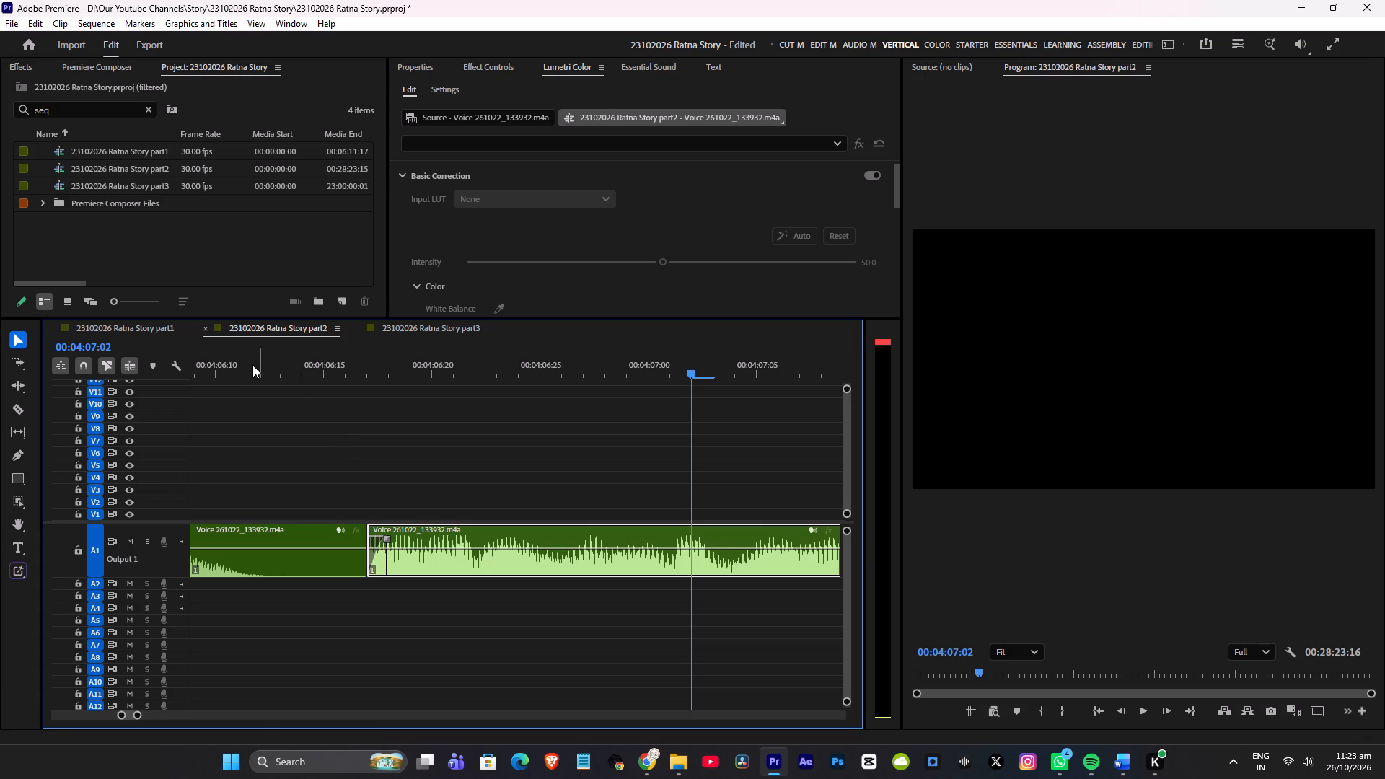
left_click(252, 365)
key("space")
key("space")
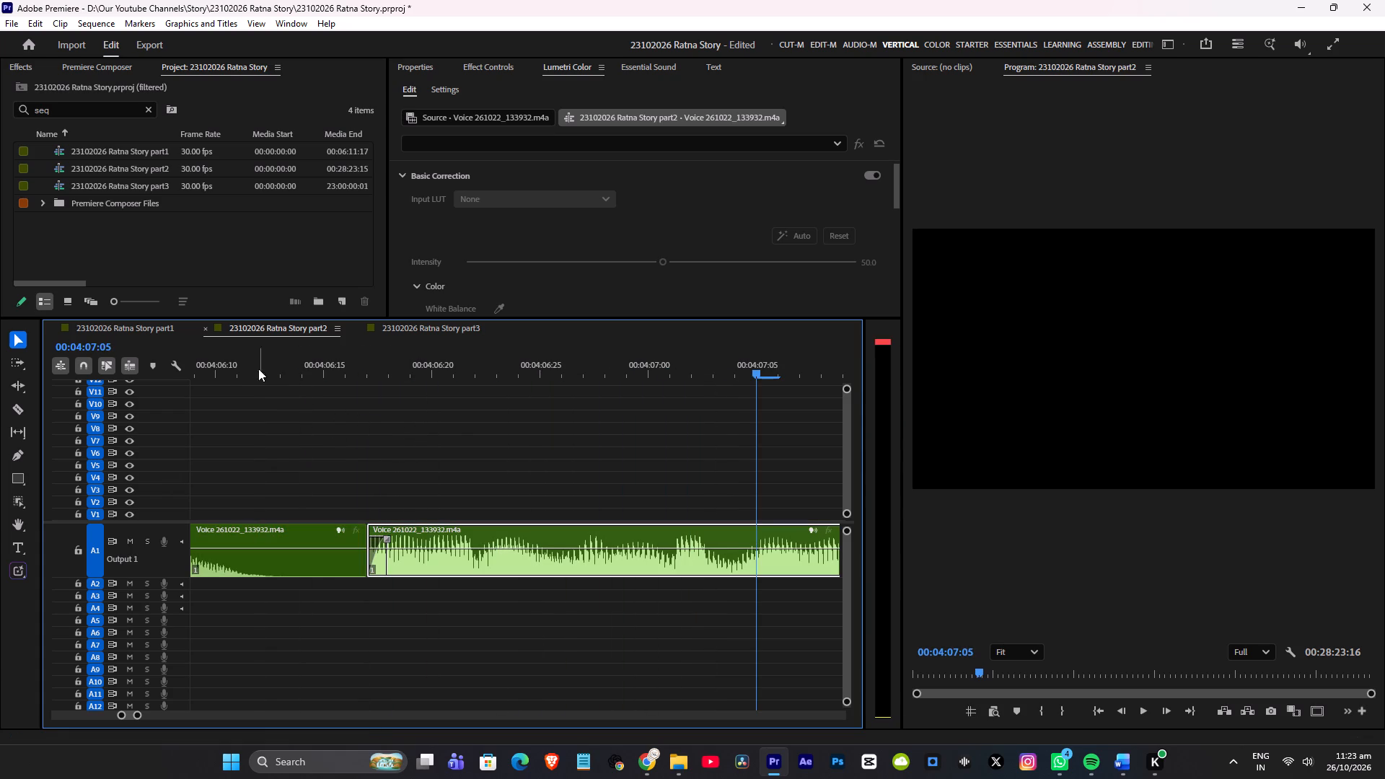
left_click(219, 360)
scroll(541, 425, "down", 5, "alt")
left_click(211, 355)
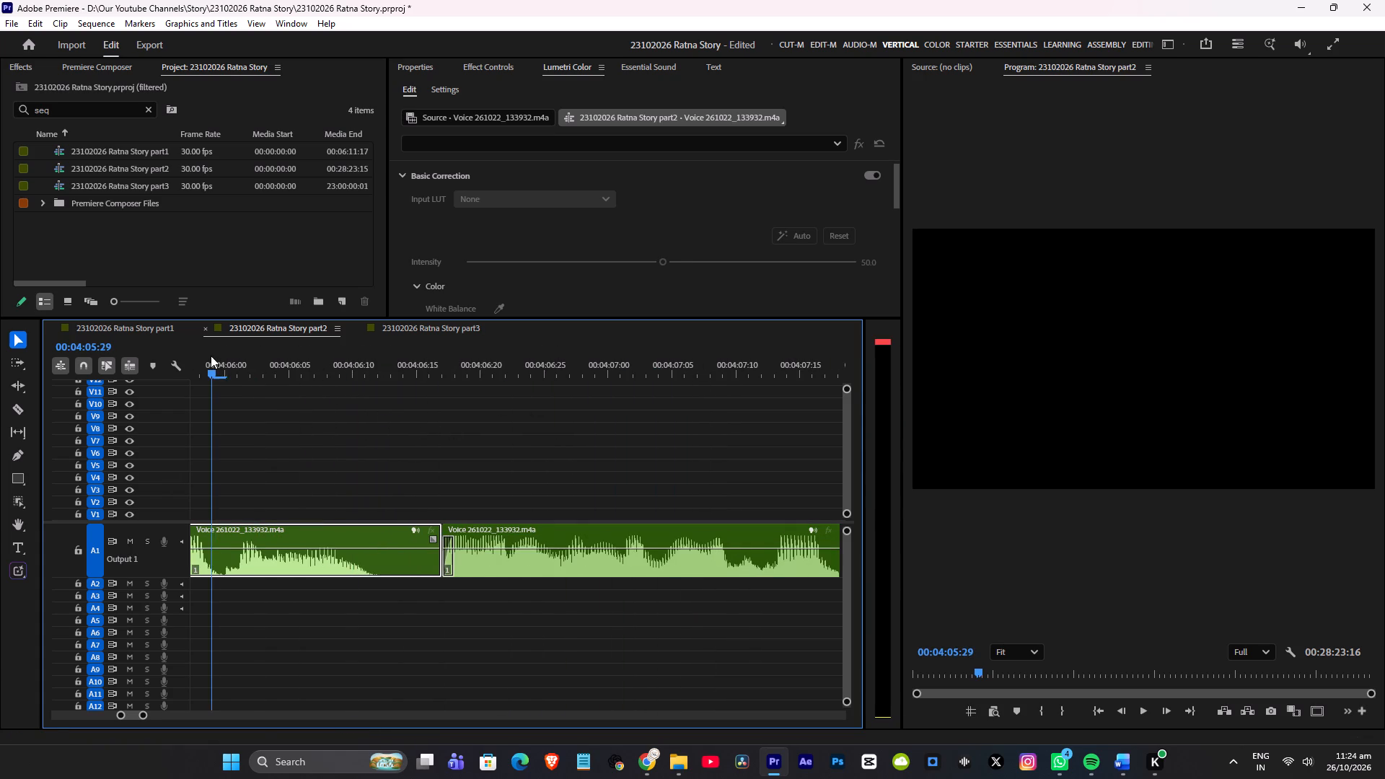
key("space")
key("space")
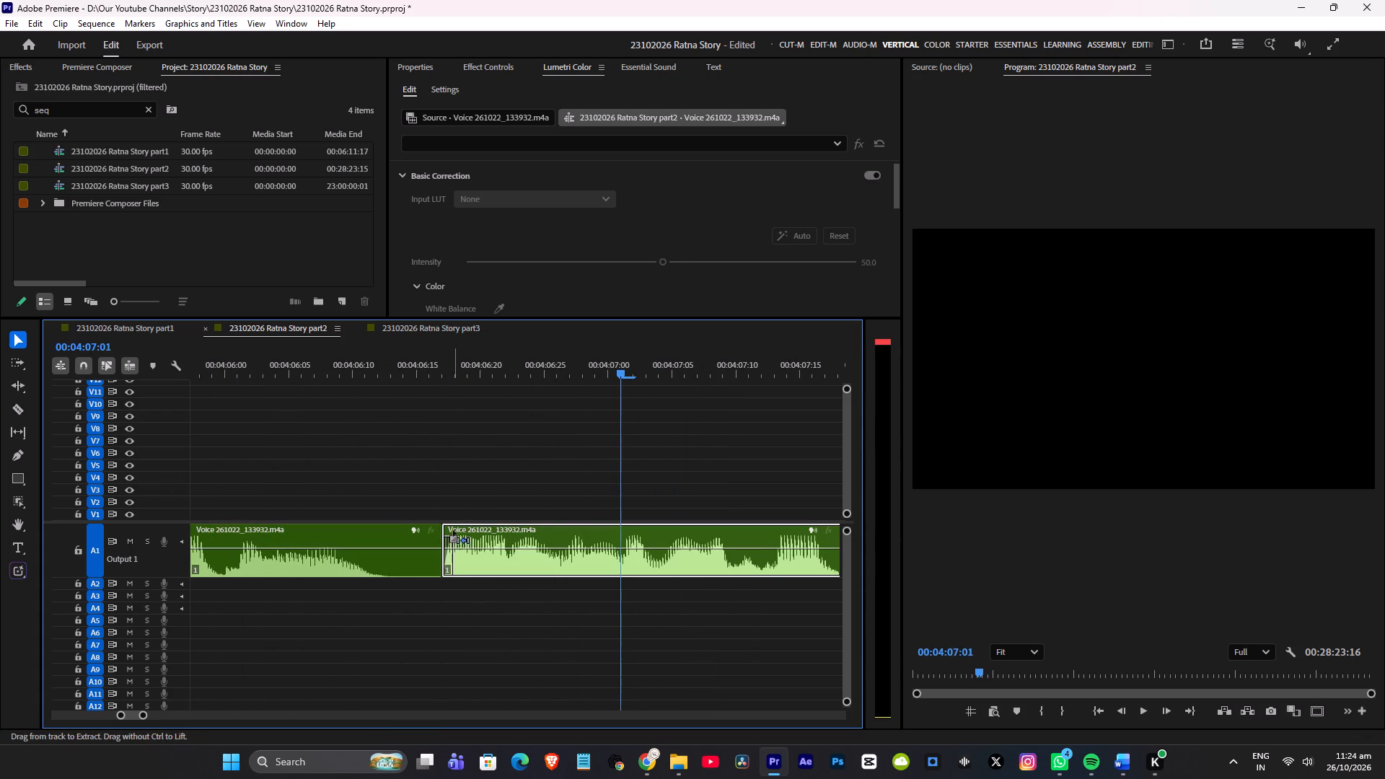
Ripple-trim one more frame off the start of the faded-in clip at 00:04:06:17 and play across the join.
left_click_drag(450, 528, 460, 528, "ctrl")
left_click(284, 364)
key("space")
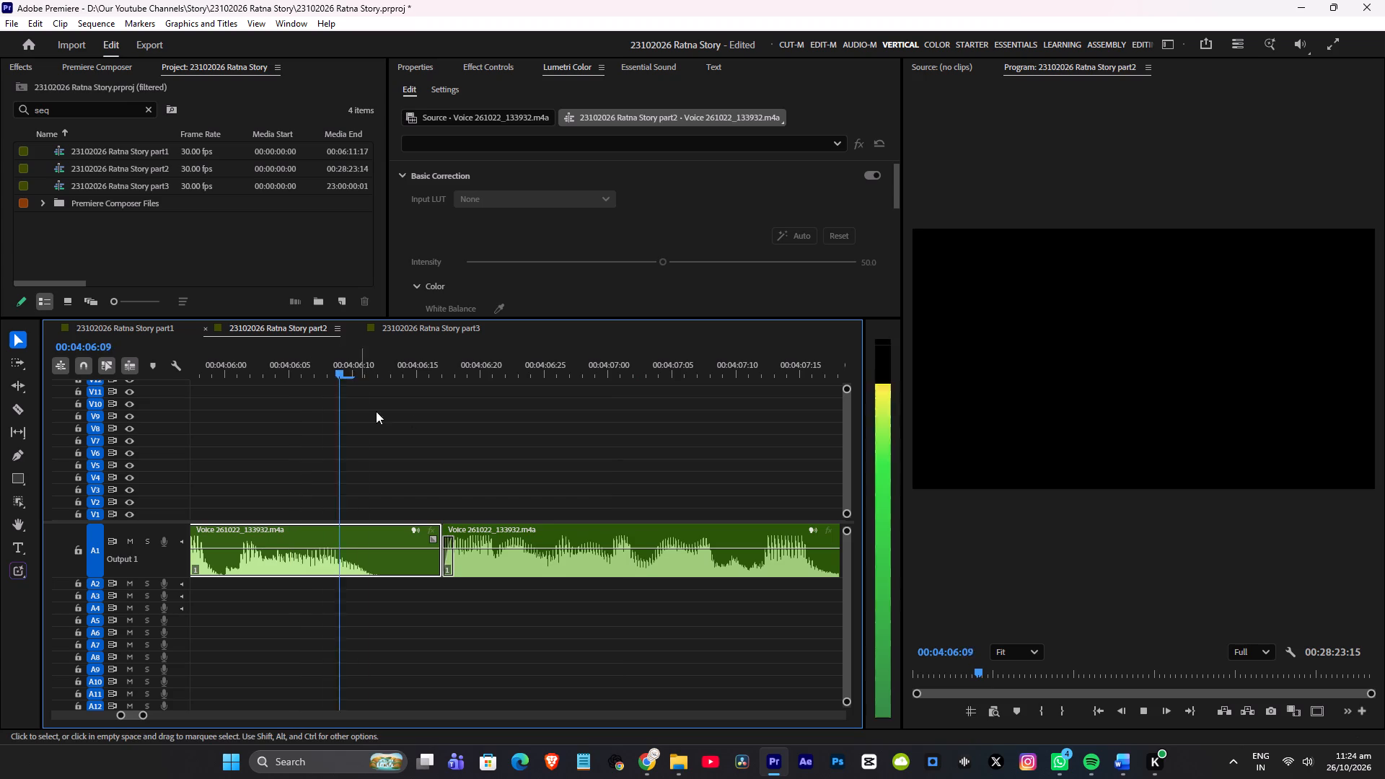
key("space")
Save the project with the Selection tool active.
key("v")
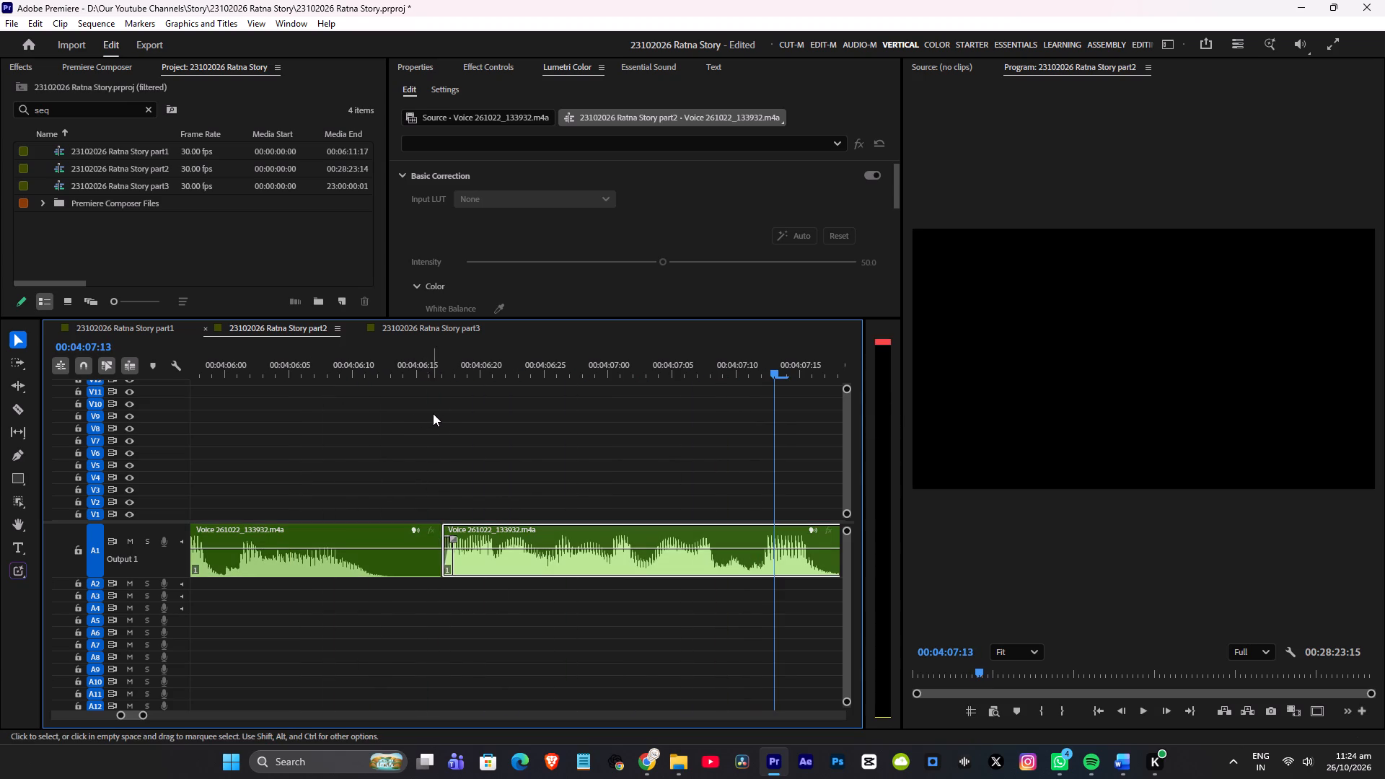
key("ctrl+s")
scroll(501, 451, "down", 2, "alt")
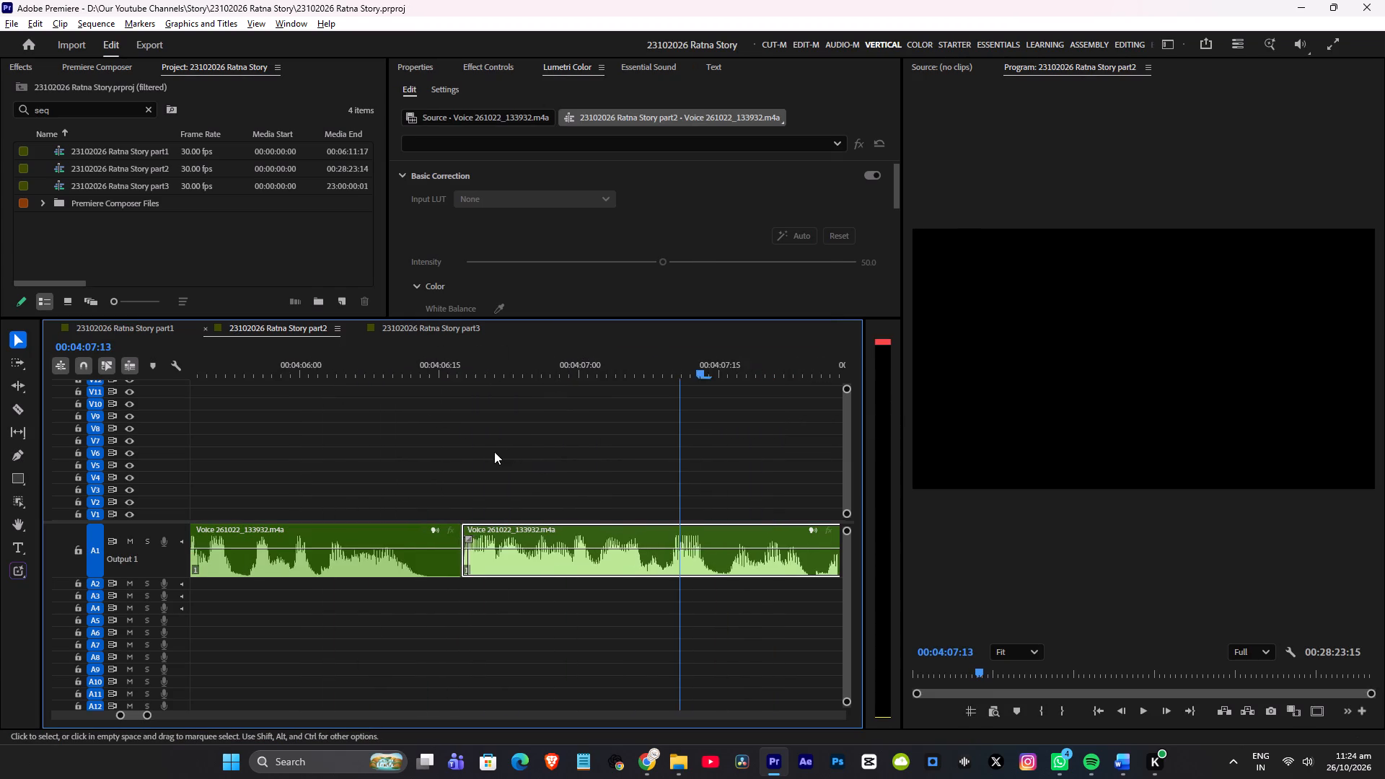
Save the project.
scroll(494, 452, "down", 14, "alt")
scroll(422, 452, "down", 3)
key("ctrl+s")
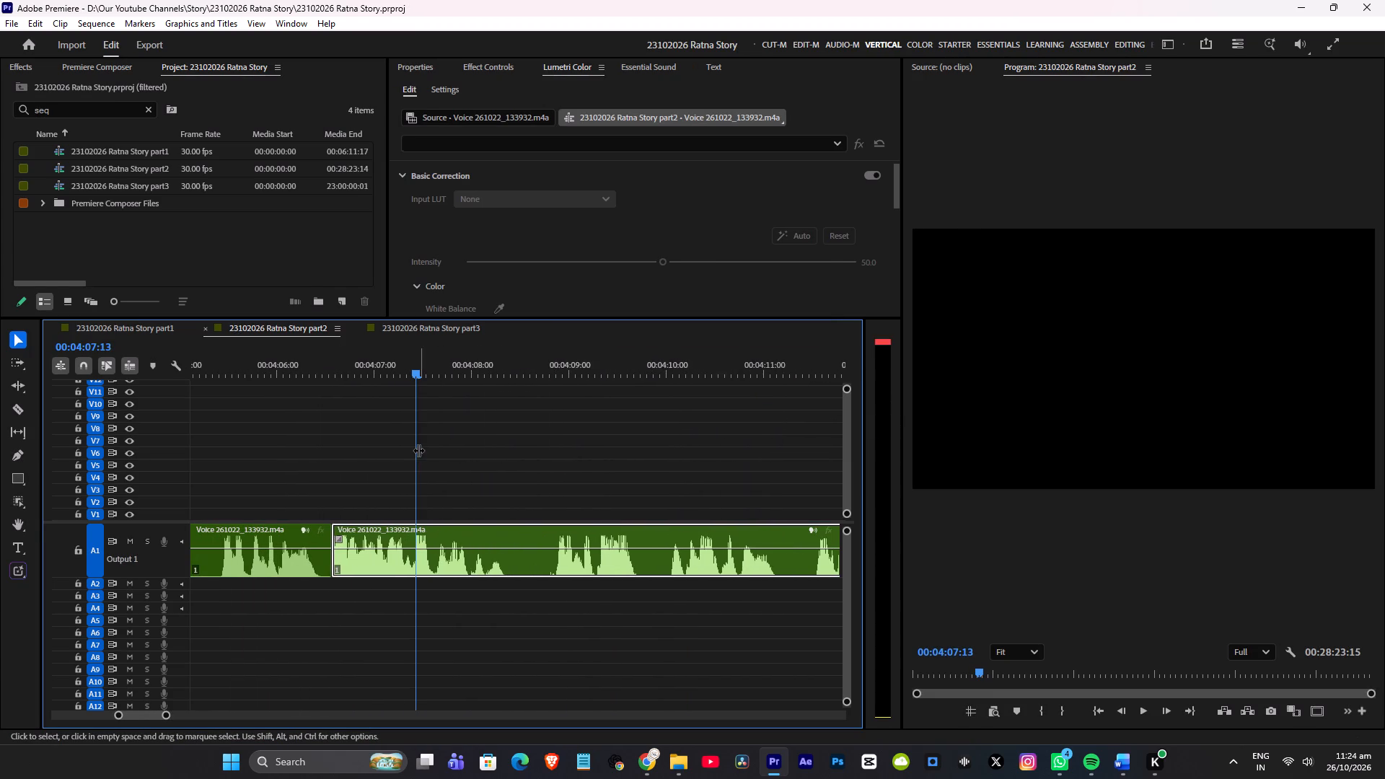
scroll(381, 445, "up", 3, "alt")
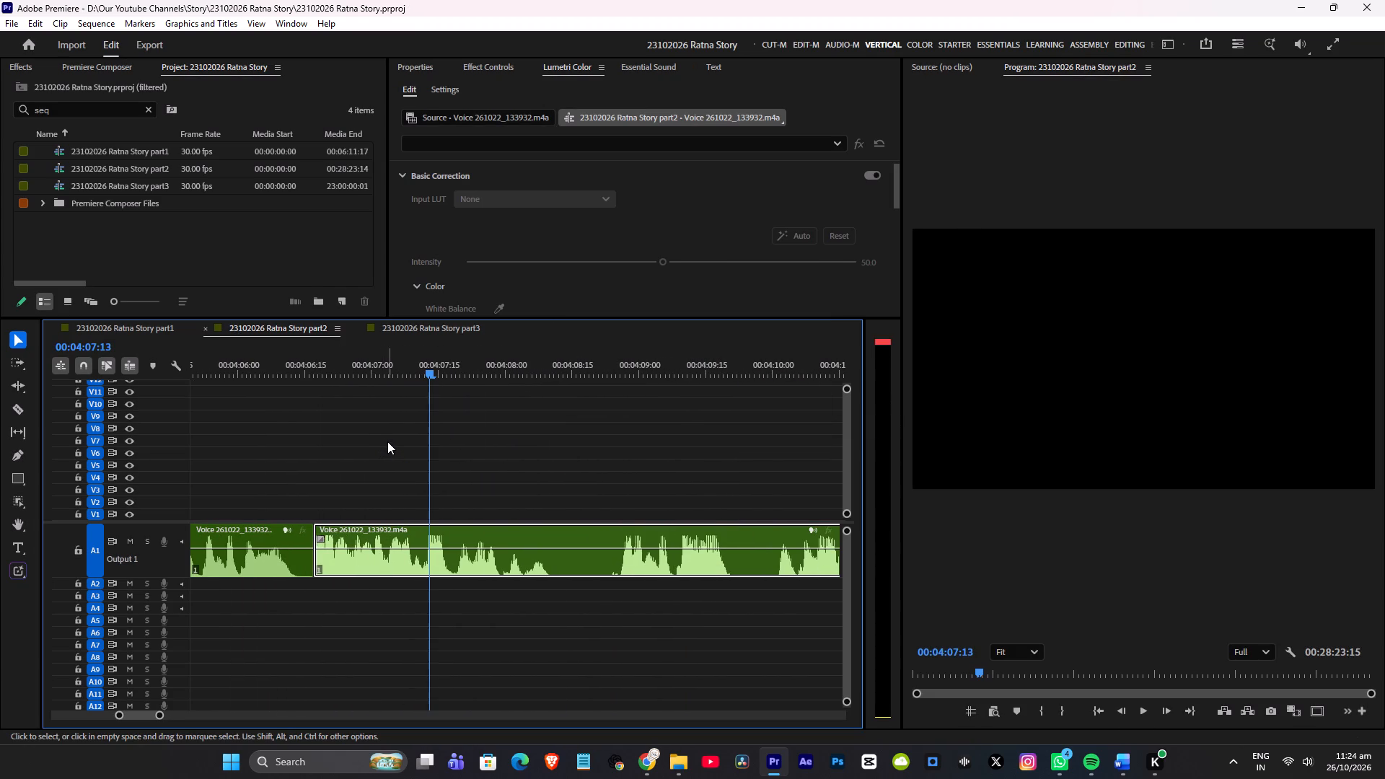
scroll(376, 446, "down", 3)
scroll(372, 444, "up", 4)
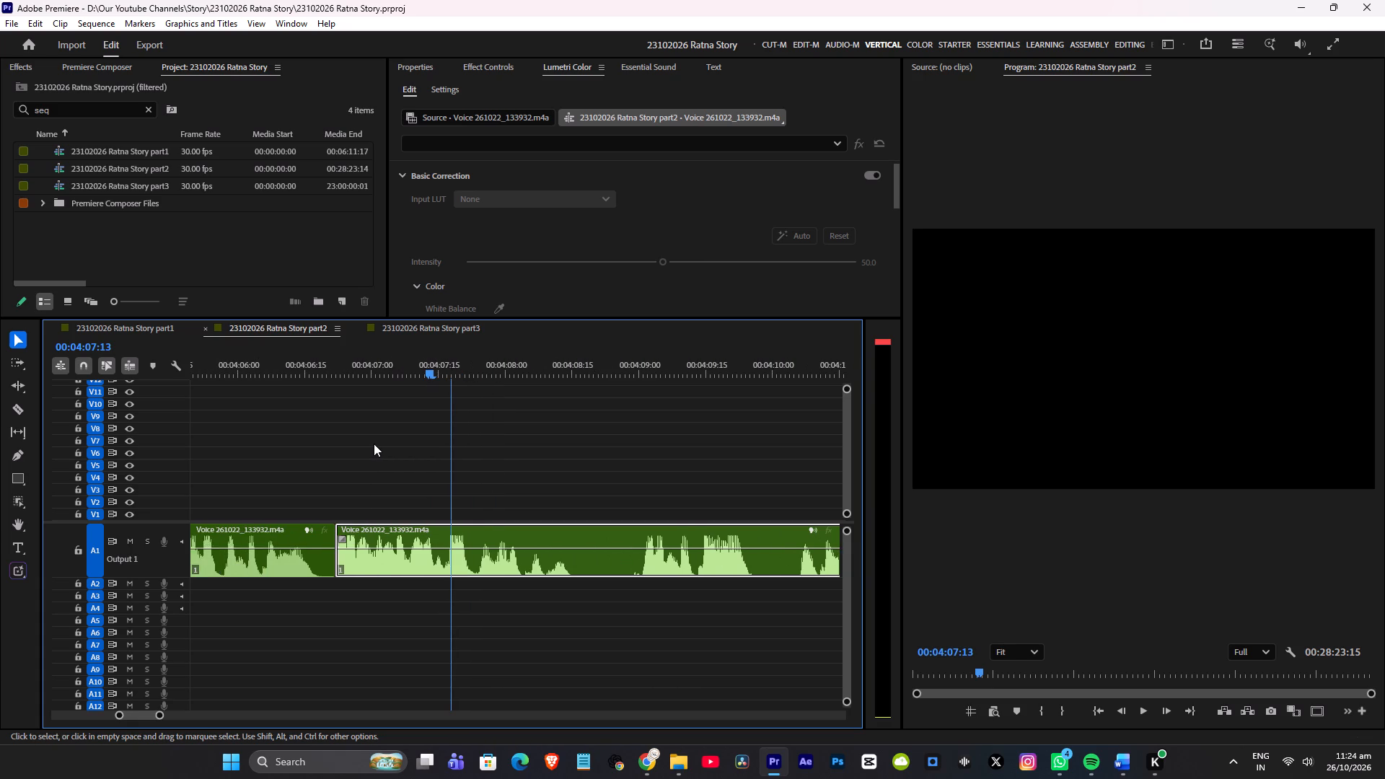
scroll(374, 444, "up", 2)
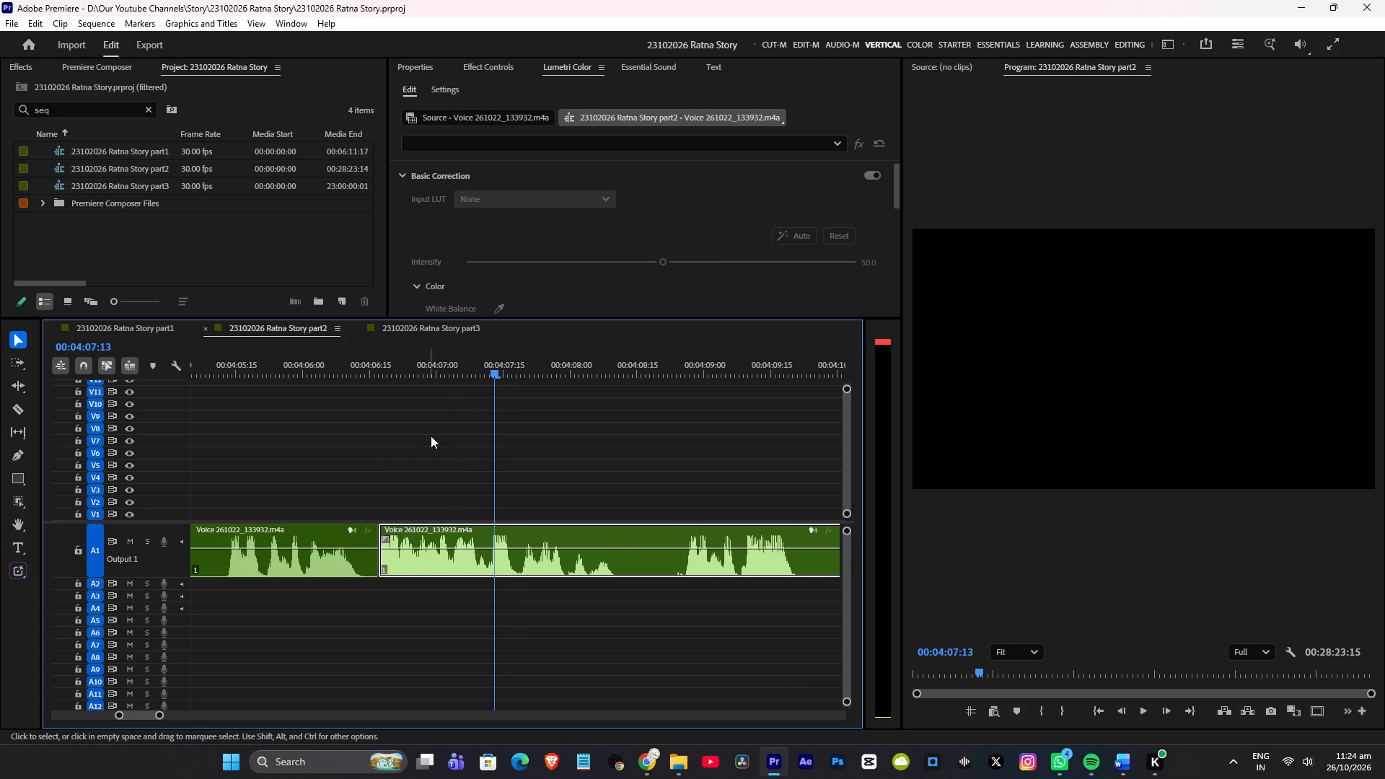
scroll(434, 436, "down", 2)
key("ctrl+s")
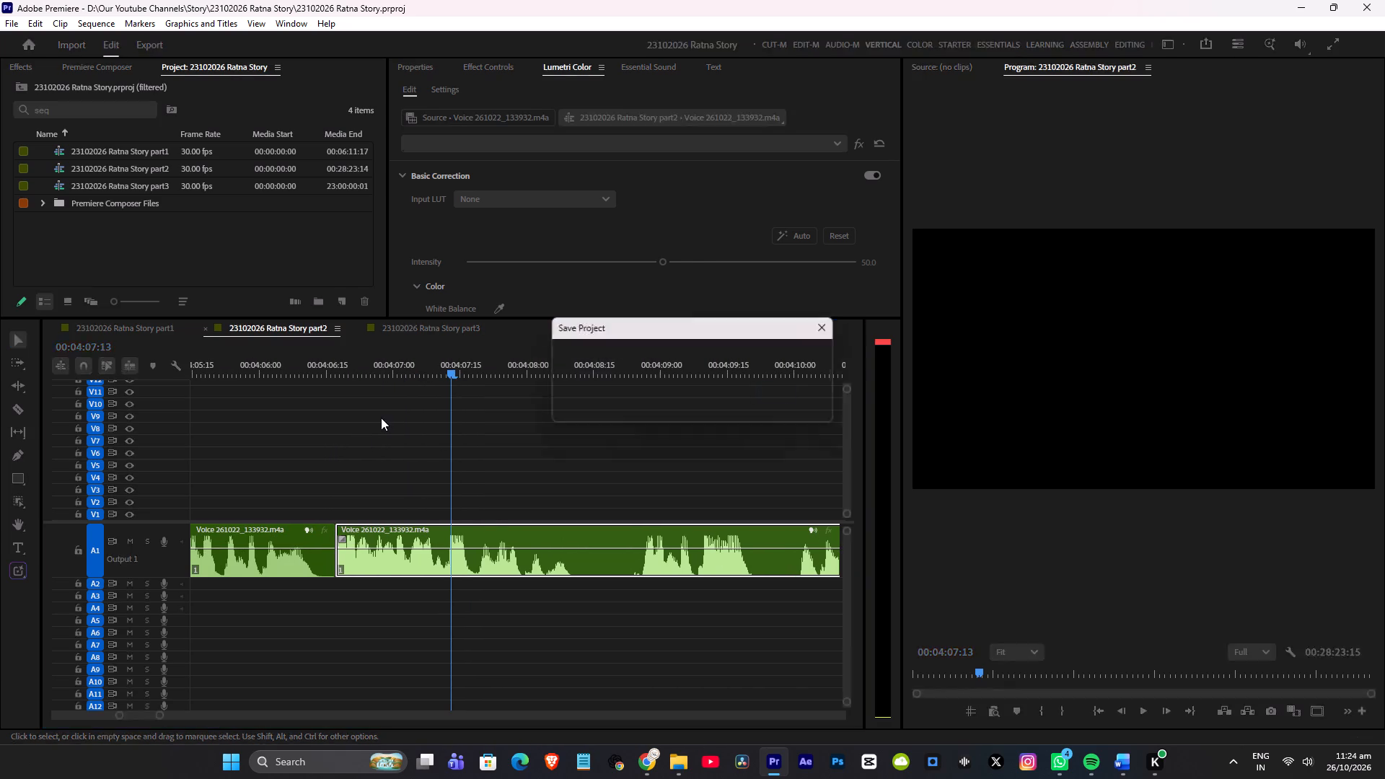
Play the voice-over from 00:04:06:08 across the trimmed join and on through the following phrases to about 00:04:14:00.
scroll(380, 388, "down", 3)
scroll(378, 395, "up", 8, "alt")
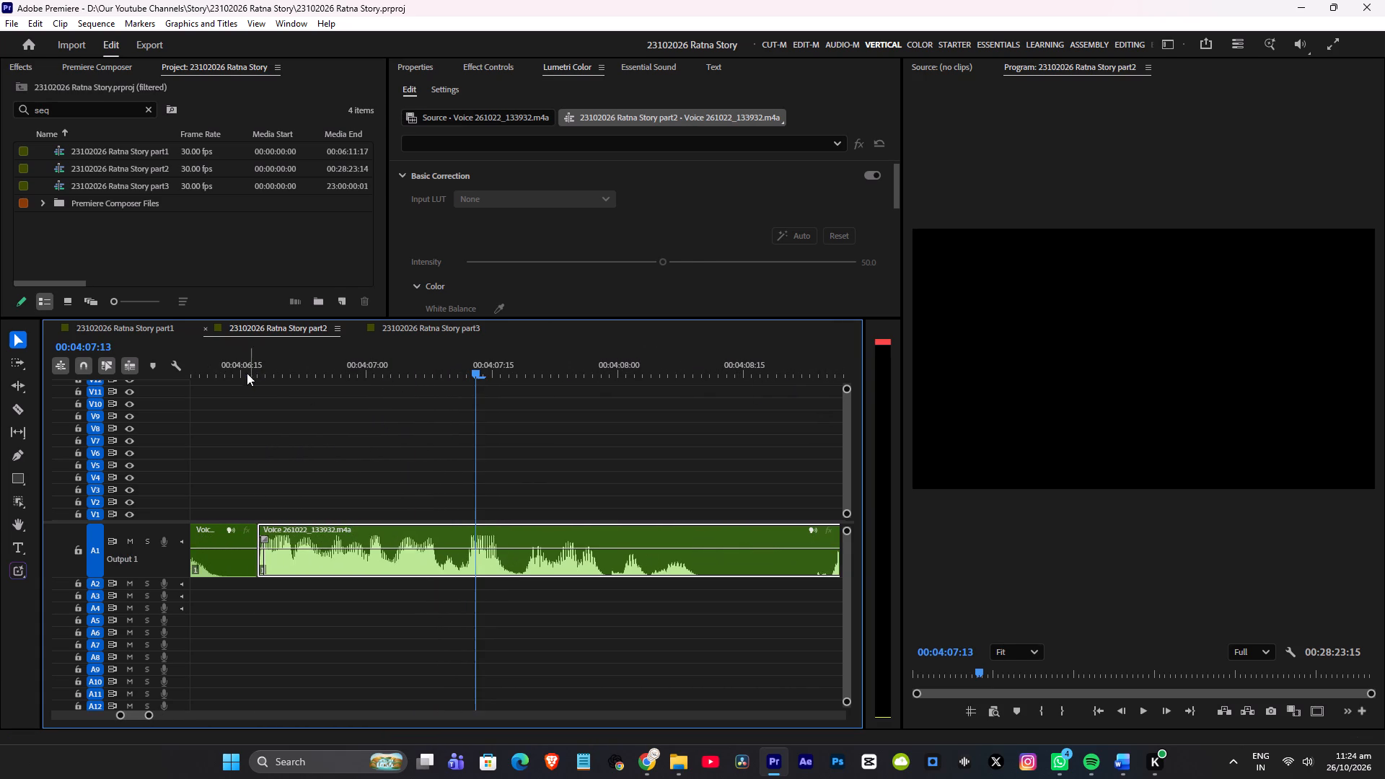
left_click(247, 373)
scroll(346, 394, "up", 3)
left_click(250, 369)
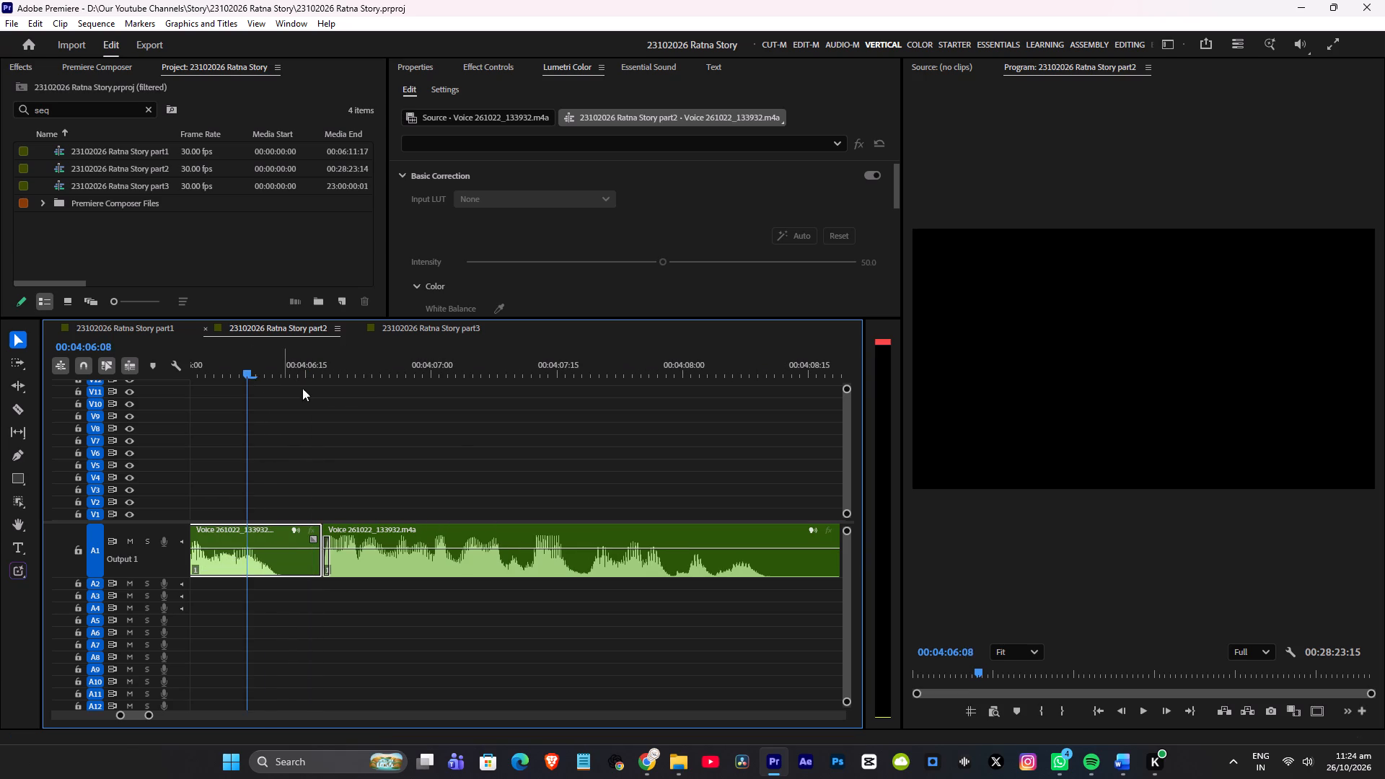
key("space")
scroll(437, 441, "down", 5)
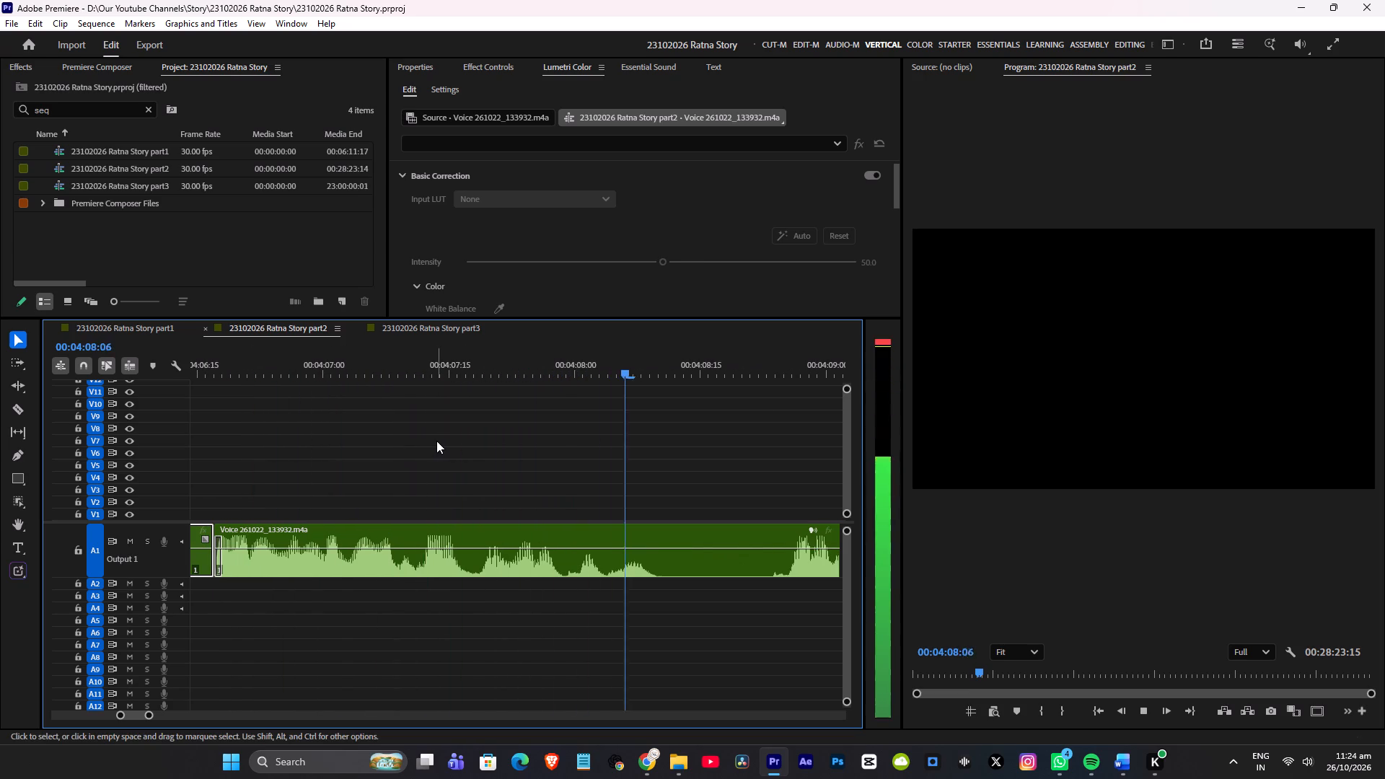
scroll(437, 441, "down", 6, "alt")
scroll(439, 443, "down", 17)
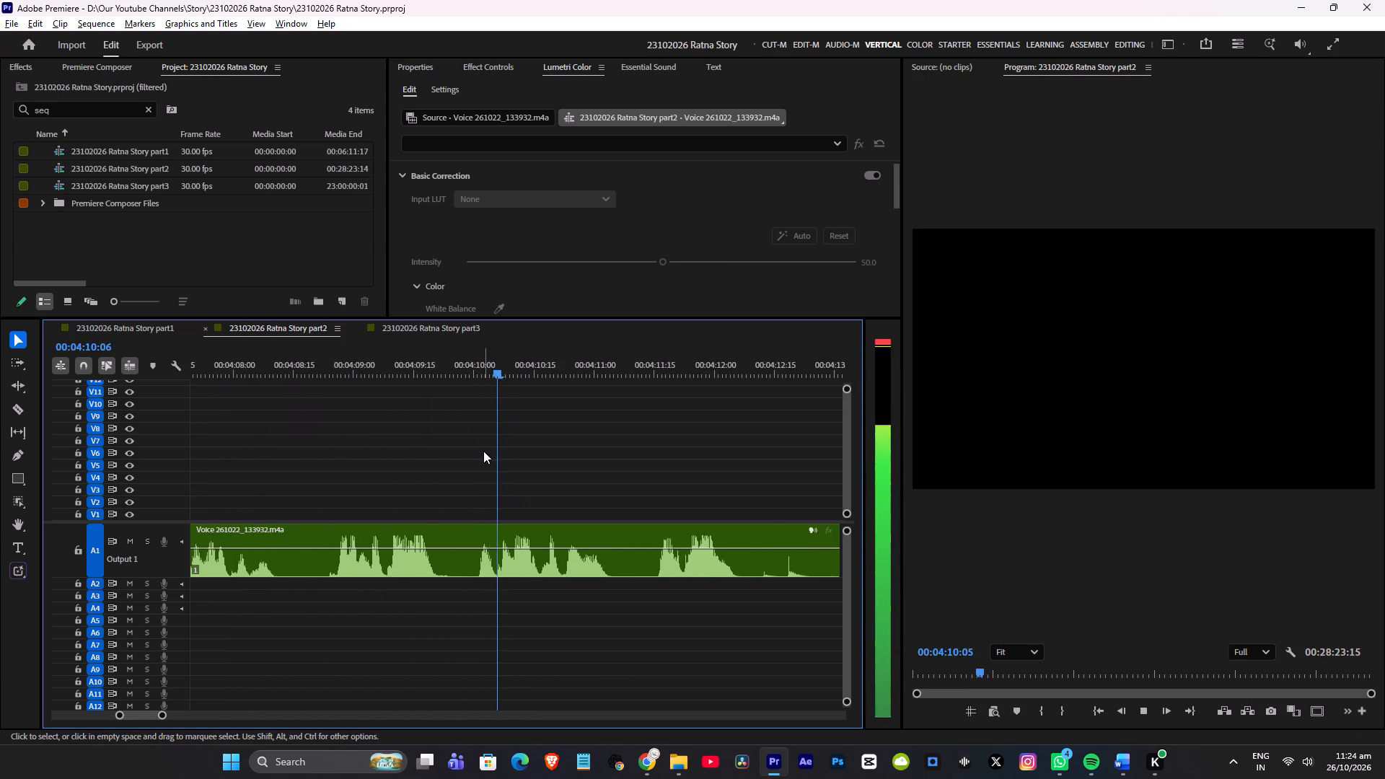
scroll(483, 451, "down", 10)
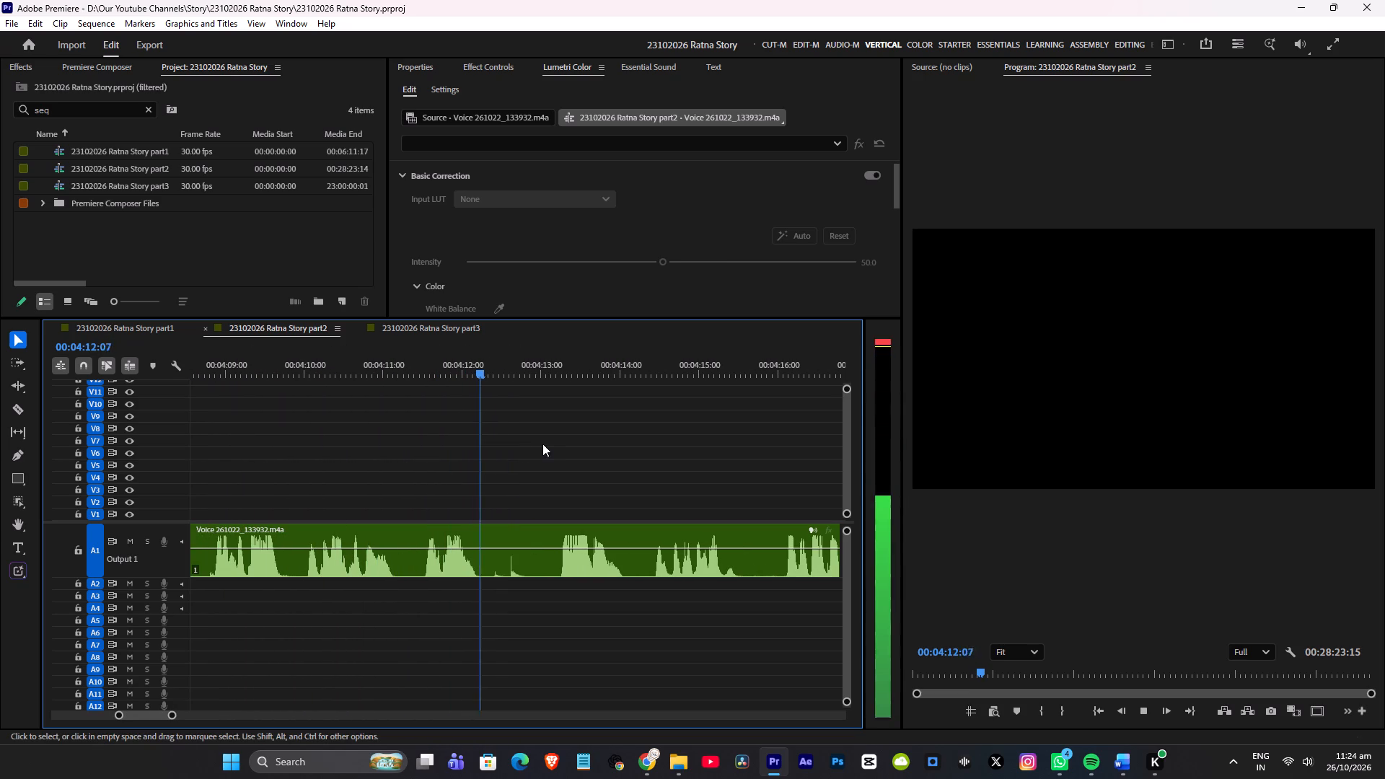
key("space")
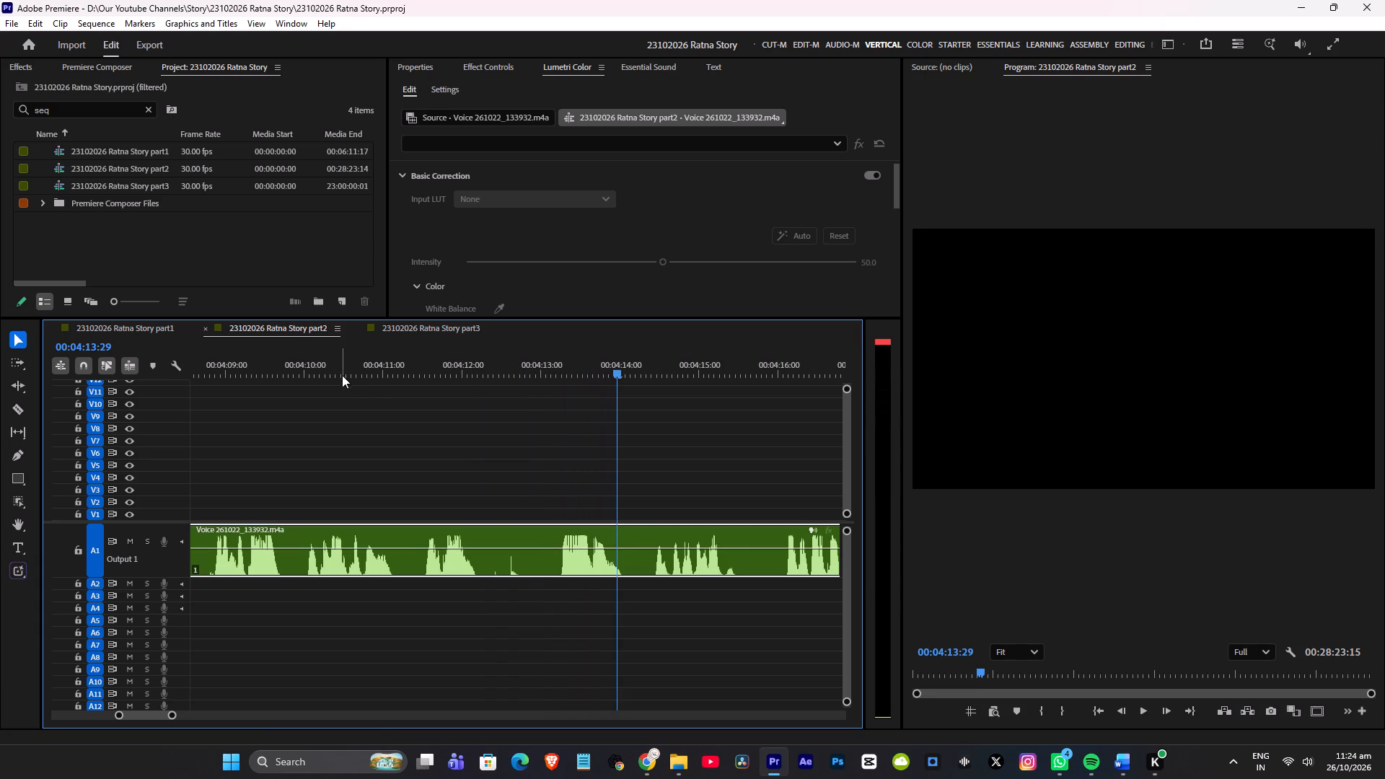
Replay the voice-over from 00:04:10:12 and split the clip in the pause at 00:04:11:11.
left_click(338, 373)
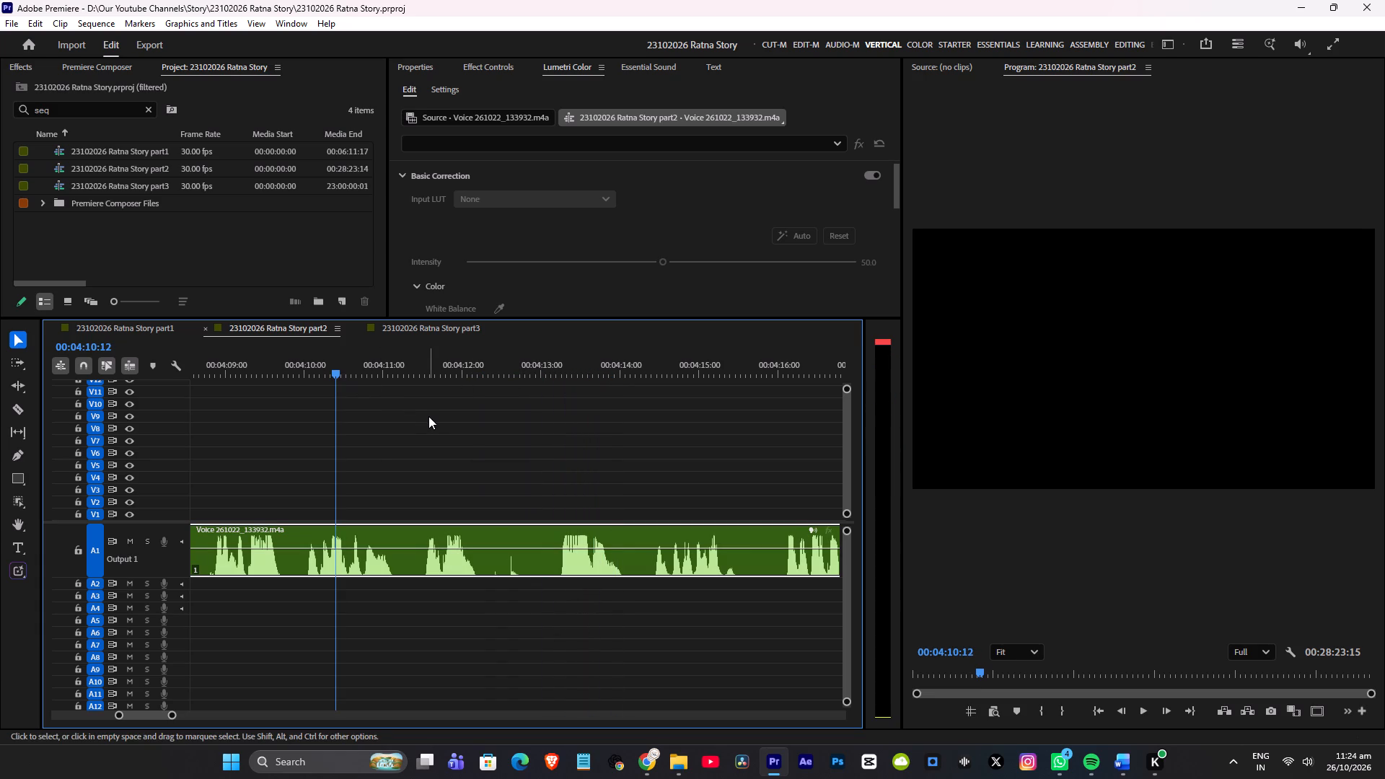
key("space")
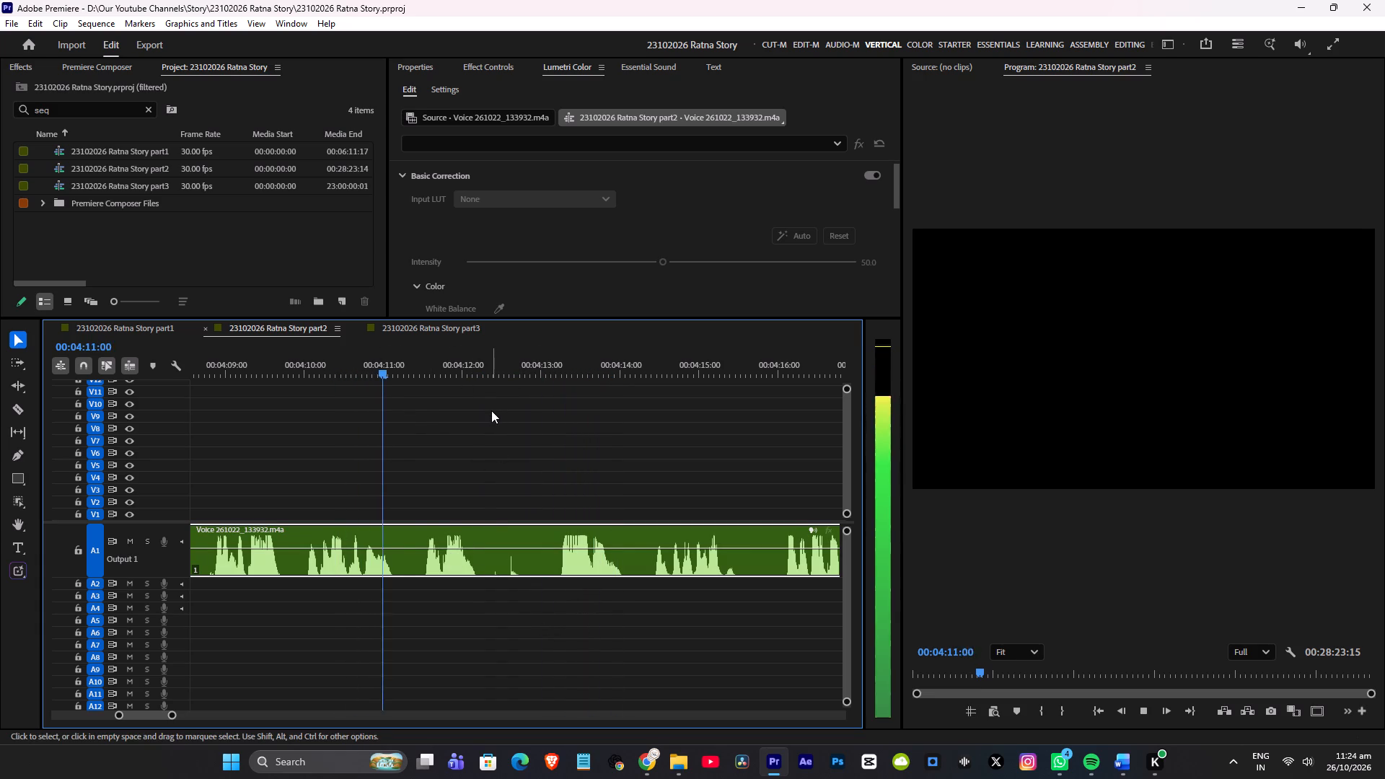
left_click_drag(436, 369, 413, 376)
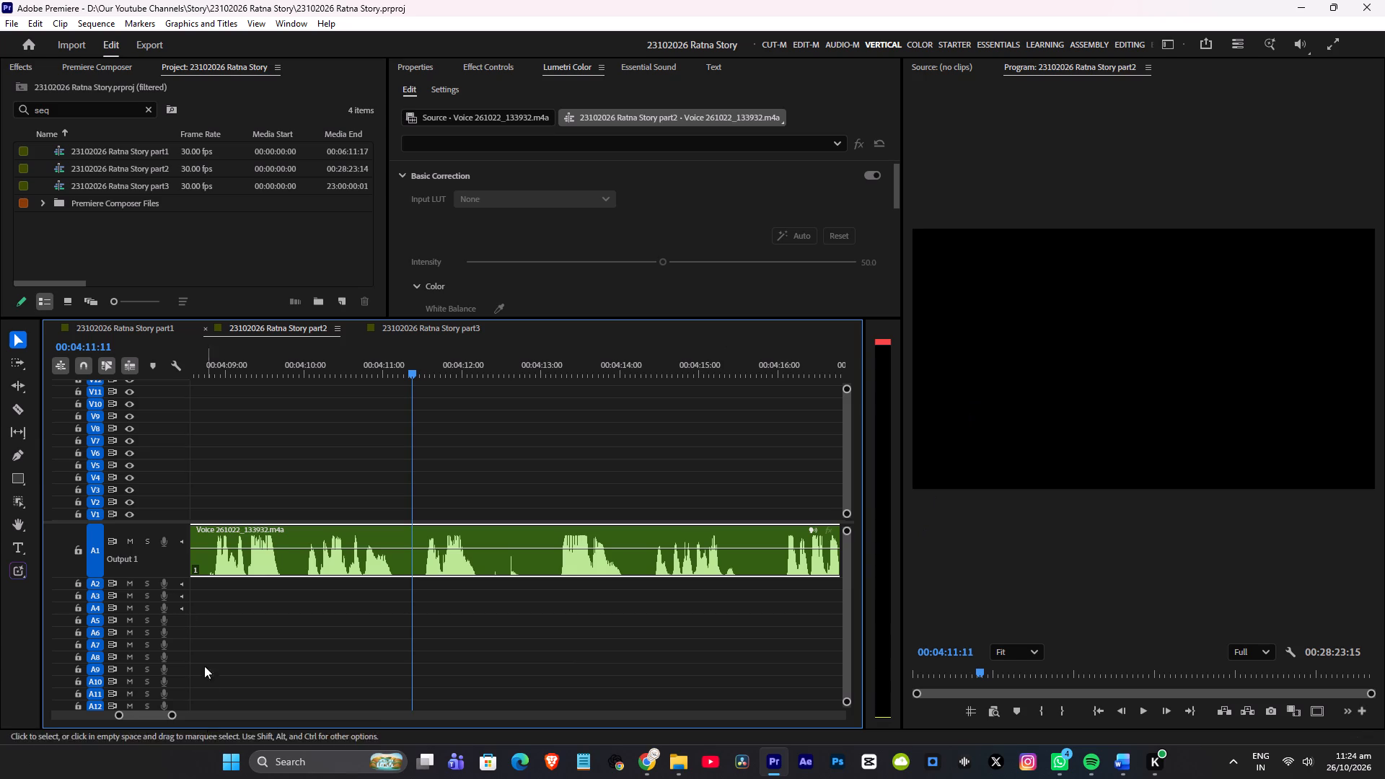
left_click(16, 409)
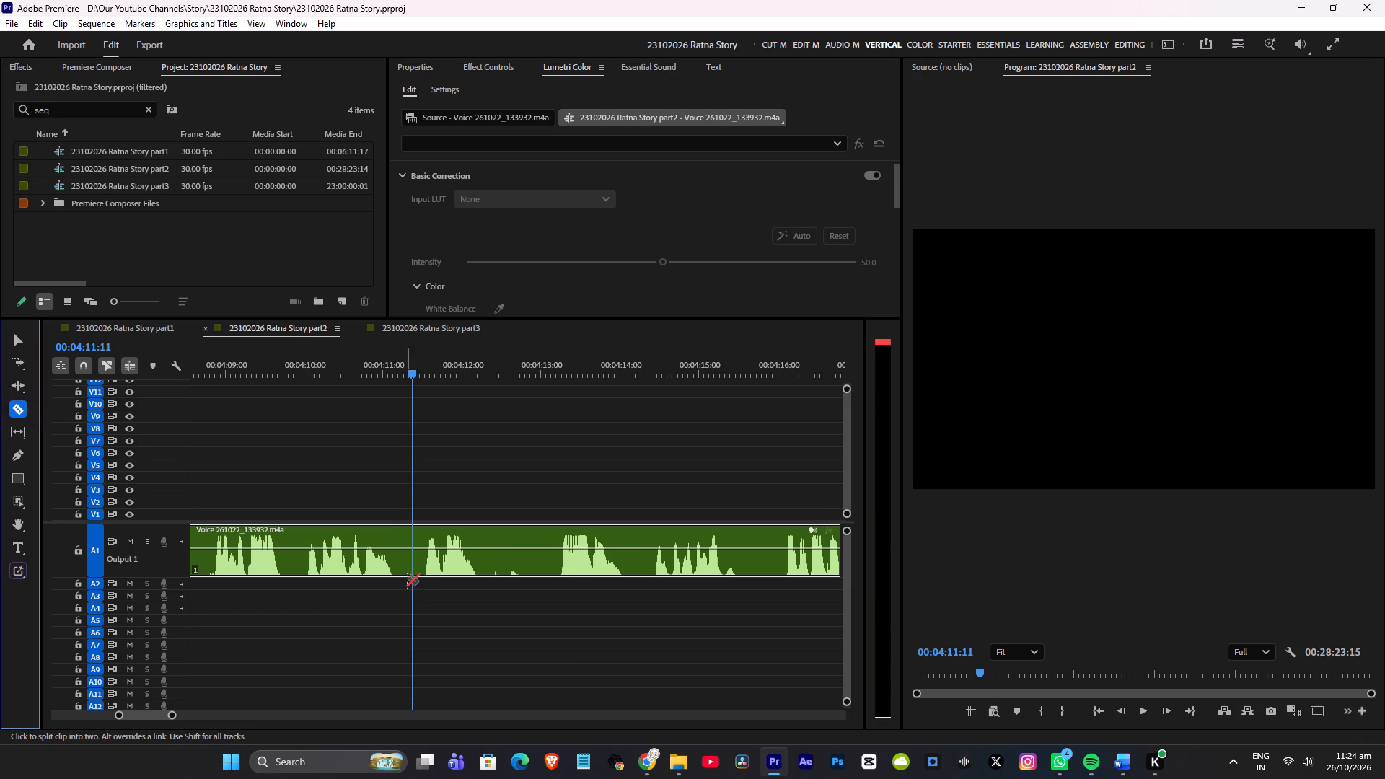
left_click(410, 569)
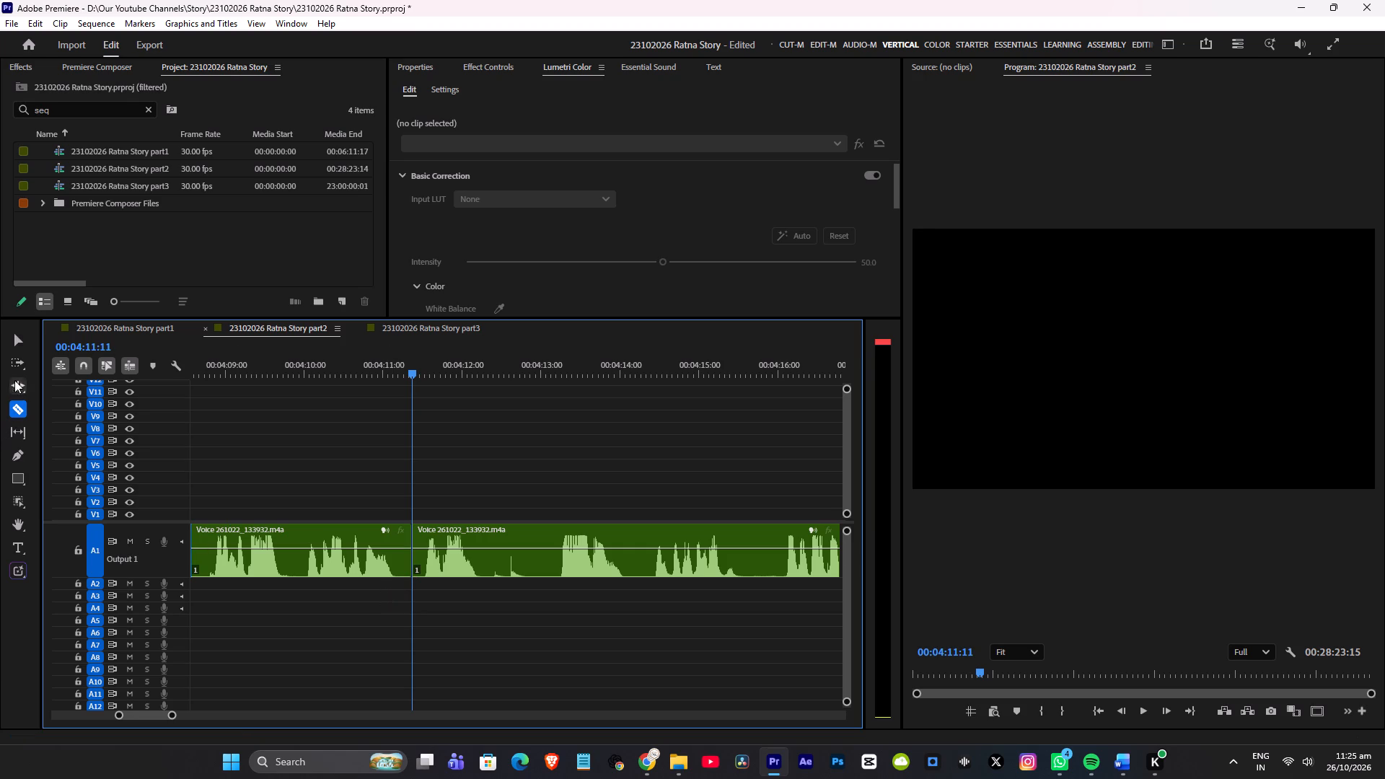
left_click(17, 338)
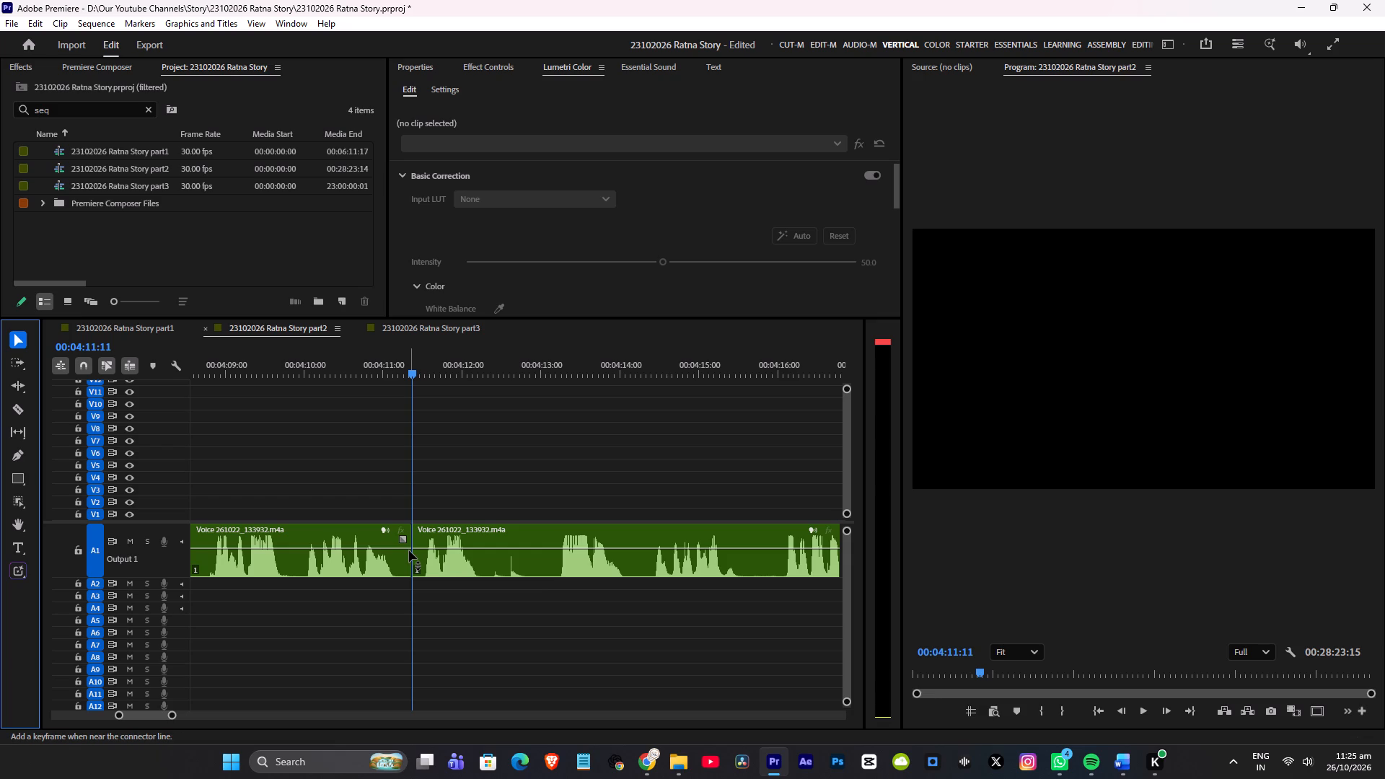
Review the phrase after the cut, split at 00:04:13:01, ripple-delete the segment from 00:04:11:11 to 00:04:13:01, and play from the new join.
left_click(409, 550)
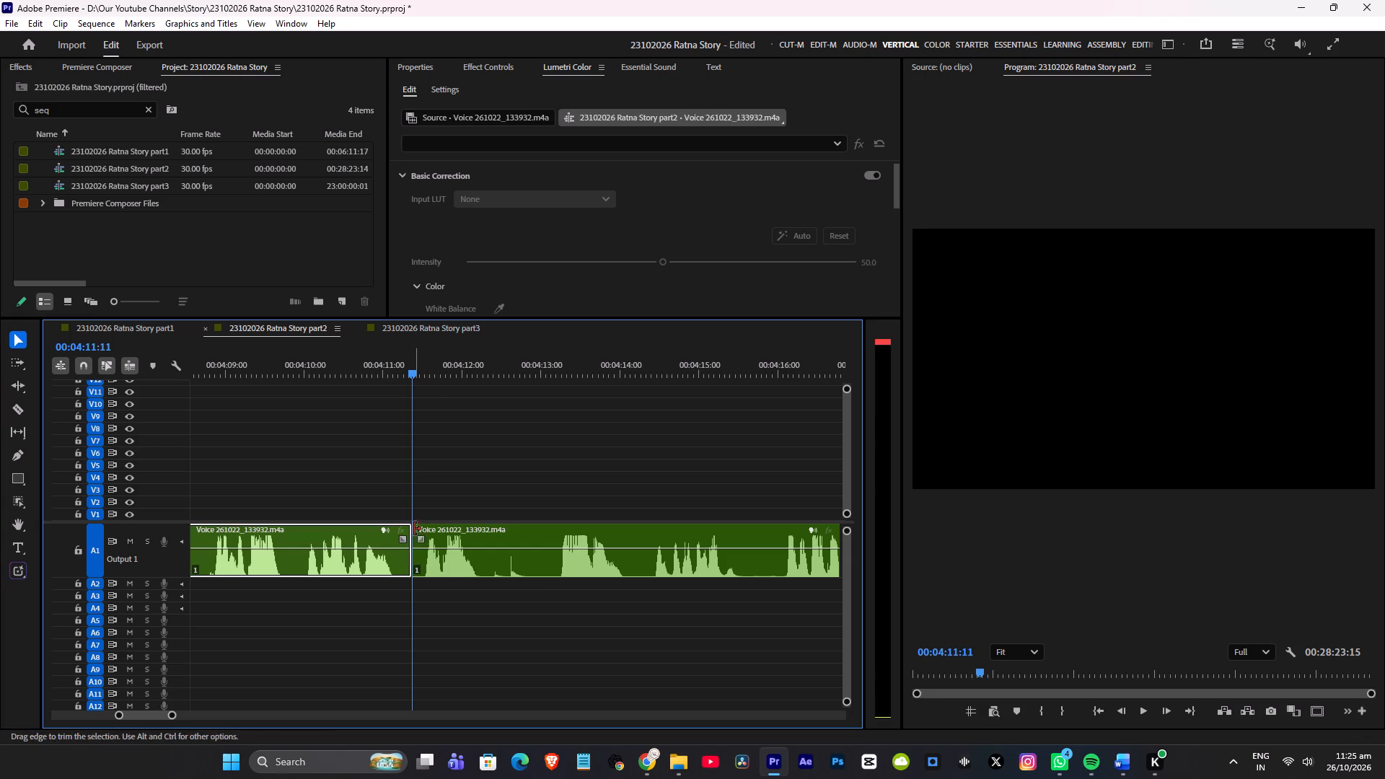
left_click_drag(409, 375, 325, 366)
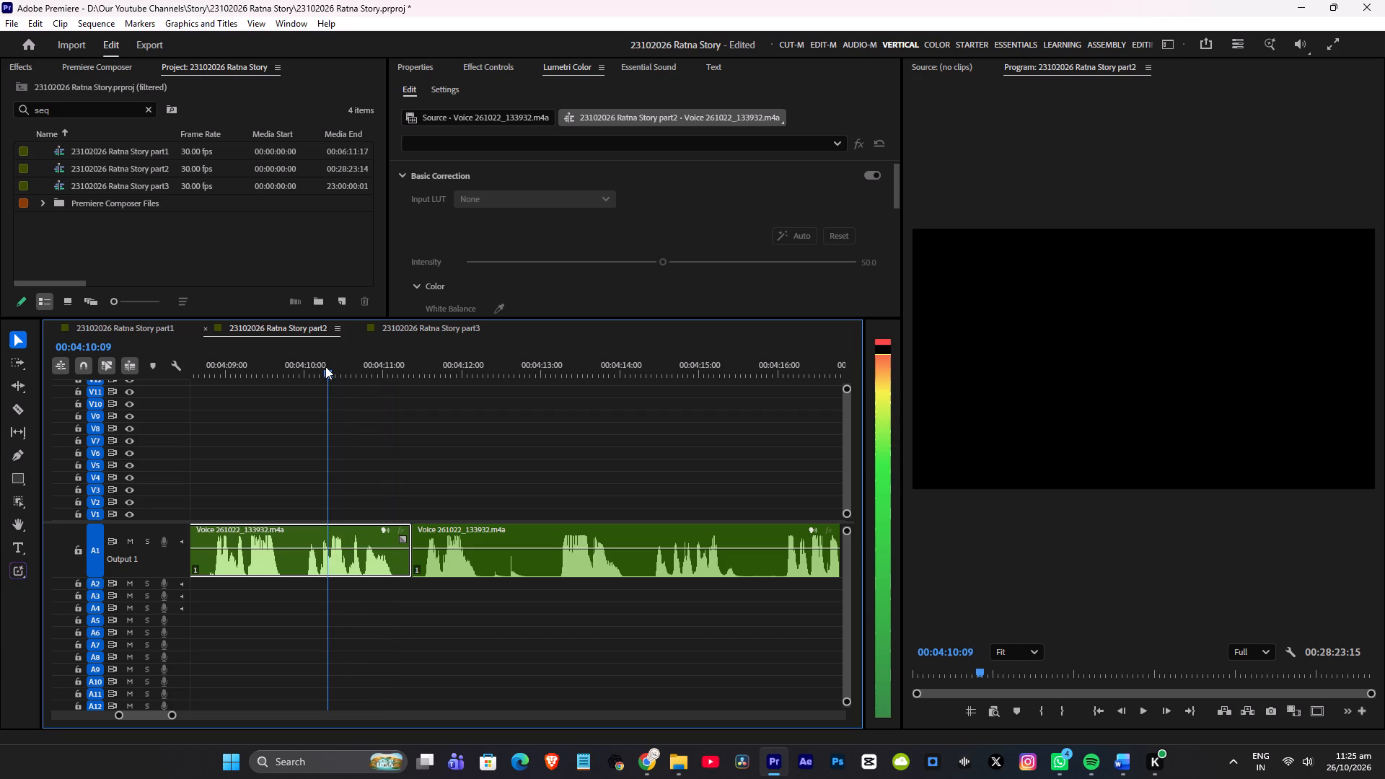
left_click_drag(325, 366, 325, 366)
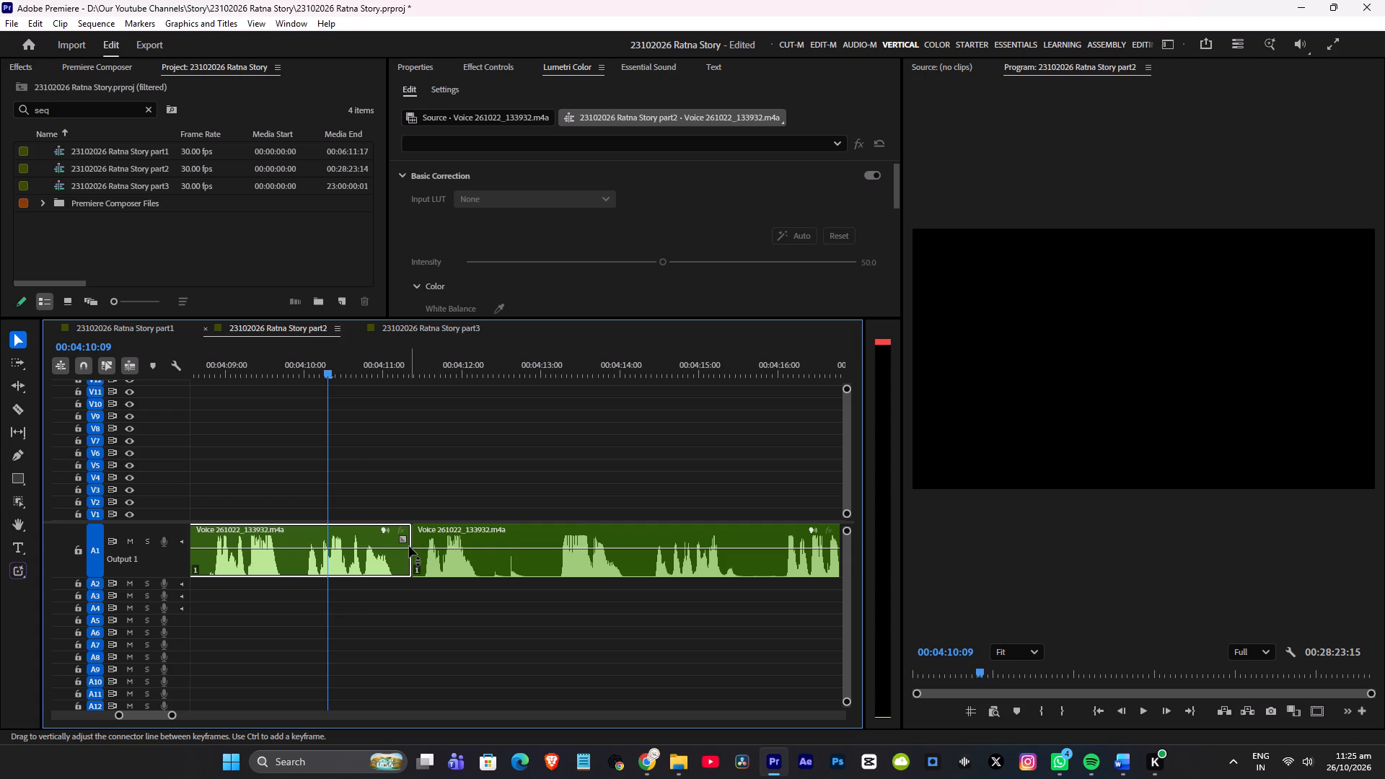
key("space")
key("space")
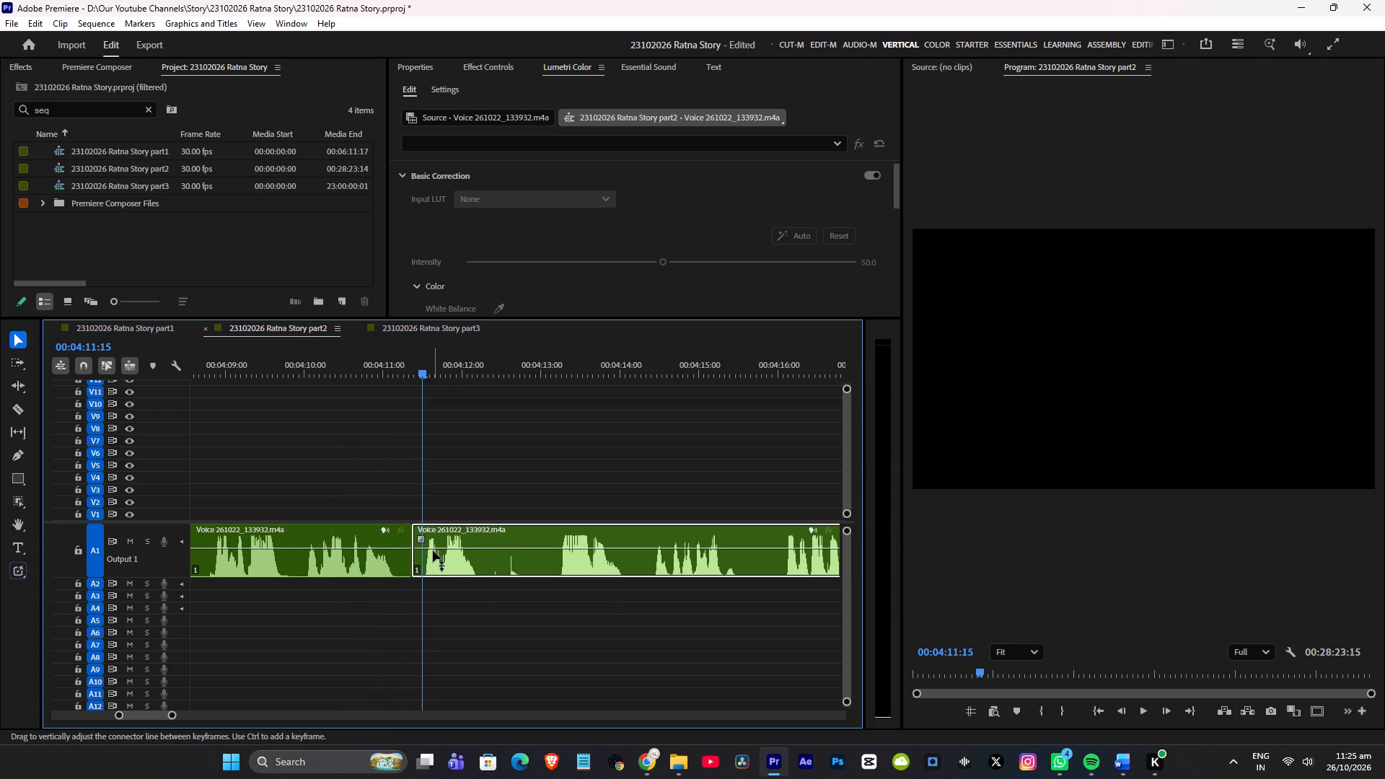
key("space")
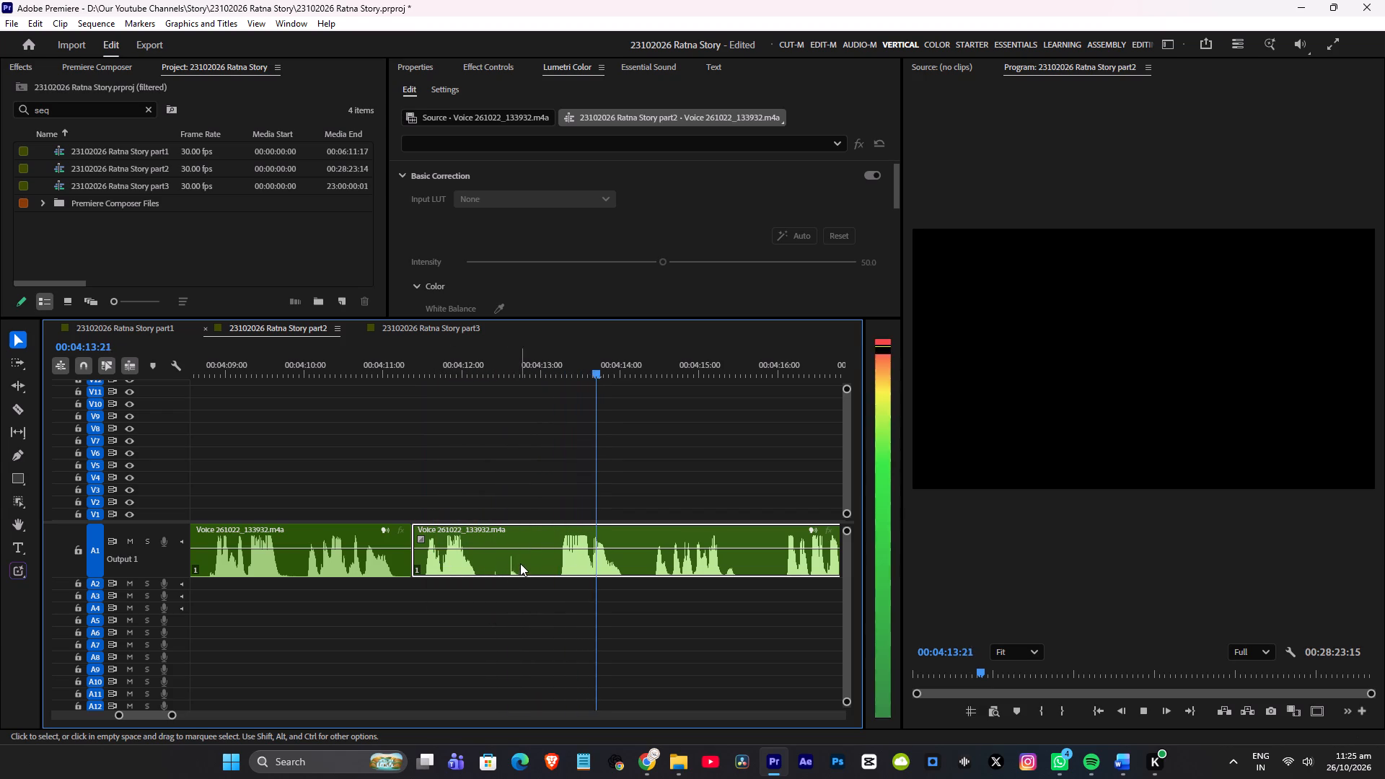
key("space")
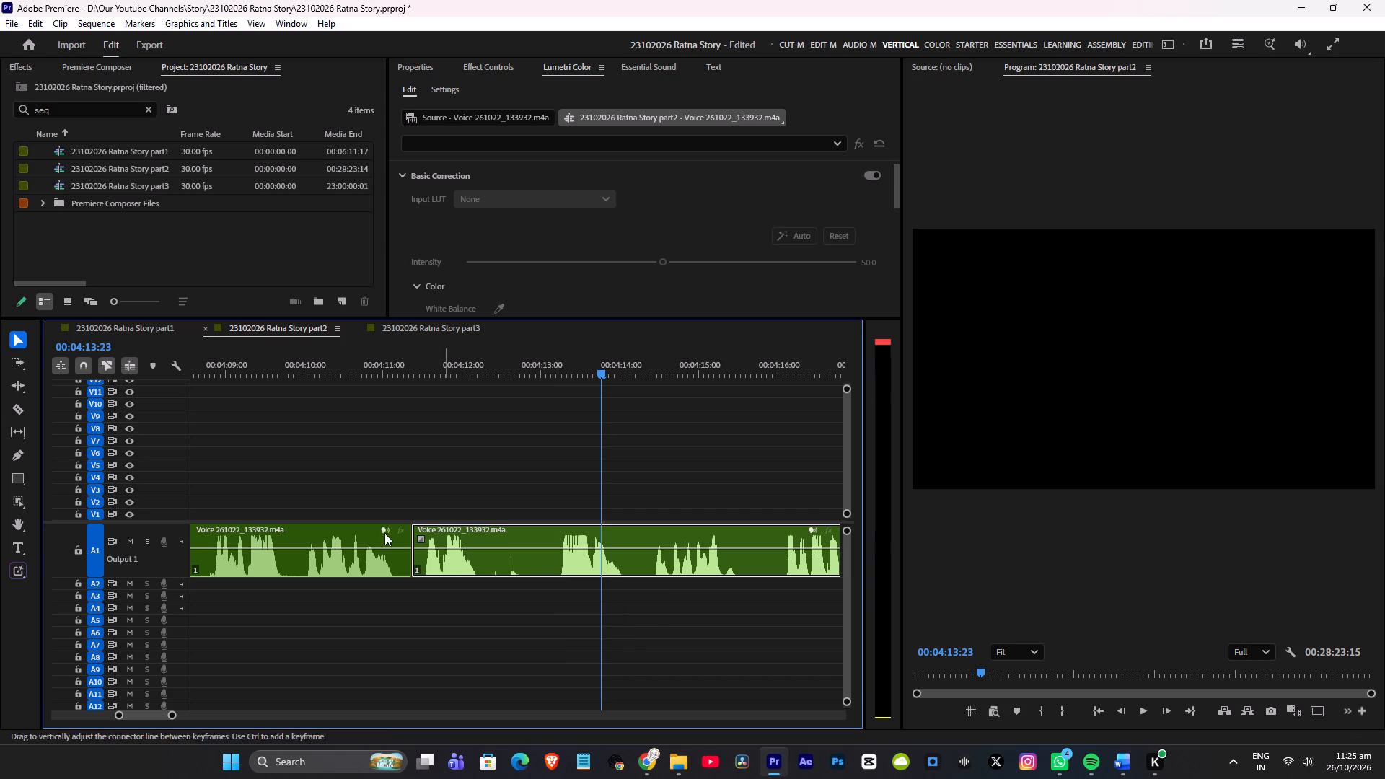
left_click(23, 406)
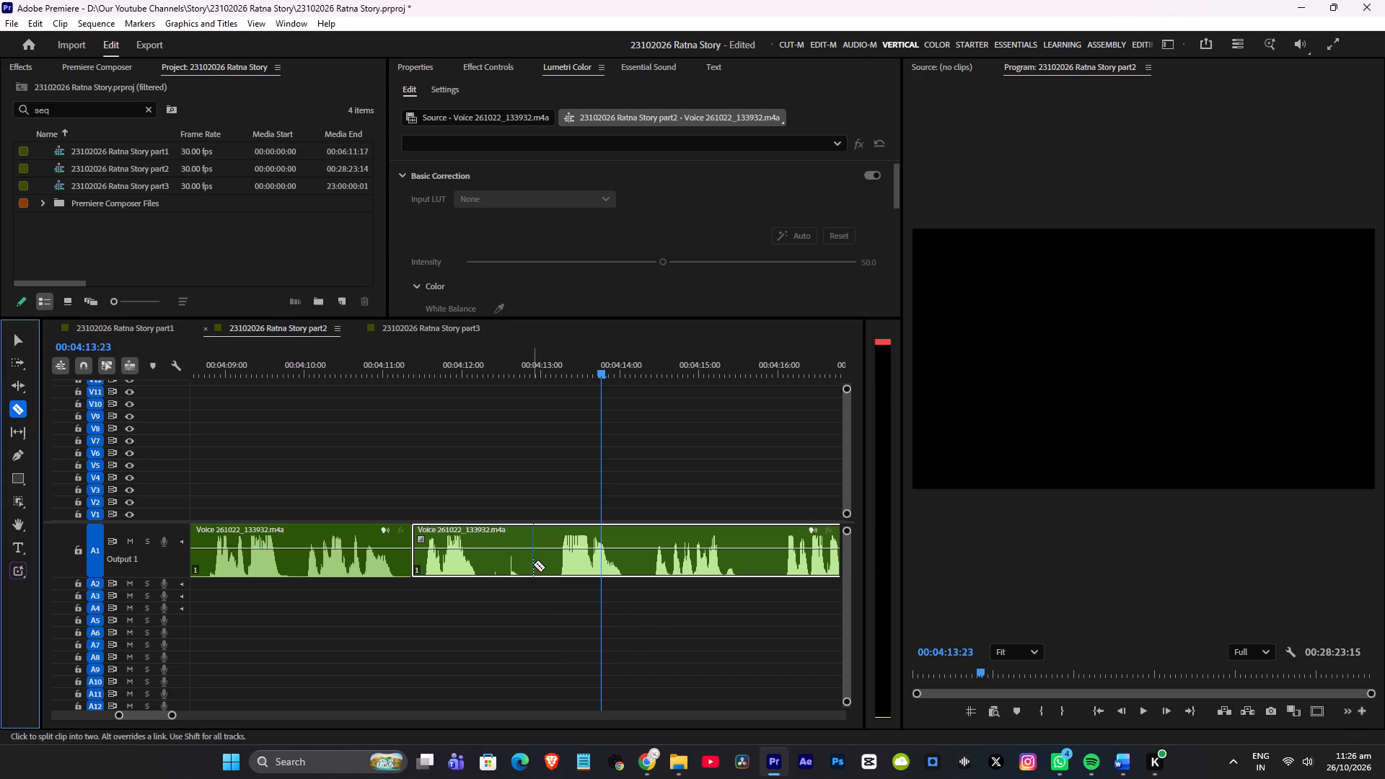
left_click(545, 567)
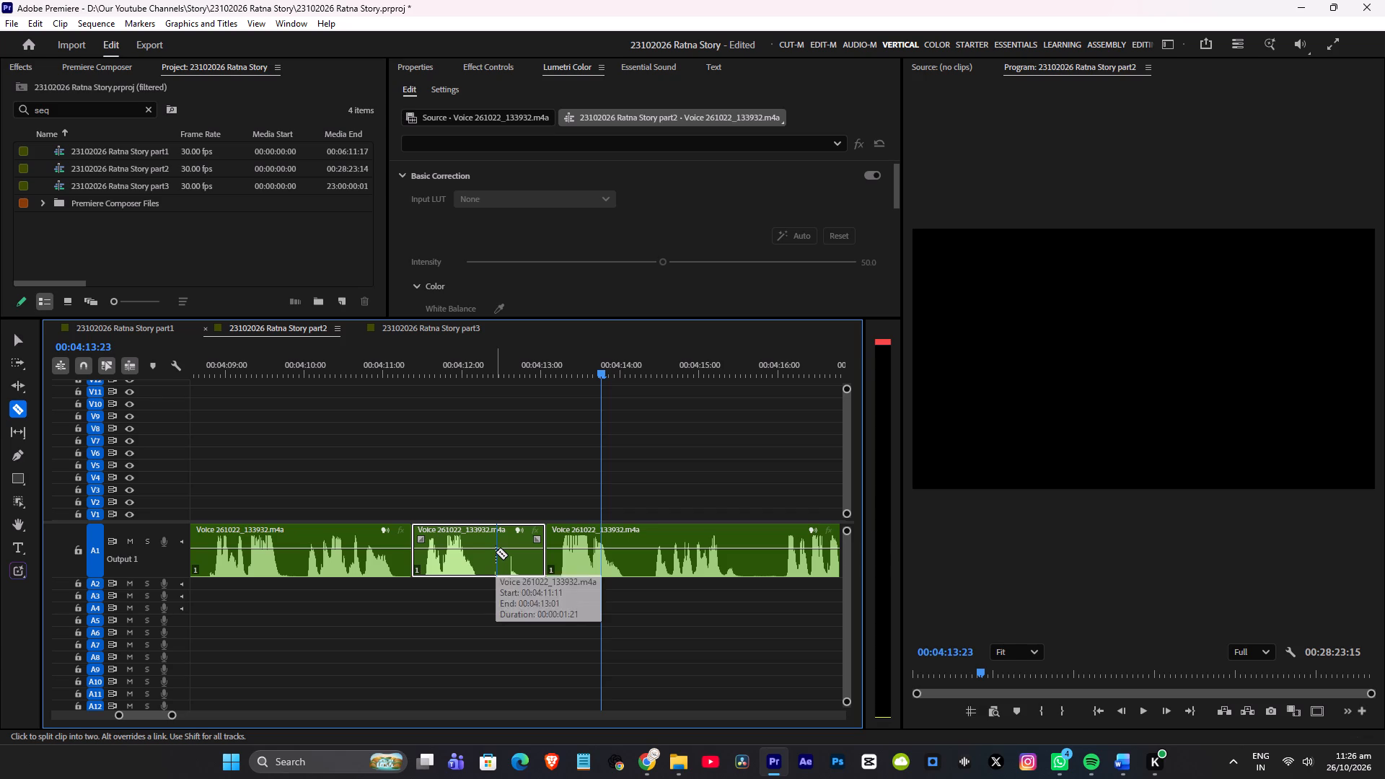
key("shift+Delete")
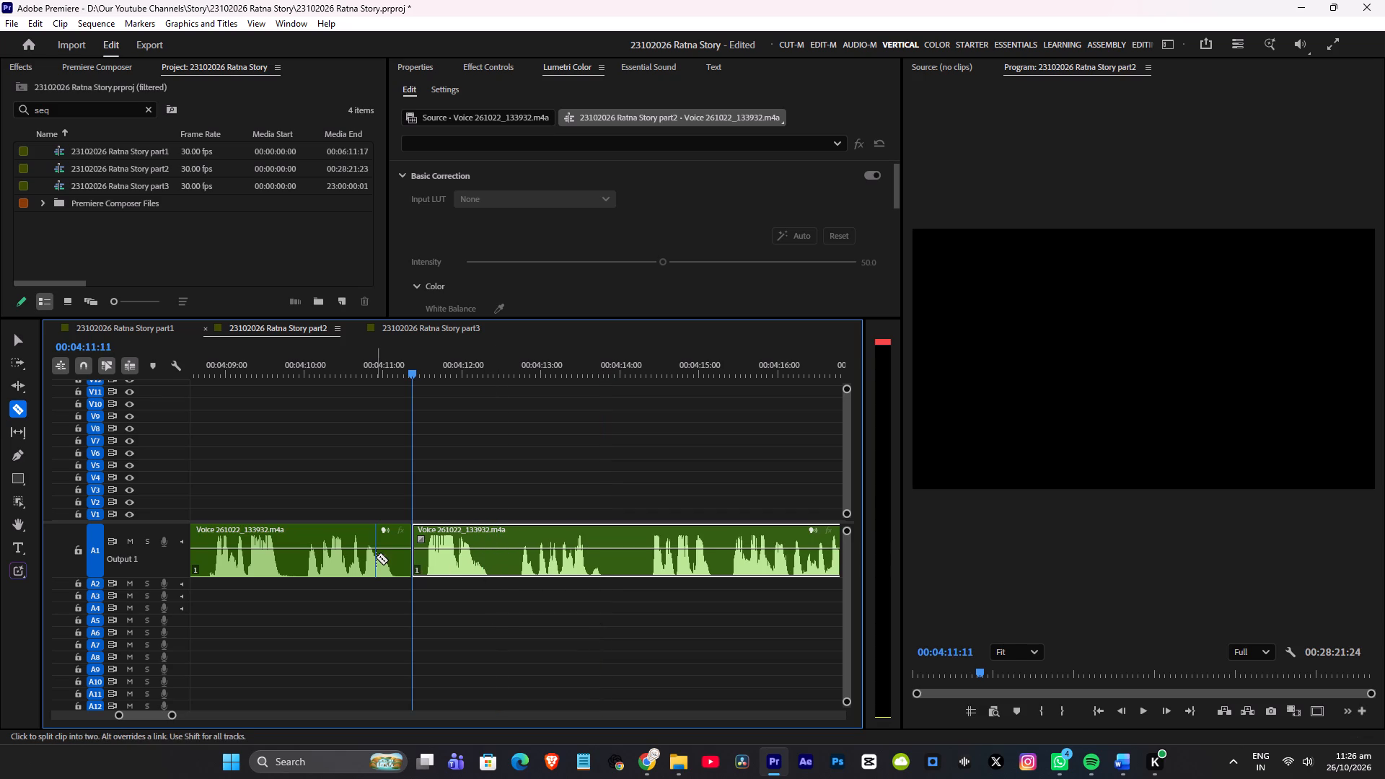
key("space")
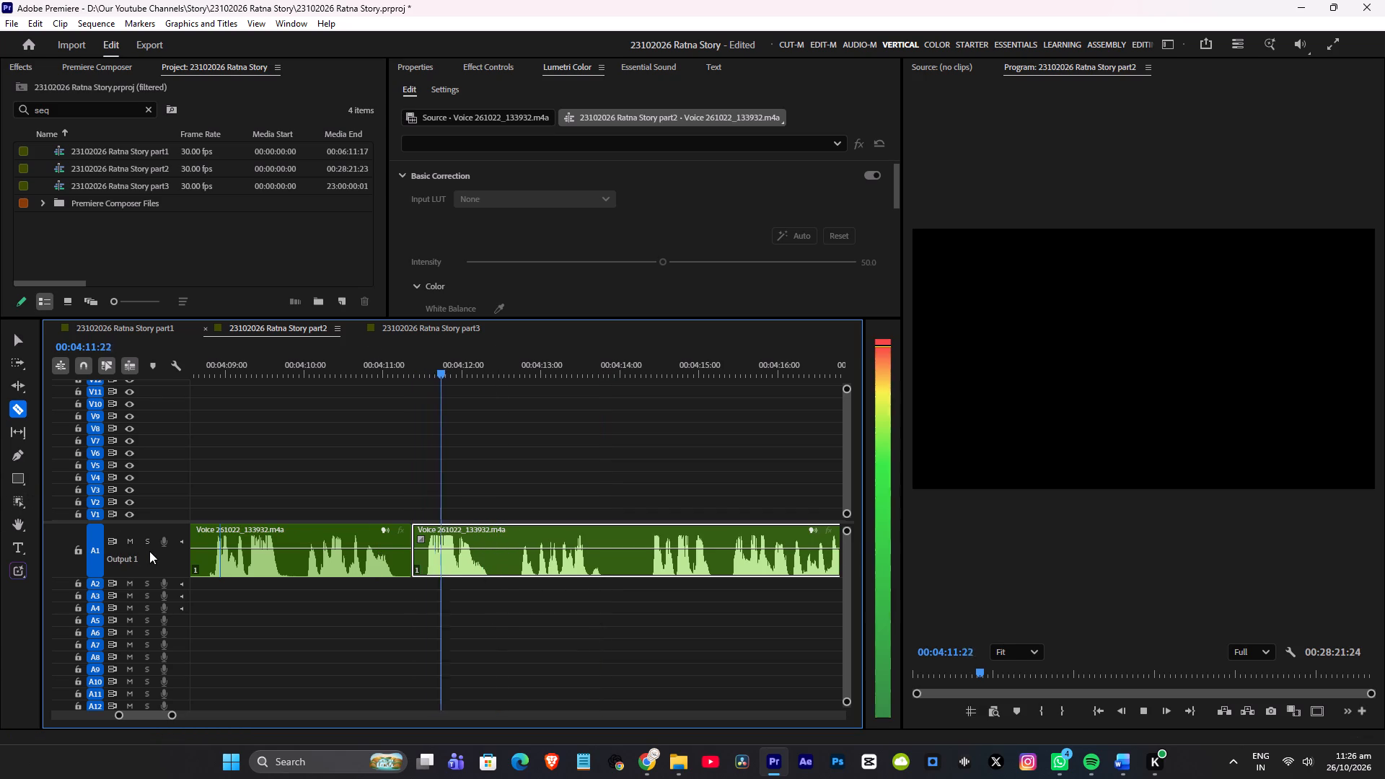
key("space")
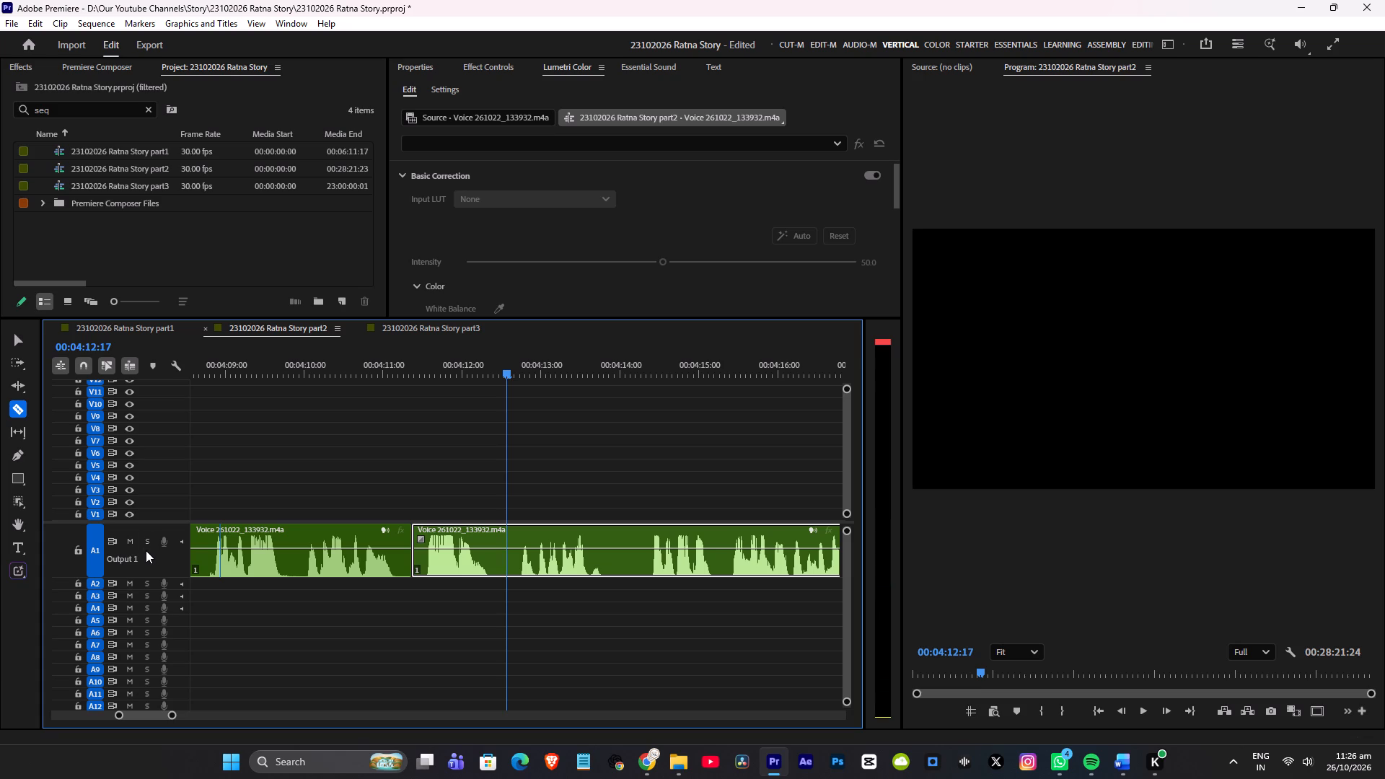
Play the voice-over from before the new join to about 00:04:20:18 and split the clip in the pause at 00:04:19:05.
left_click_drag(510, 373, 243, 338)
key("space")
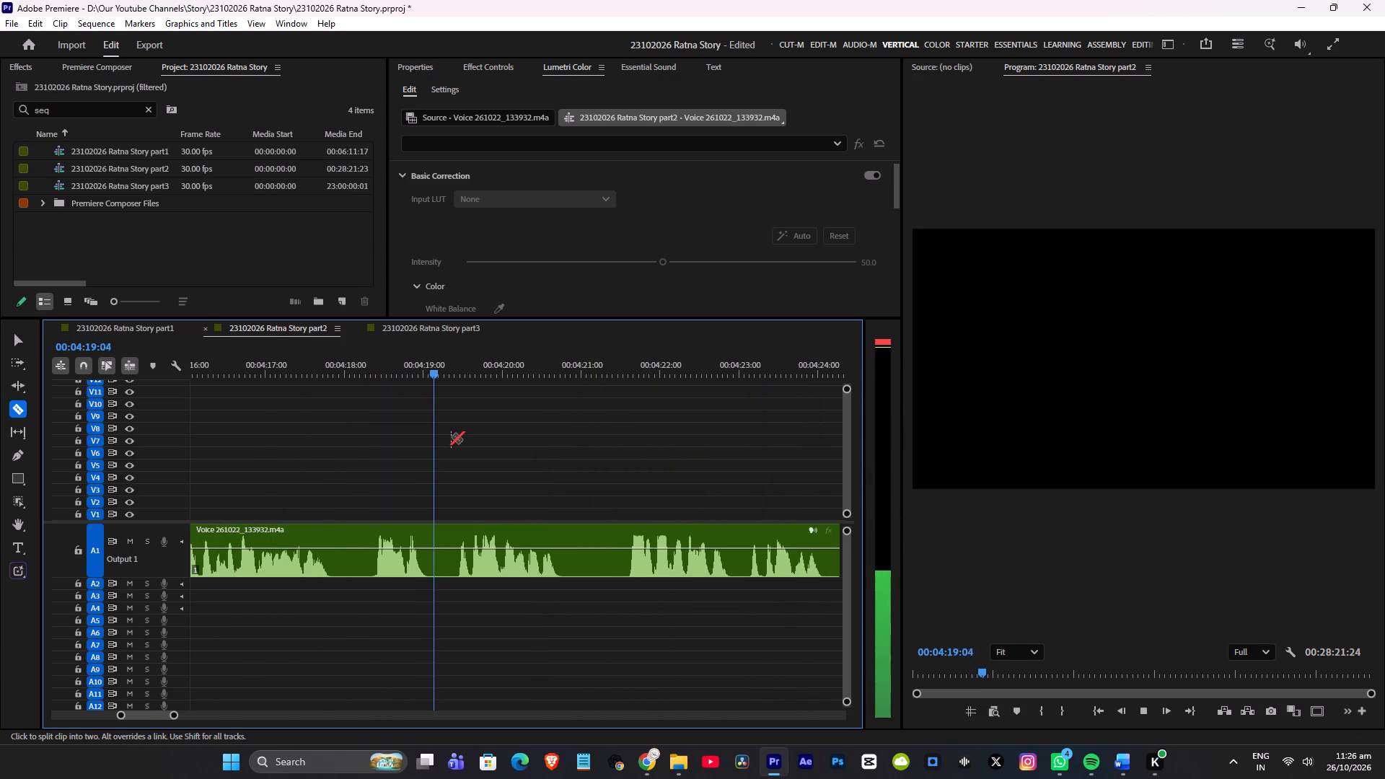
key("space")
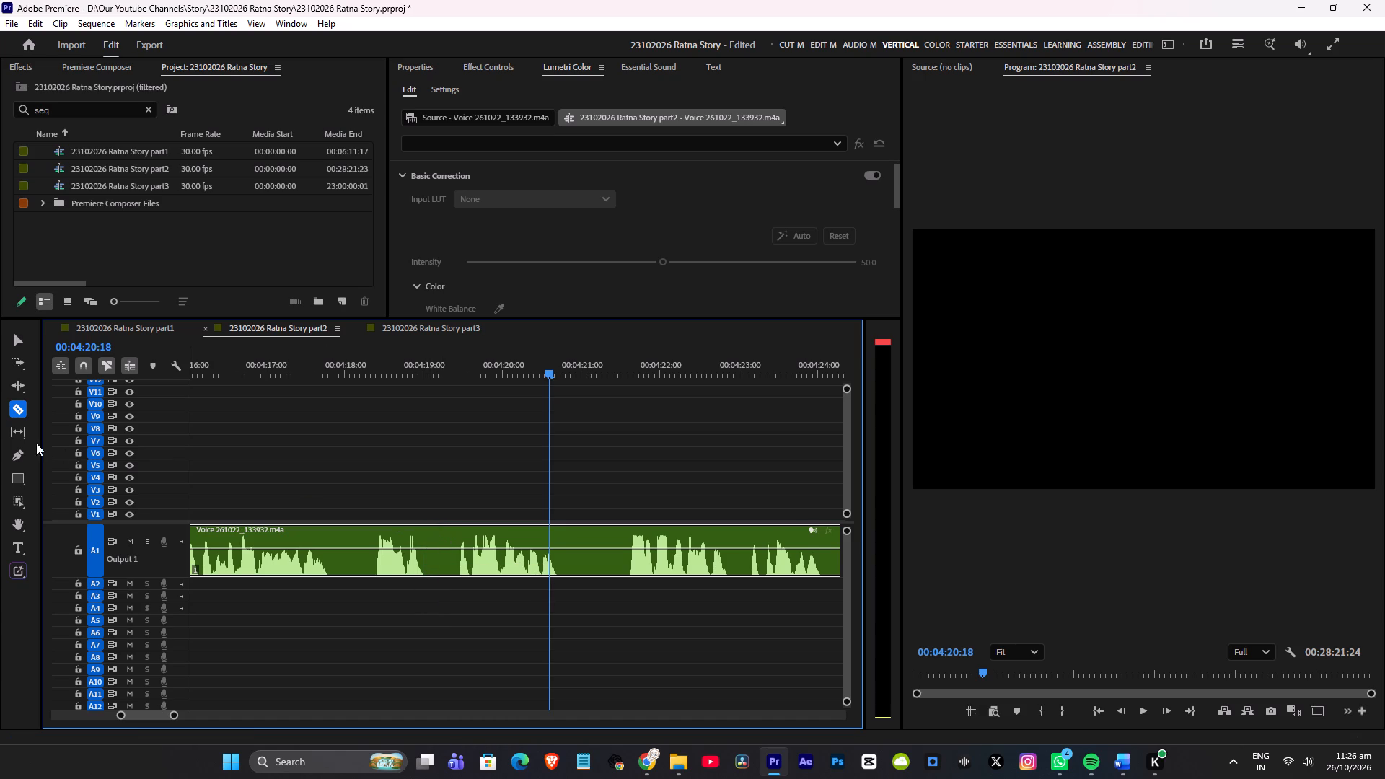
left_click(436, 545)
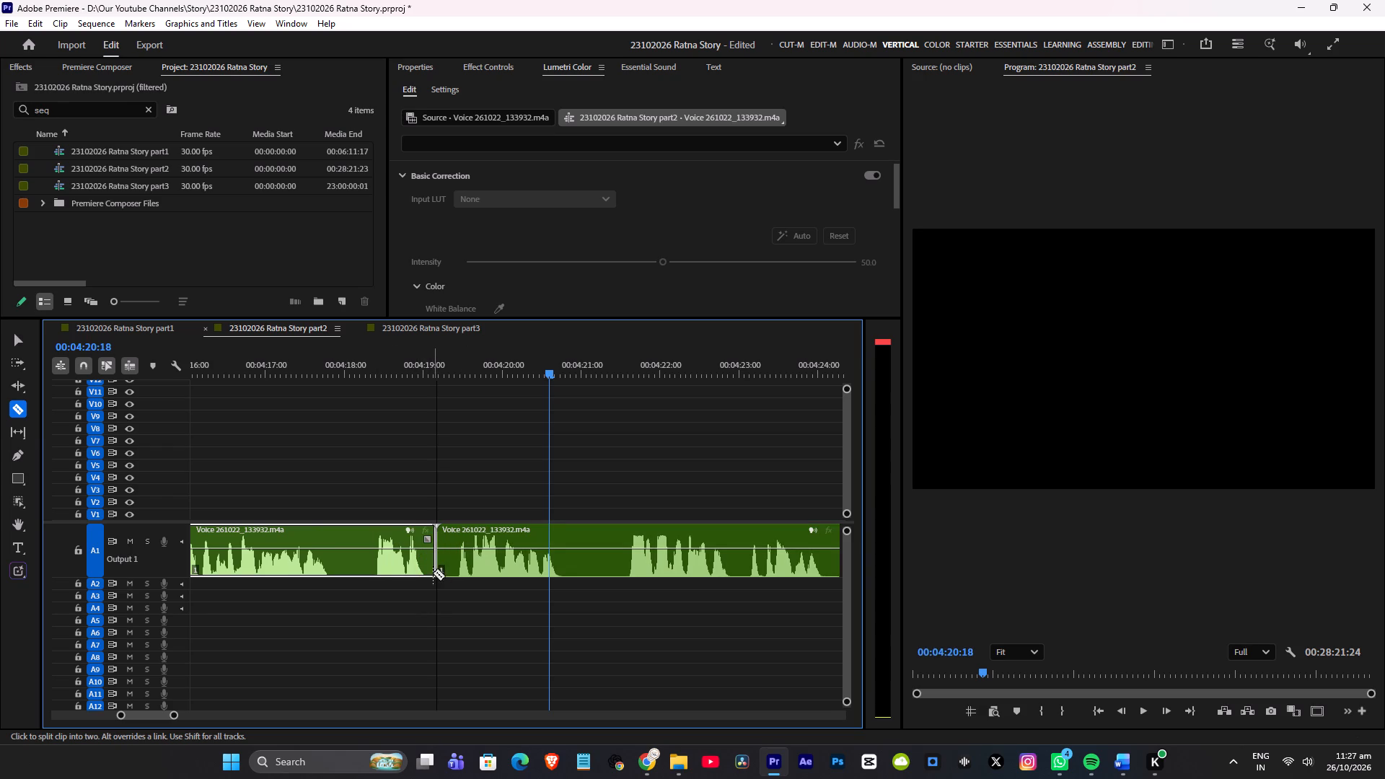
left_click(14, 336)
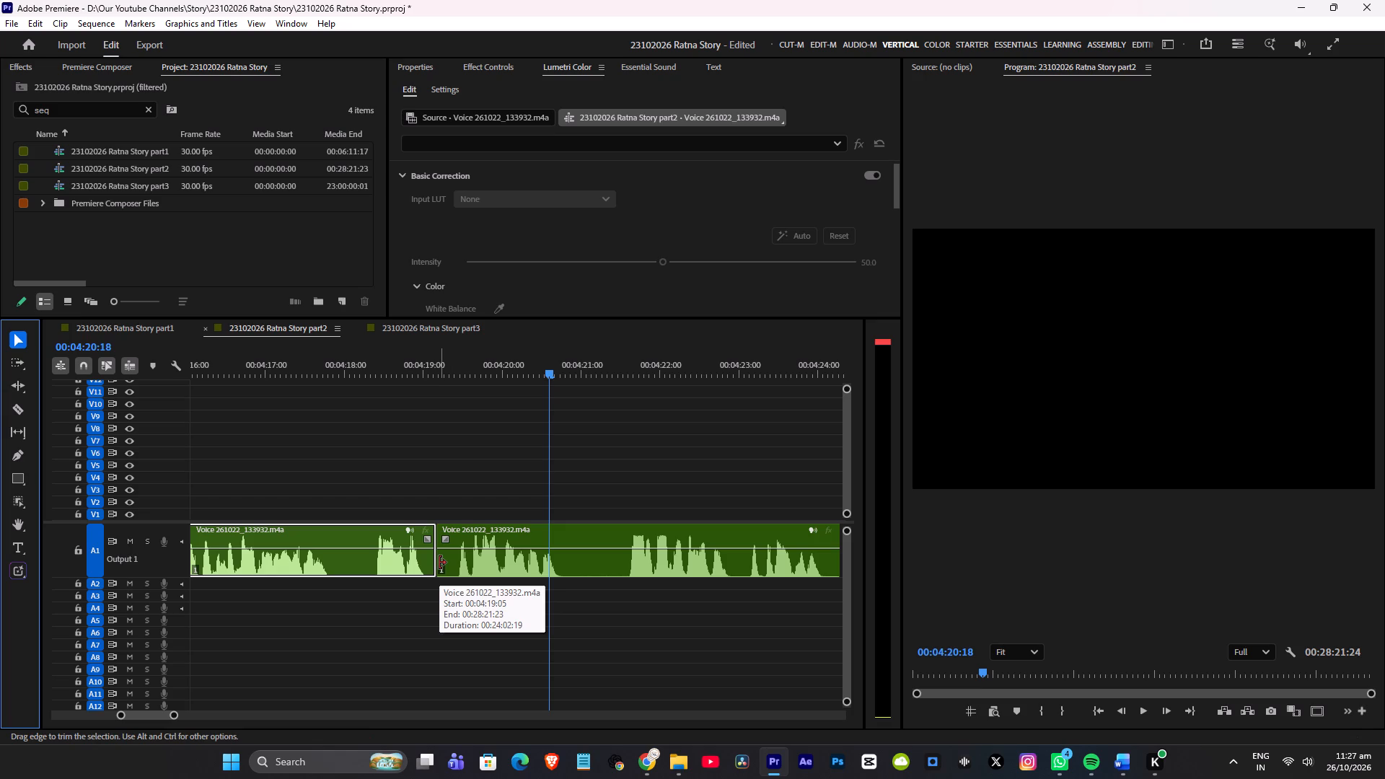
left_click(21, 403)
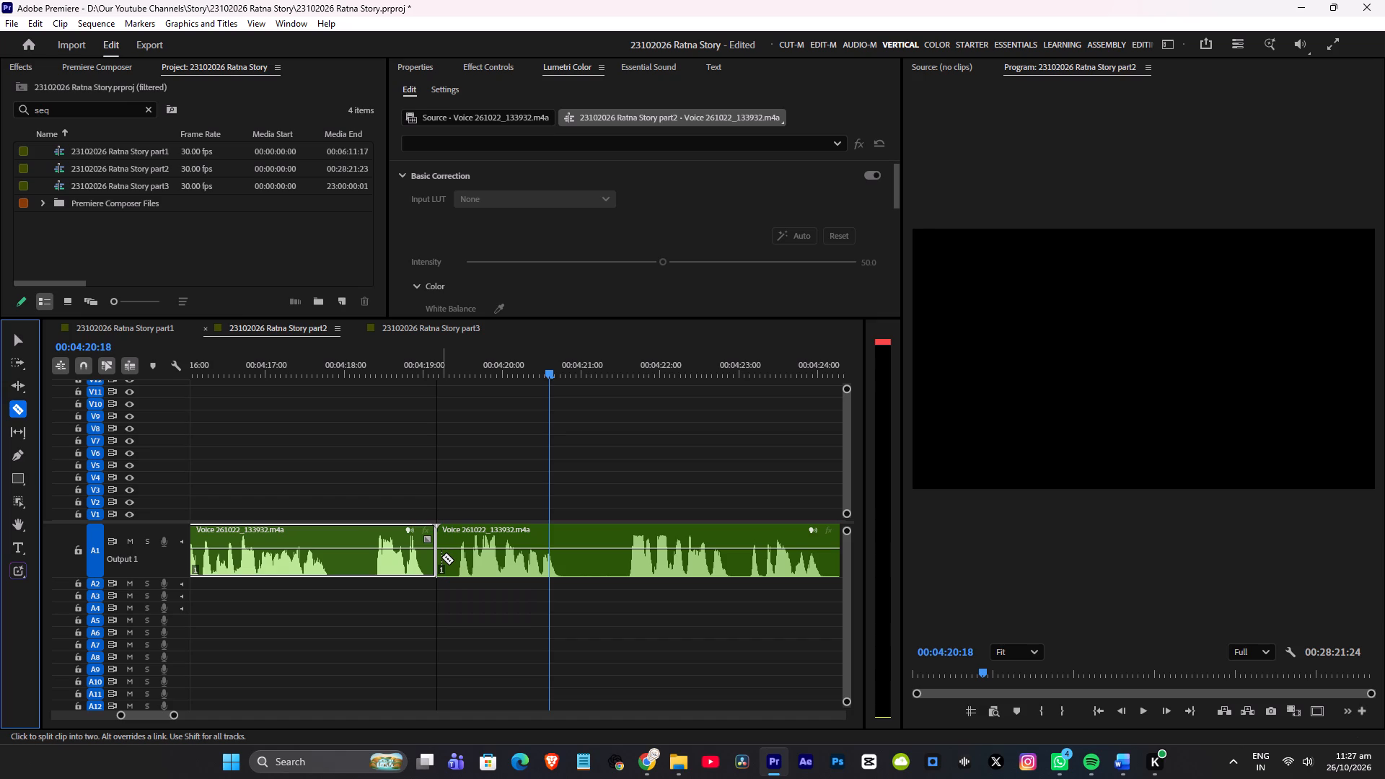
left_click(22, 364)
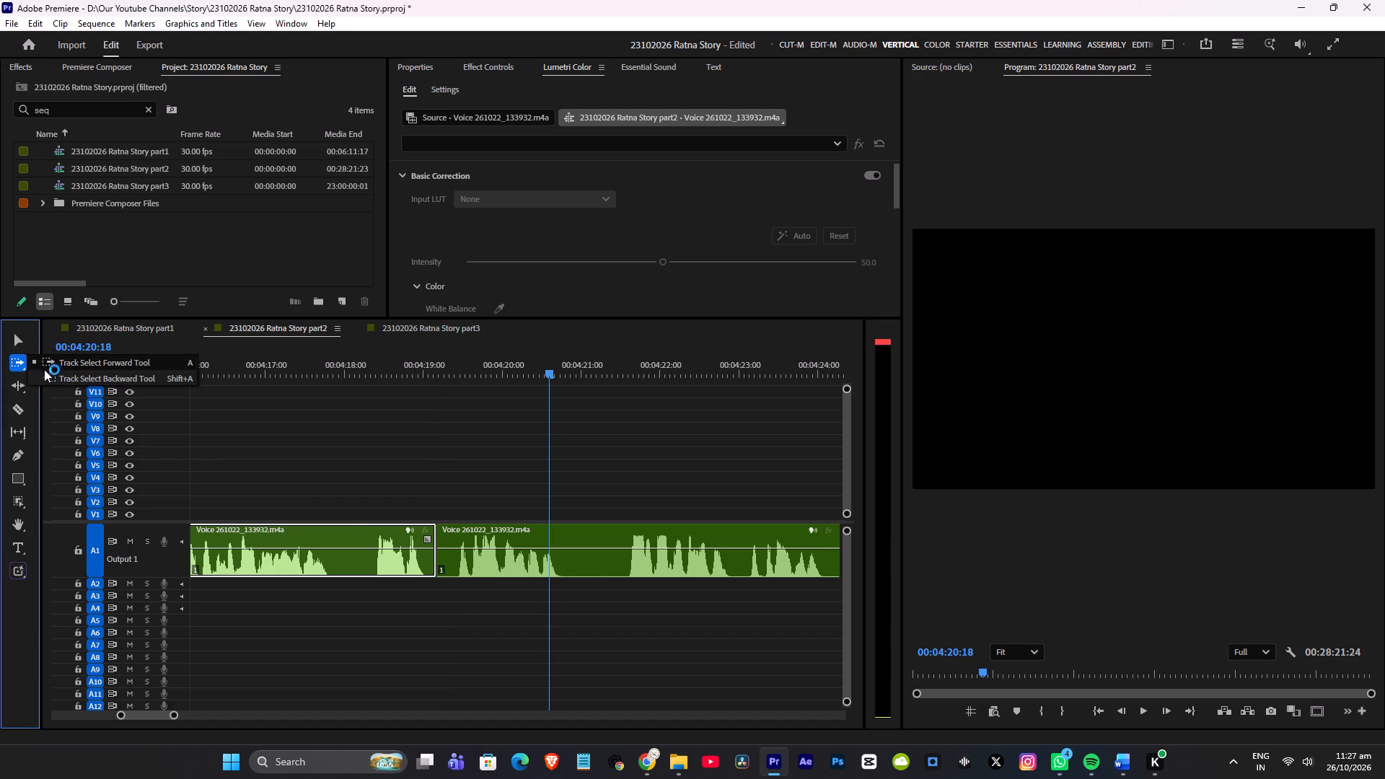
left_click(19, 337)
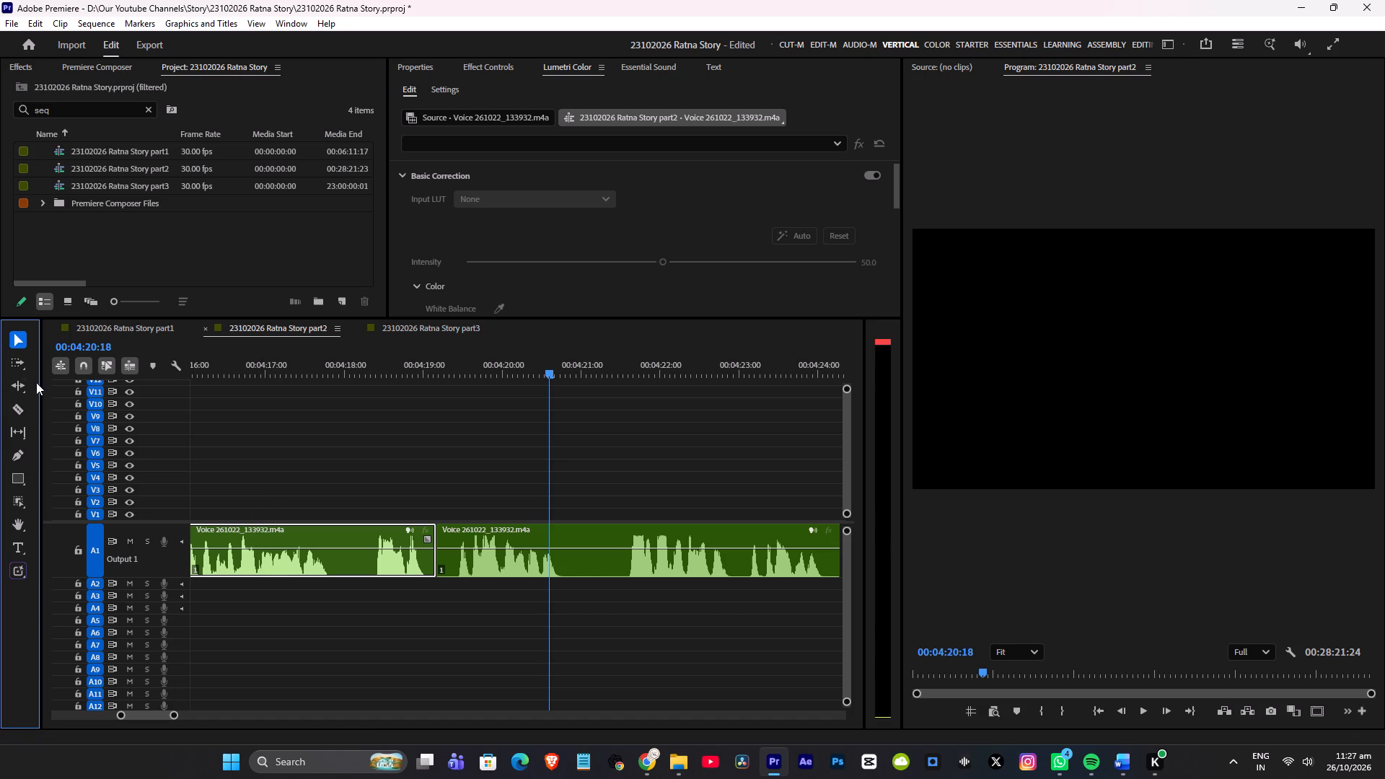
Ripple-trim about 5 frames of silence off the start of the voice-over clip after the cut at 00:04:19:05.
left_click(6, 379)
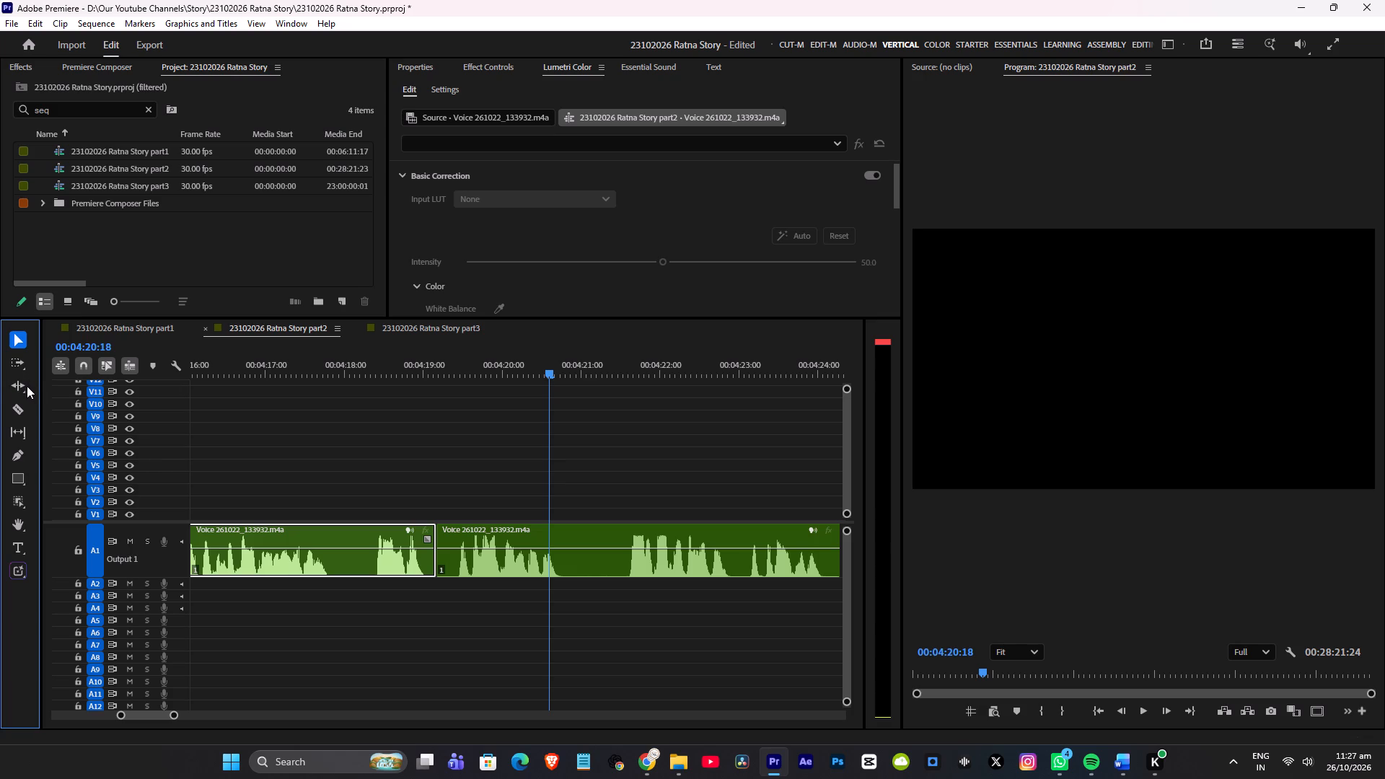
left_click(22, 389)
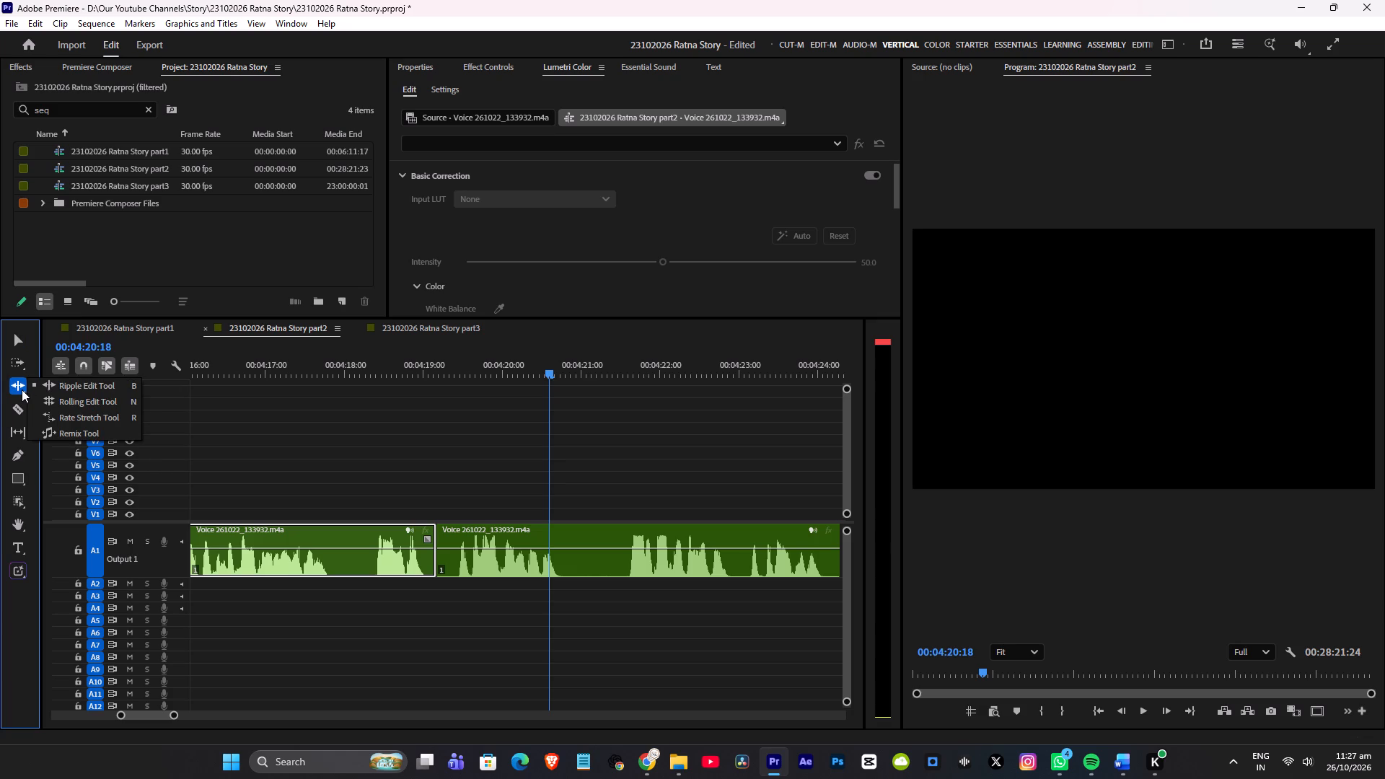
left_click(115, 386)
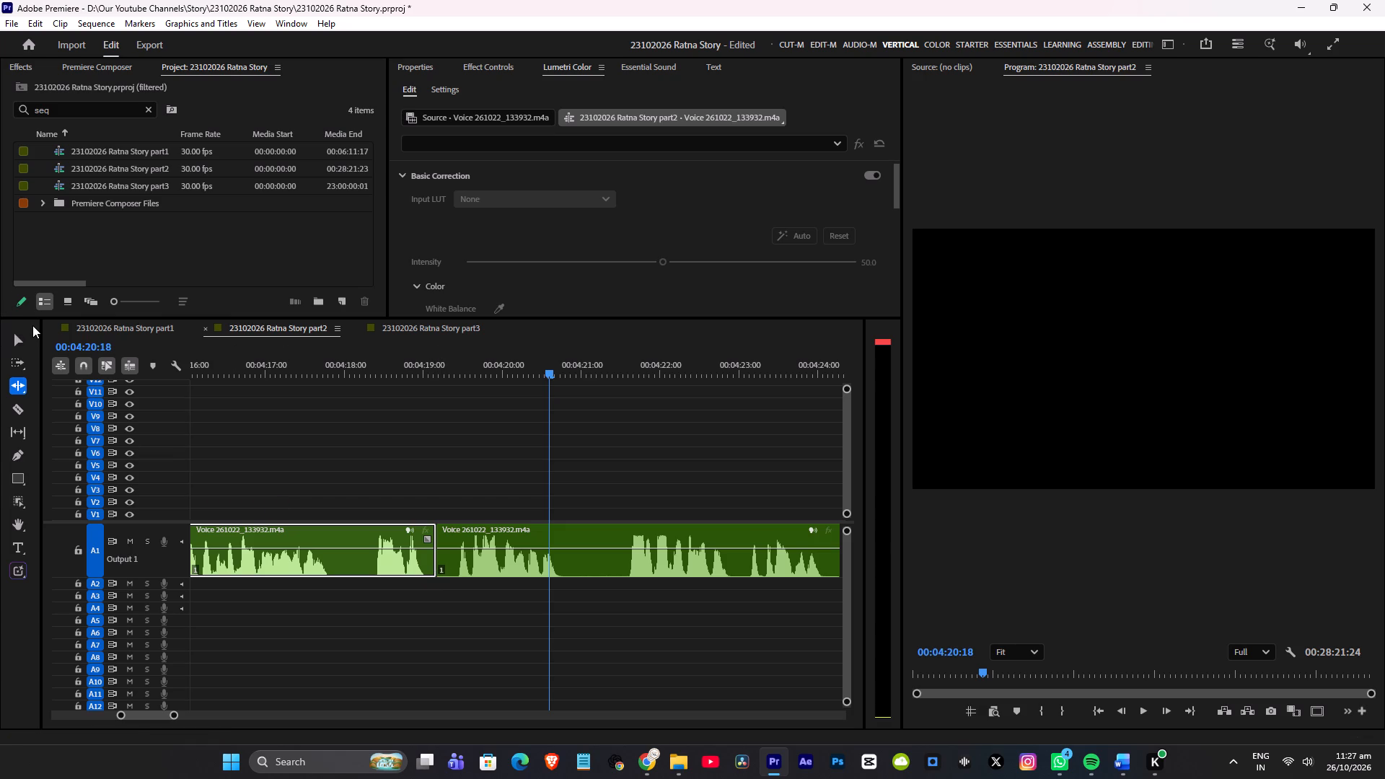
left_click(470, 555)
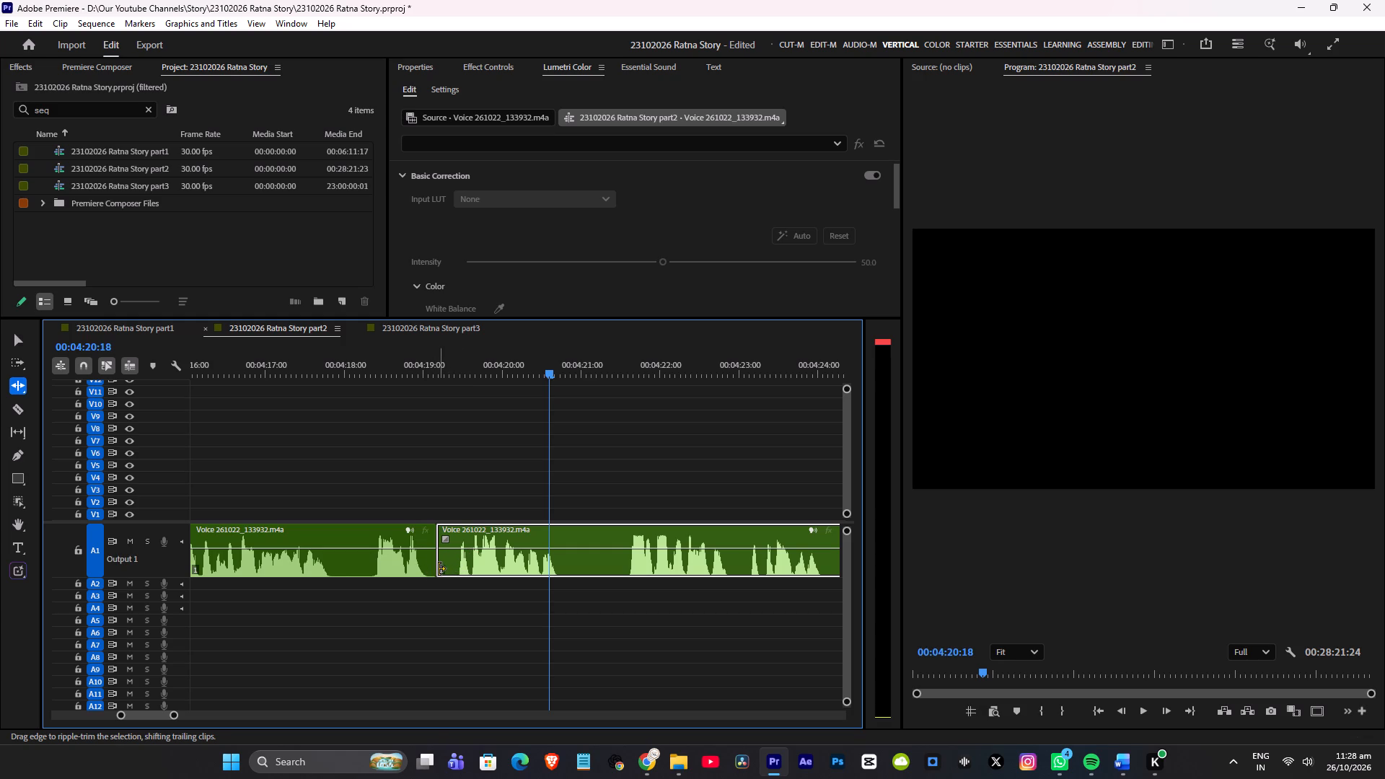
left_click_drag(440, 566, 444, 566)
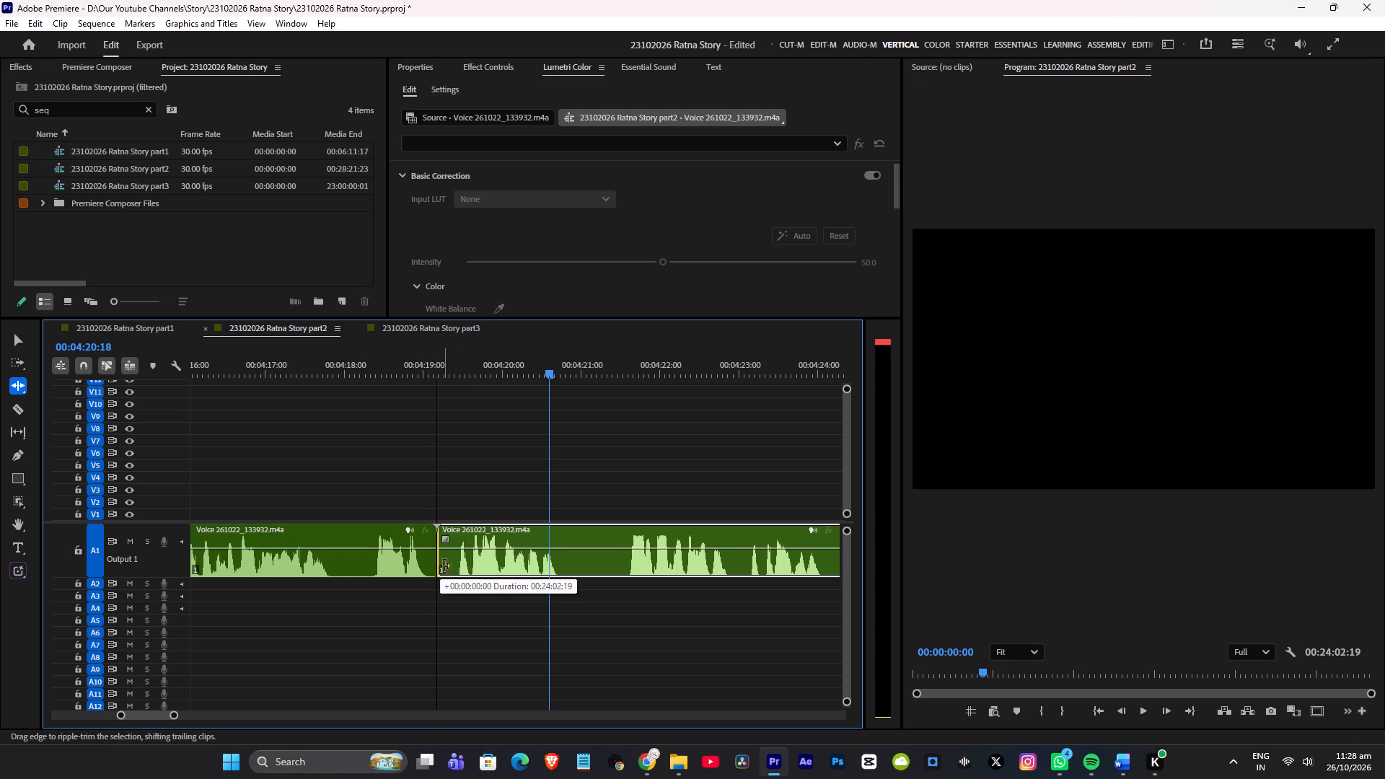
left_click_drag(444, 566, 454, 567)
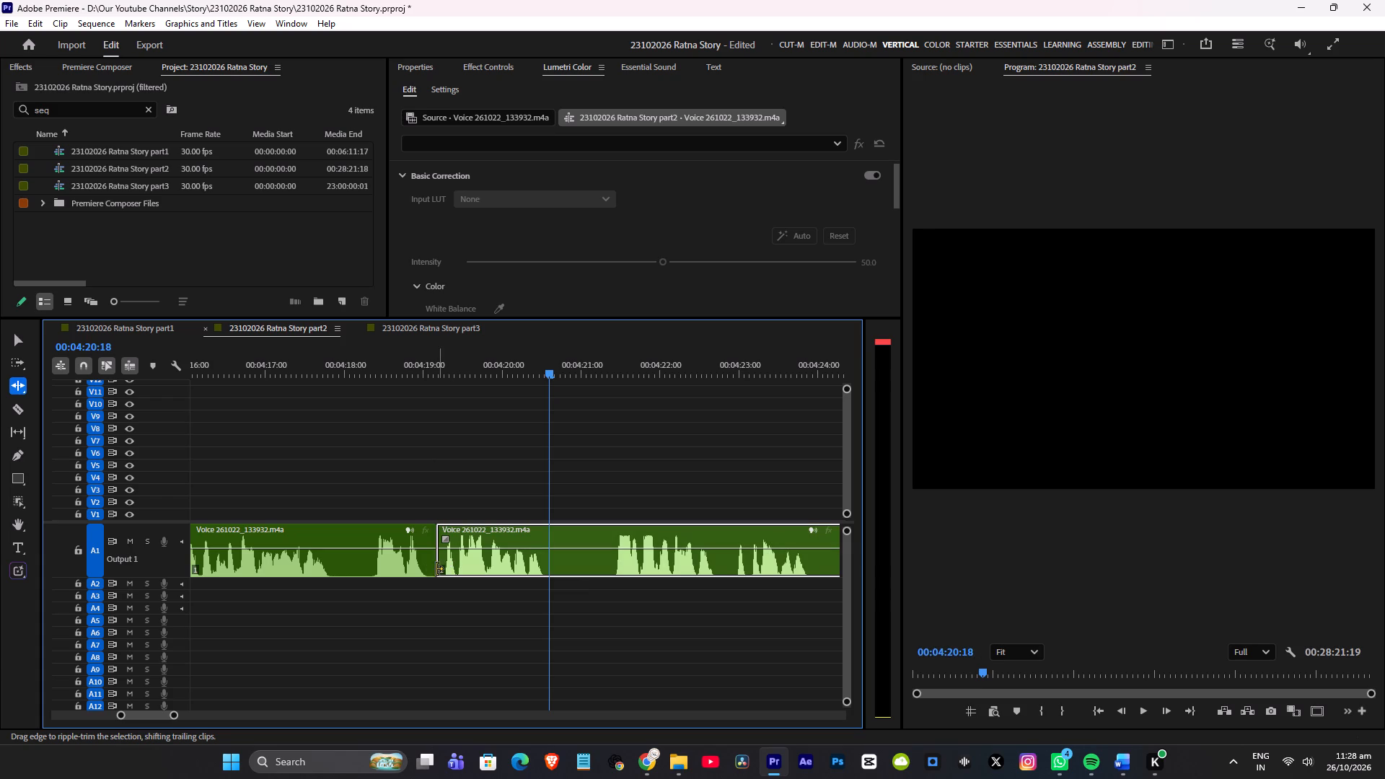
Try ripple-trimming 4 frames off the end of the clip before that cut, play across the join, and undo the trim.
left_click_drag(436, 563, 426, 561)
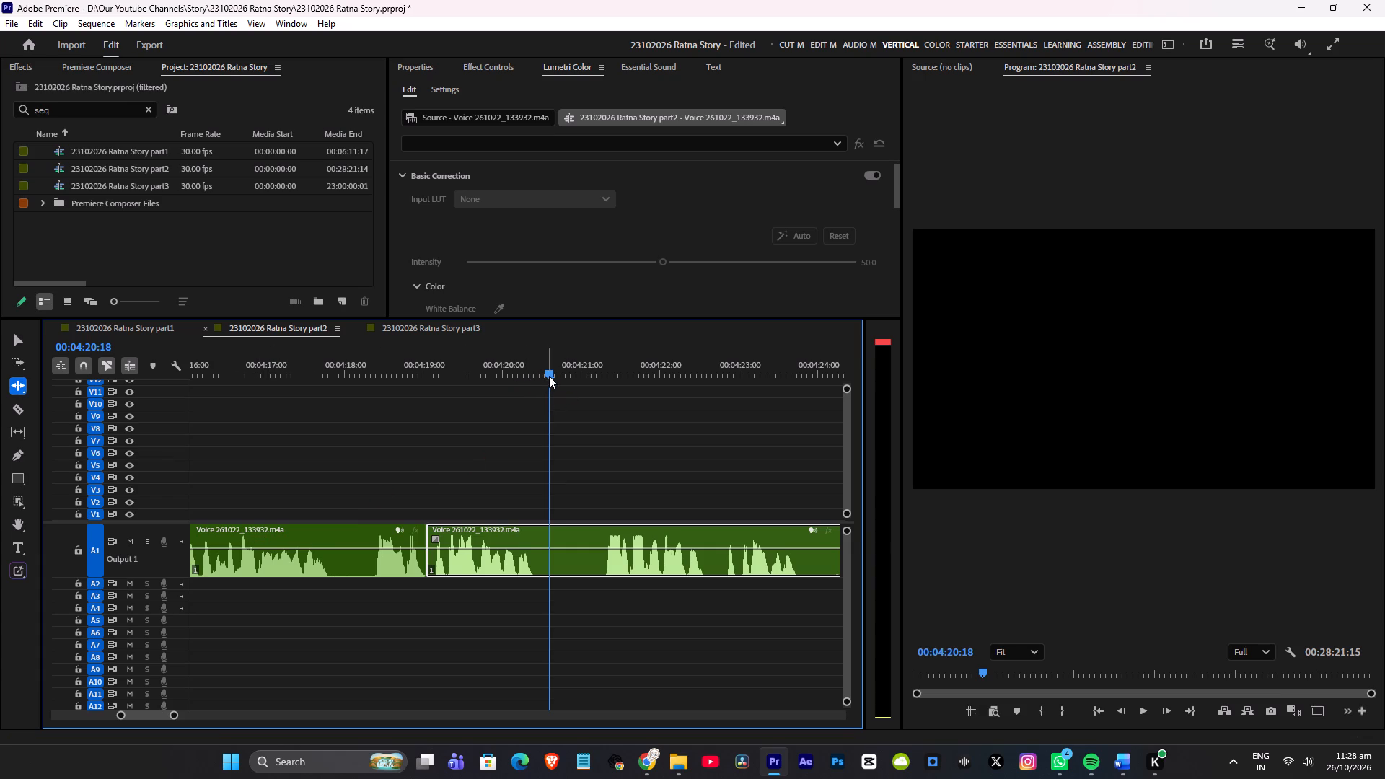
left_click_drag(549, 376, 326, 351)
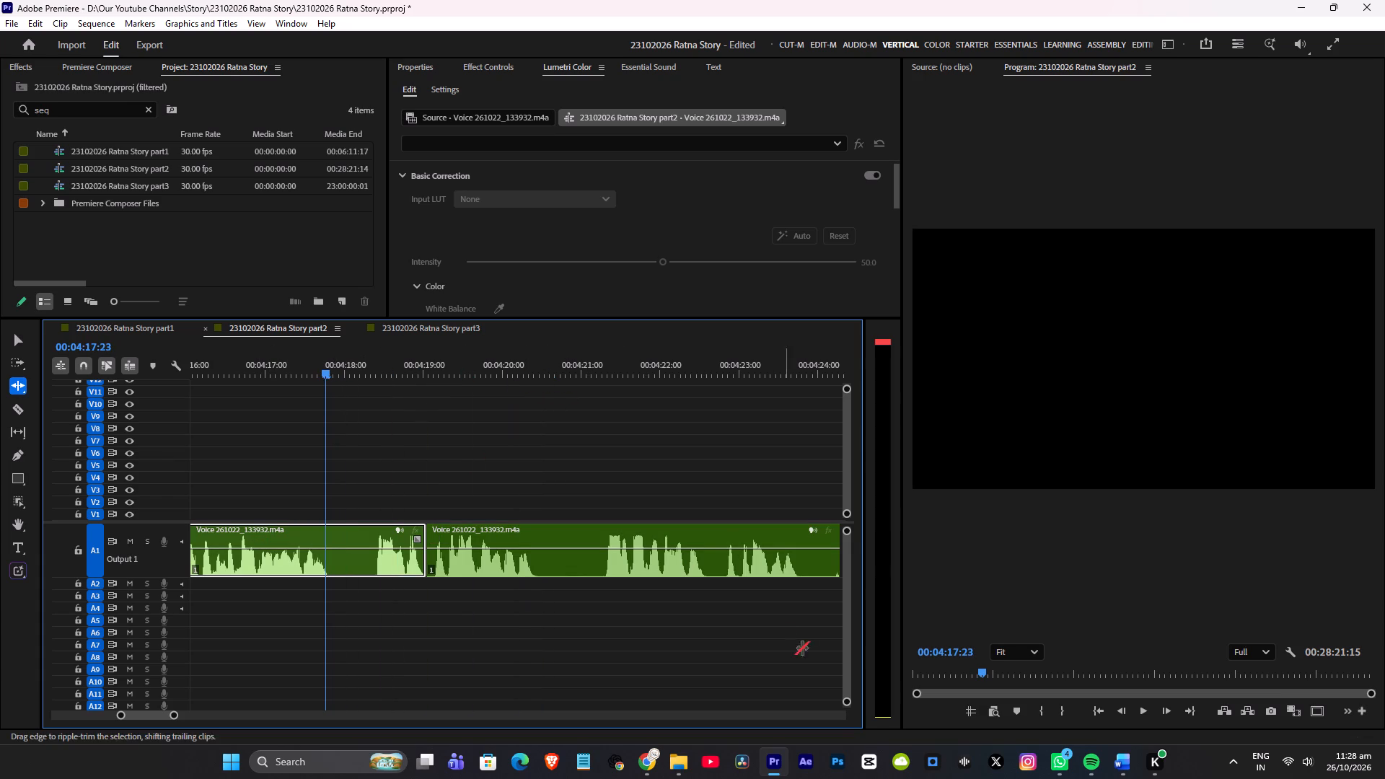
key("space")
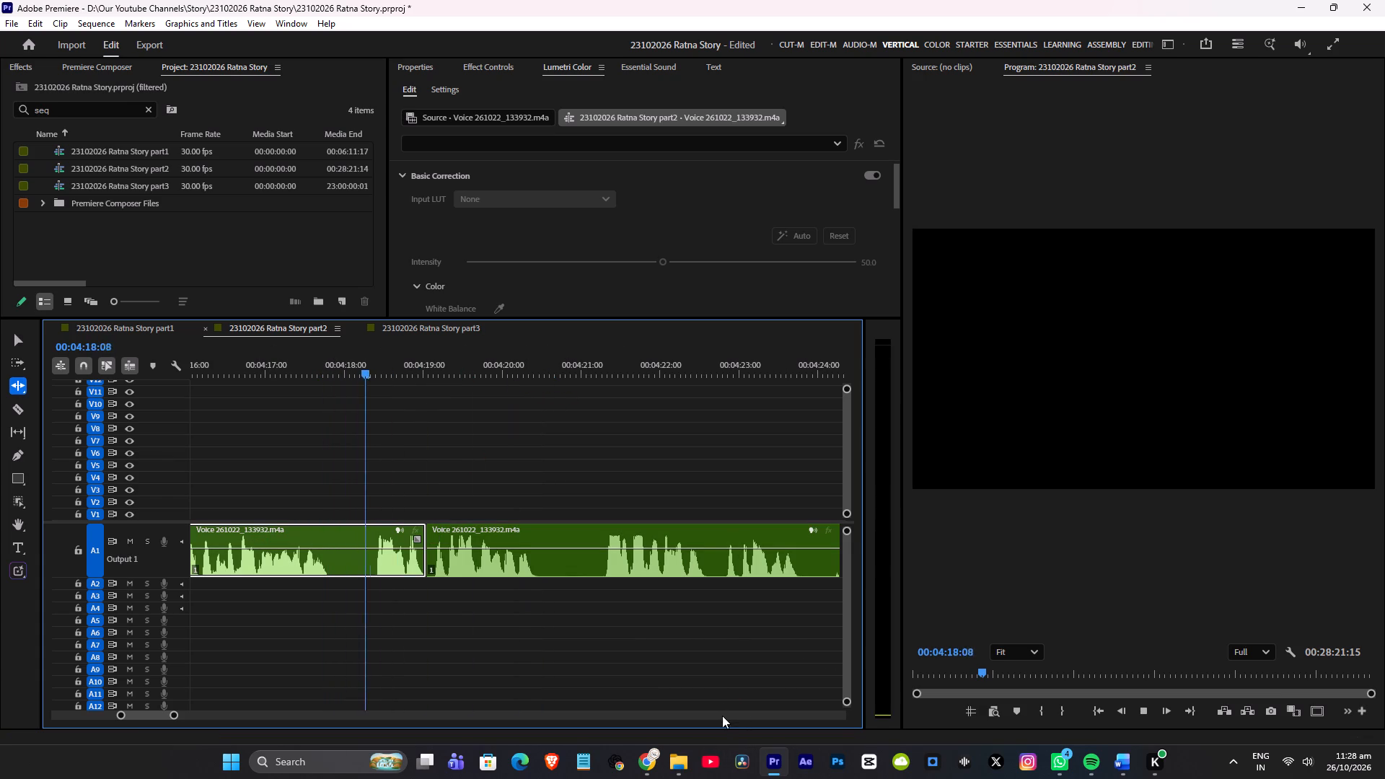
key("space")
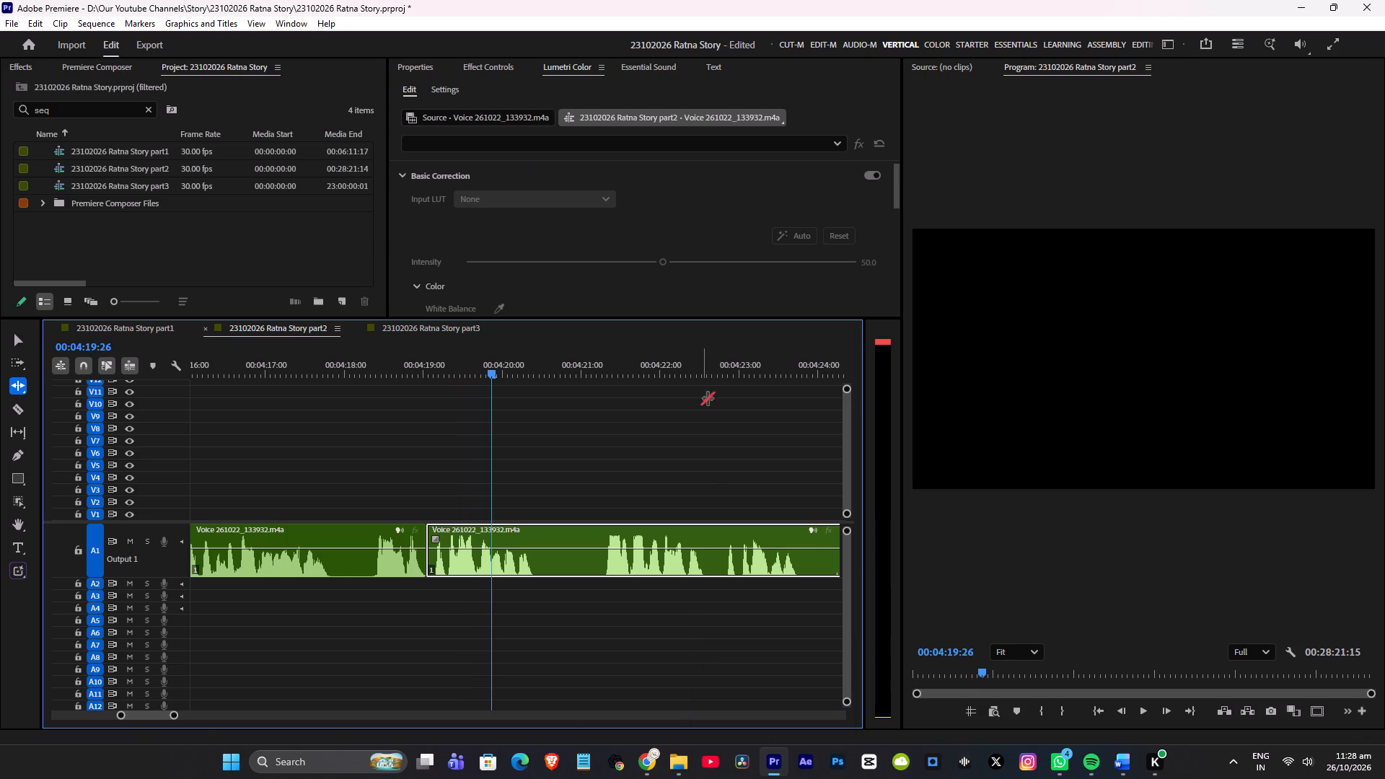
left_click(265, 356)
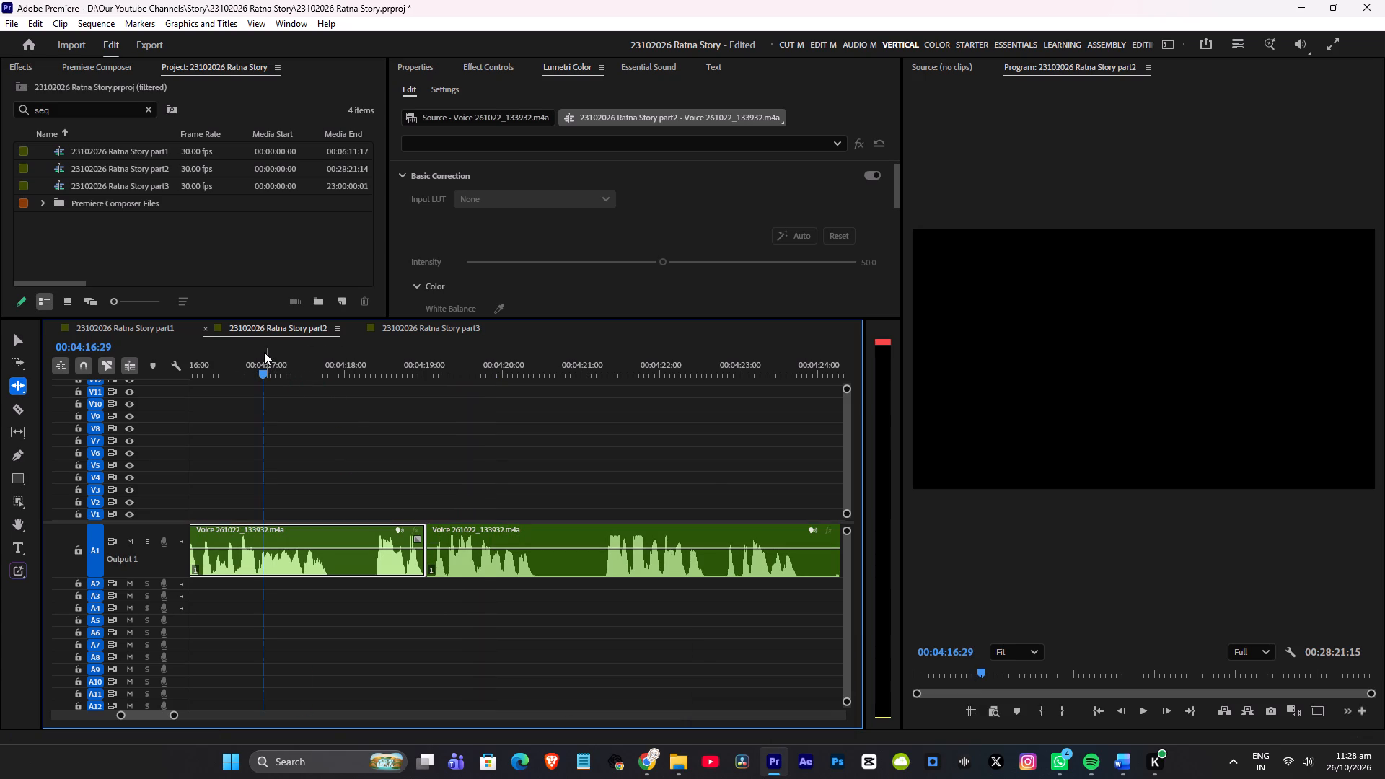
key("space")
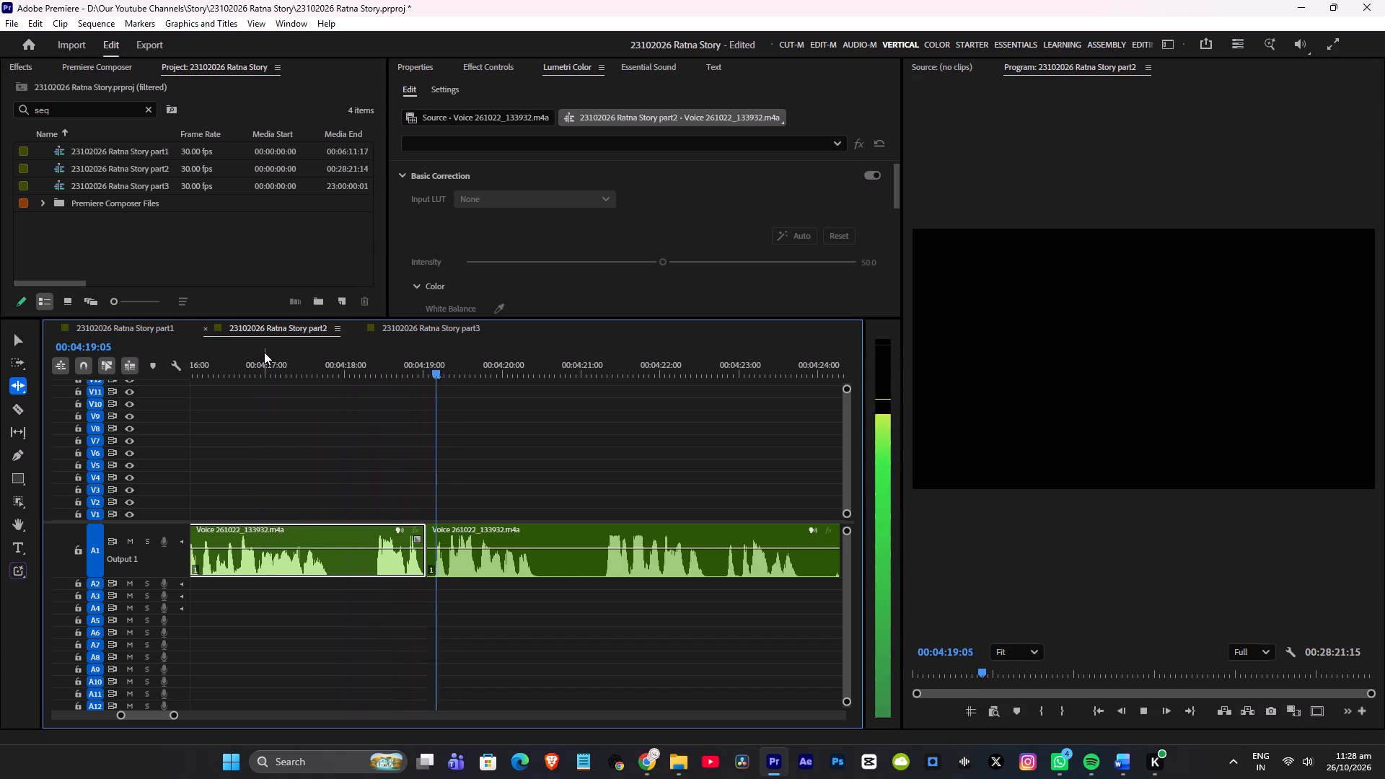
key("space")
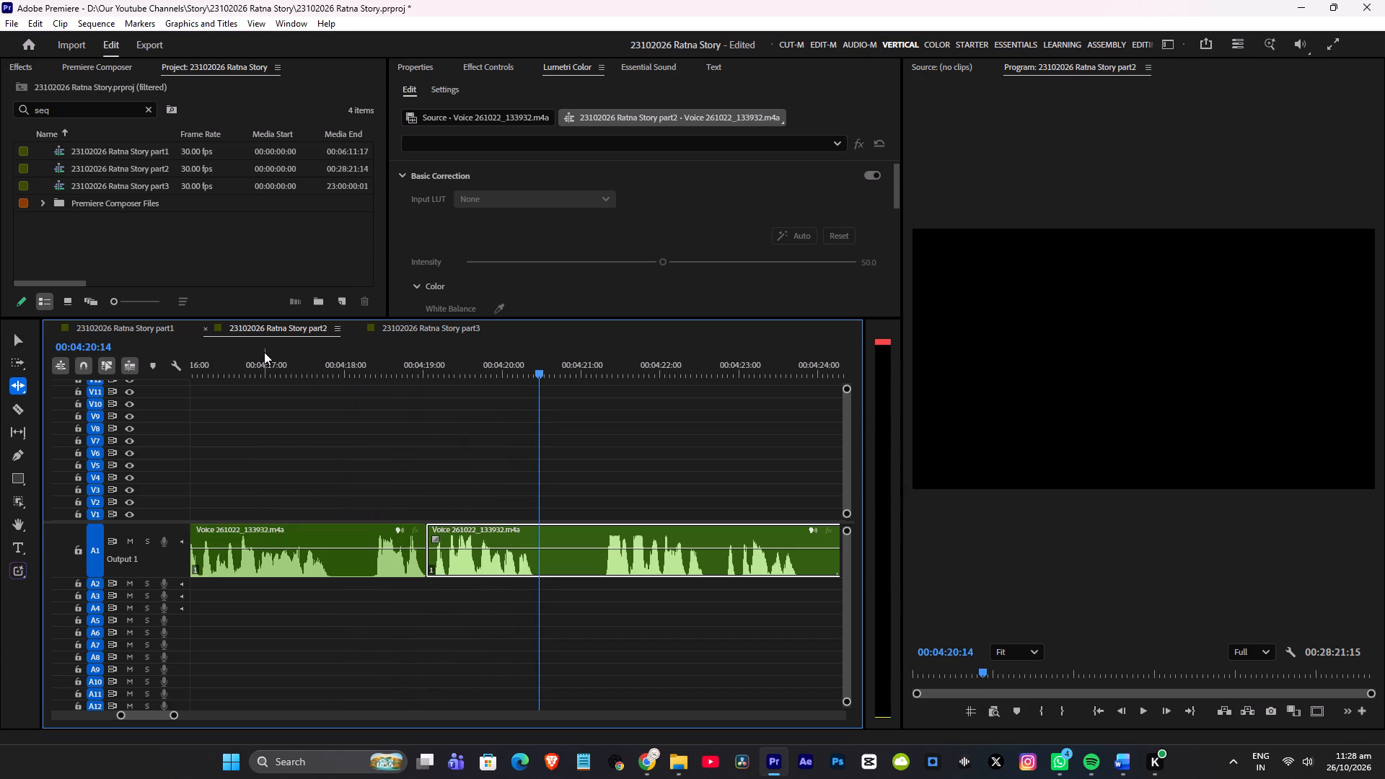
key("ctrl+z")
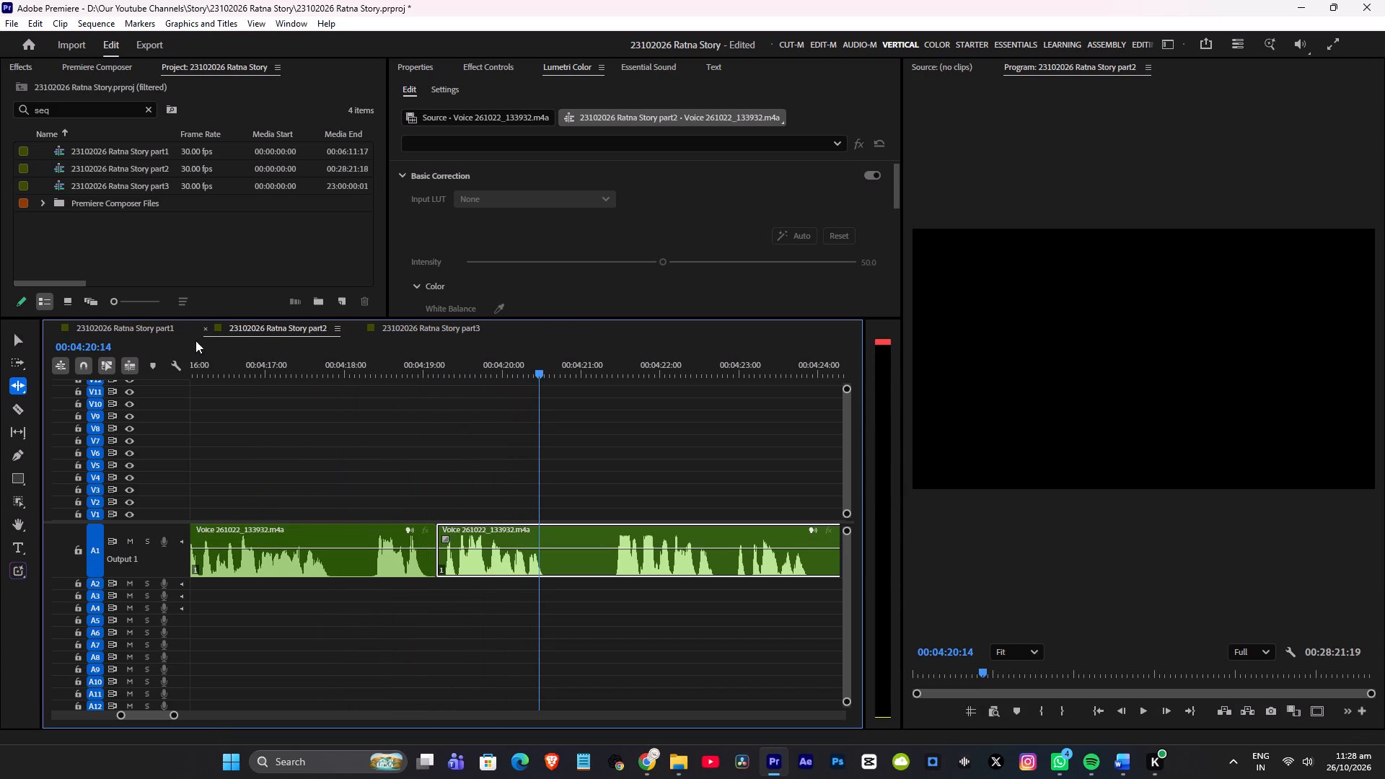
Play the voice-over from 00:04:16:28 across the join to 00:04:28:01, and replay the phrases from about 00:04:21:22 to 00:04:25:00.
left_click(263, 371)
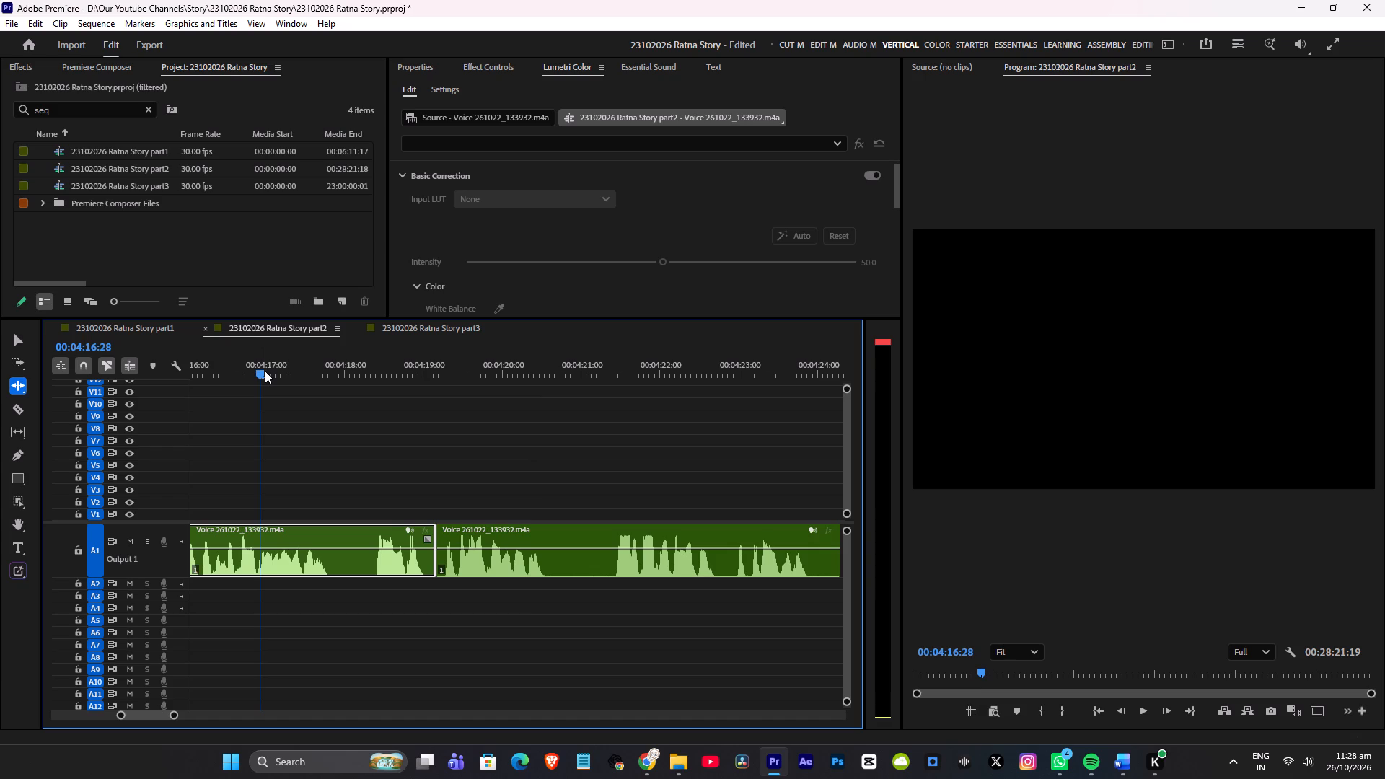
key("space")
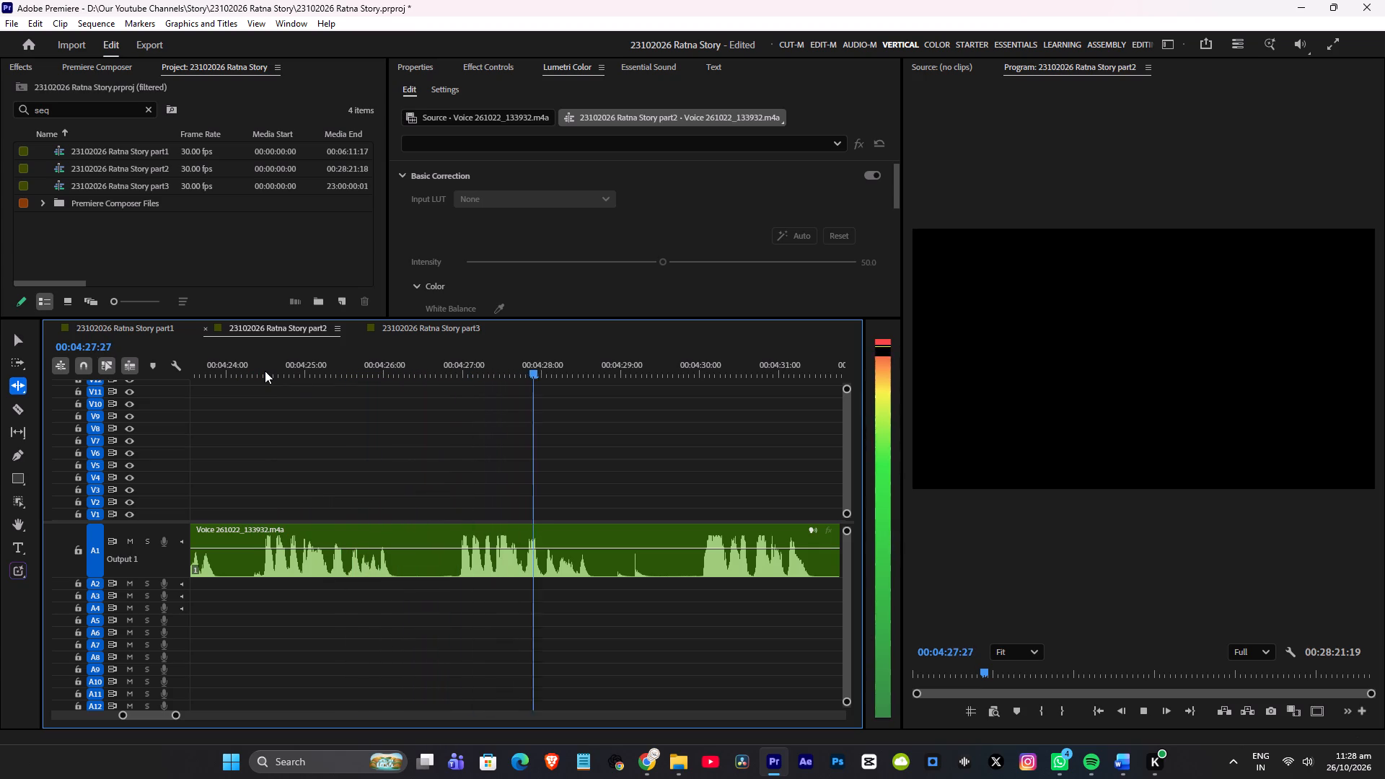
key("space")
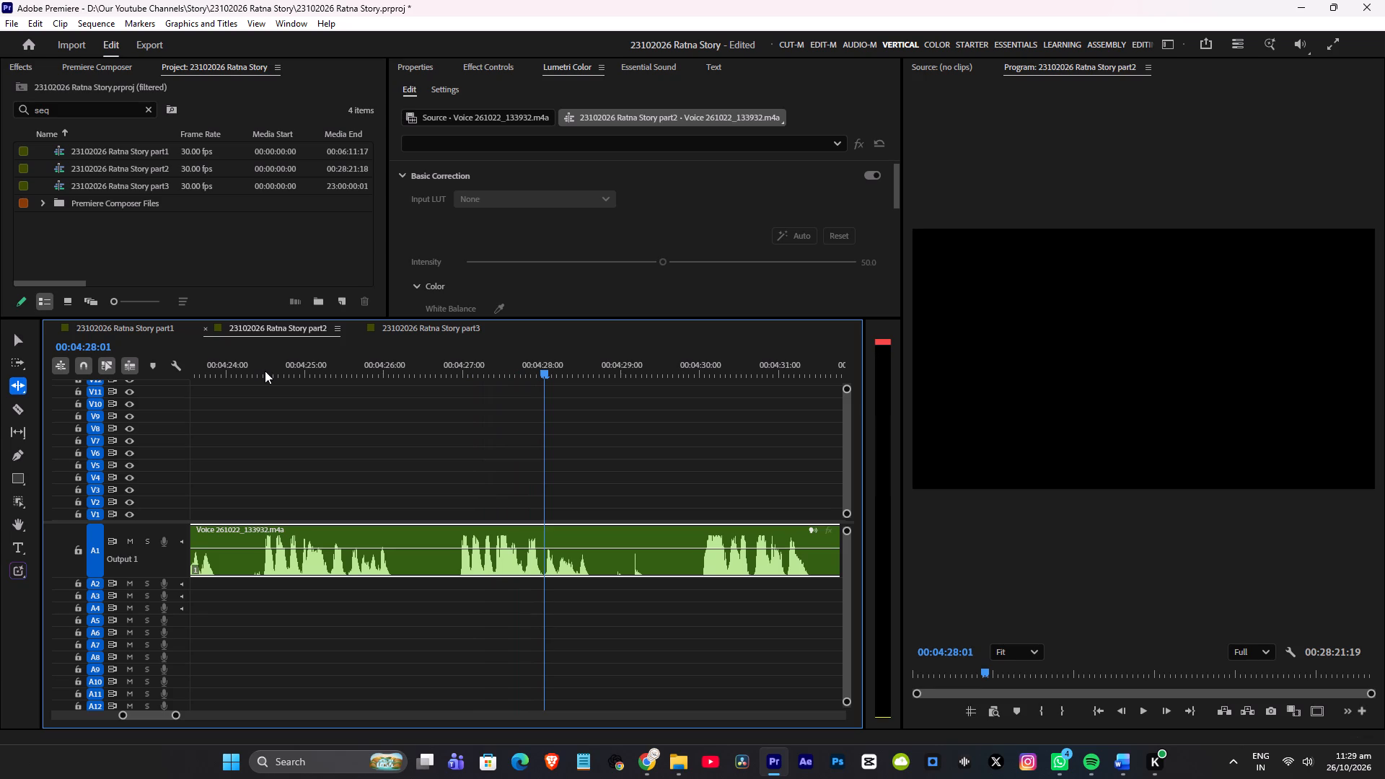
scroll(668, 533, "up", 7)
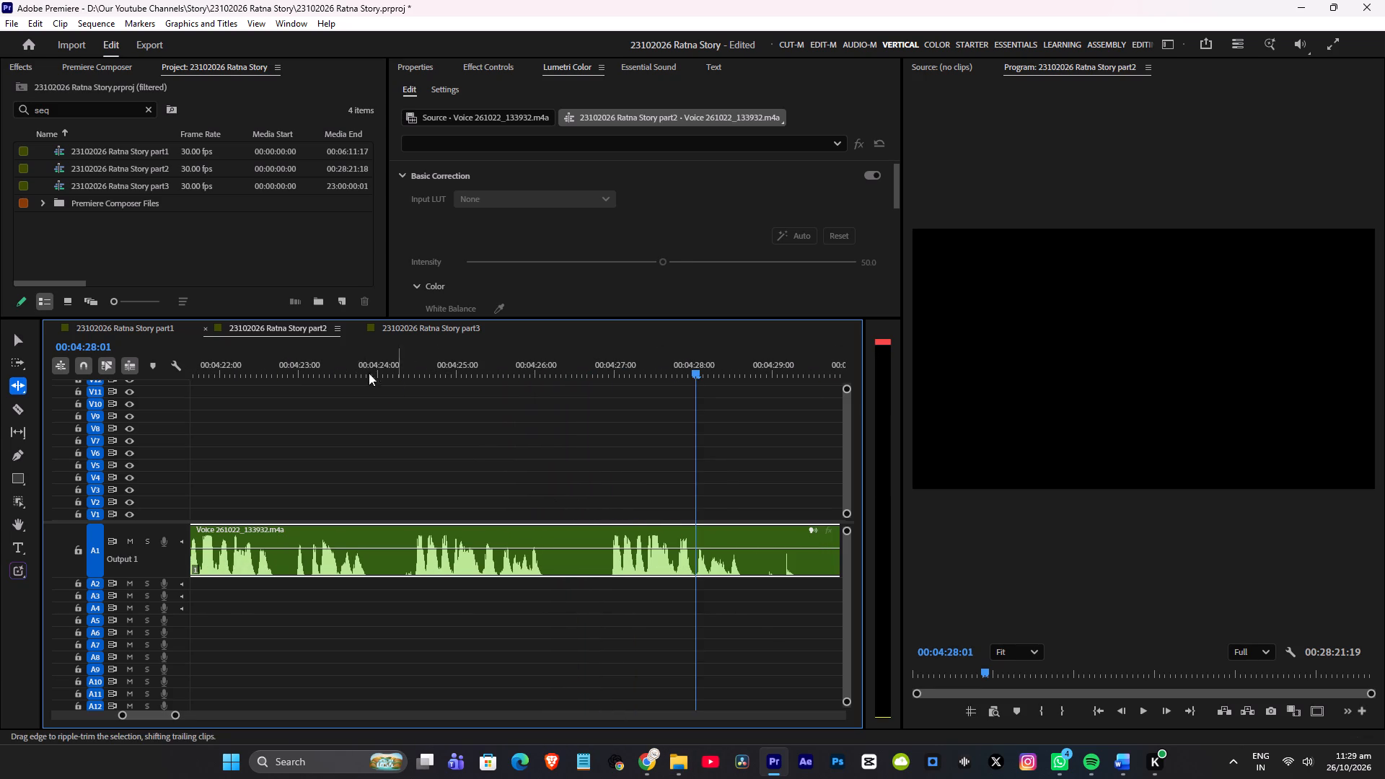
left_click(351, 358)
key("space")
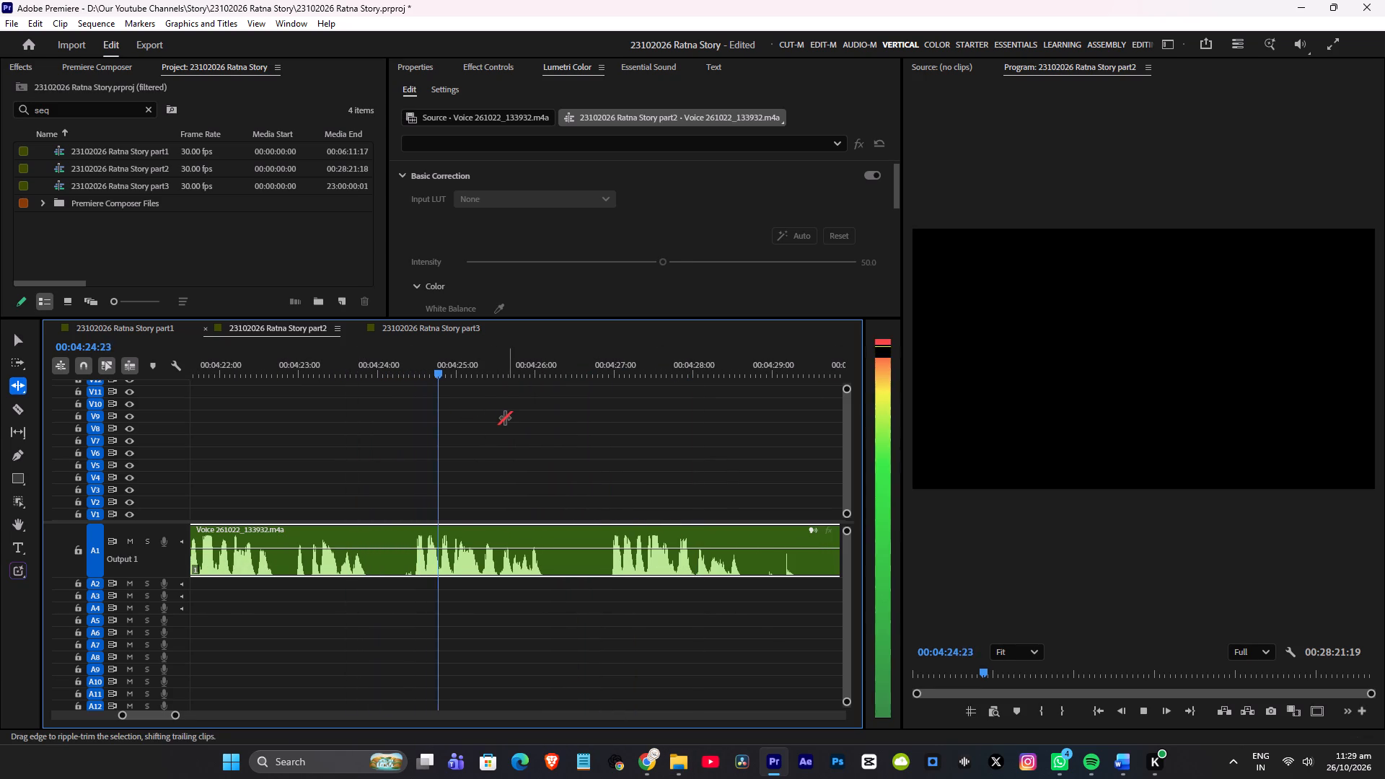
key("space")
left_click(302, 369)
left_click(261, 360)
scroll(364, 425, "up", 8)
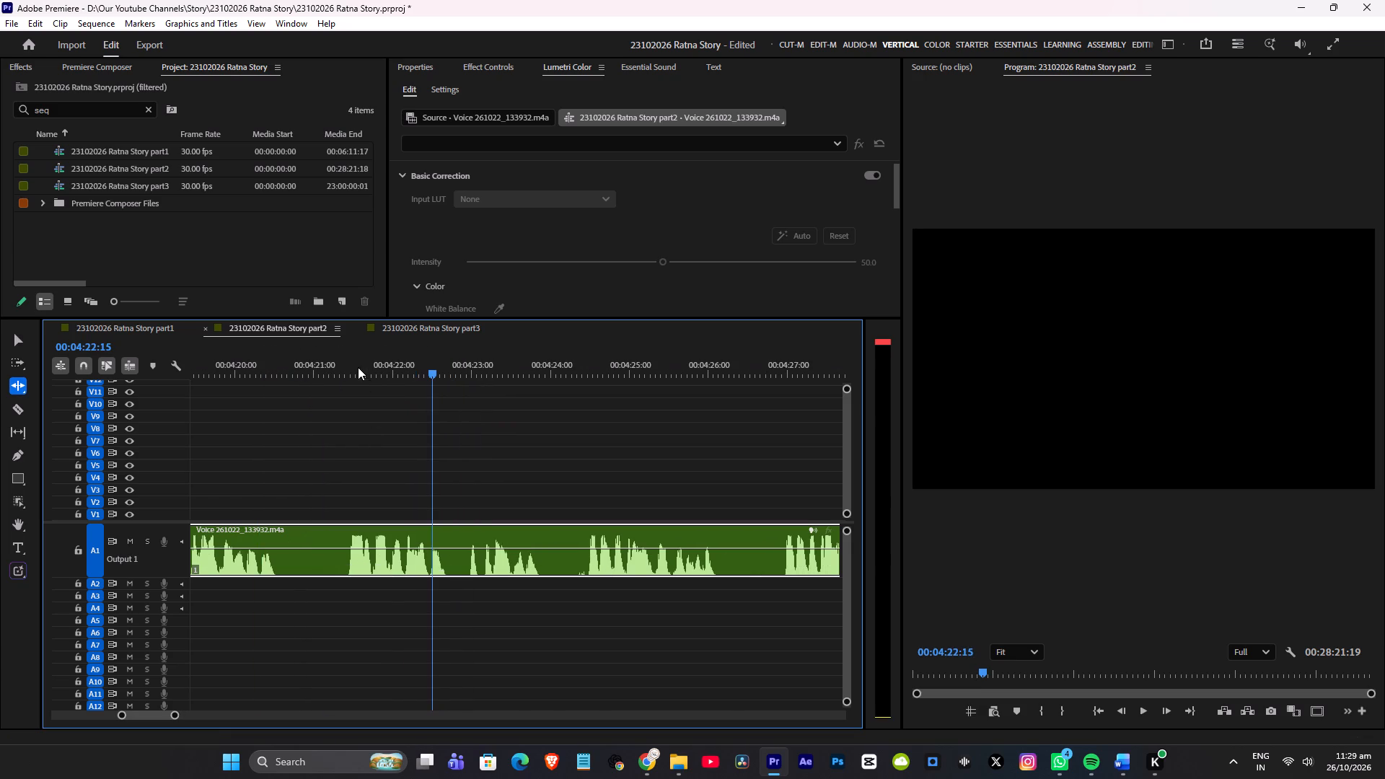
left_click(358, 367)
left_click(373, 371)
key("space")
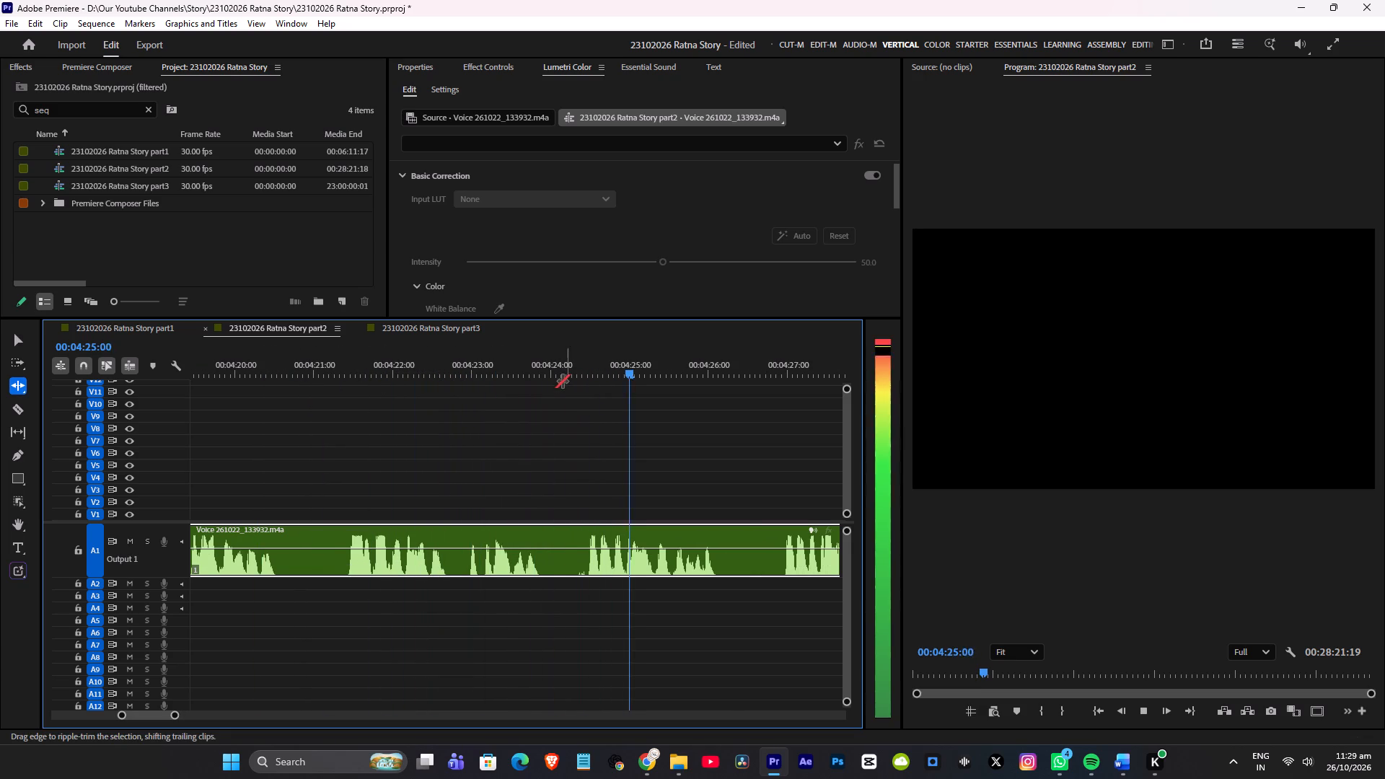
Isolate the repeated phrase by splitting the voice-over in the pauses at 00:04:24:08 and 00:04:26:24.
scroll(566, 382, "down", 4)
left_click_drag(439, 370, 489, 377)
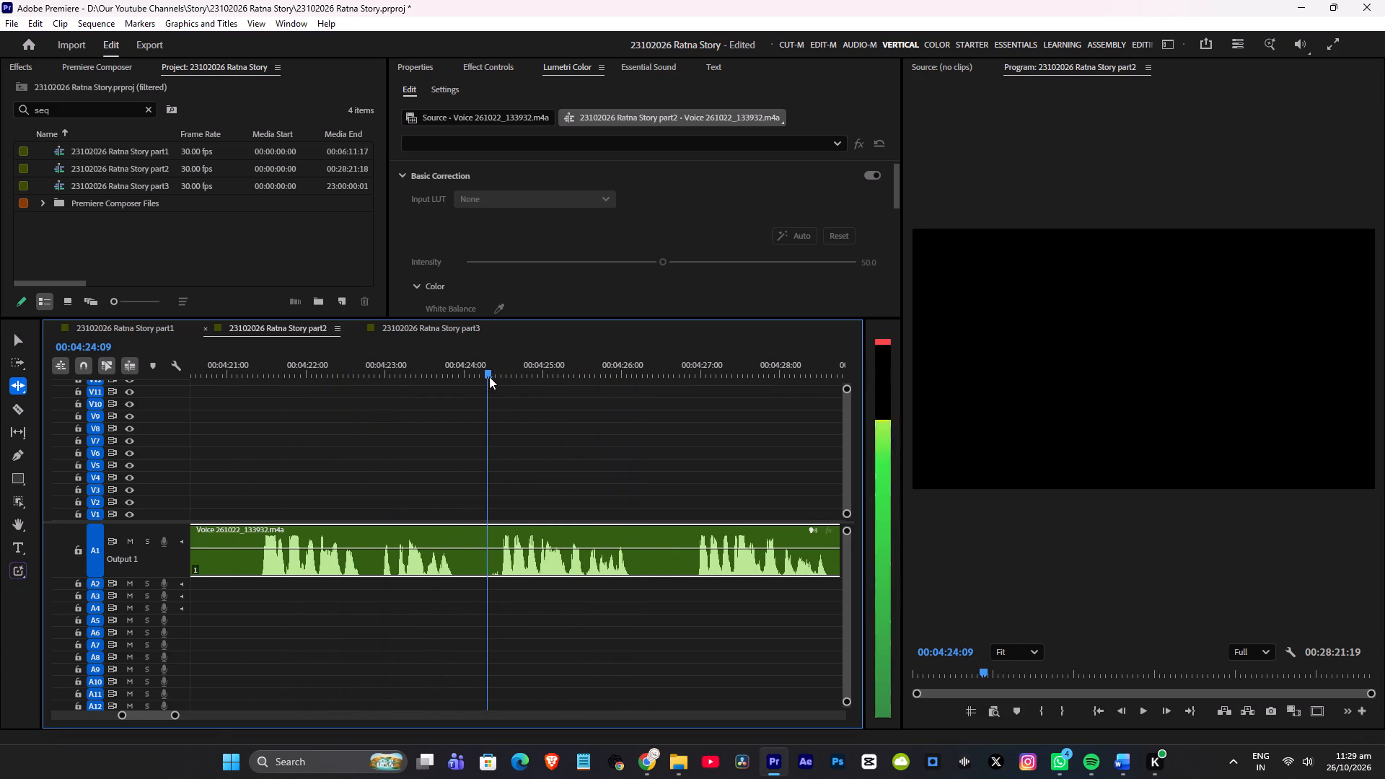
left_click_drag(489, 377, 488, 379)
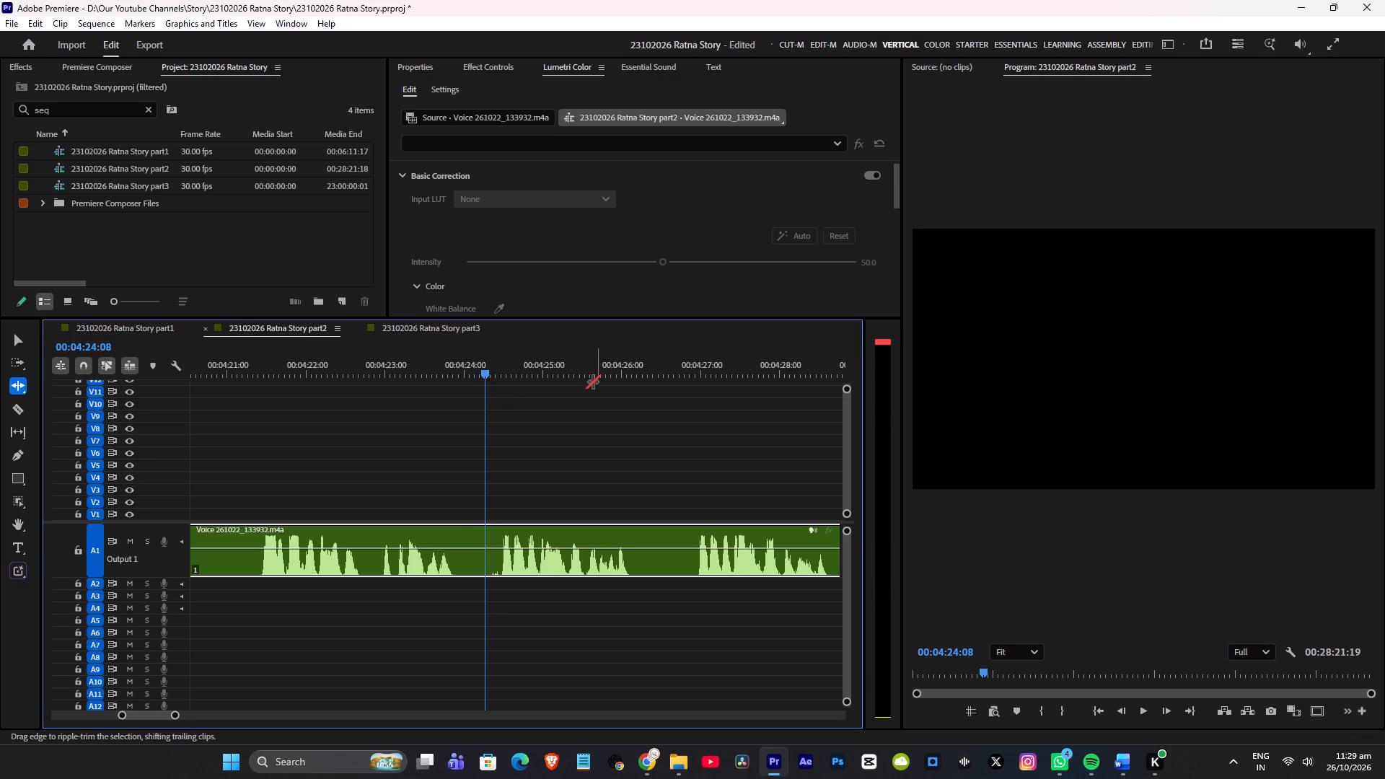
key("ctrl+k")
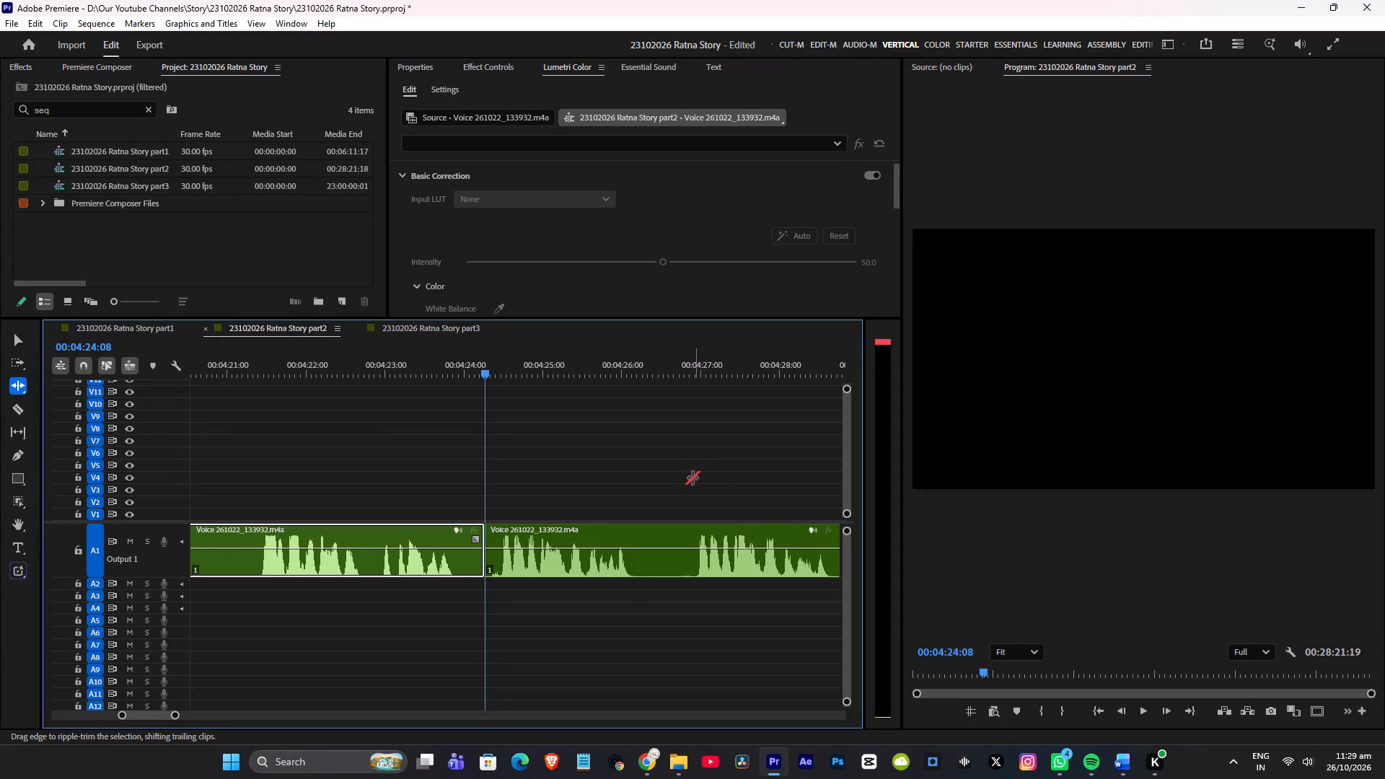
key("v")
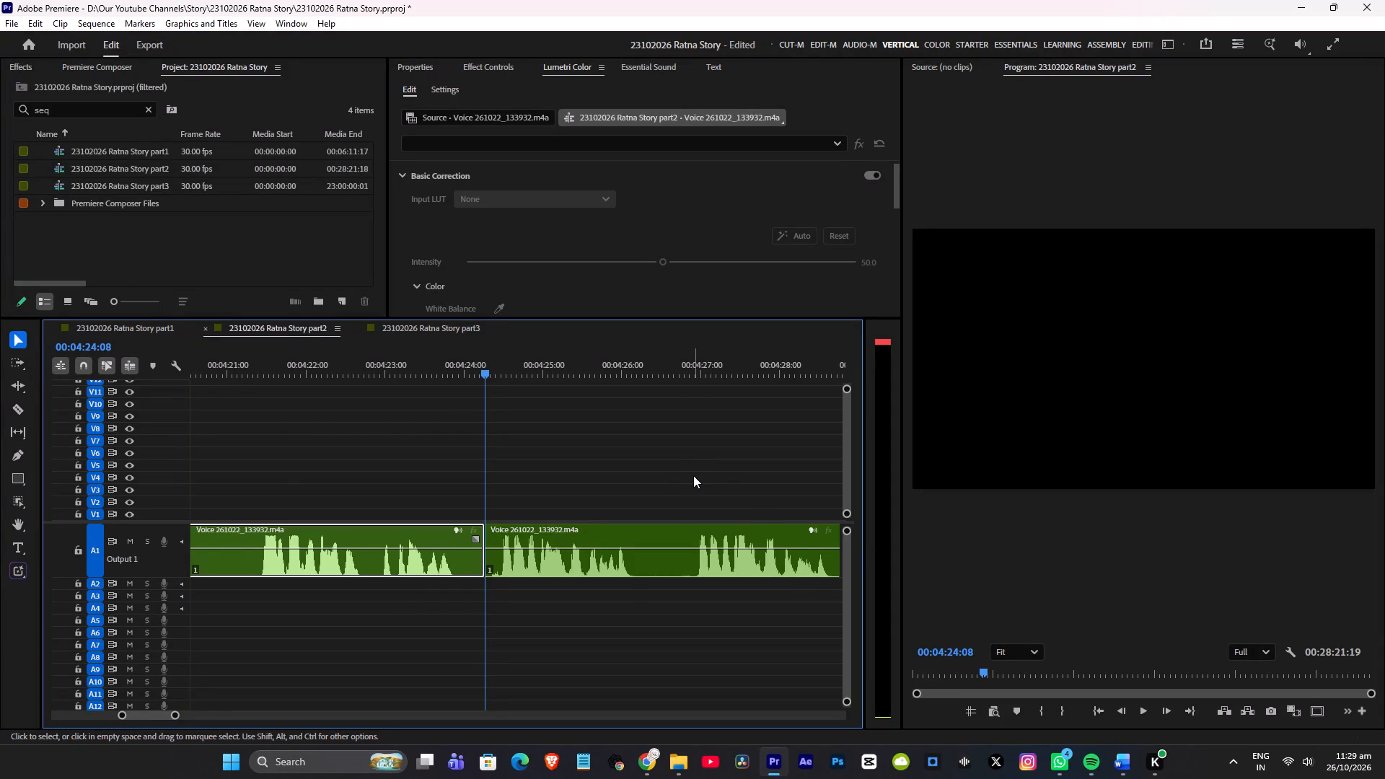
left_click_drag(441, 365, 441, 364)
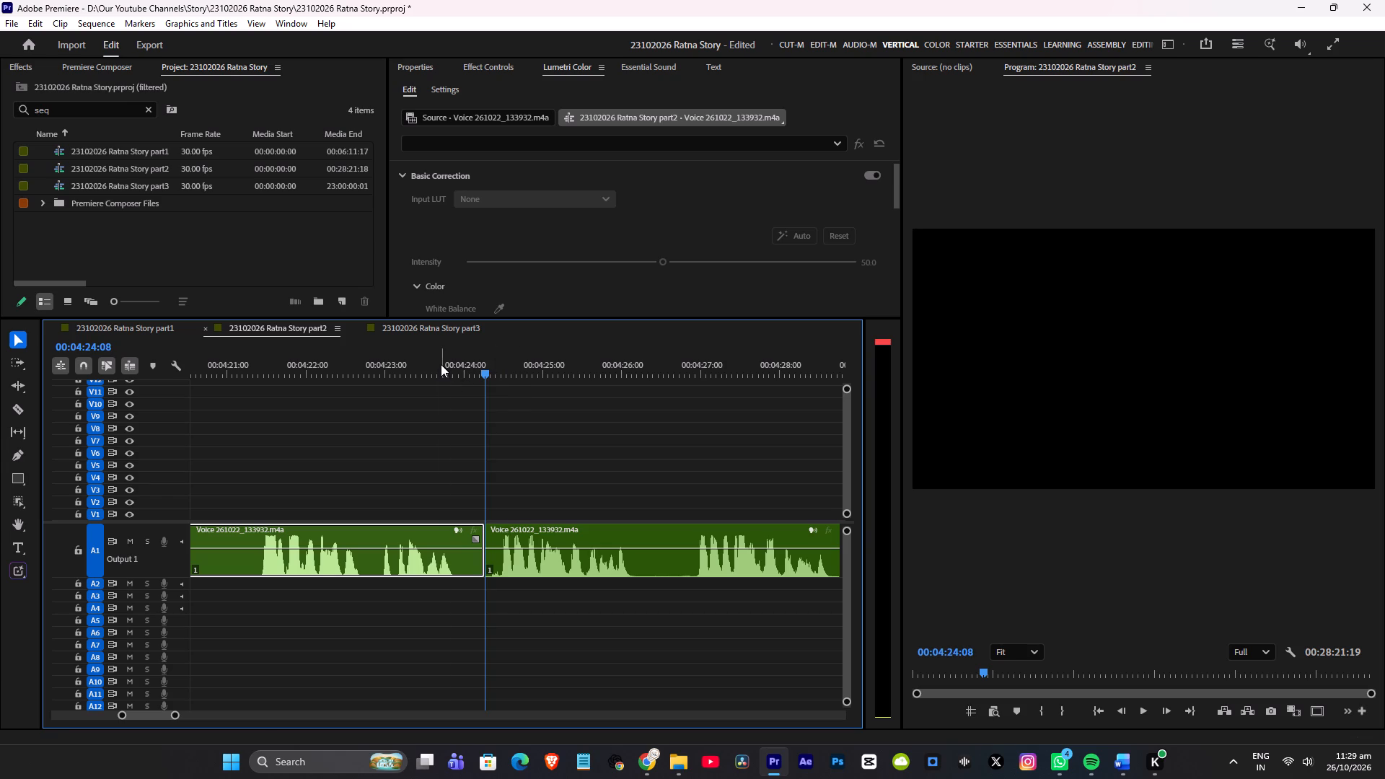
left_click_drag(441, 364, 451, 367)
left_click_drag(666, 369, 691, 364)
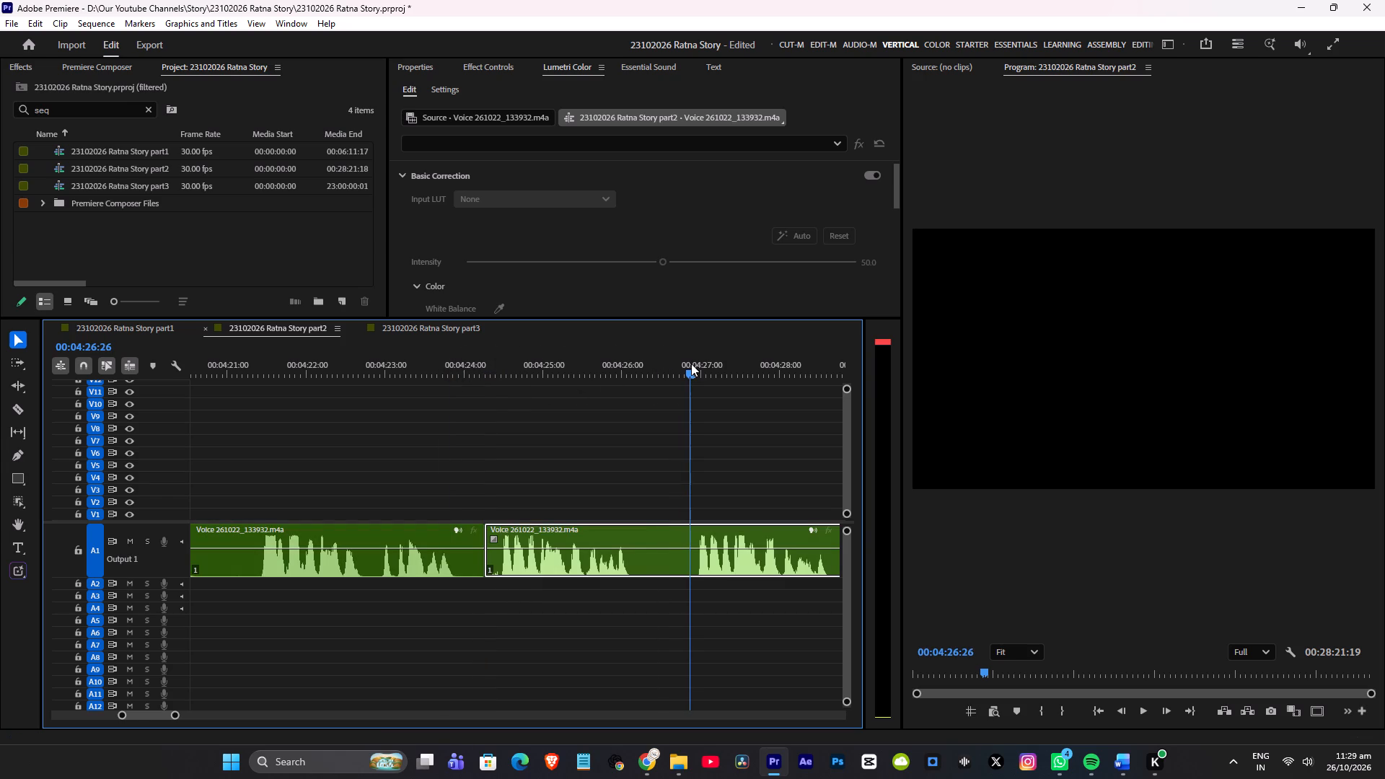
left_click_drag(691, 364, 688, 364)
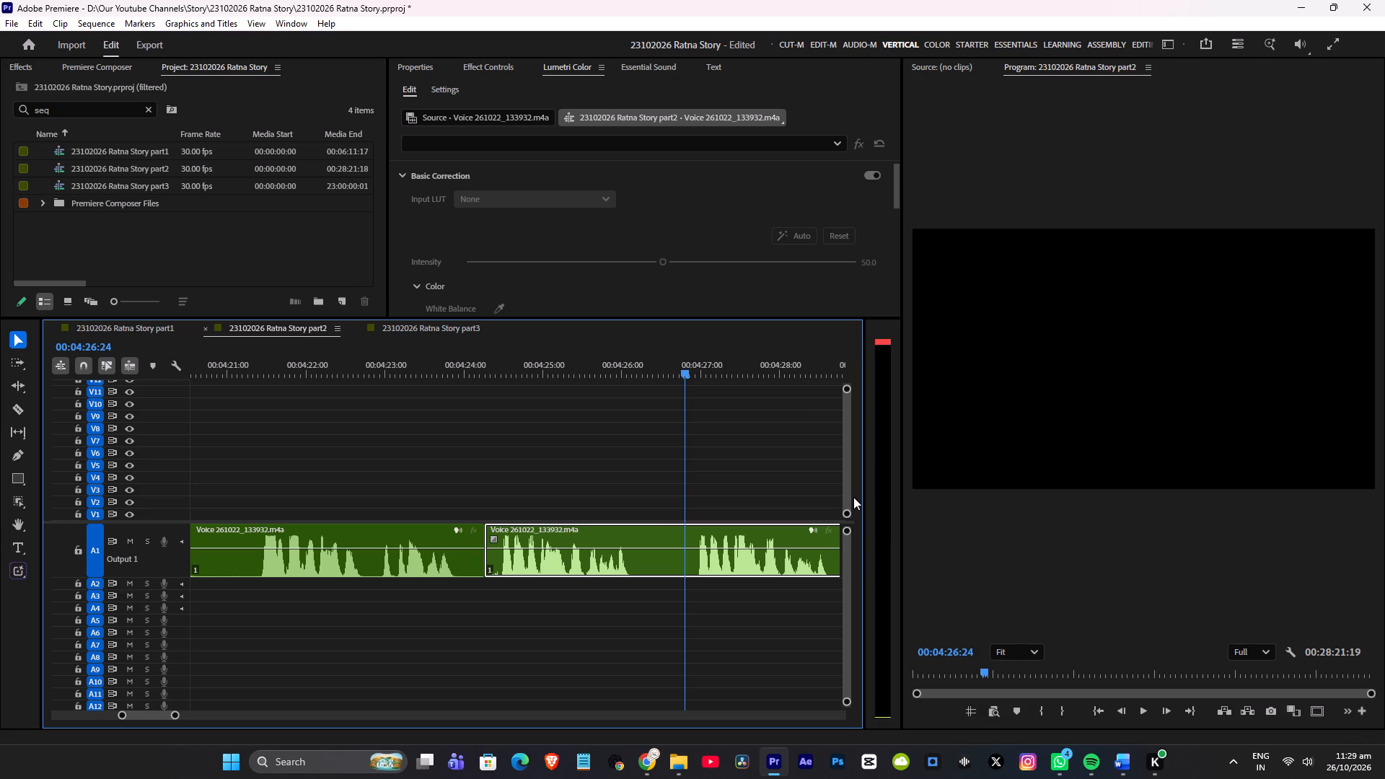
key("ctrl+k")
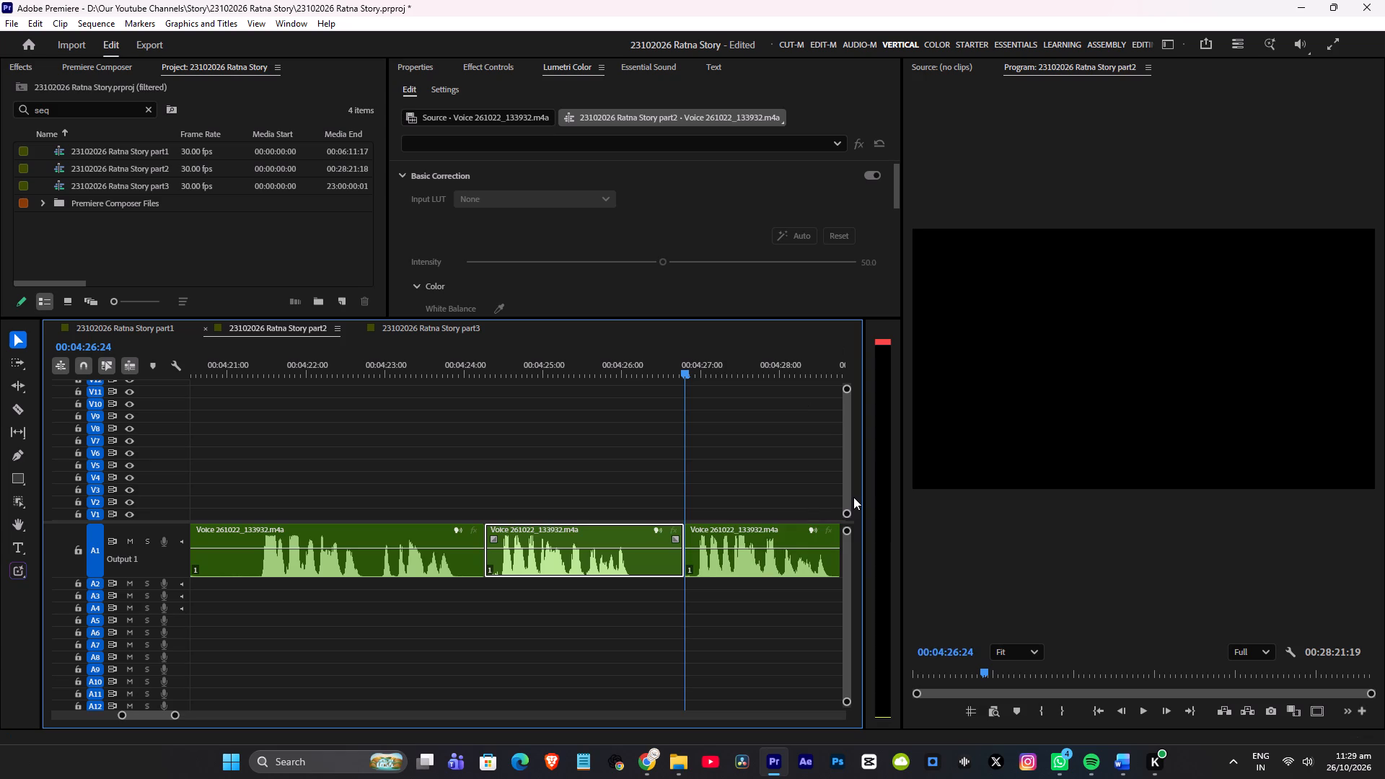
Ripple-delete the segment between 00:04:24:08 and 00:04:26:24, undoing and repeating the deletion once, and save the project.
key("shift+Delete")
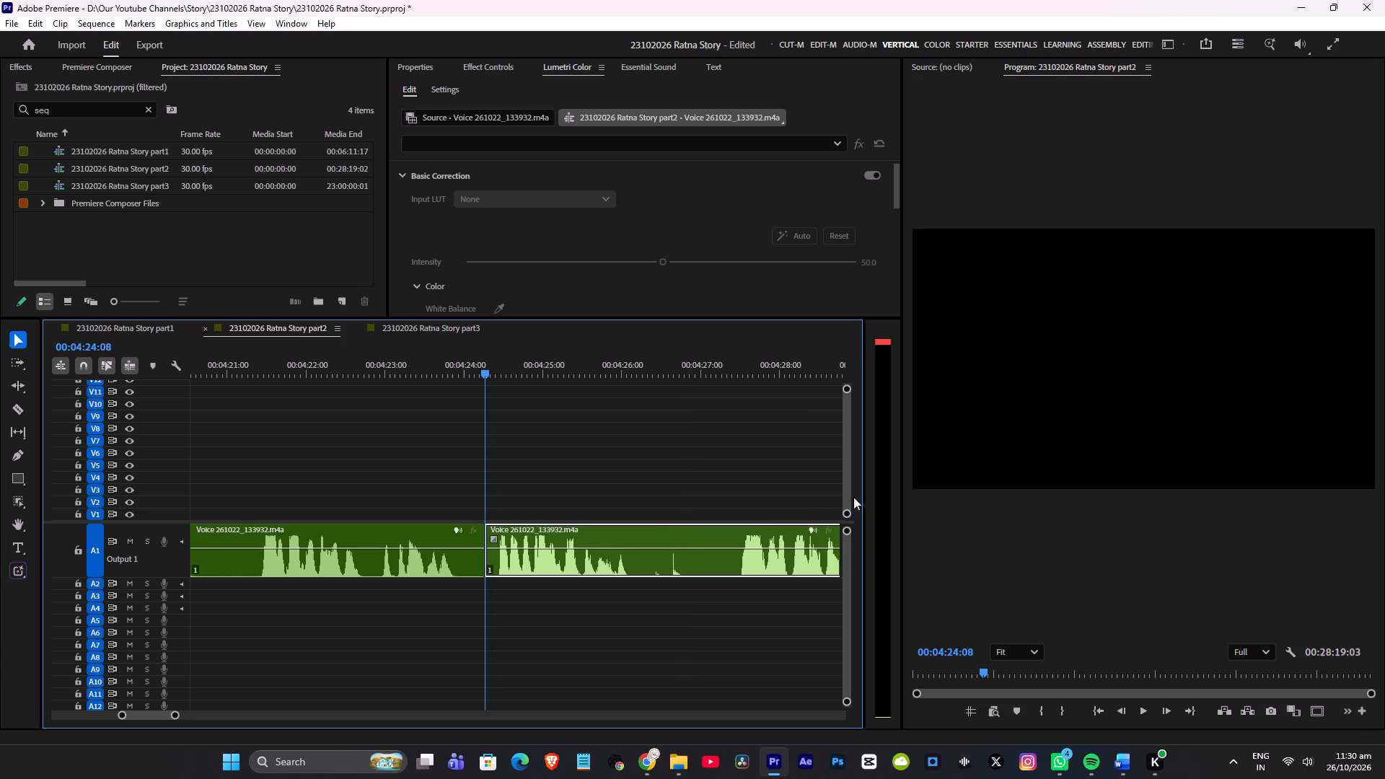
key("ctrl+z")
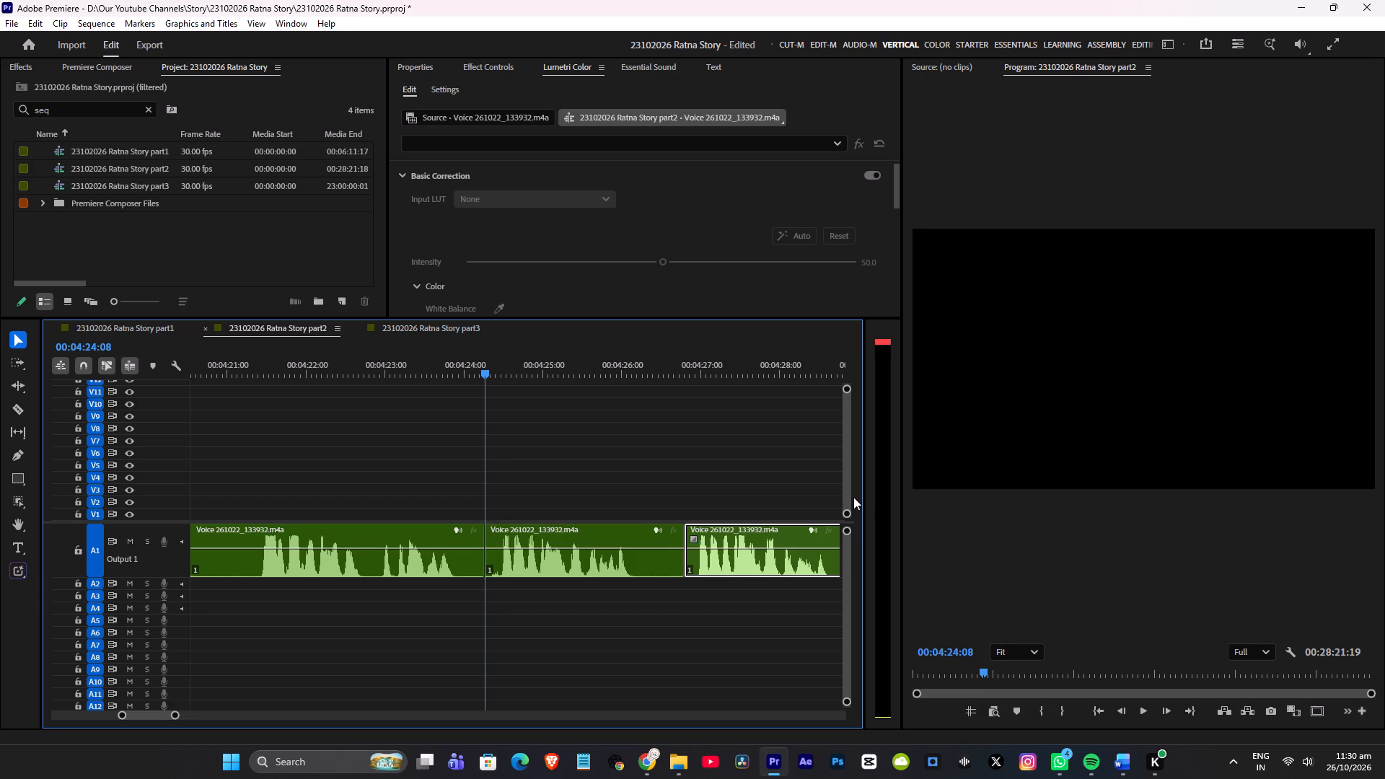
left_click(595, 549)
left_click(579, 360)
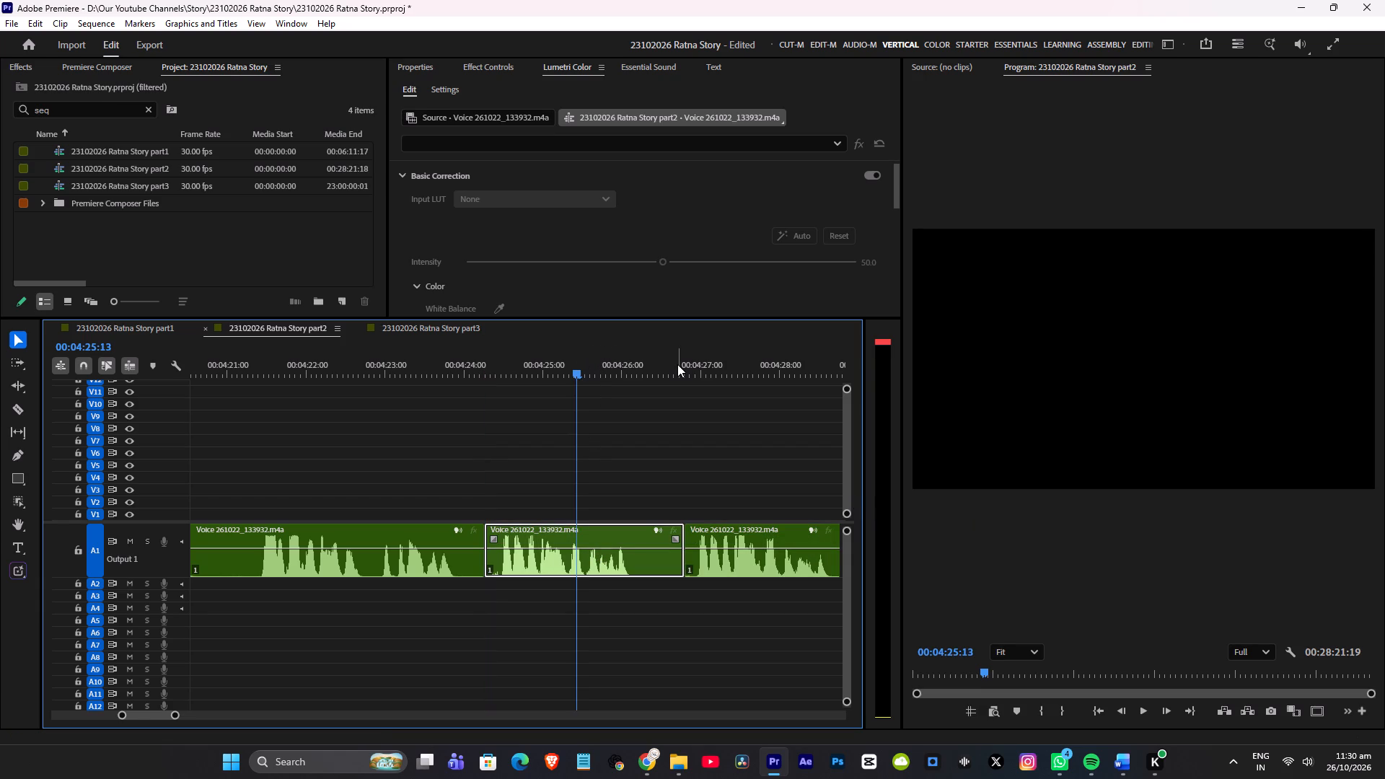
key("shift+Delete")
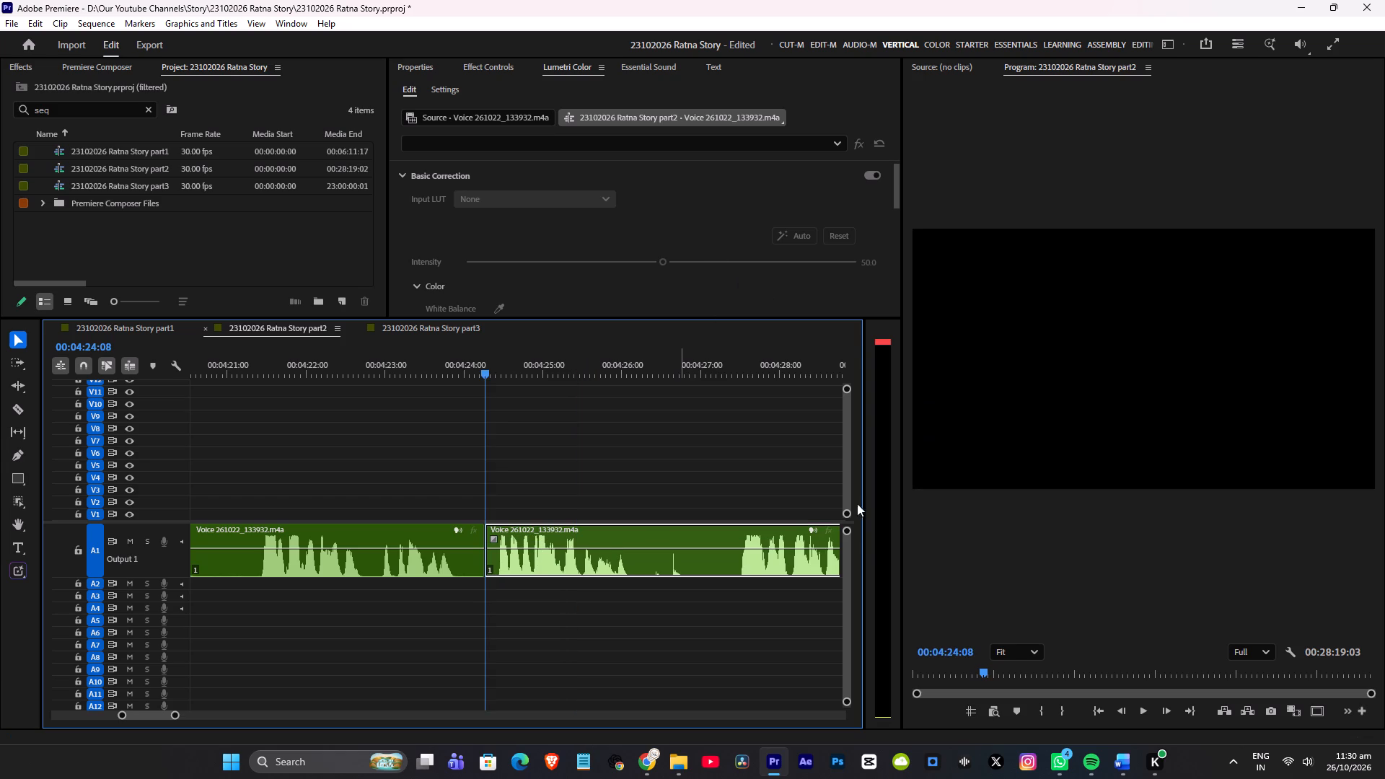
key("ctrl+s")
Play across the 00:04:24:08 join, ripple-remove the noise and pause from 00:04:26:06 to about 00:04:27:12, and save the project.
left_click(340, 361)
key("space")
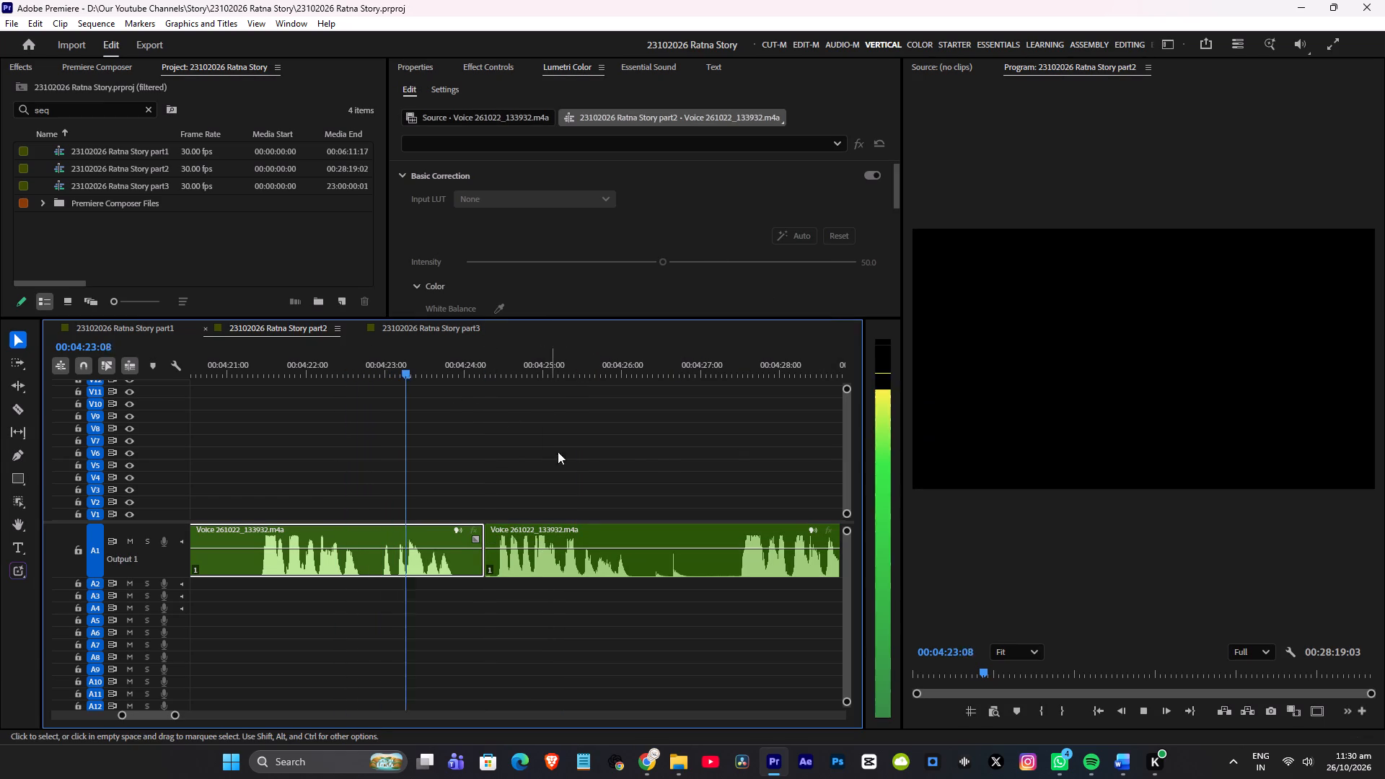
scroll(610, 450, "down", 7)
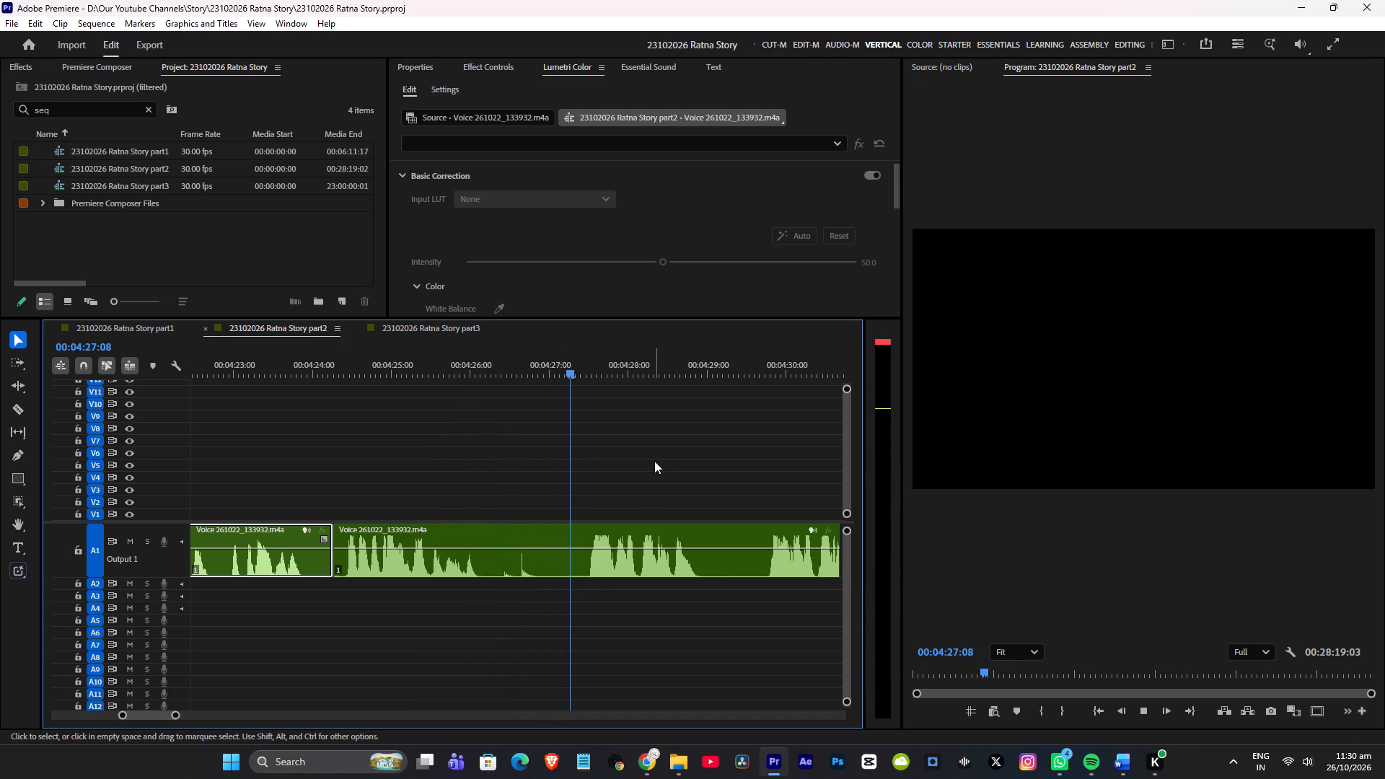
scroll(636, 444, "up", 2)
scroll(636, 444, "down", 3)
key("space")
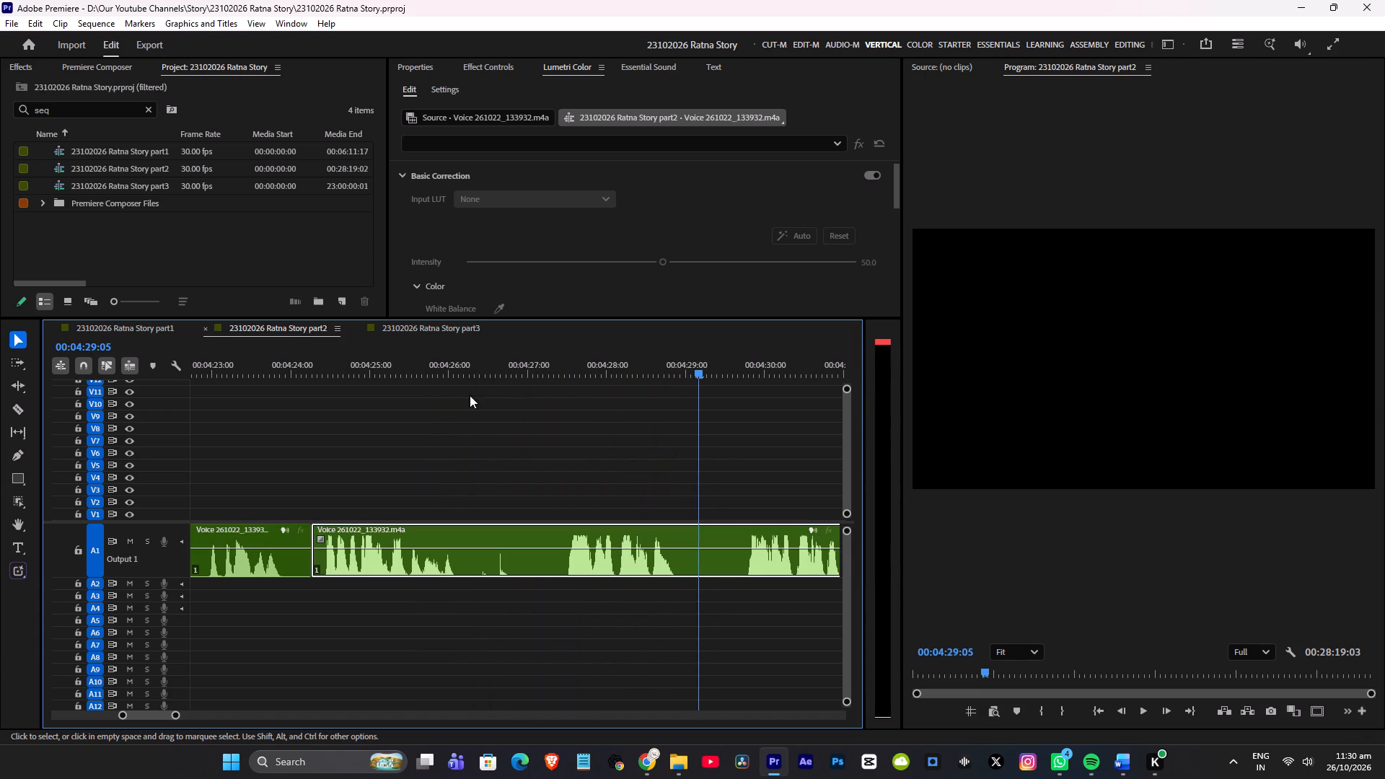
left_click_drag(462, 364, 465, 379)
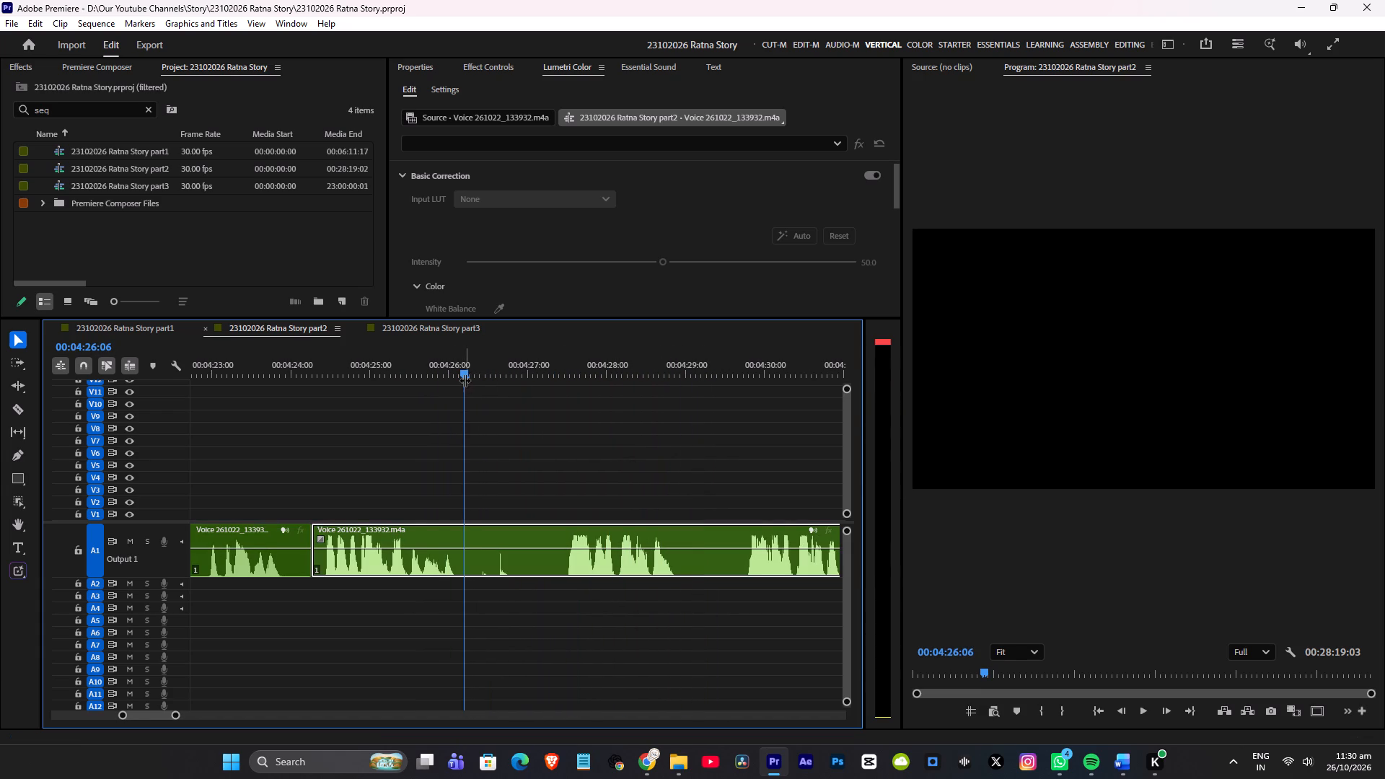
key("z")
left_click_drag(551, 369, 560, 372)
key("q")
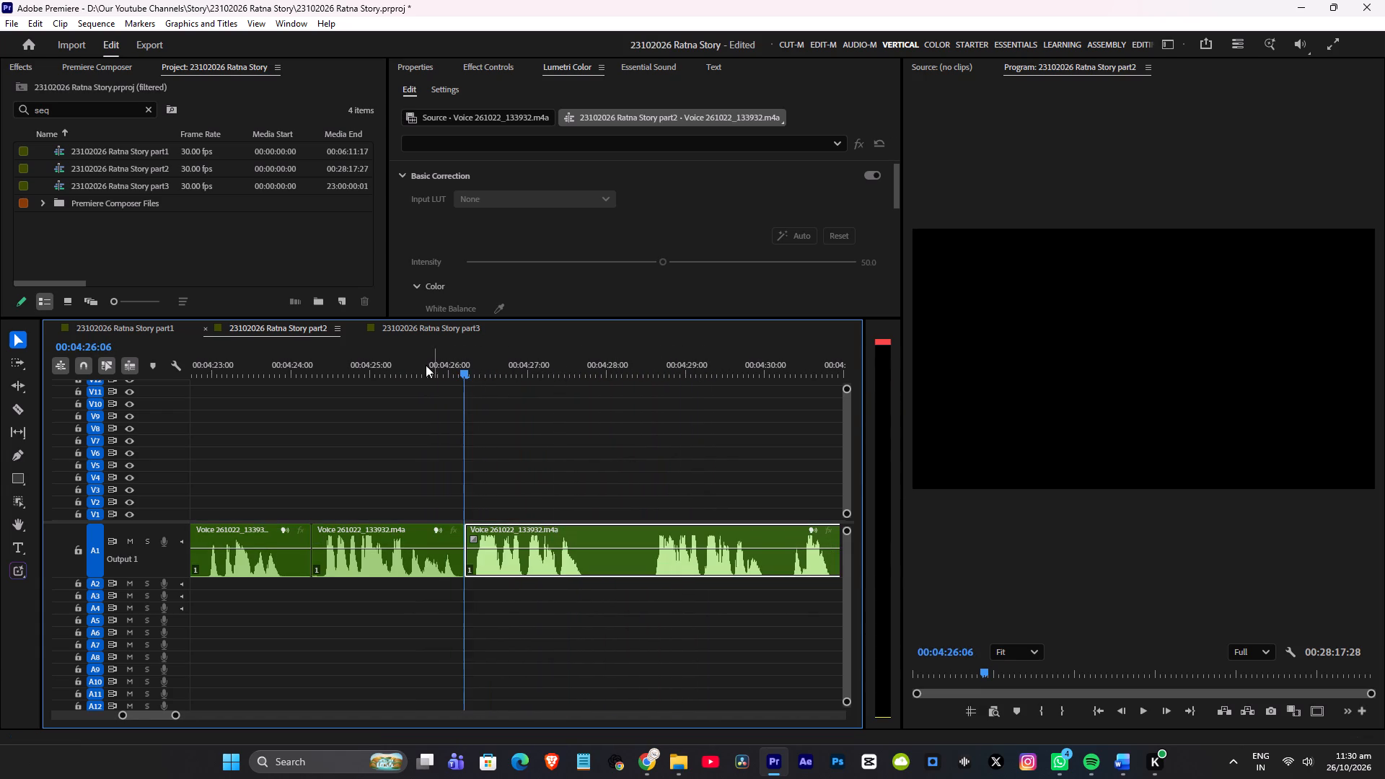
left_click(352, 365)
key("ctrl+s")
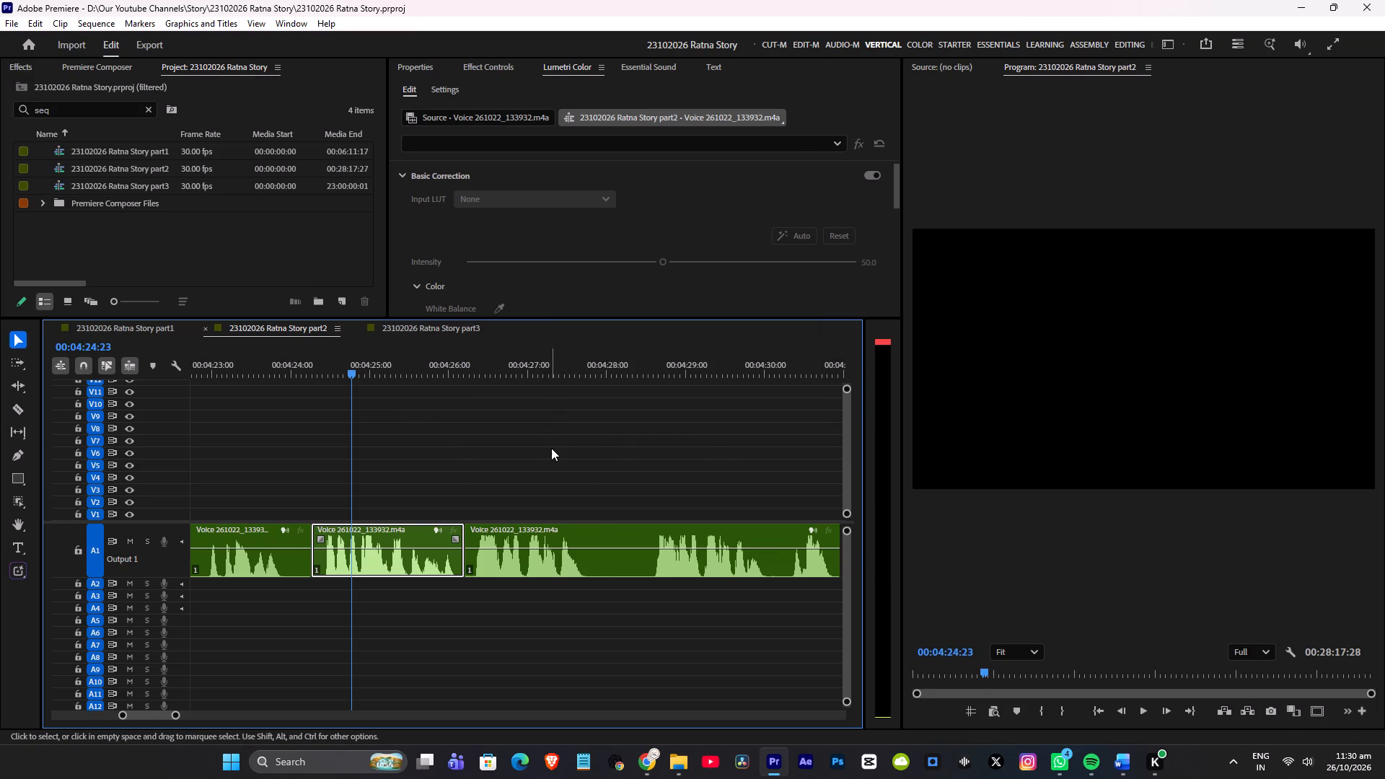
Play the voice-over from 00:04:23:23 across both joins to 00:04:26:15 to check how the phrases connect.
scroll(512, 470, "up", 1, "alt")
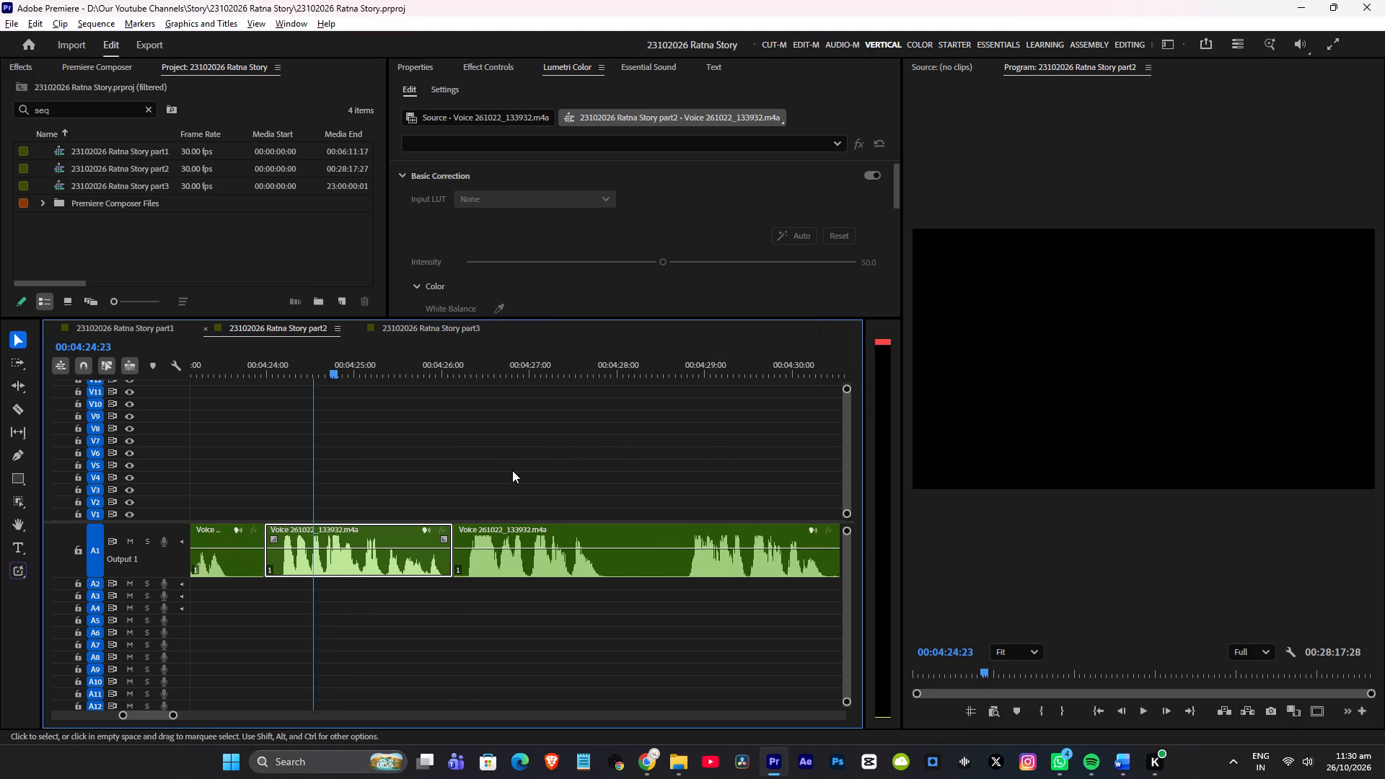
scroll(512, 470, "up", 2, "alt")
scroll(545, 455, "up", 7)
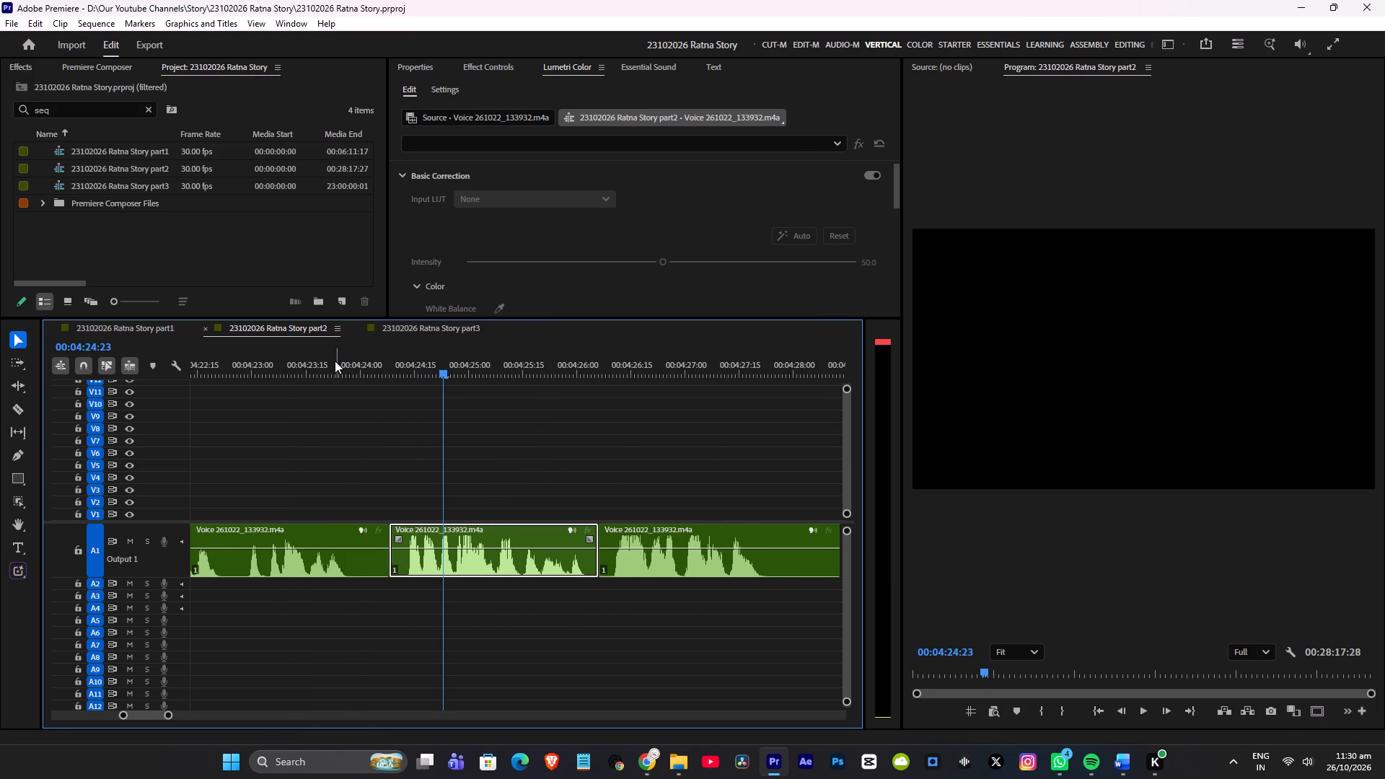
left_click(335, 361)
scroll(553, 417, "down", 1)
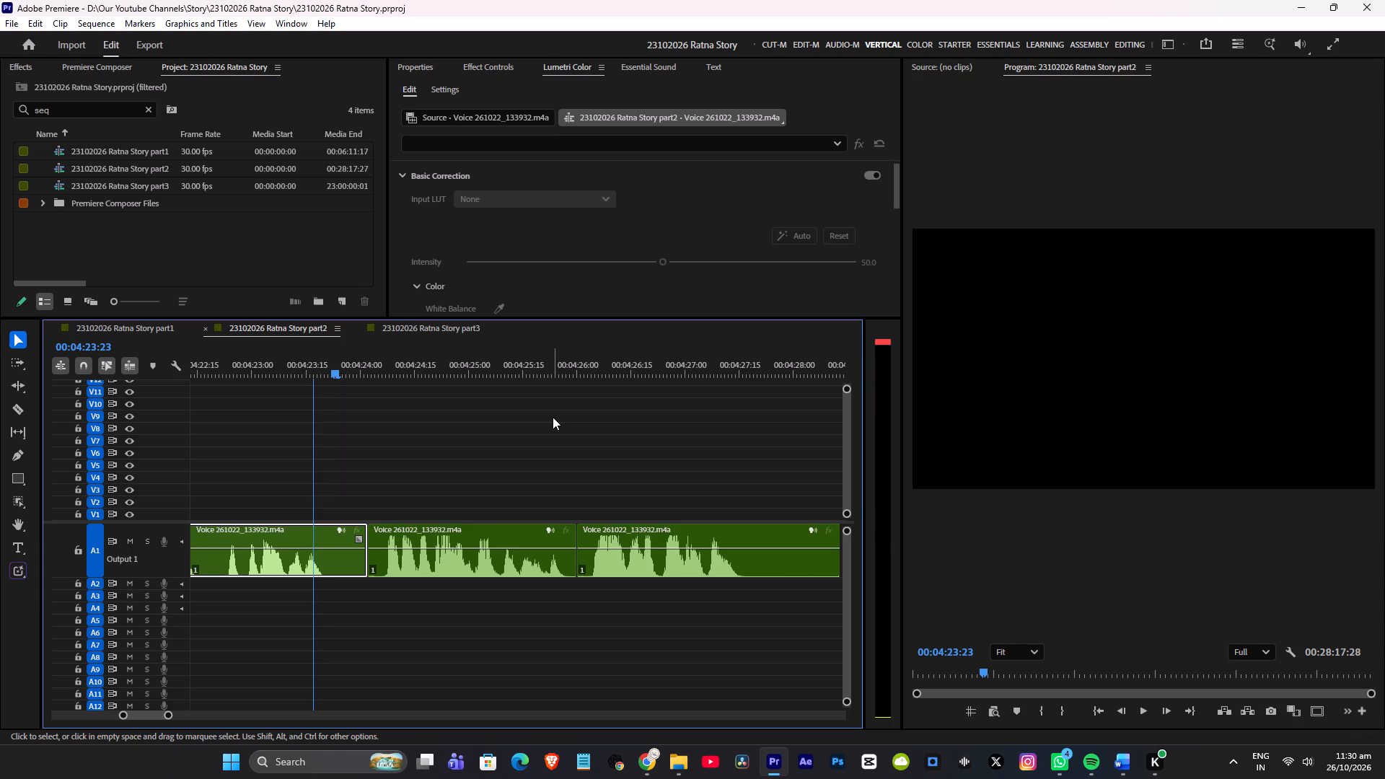
key("space")
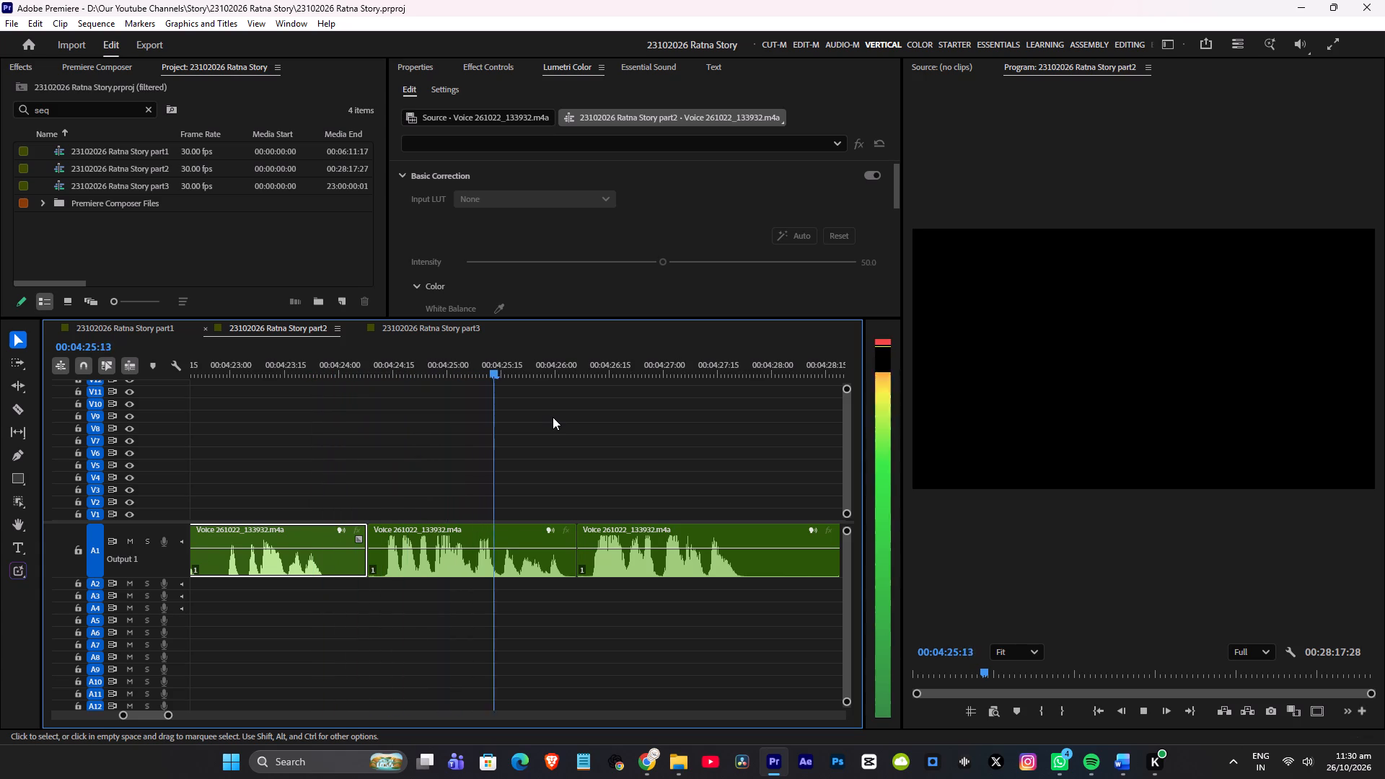
key("space")
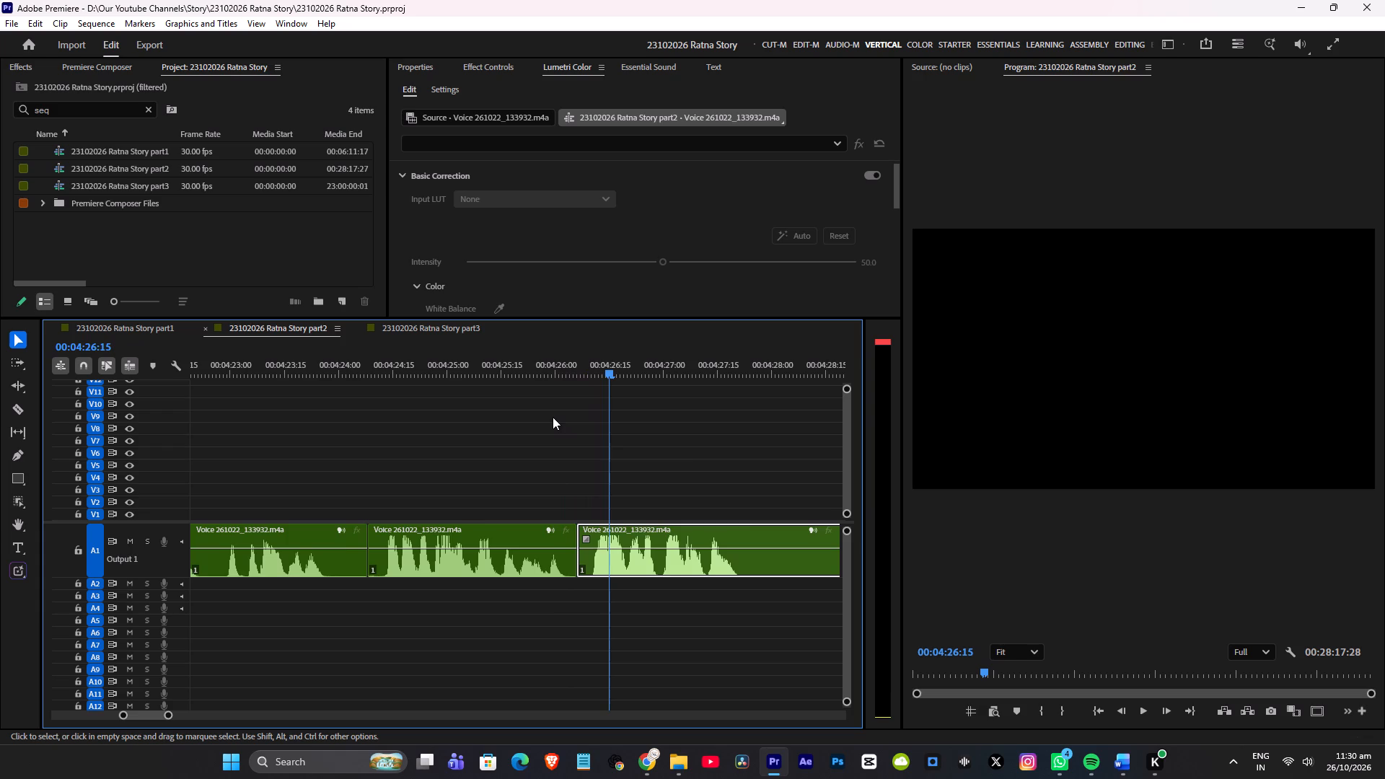
Replay the voice-over from 00:04:21:07 to 00:04:27:25, pausing at 00:04:22:18, to check the phrases around both joins.
scroll(626, 474, "up", 4)
left_click(305, 361)
scroll(403, 424, "up", 2)
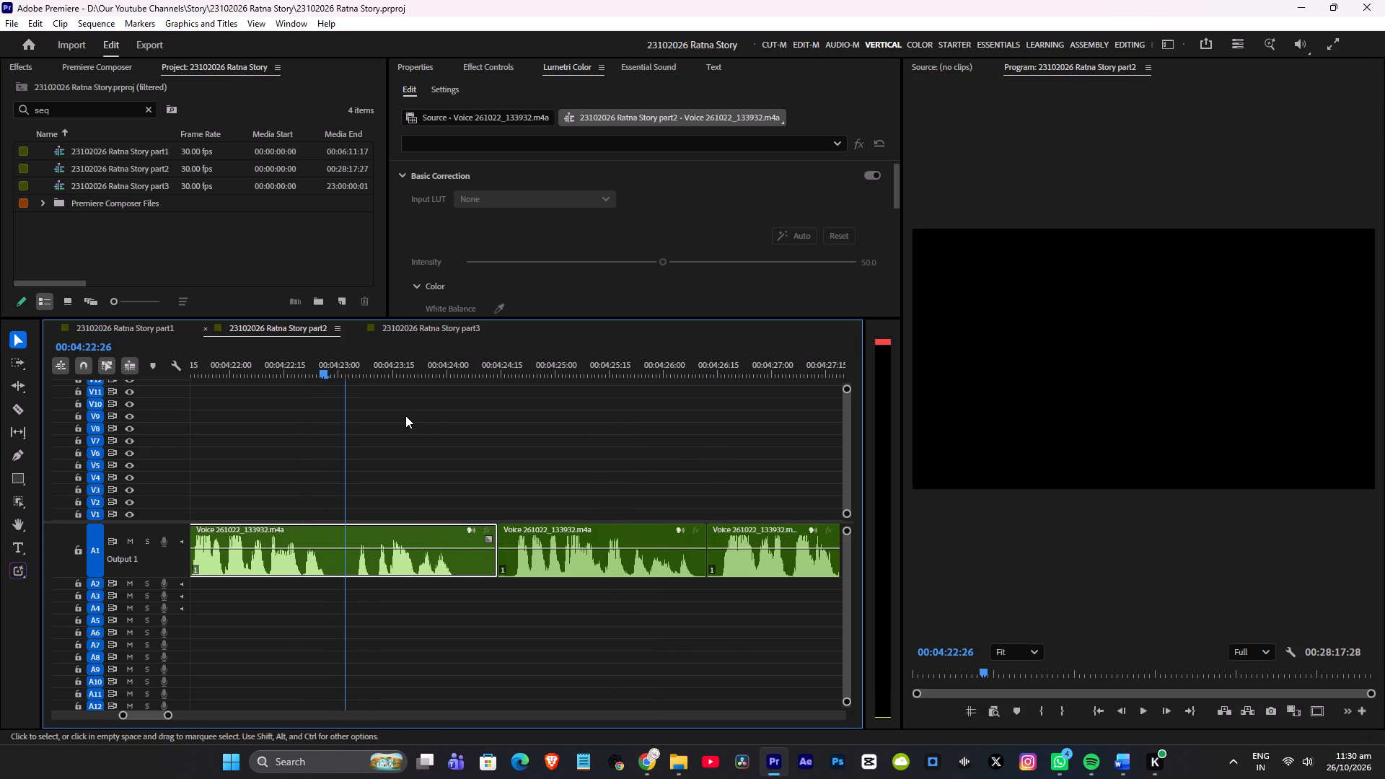
scroll(401, 413, "up", 2)
left_click(291, 366)
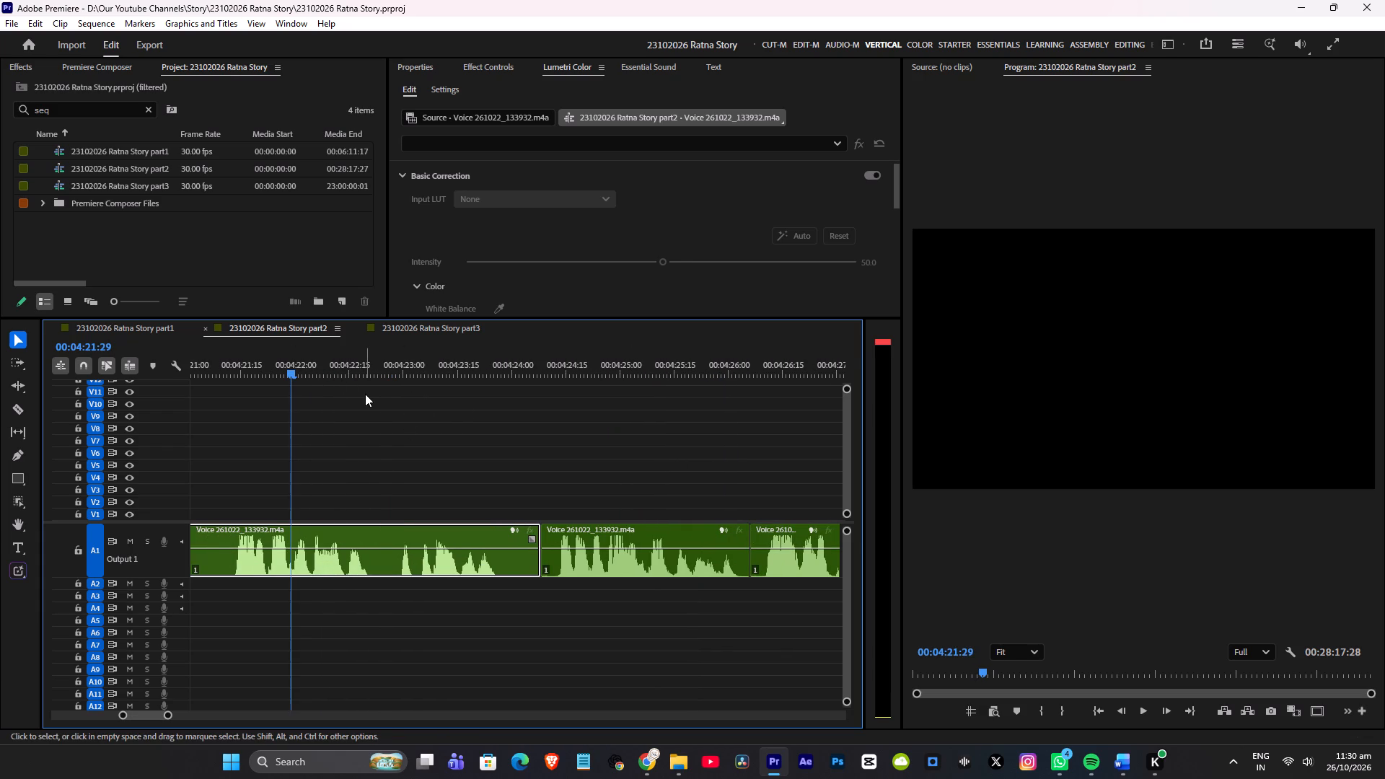
scroll(369, 409, "down", 2)
scroll(417, 424, "up", 2)
scroll(346, 462, "up", 2)
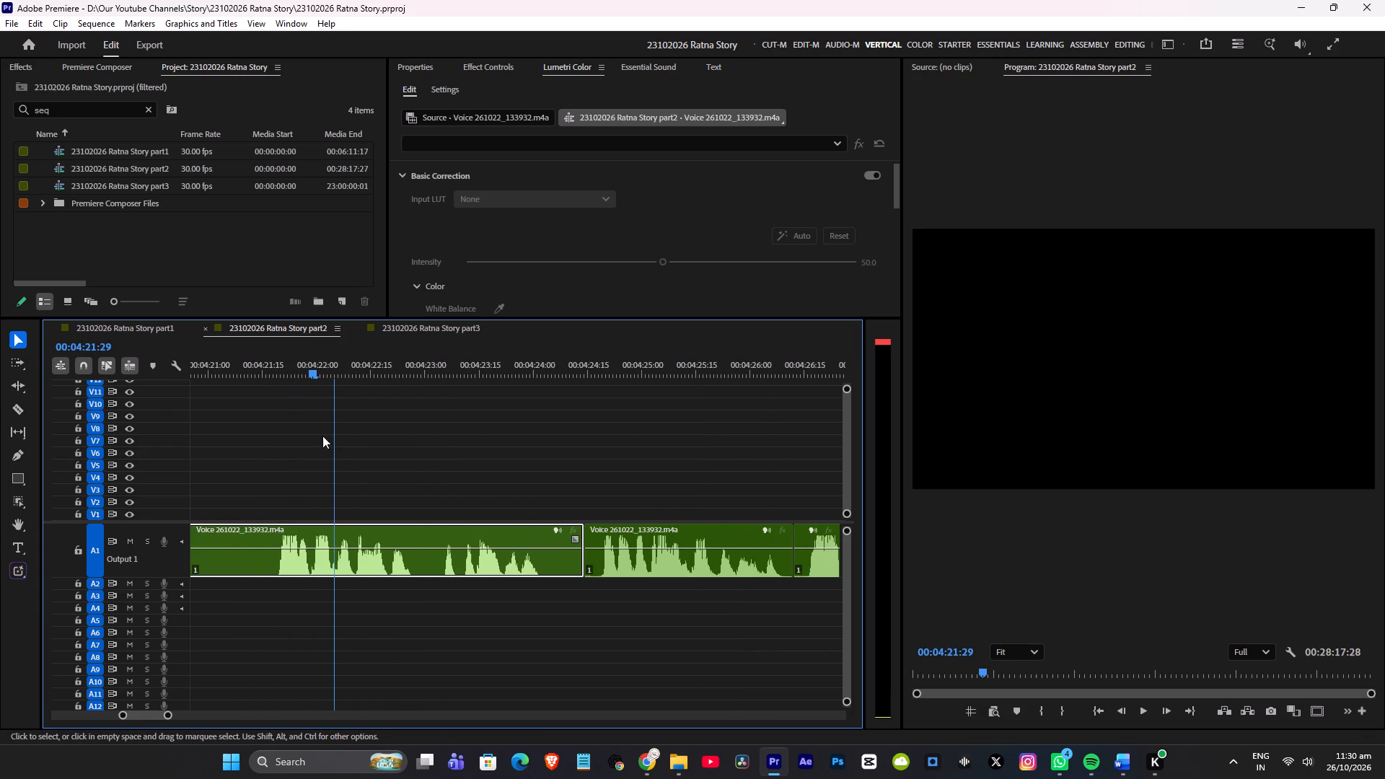
left_click(255, 361)
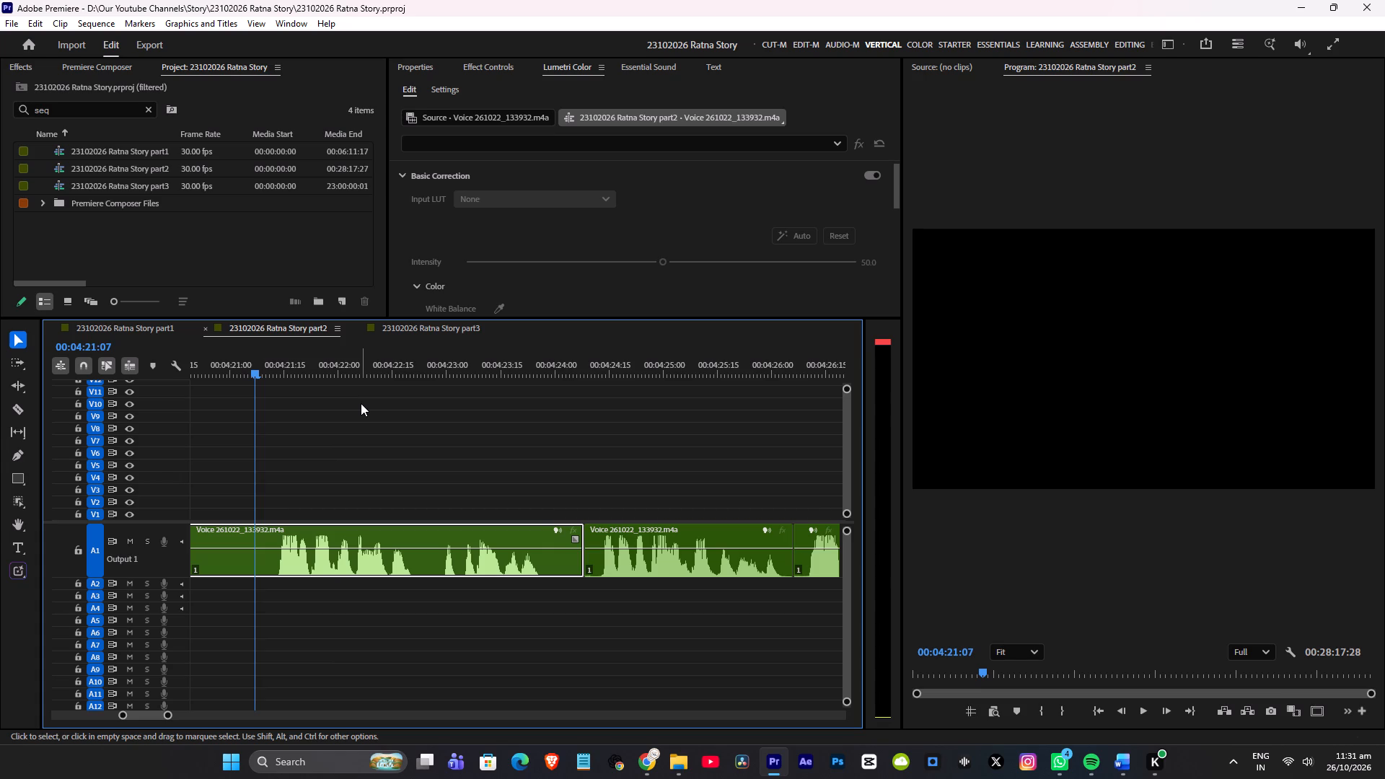
key("space")
key("space")
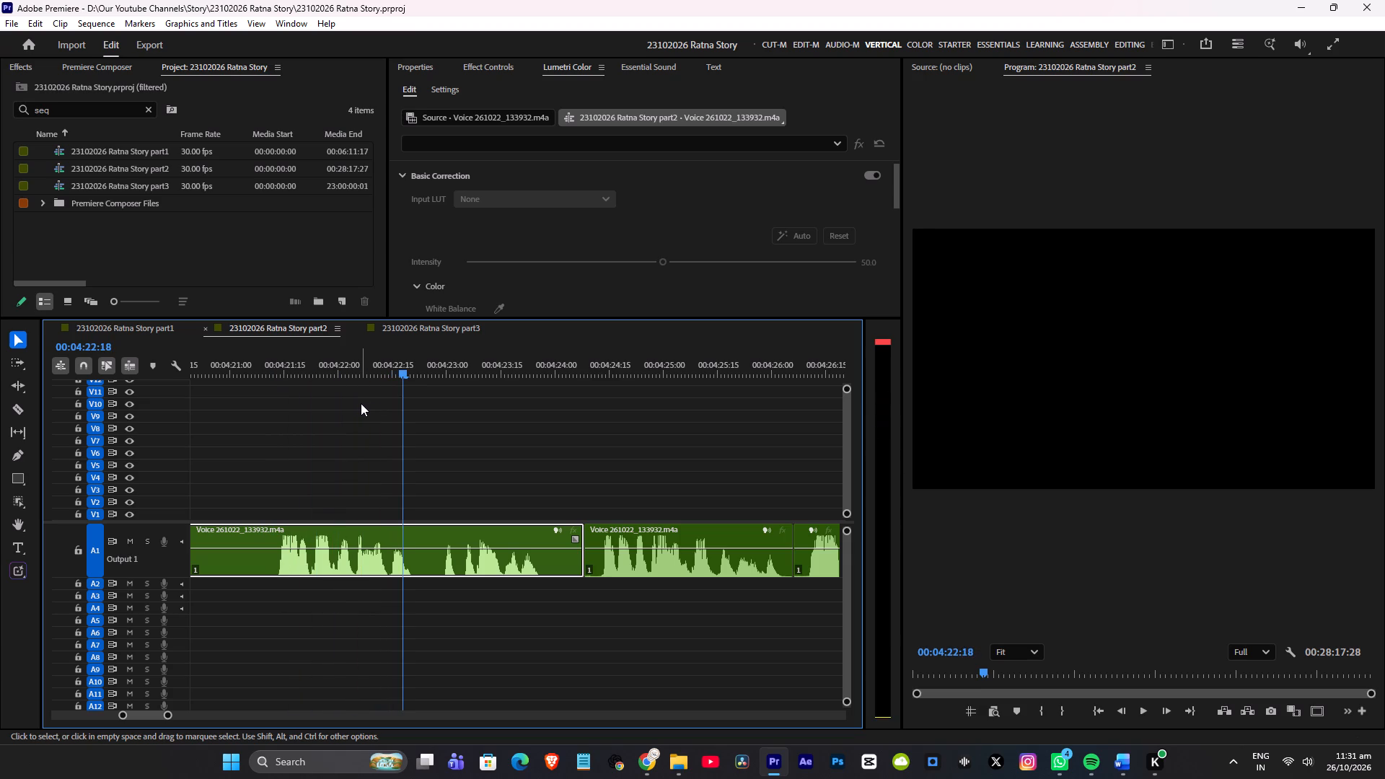
key("space")
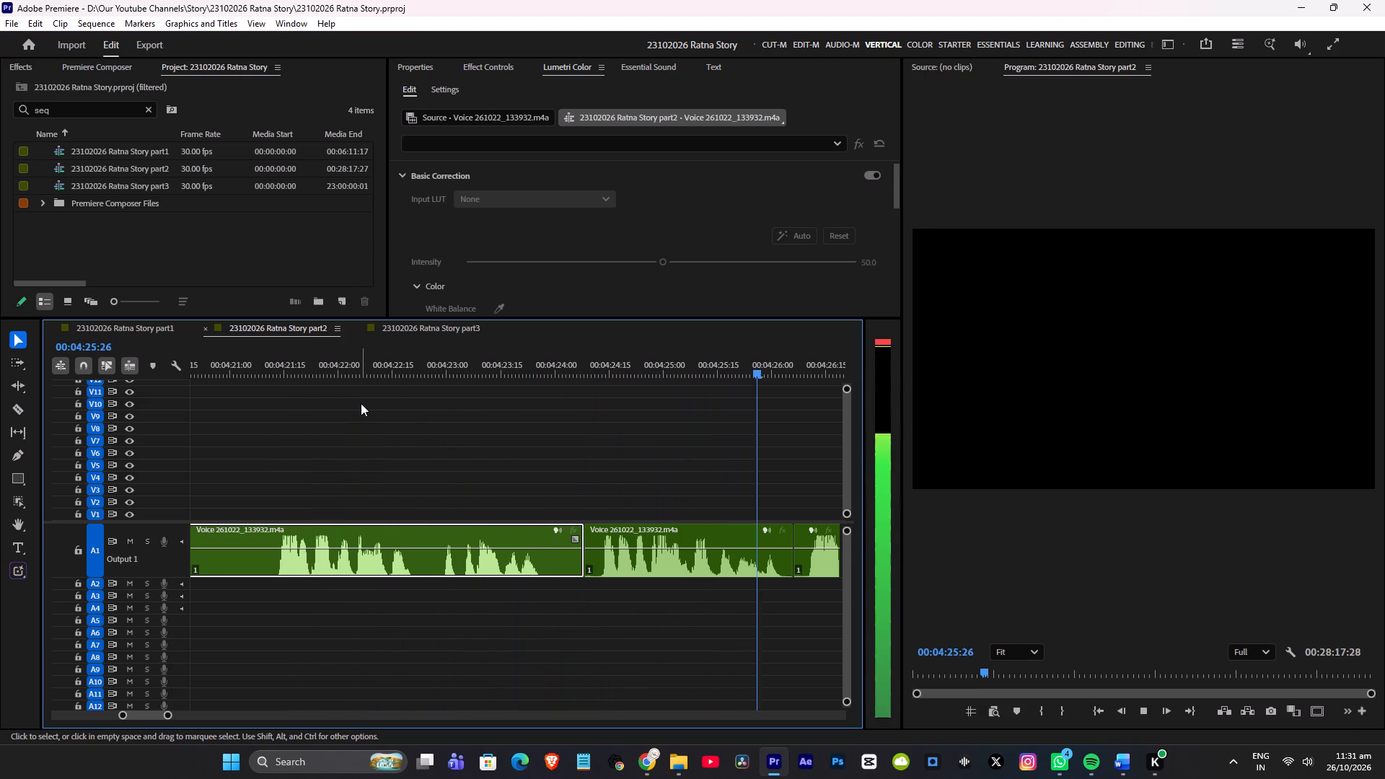
key("space")
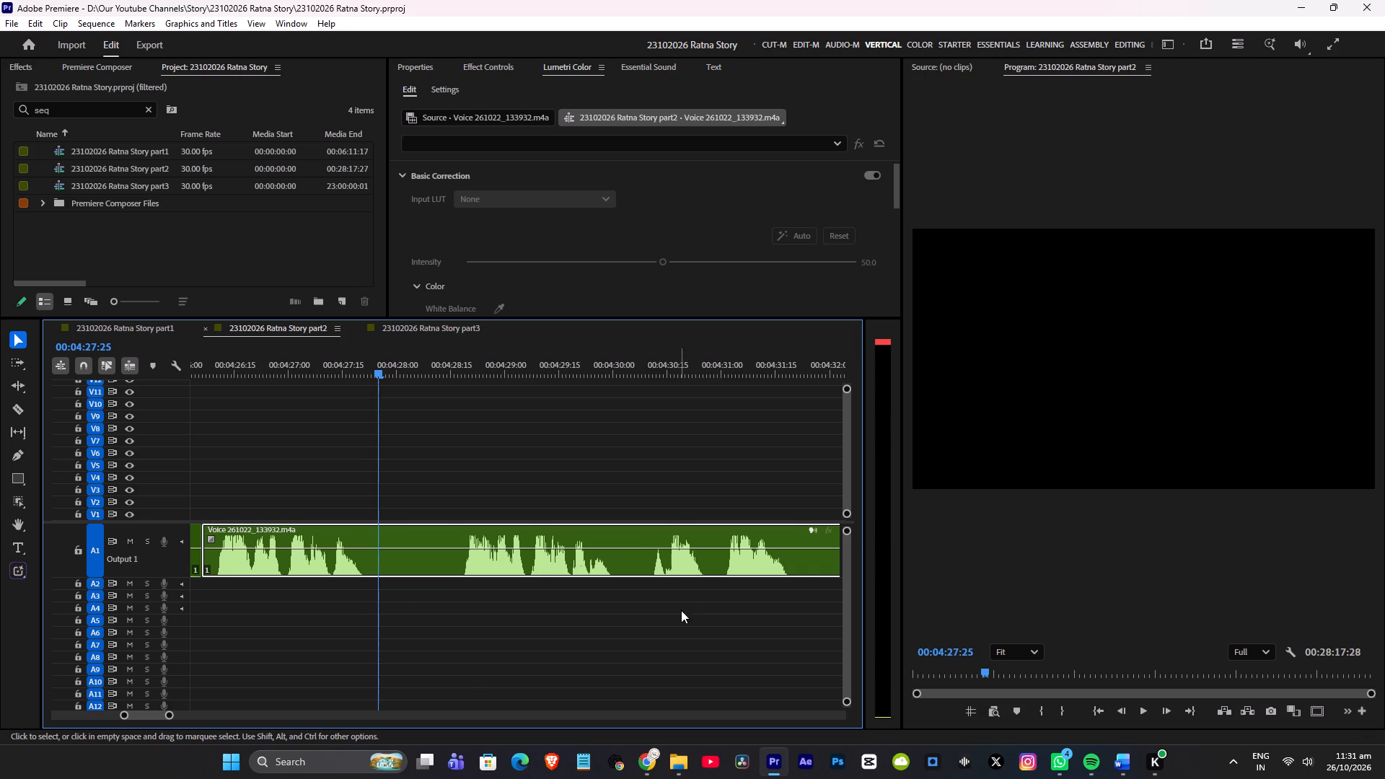
Listen again from 00:04:22:27 to 00:04:26:07, and park the playhead in the pause at 00:04:24:01.
scroll(677, 606, "up", 16)
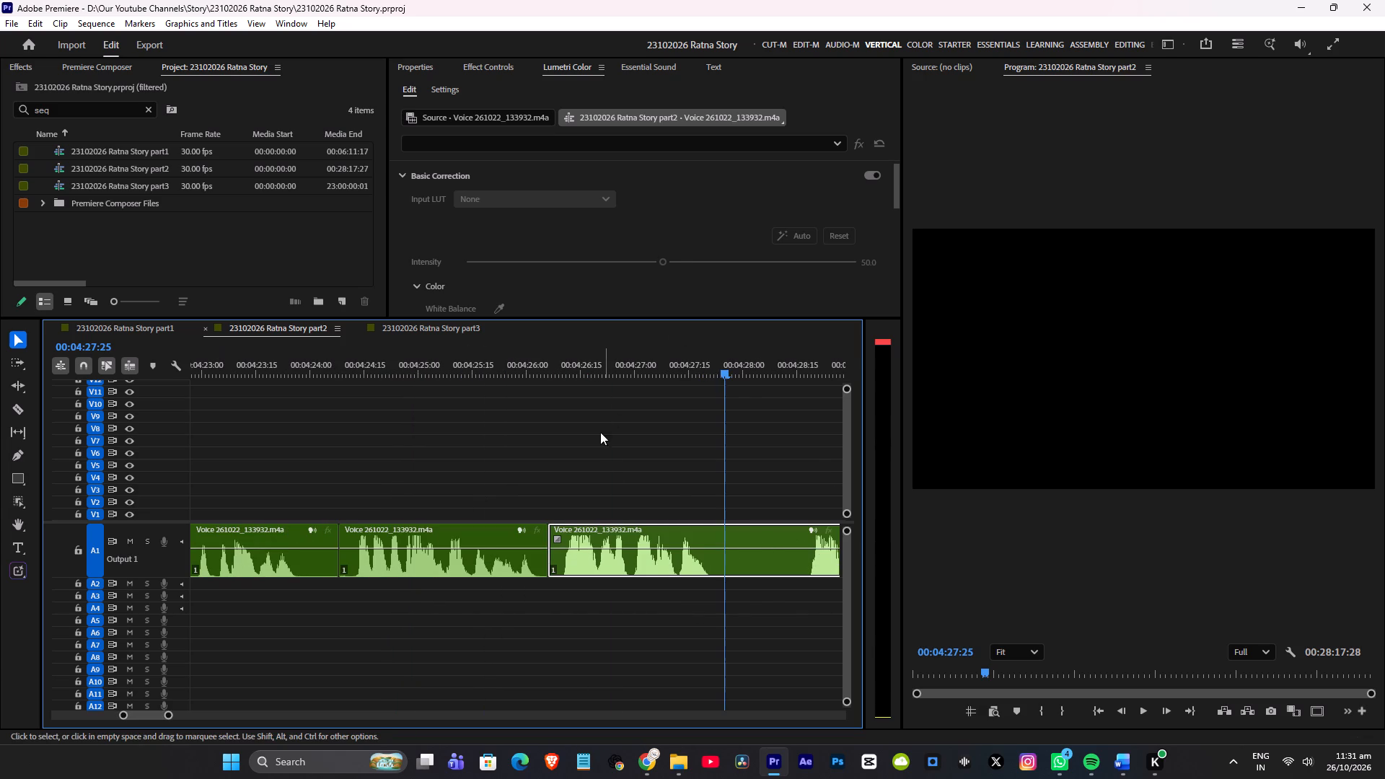
scroll(607, 471, "up", 3)
left_click(256, 369)
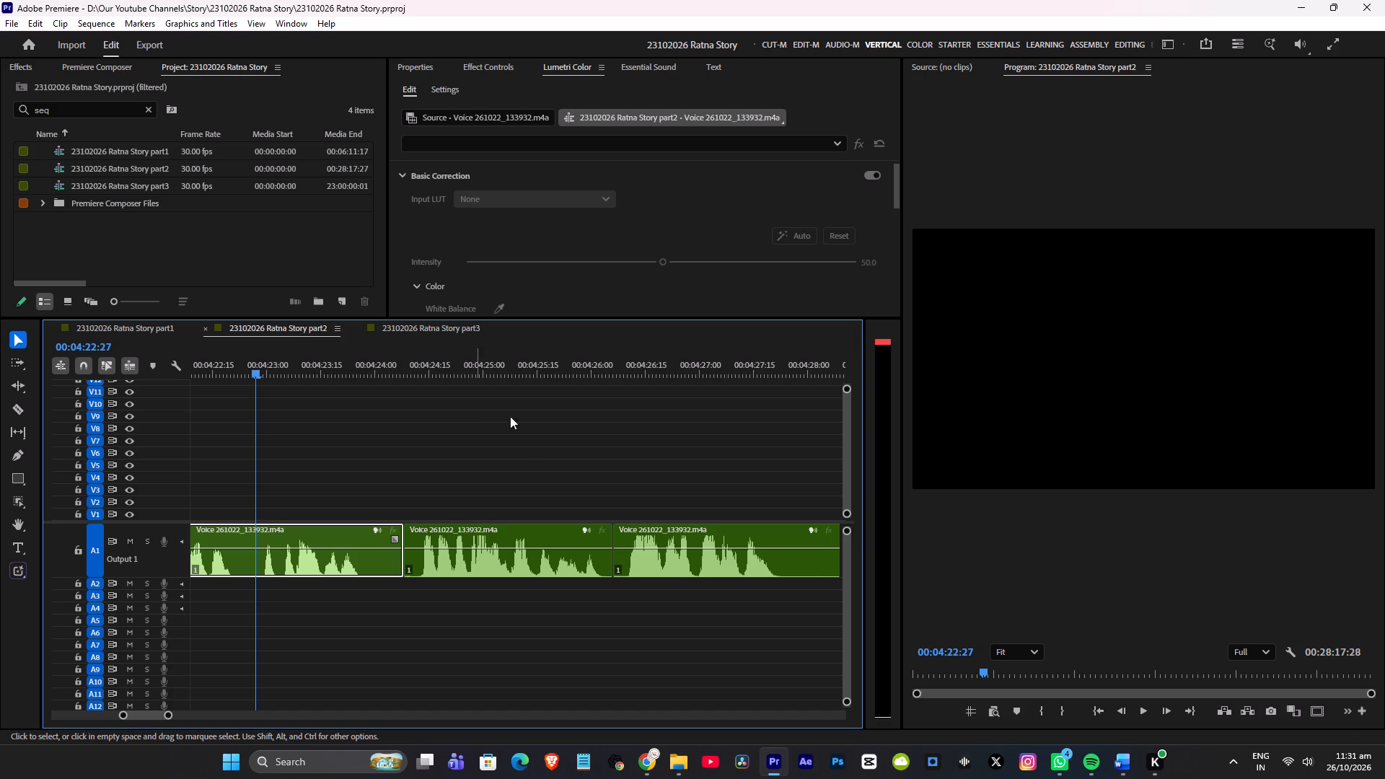
left_click(400, 472)
key("space")
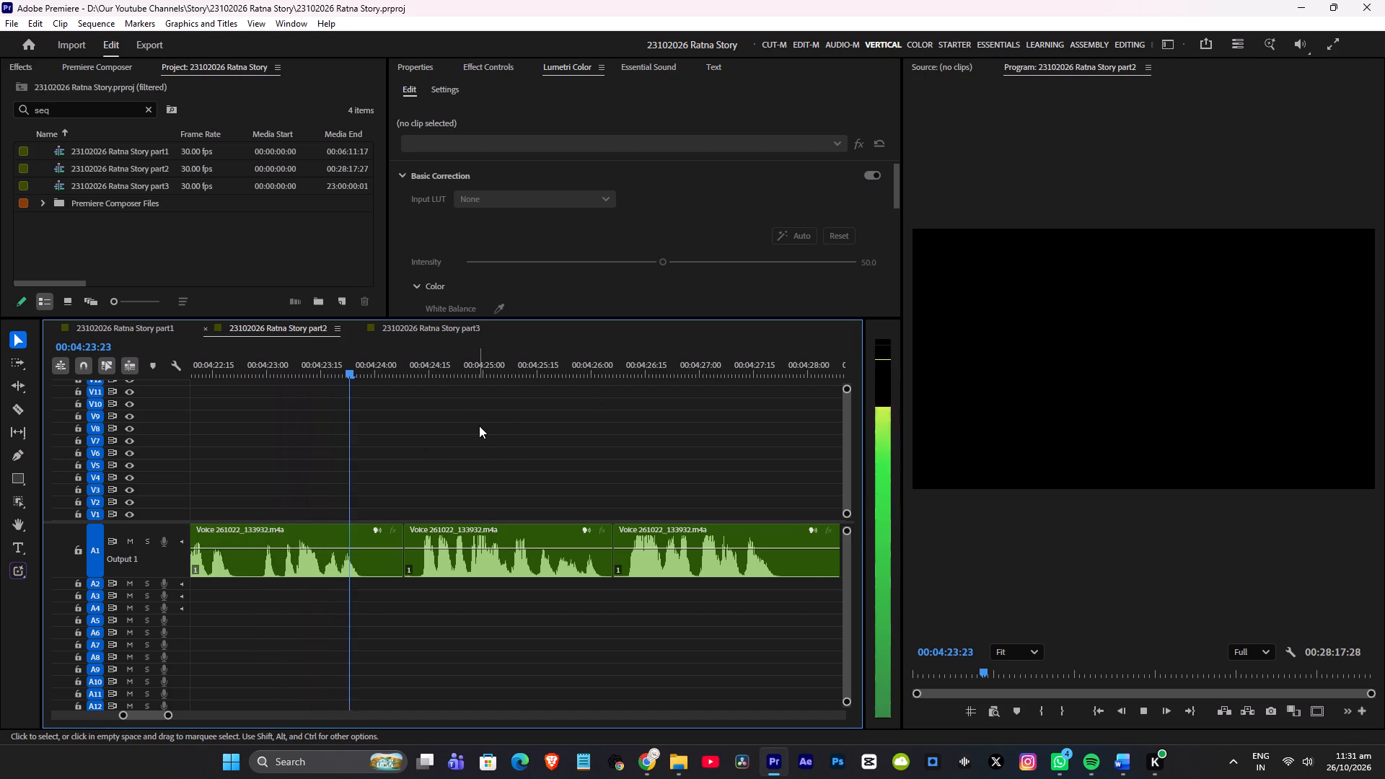
scroll(567, 423, "down", 3)
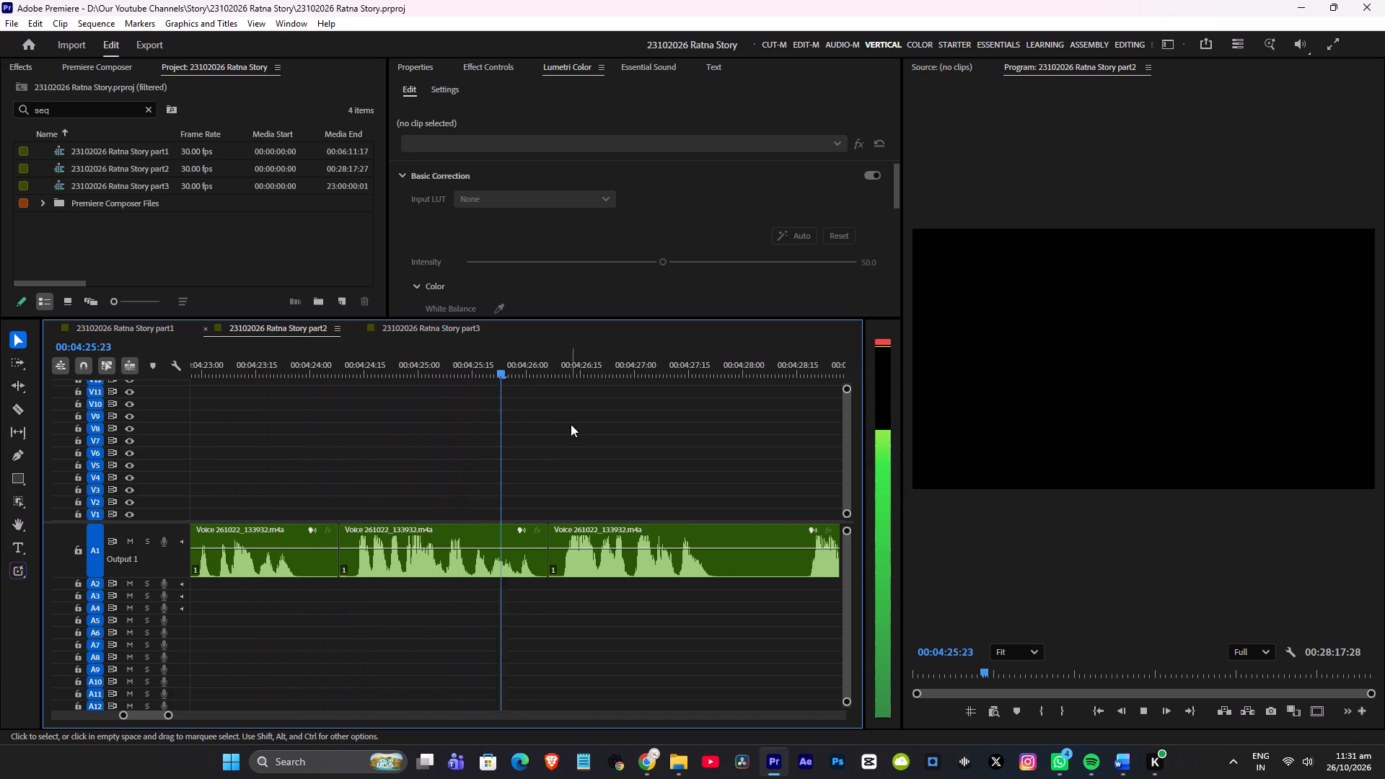
key("space")
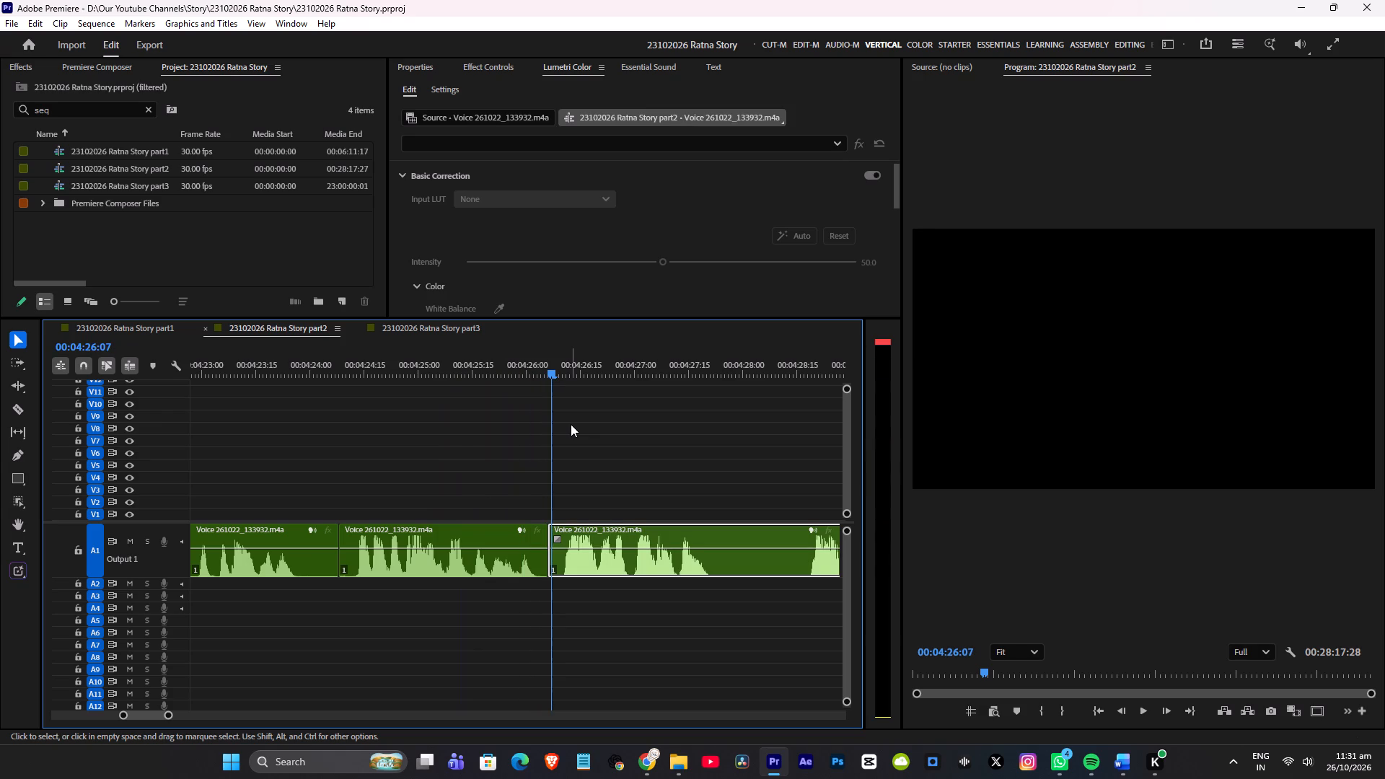
scroll(529, 424, "up", 2)
left_click(389, 371)
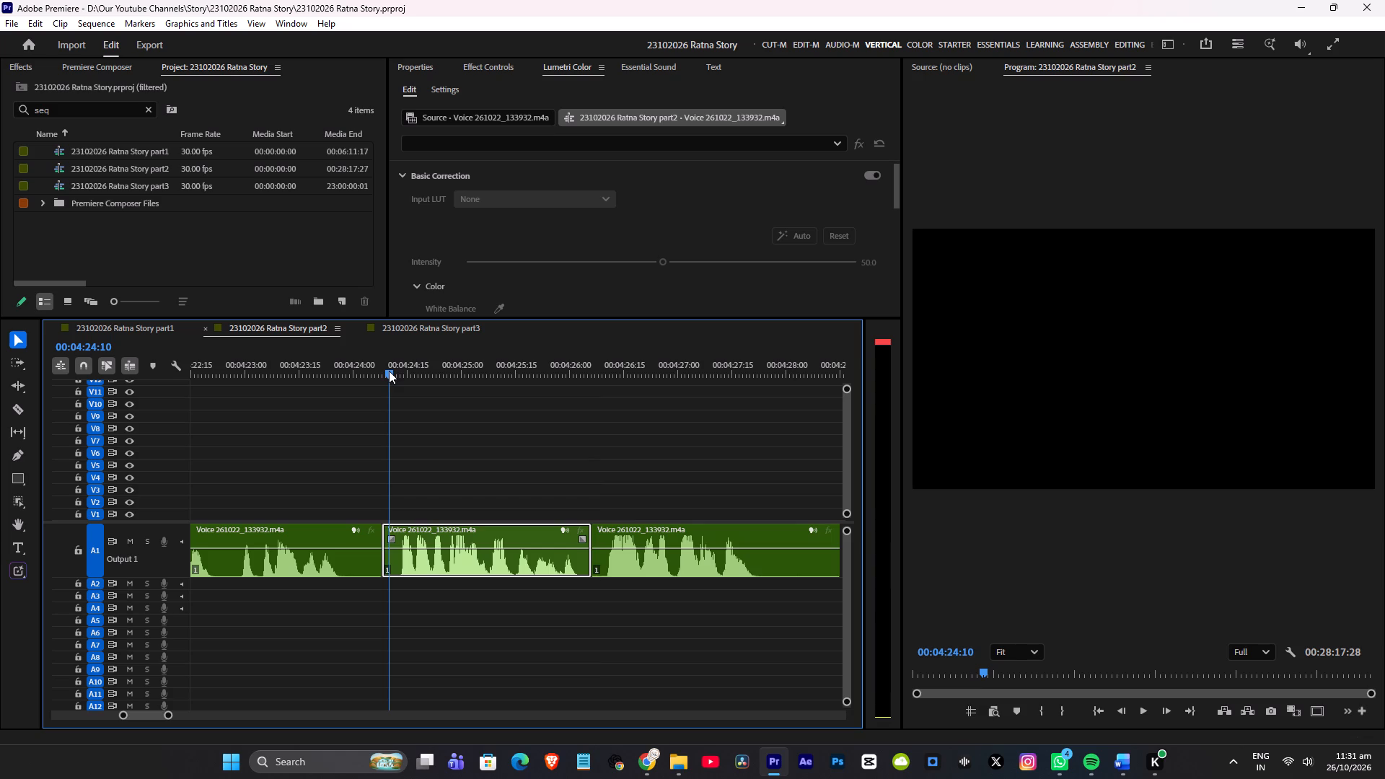
left_click(359, 359)
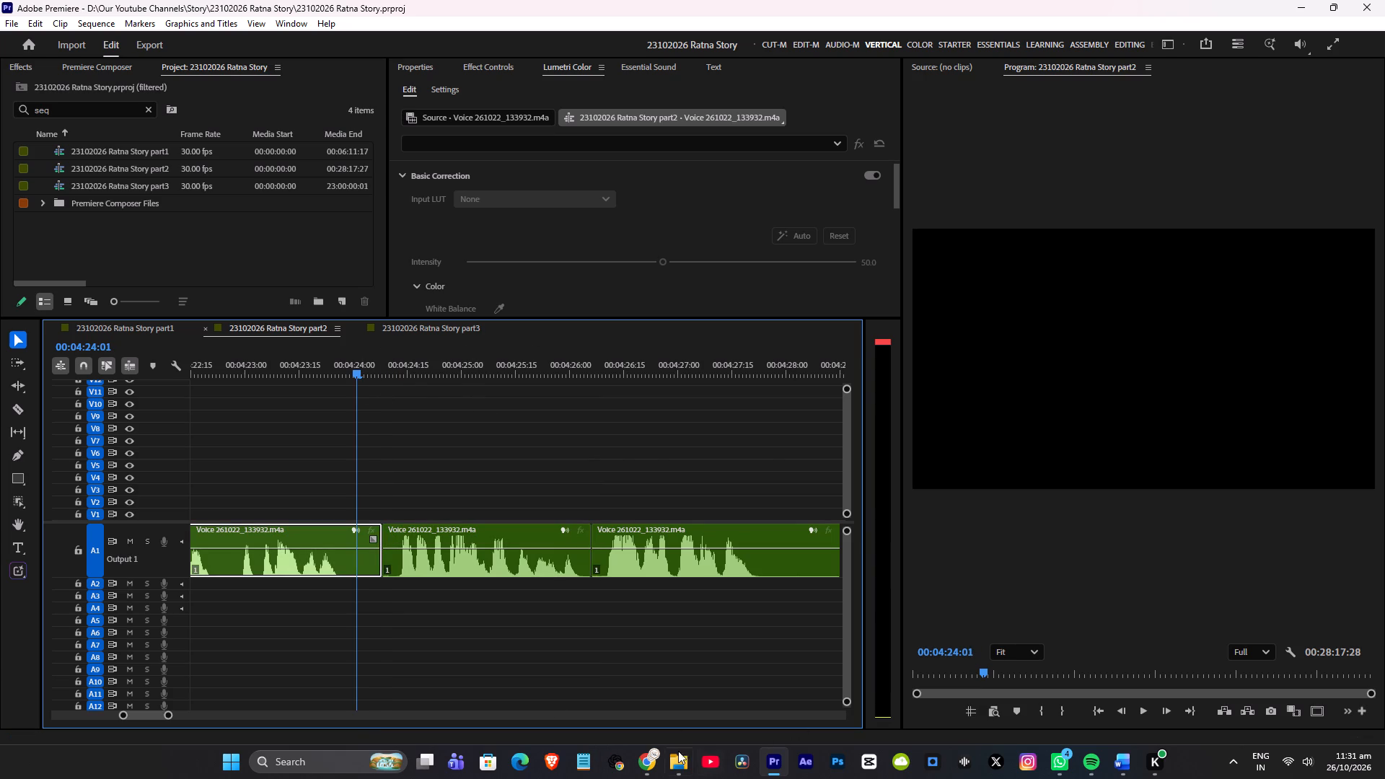
Switch to Chrome, look through the Part 2 shot images in the muse.ai chat, and return to Premiere.
left_click(648, 767)
scroll(677, 396, "up", 5)
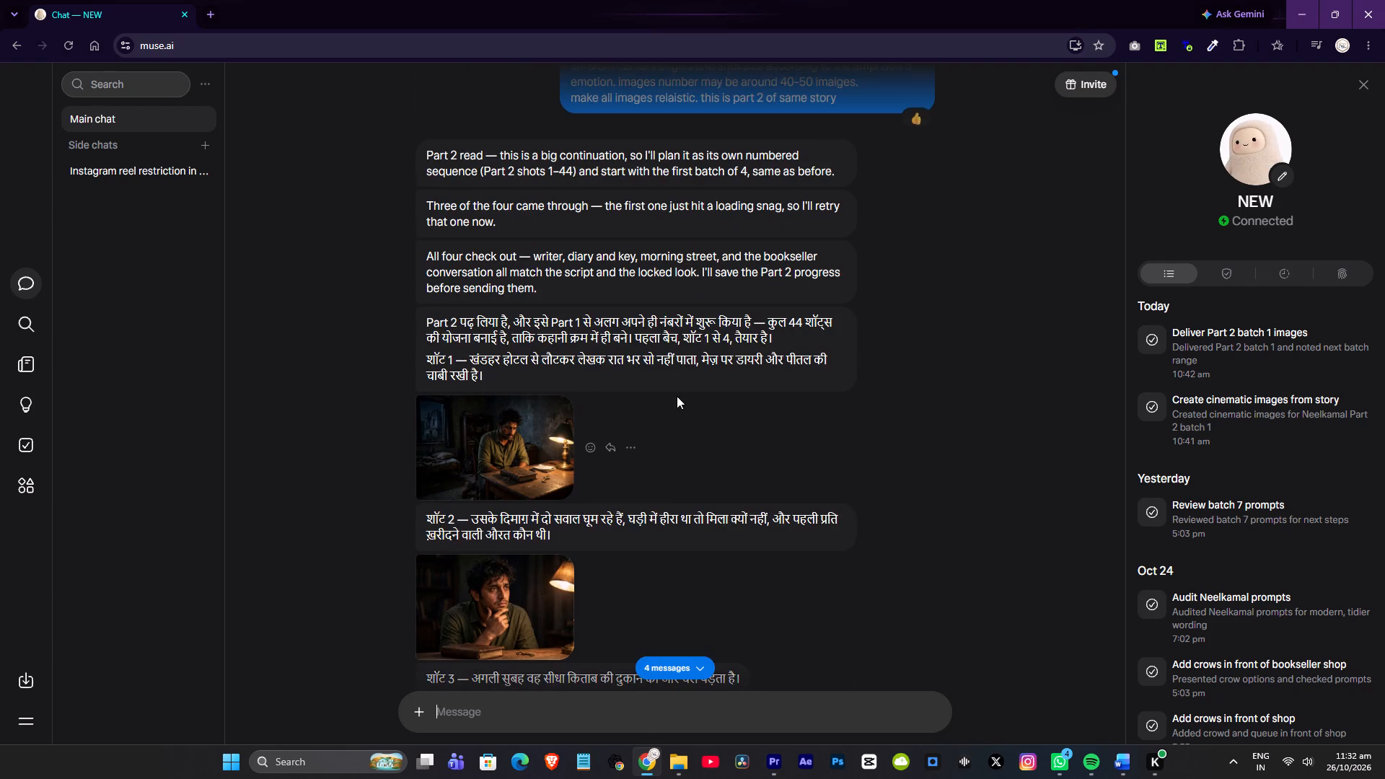
scroll(680, 397, "down", 13)
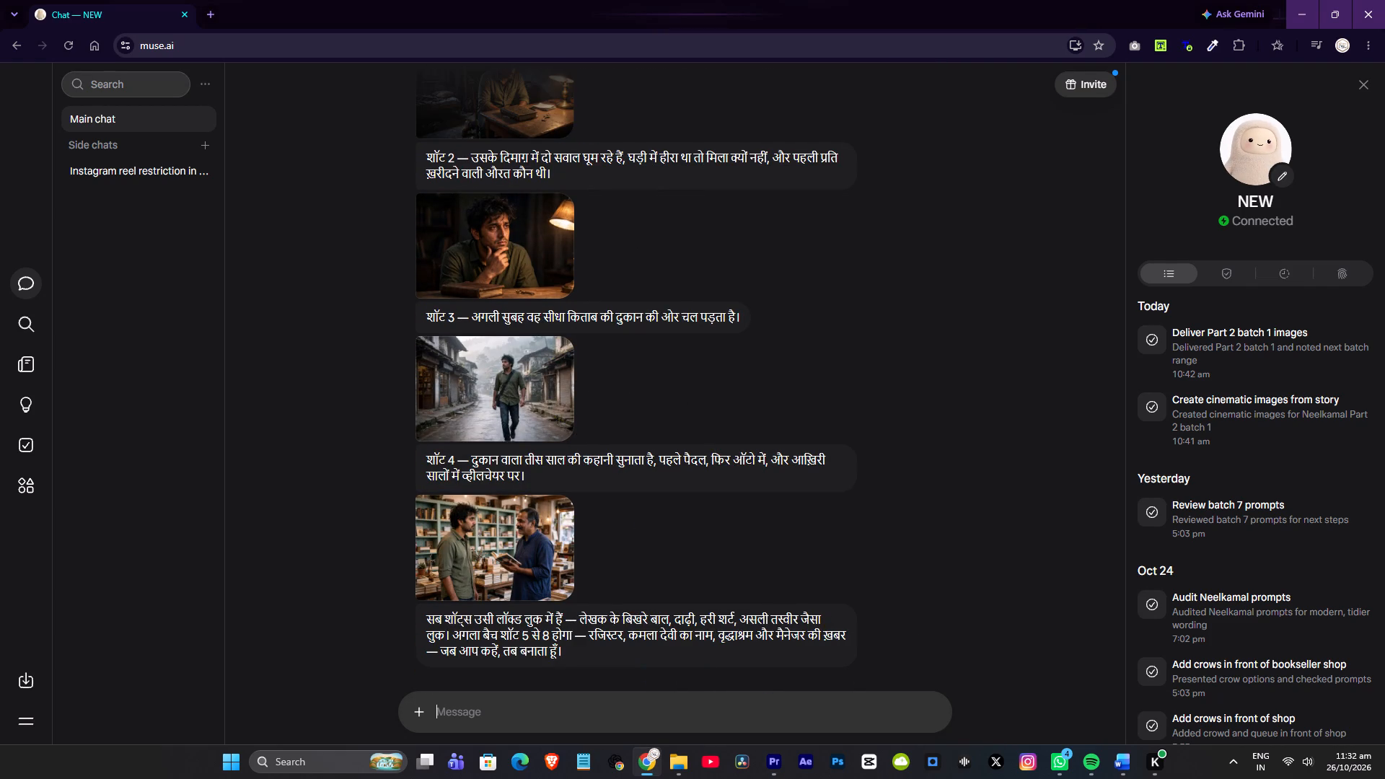
key("alt+Tab")
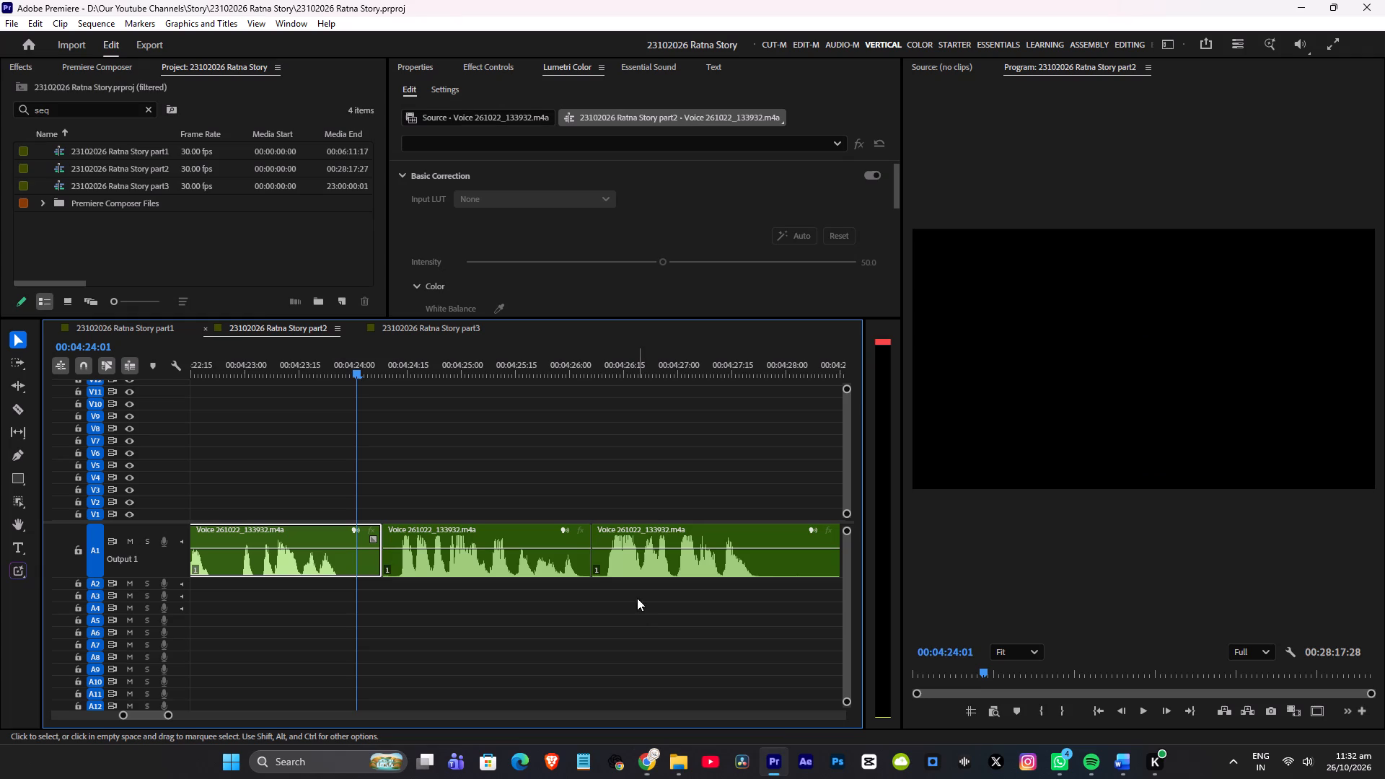
Play the voice-over from about 00:04:23:23 to 00:04:28:03, and replay the preceding phrase from about 00:04:21:05 to 00:04:22:24.
left_click(330, 369)
key("space")
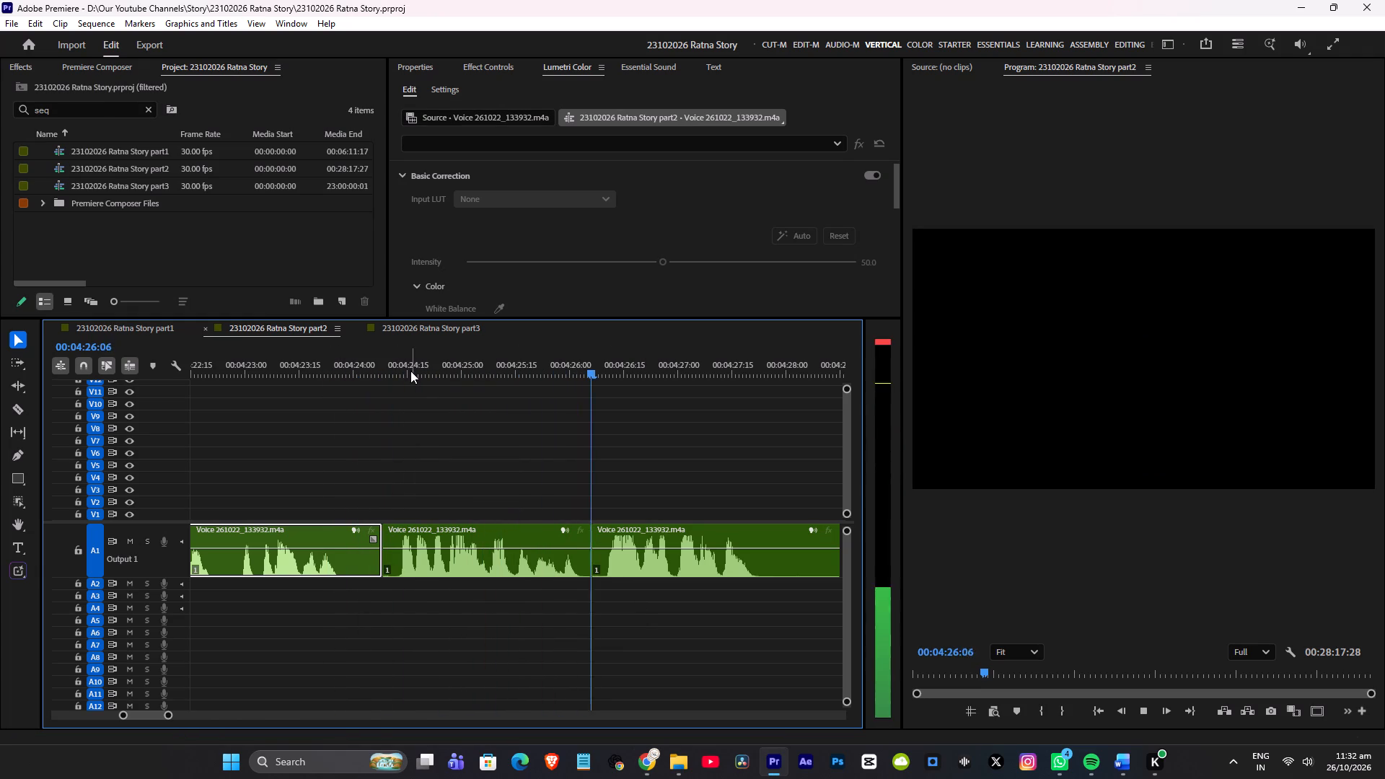
key("space")
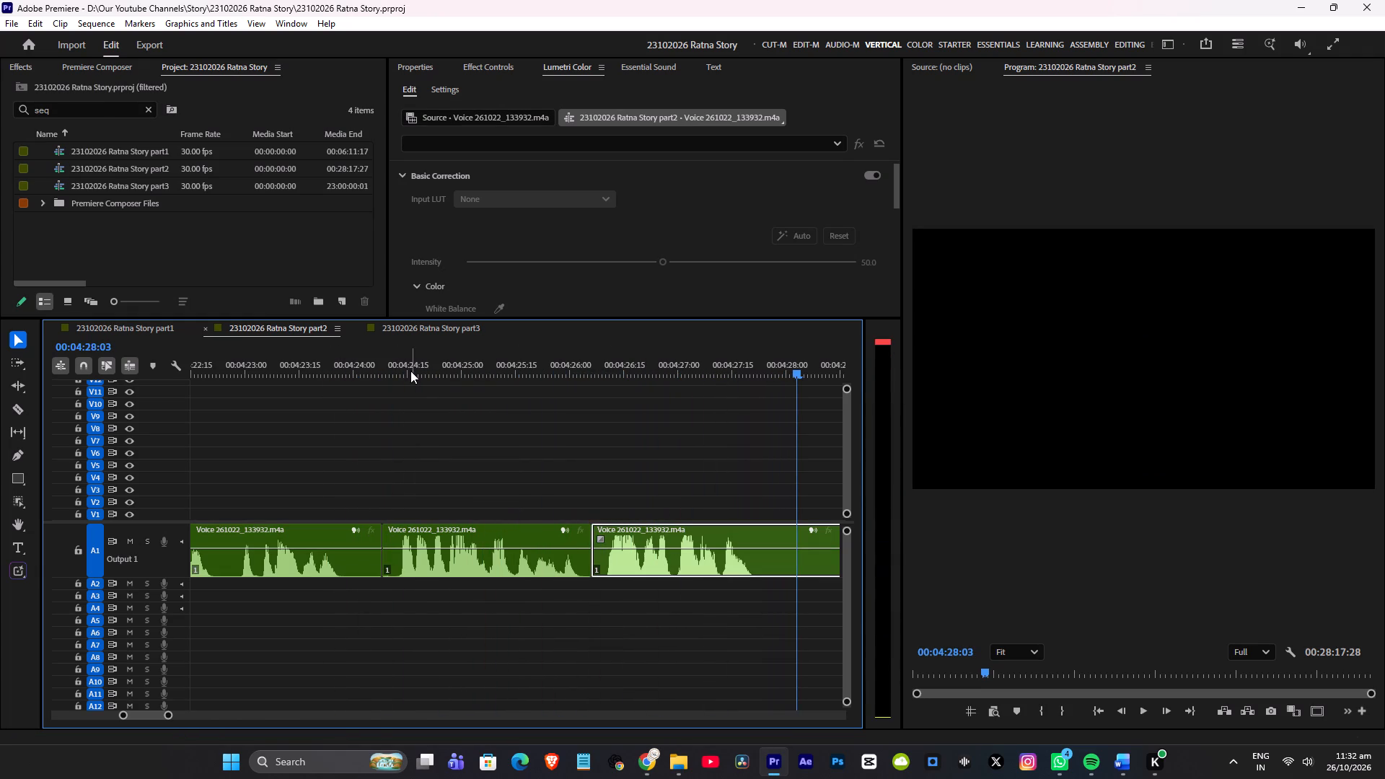
scroll(306, 604, "up", 13)
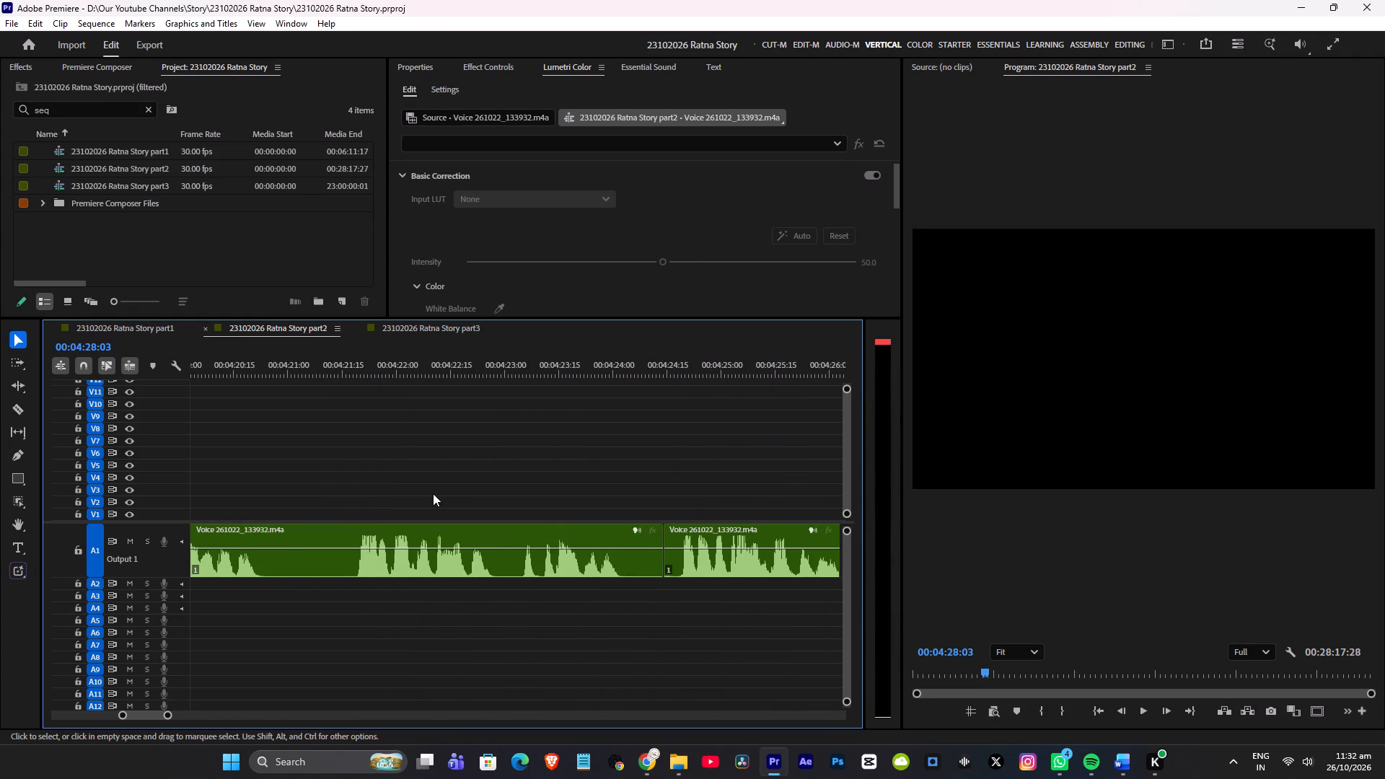
left_click(330, 354)
key("space")
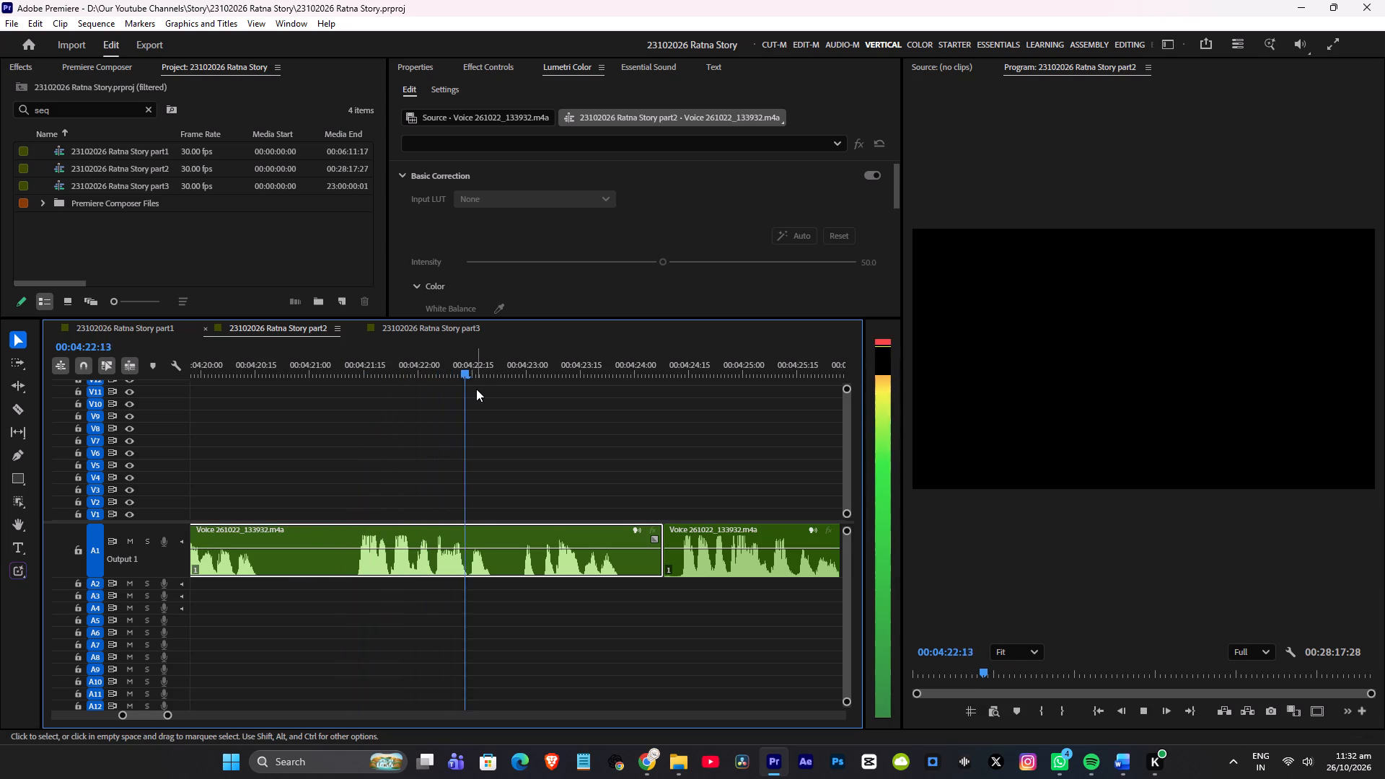
key("space")
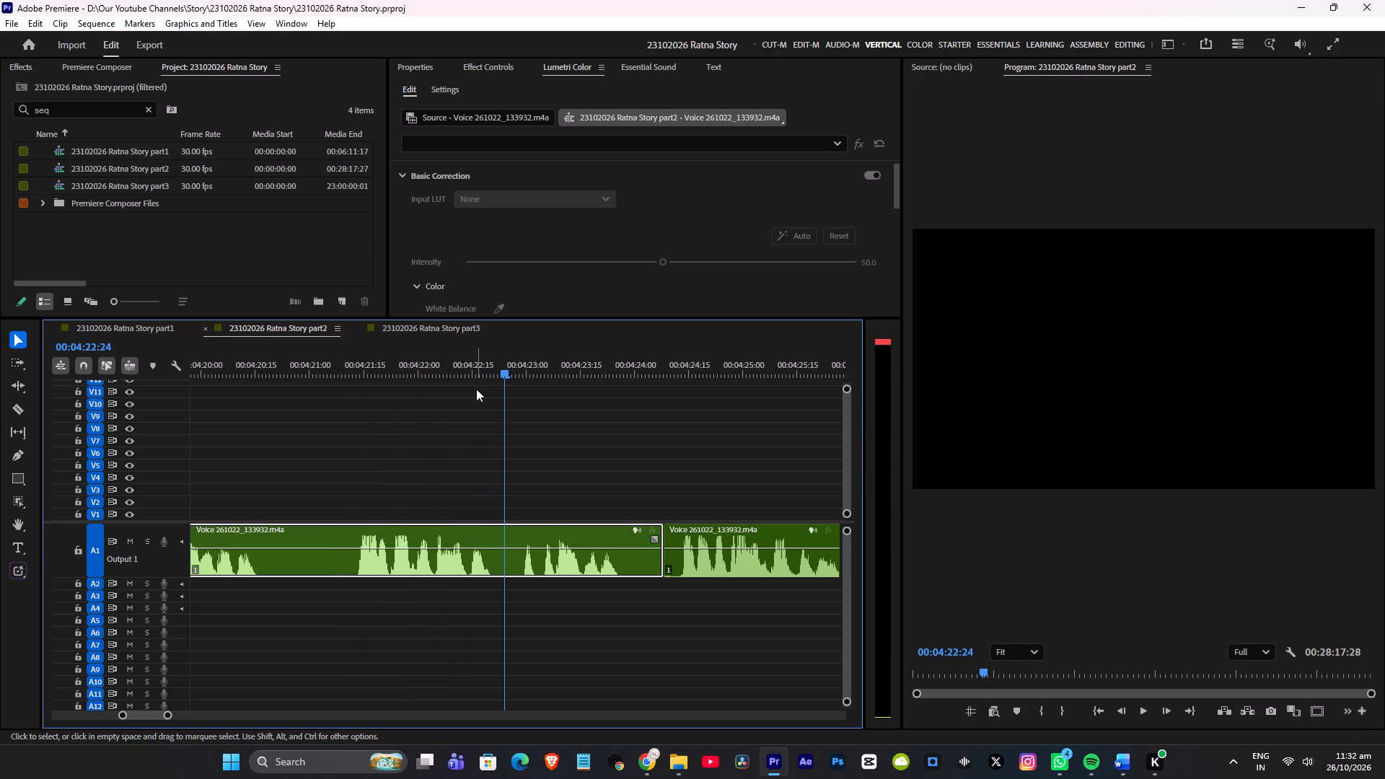
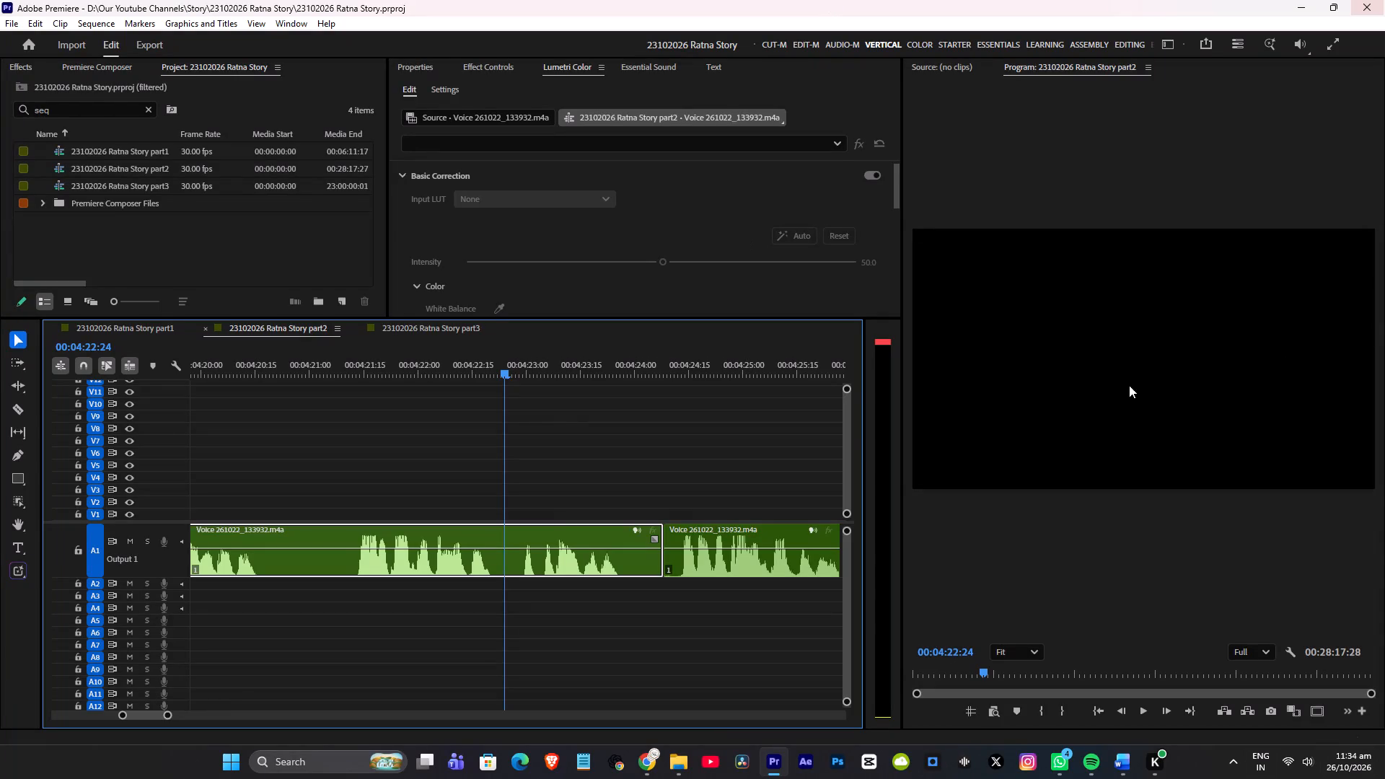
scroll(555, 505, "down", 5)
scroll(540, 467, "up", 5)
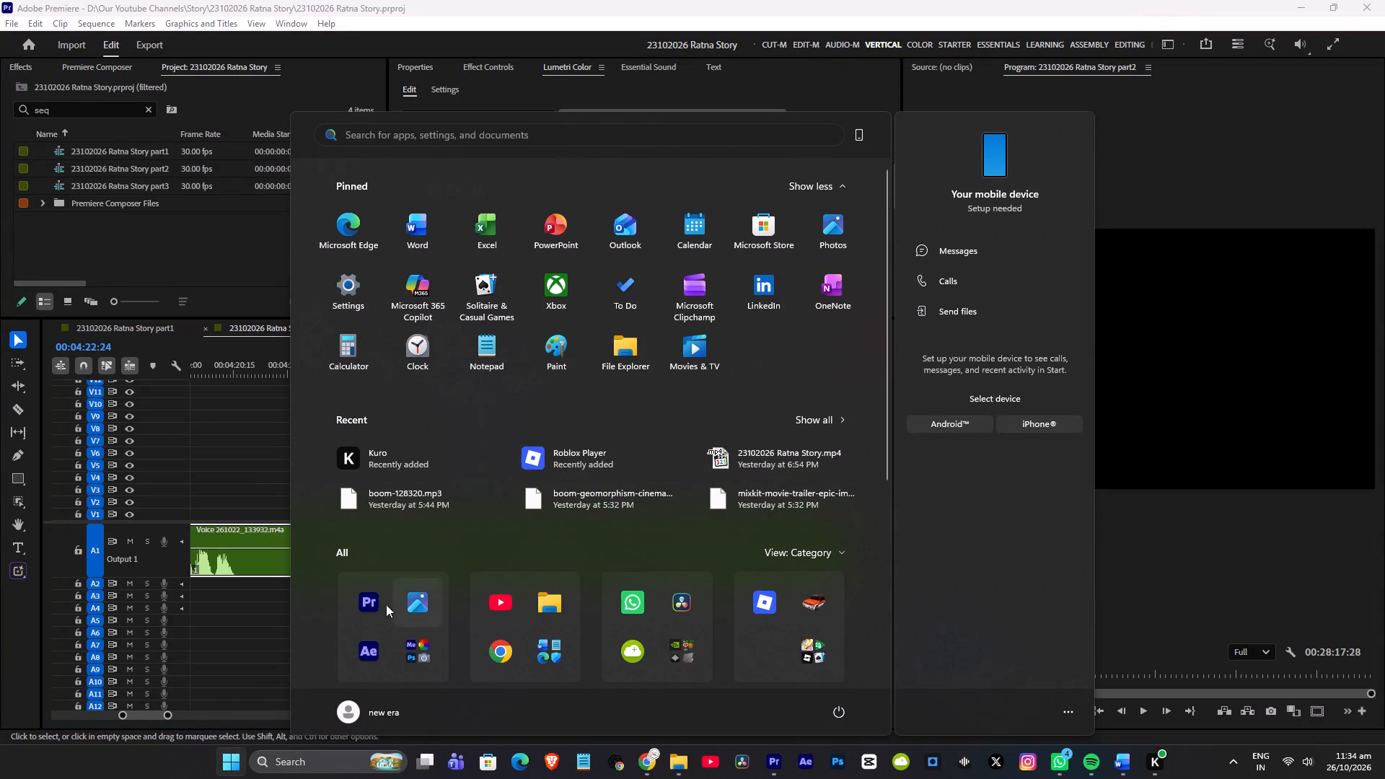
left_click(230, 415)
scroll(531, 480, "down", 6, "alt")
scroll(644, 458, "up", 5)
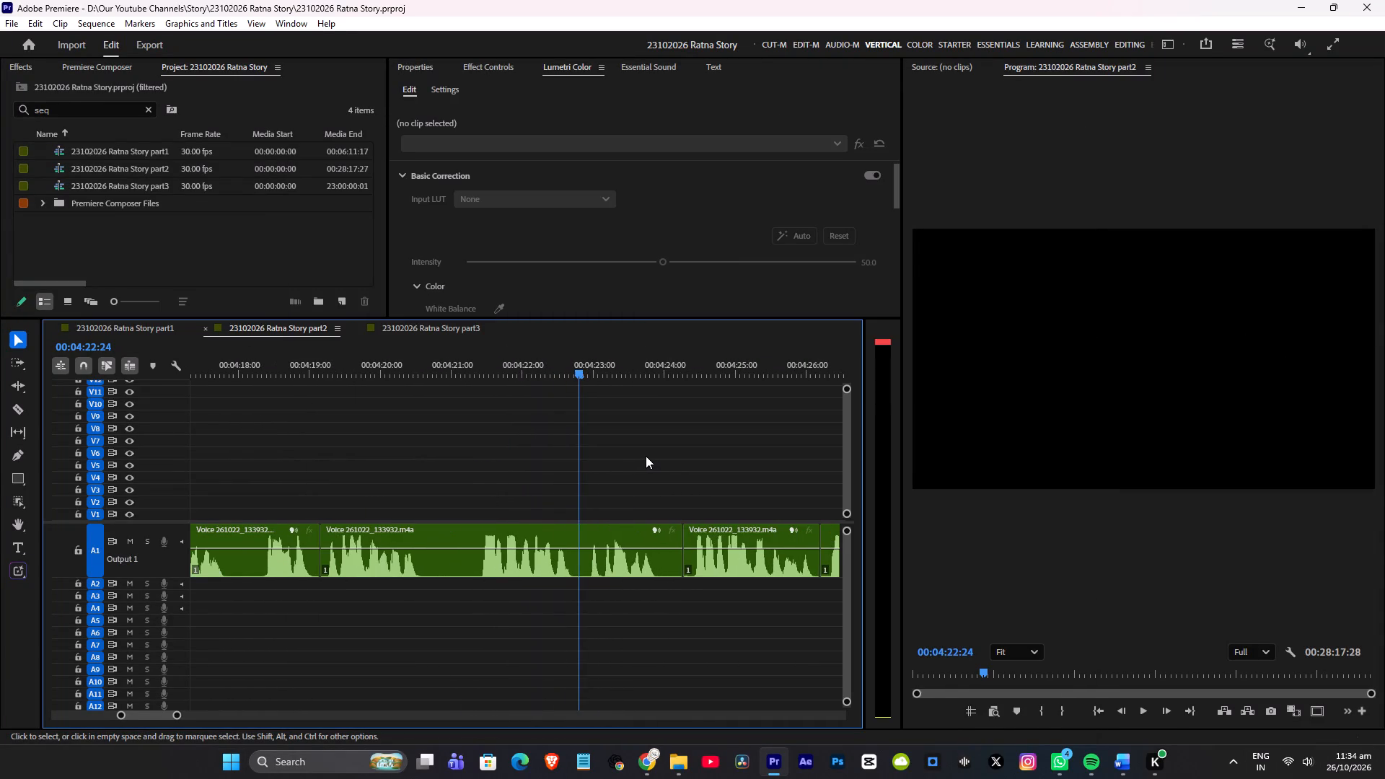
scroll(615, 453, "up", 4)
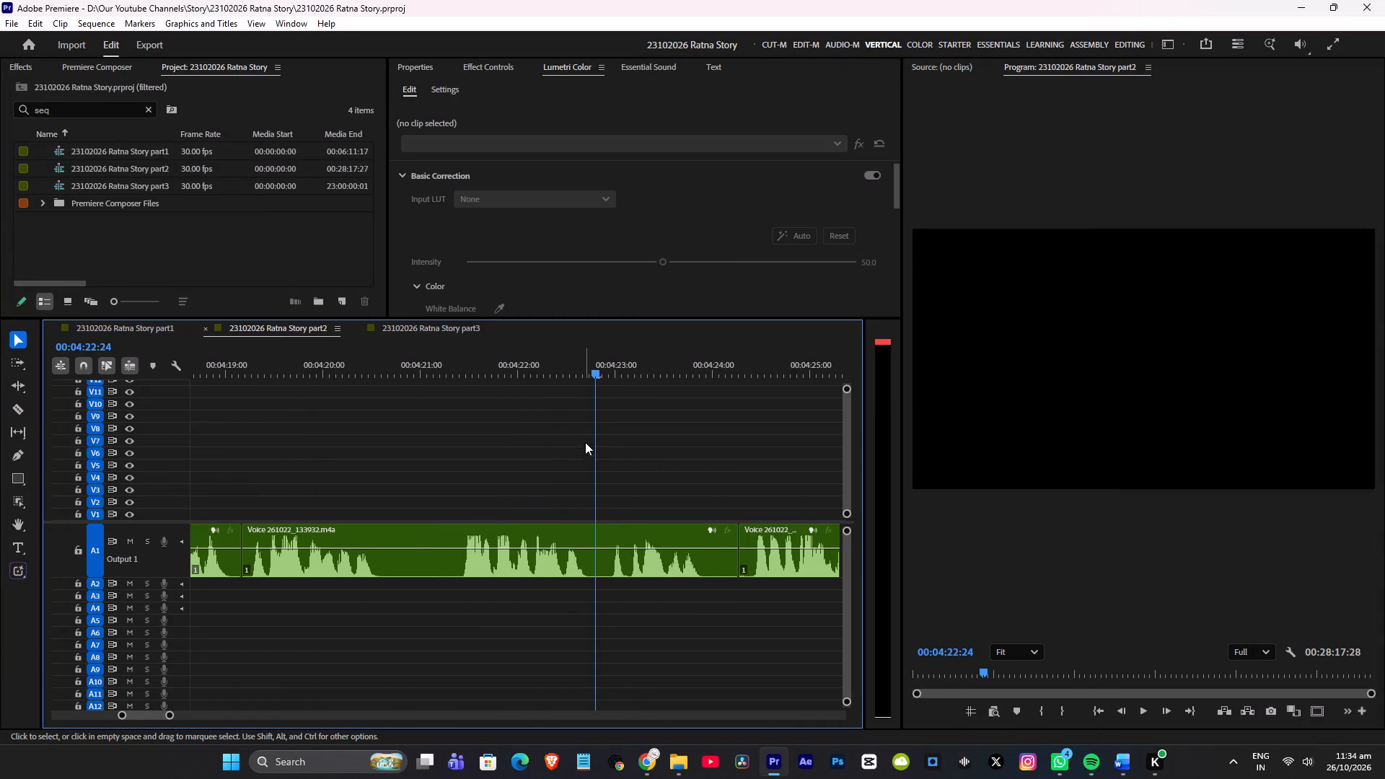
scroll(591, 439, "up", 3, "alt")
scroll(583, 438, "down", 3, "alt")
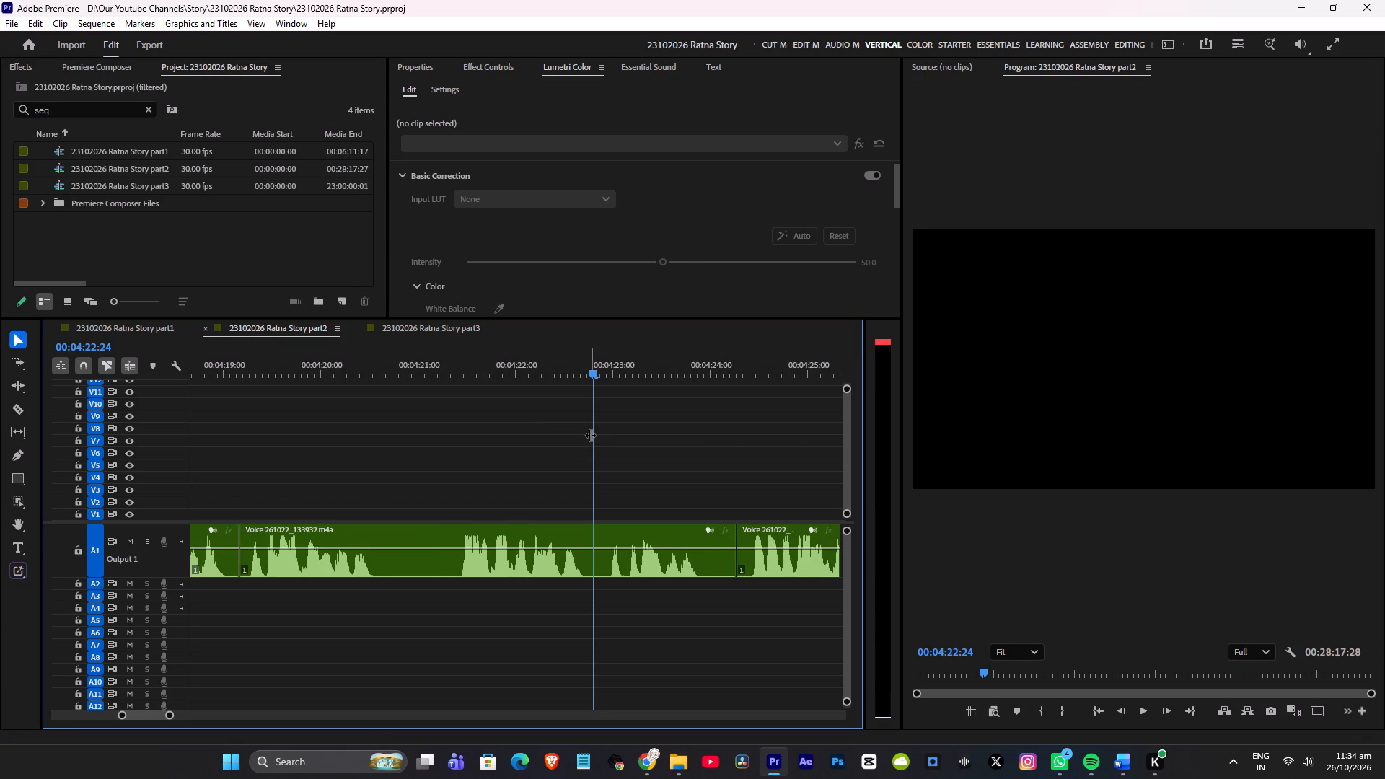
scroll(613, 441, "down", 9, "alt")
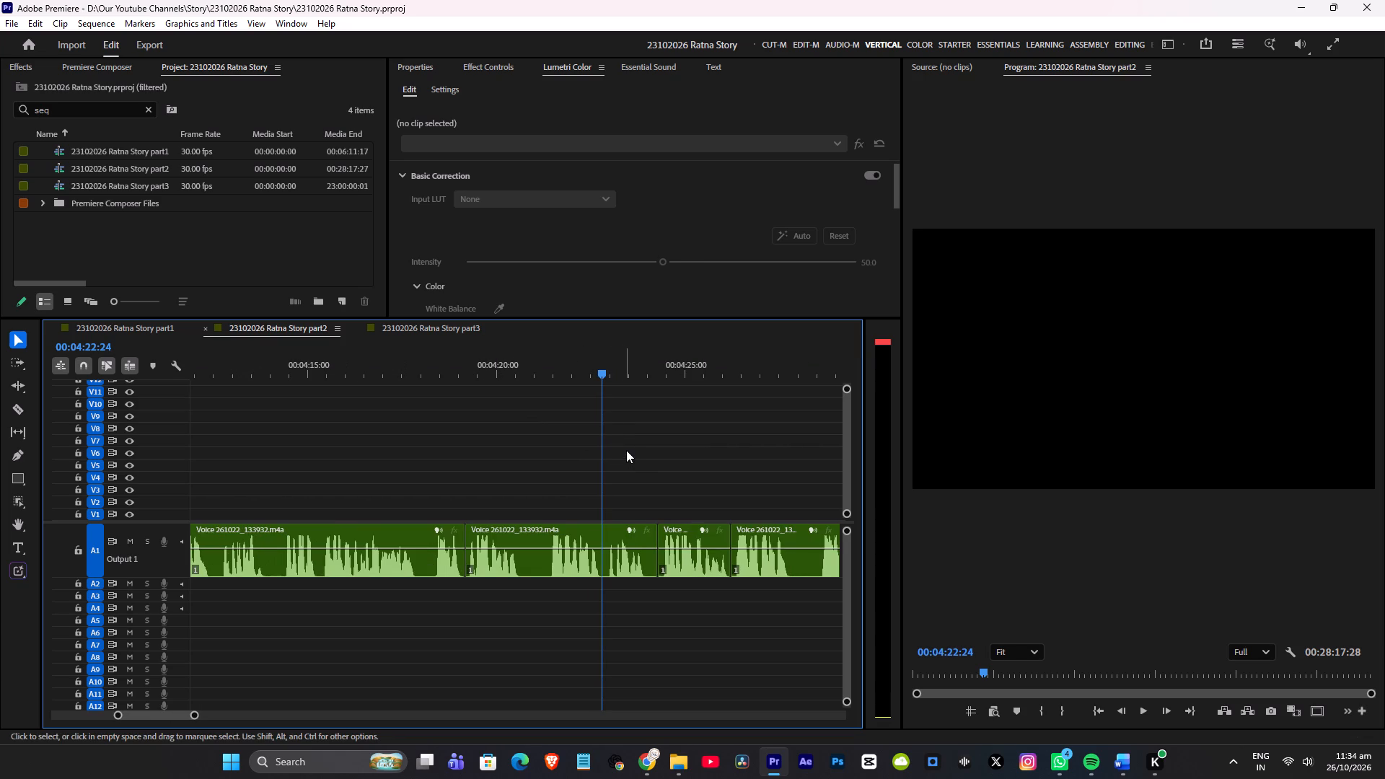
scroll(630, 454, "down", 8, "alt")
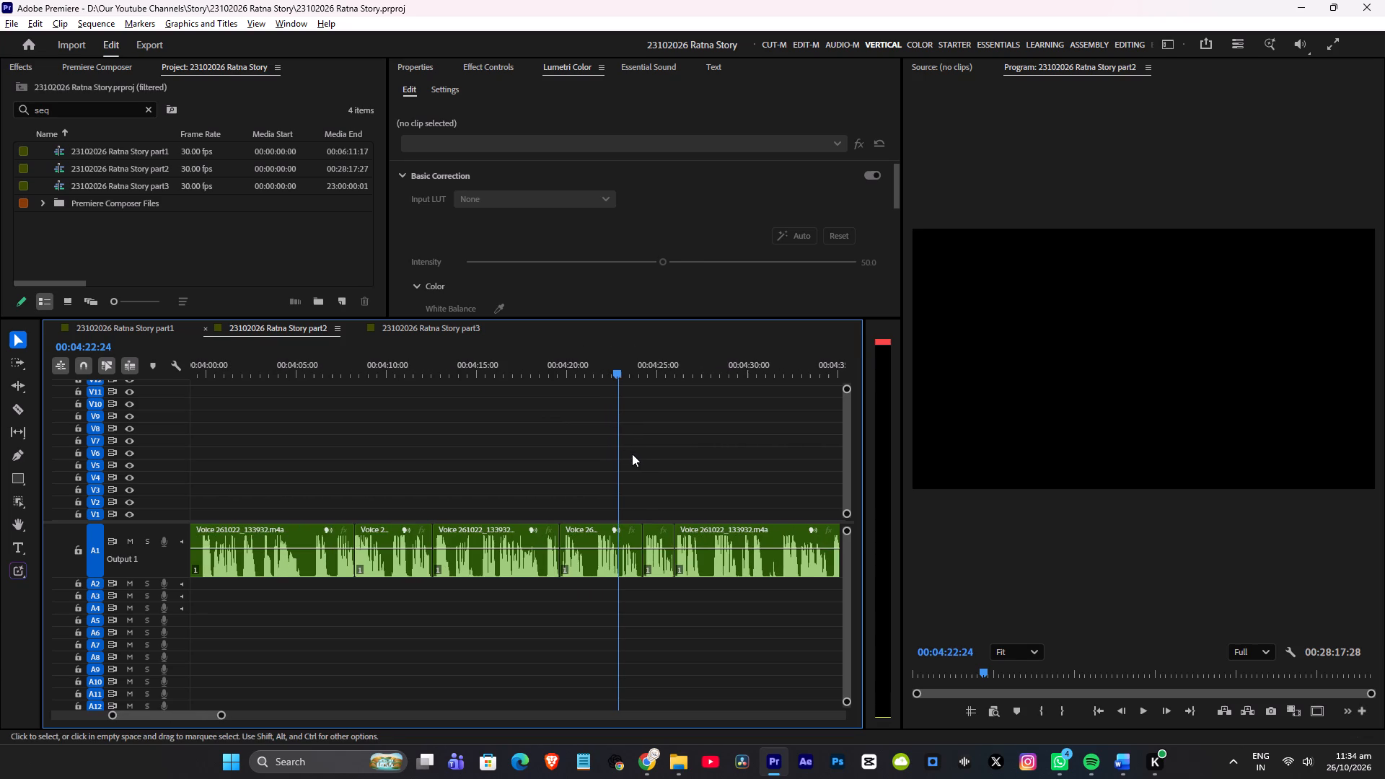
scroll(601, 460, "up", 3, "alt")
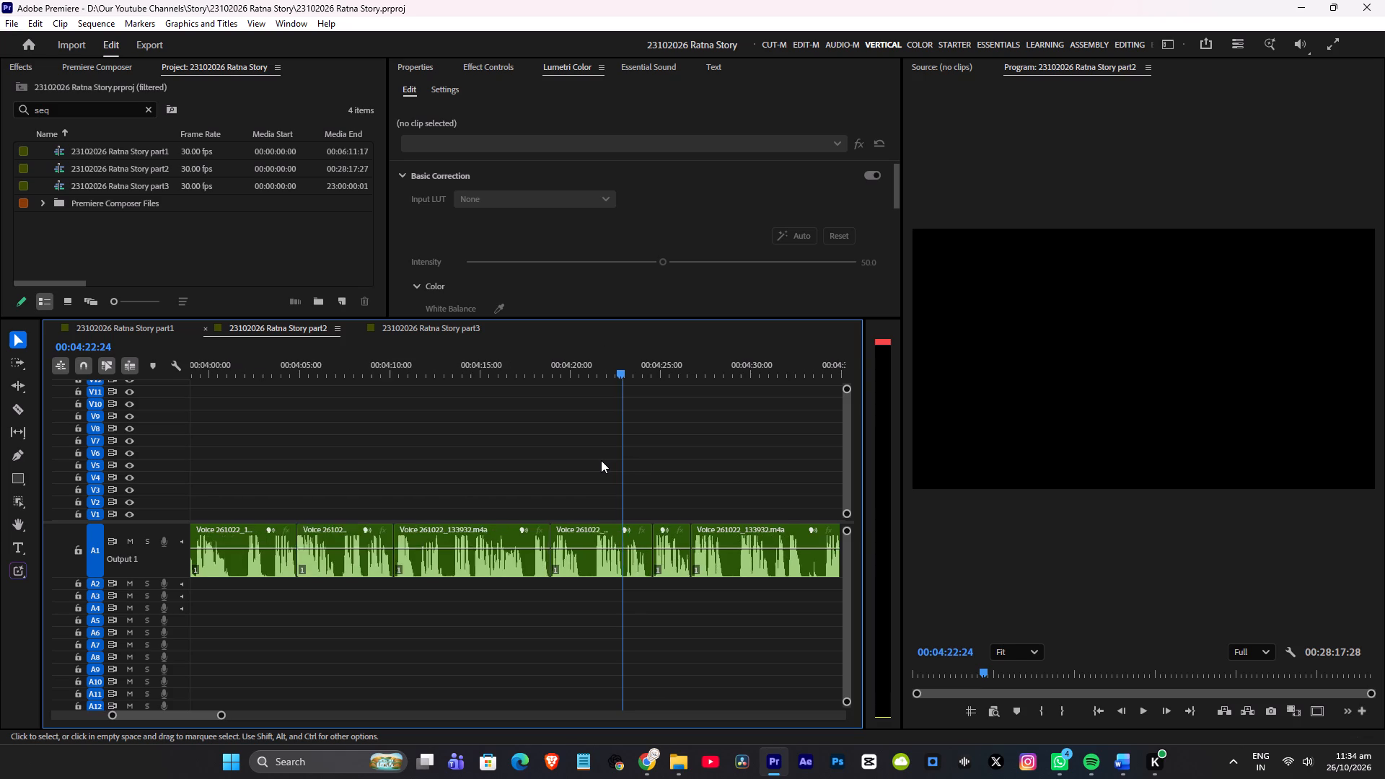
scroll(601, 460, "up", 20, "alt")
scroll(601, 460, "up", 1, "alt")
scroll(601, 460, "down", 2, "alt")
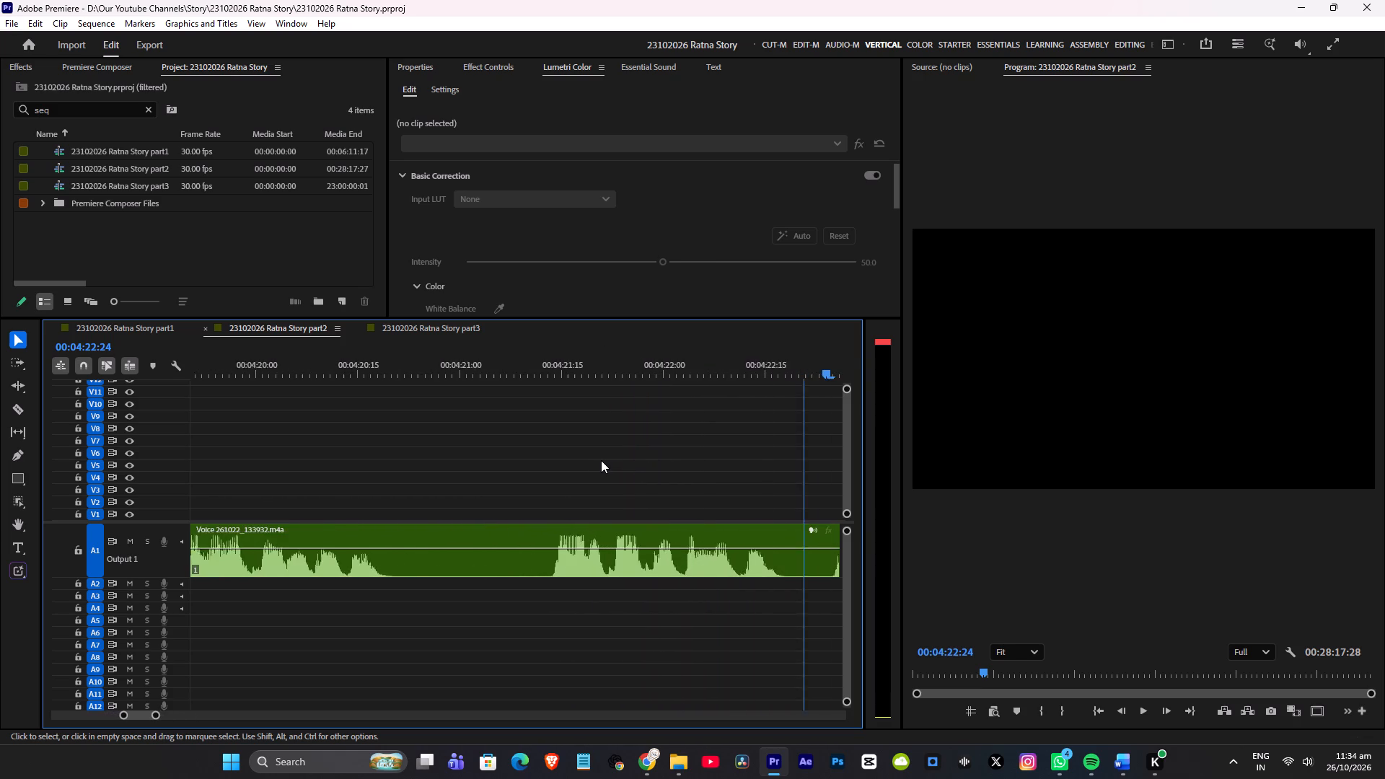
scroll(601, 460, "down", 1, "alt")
Play the voice-over from 00:04:18:16 to 00:04:30:06 to check the phrases across the recent joins.
scroll(374, 425, "up", 9)
left_click(327, 371)
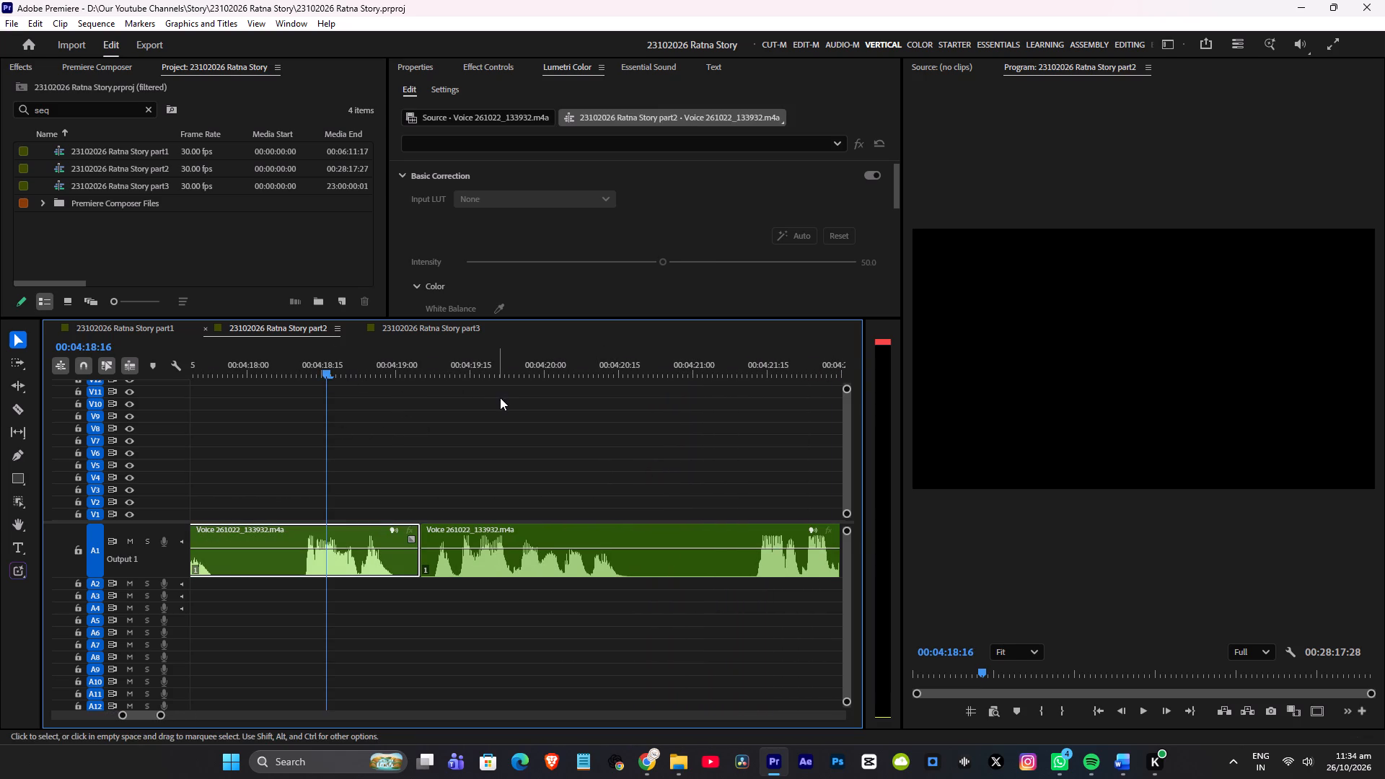
key("space")
scroll(522, 408, "down", 8)
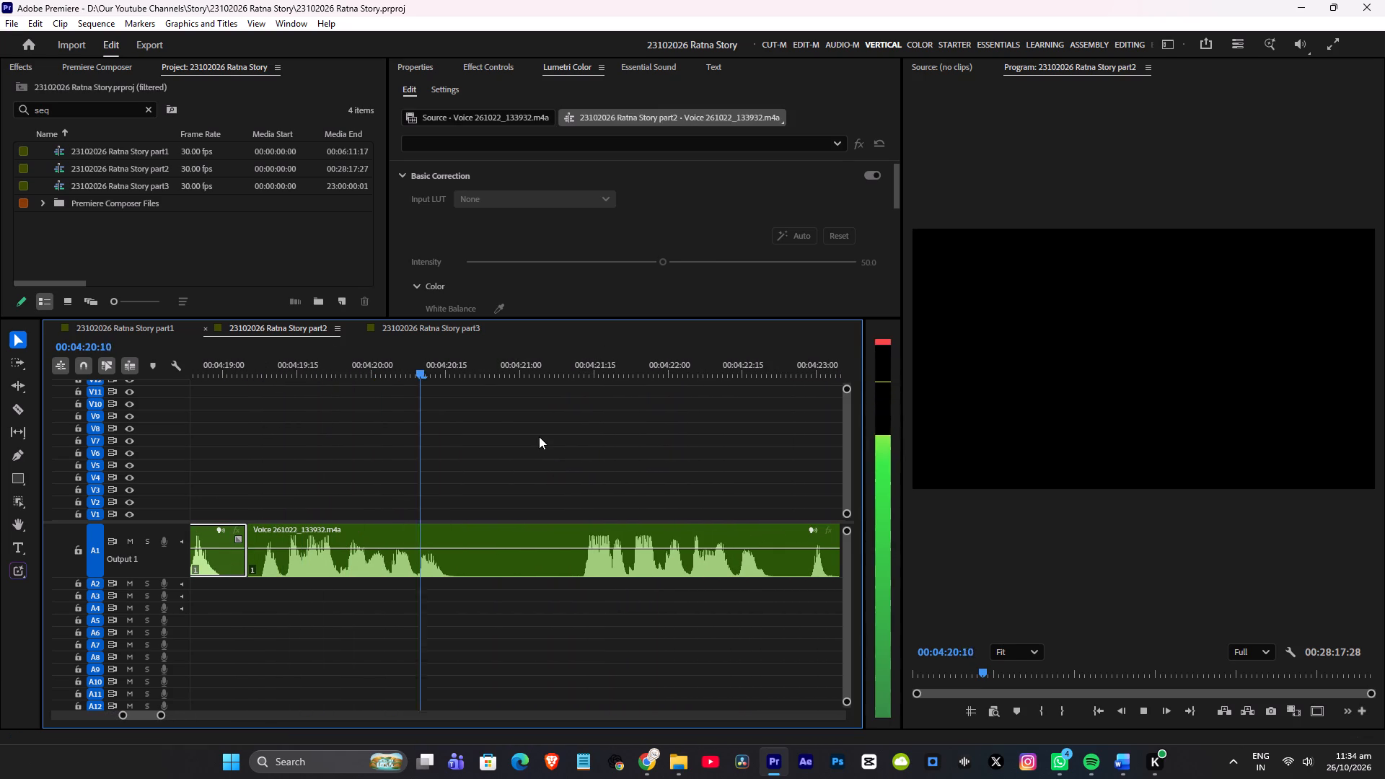
scroll(549, 427, "down", 3)
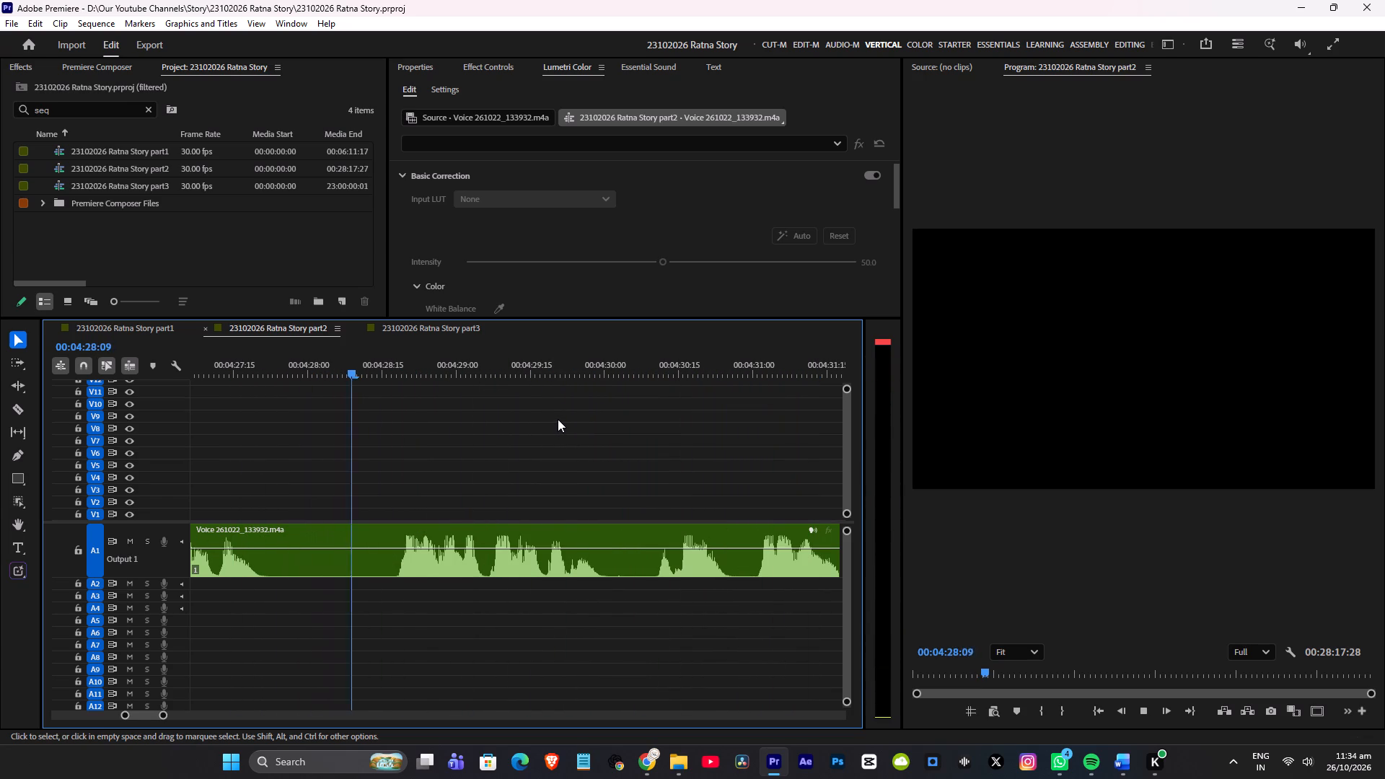
scroll(580, 414, "up", 8)
key("space")
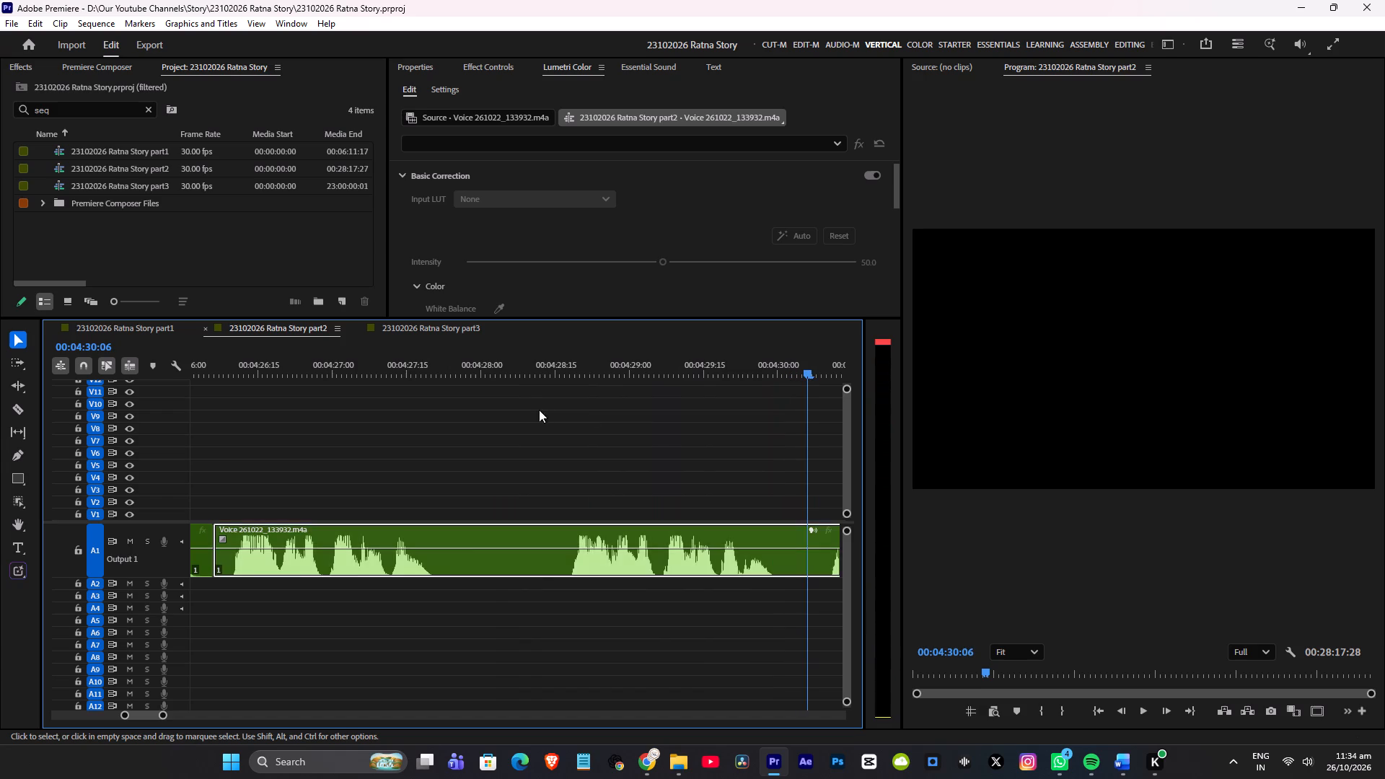
Replay the clip beginning at about 00:04:26:06 and ripple-trim its opening phrase away up to 00:04:28:16.
scroll(519, 414, "up", 5)
left_click(317, 369)
key("space")
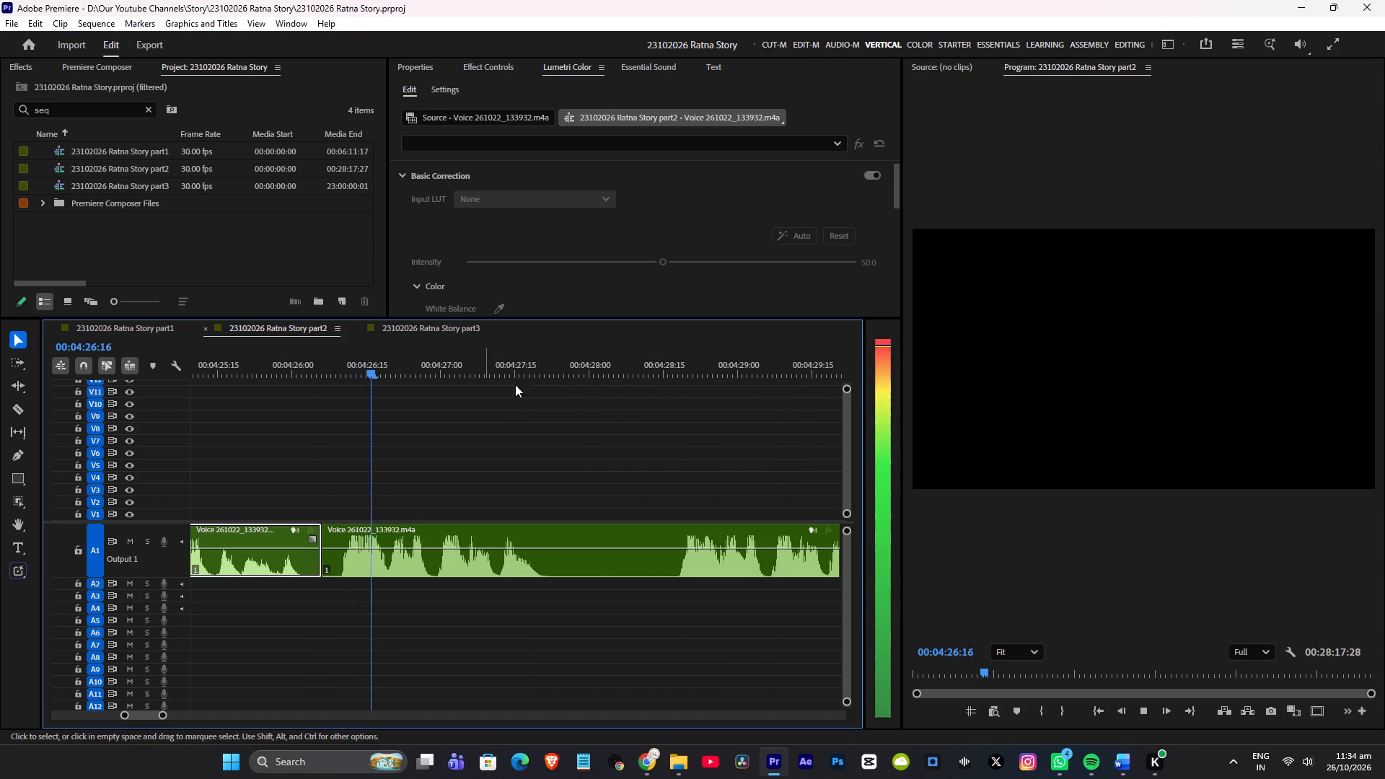
left_click(671, 371)
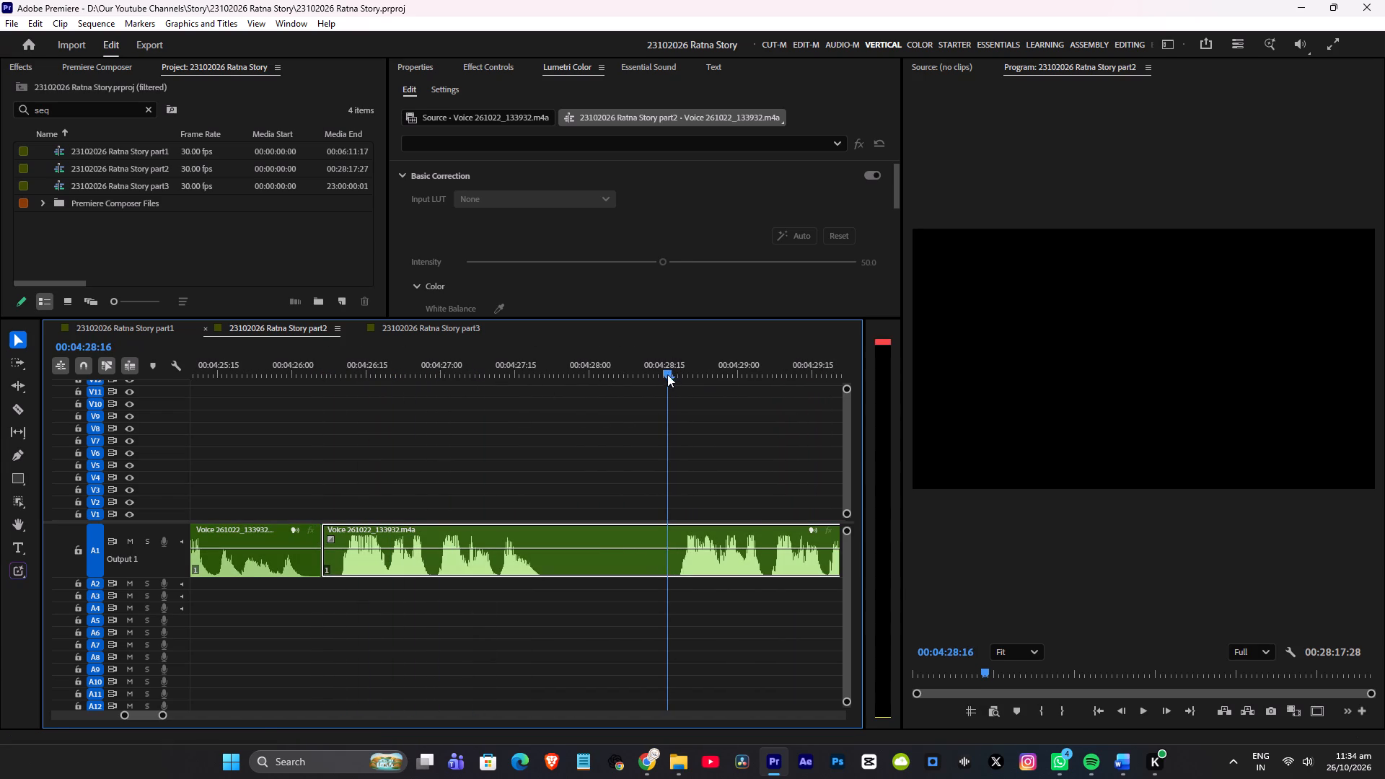
key("q")
Listen across the new join from about 00:04:25:24 to beyond 00:04:30:24.
left_click(265, 368)
key("space")
scroll(569, 391, "up", 5)
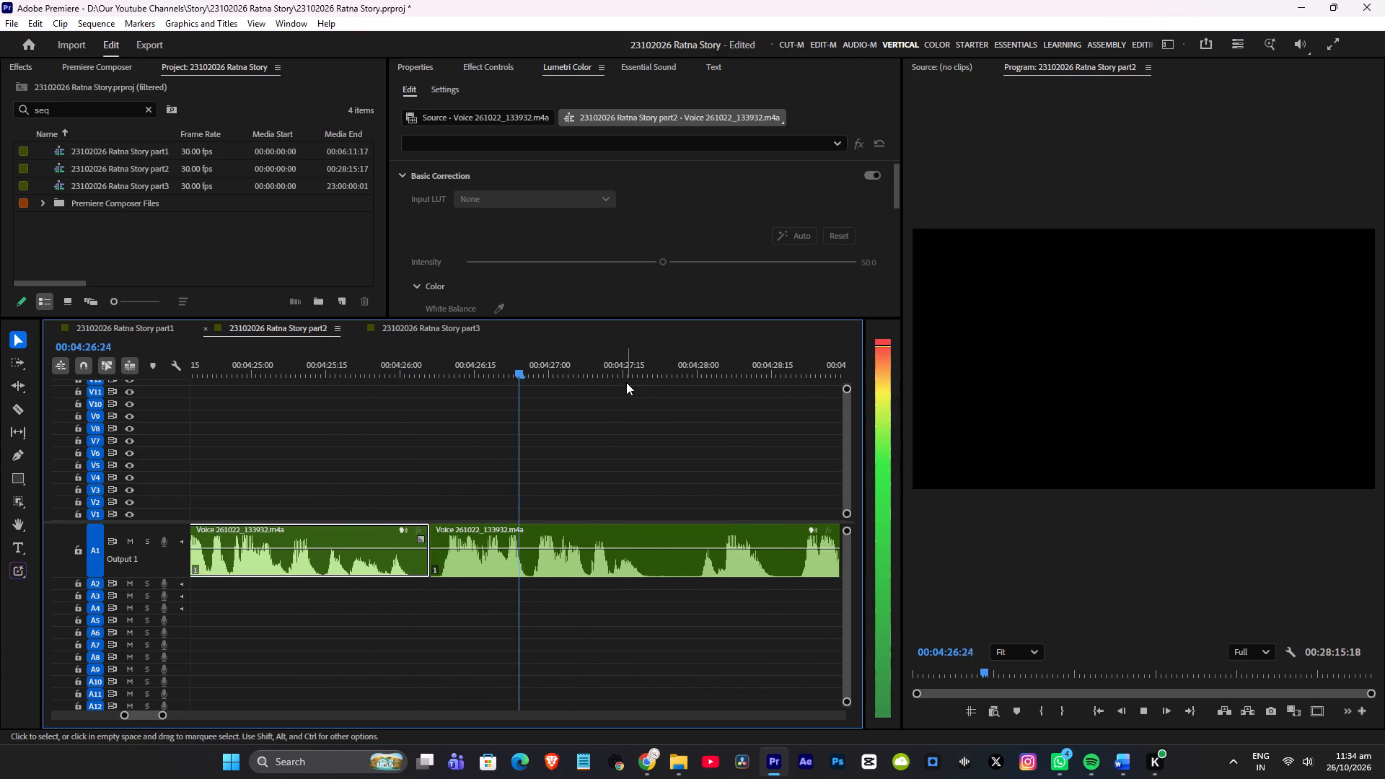
scroll(621, 389, "down", 13)
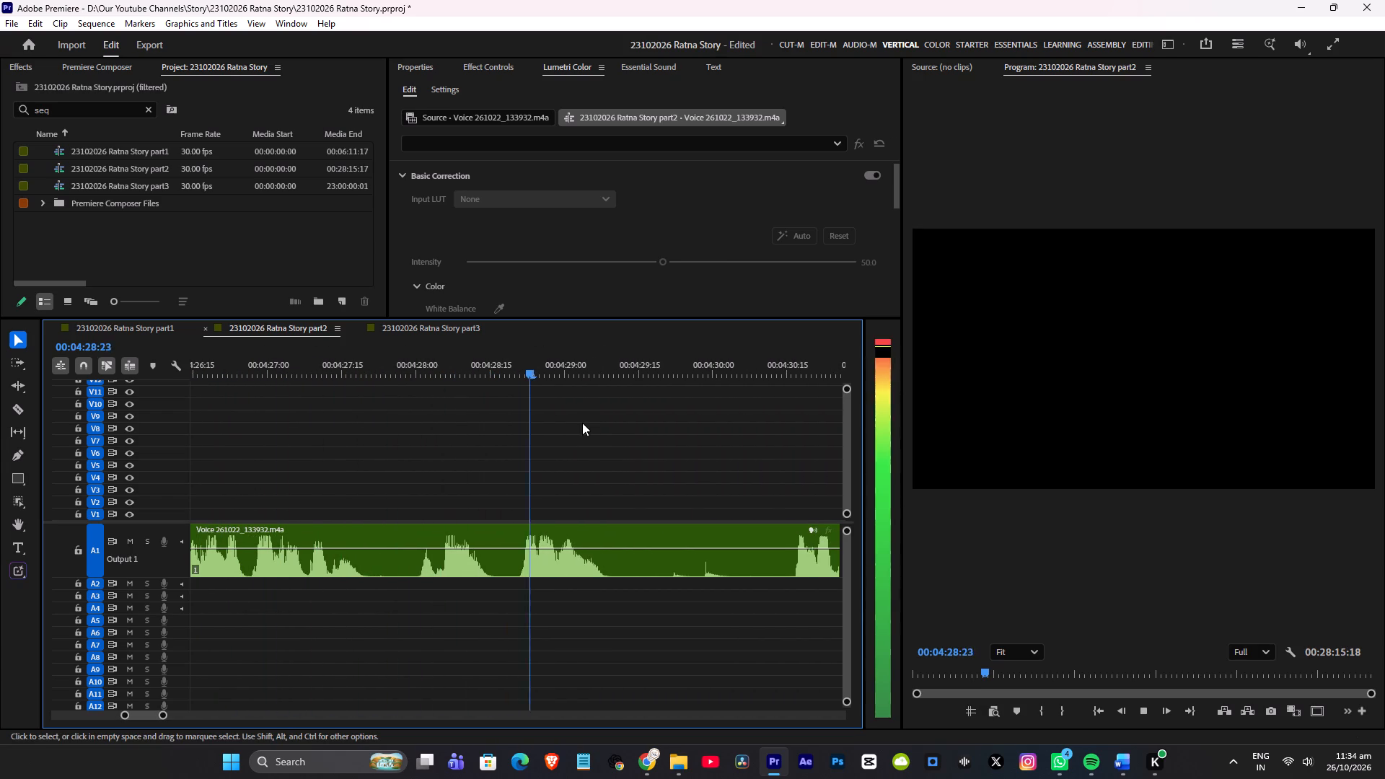
scroll(586, 421, "down", 4)
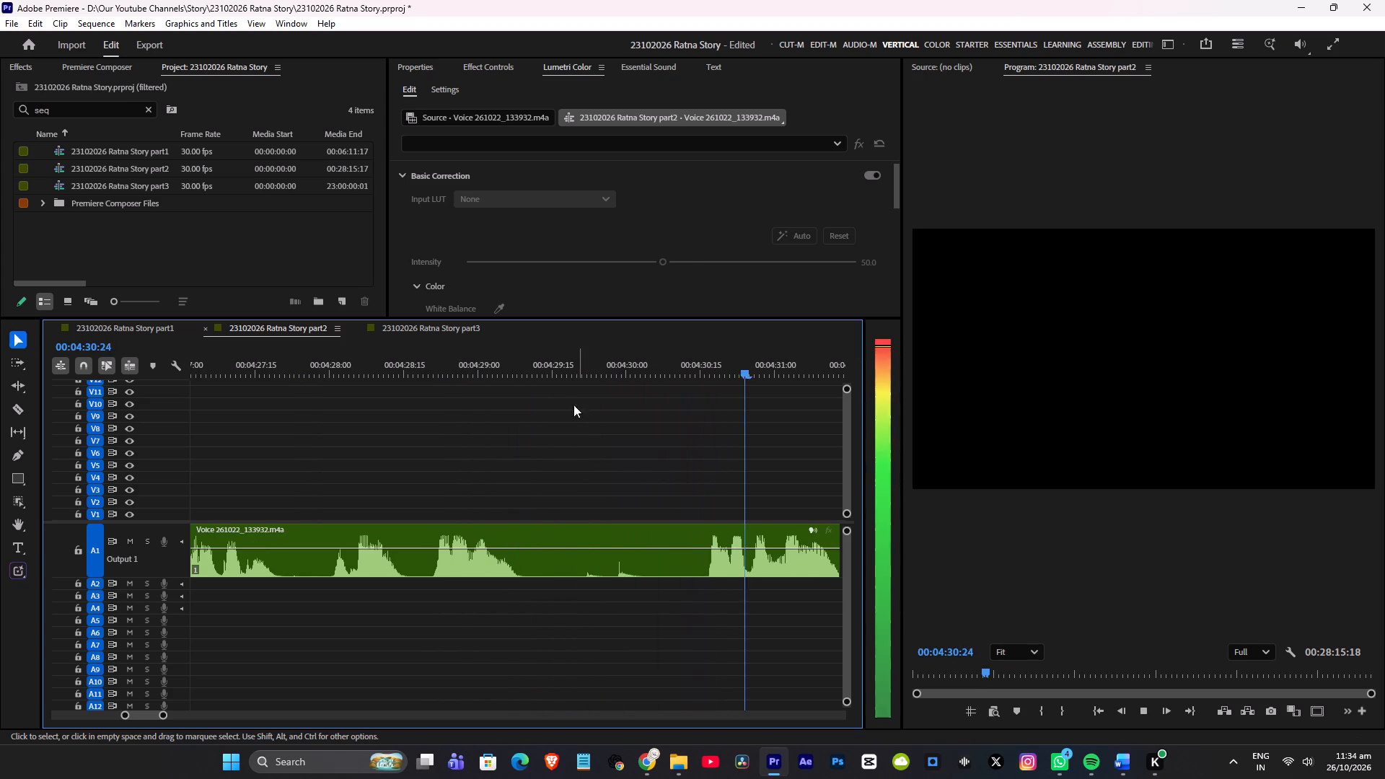
Split the voice-over at 00:04:29:21 and ripple-trim the following pause with its small noise up to about 00:04:30:09.
left_click_drag(497, 370, 537, 367)
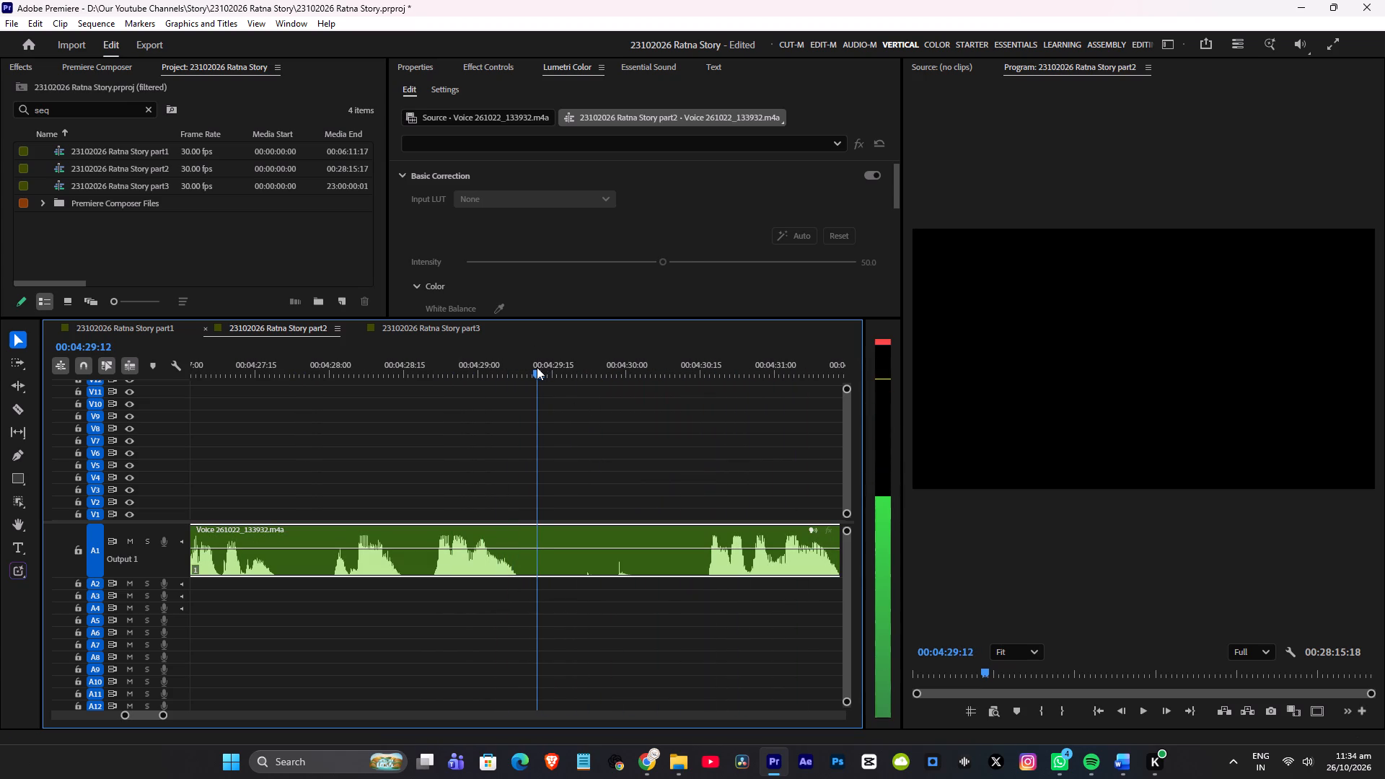
left_click_drag(537, 367, 581, 366)
key("z")
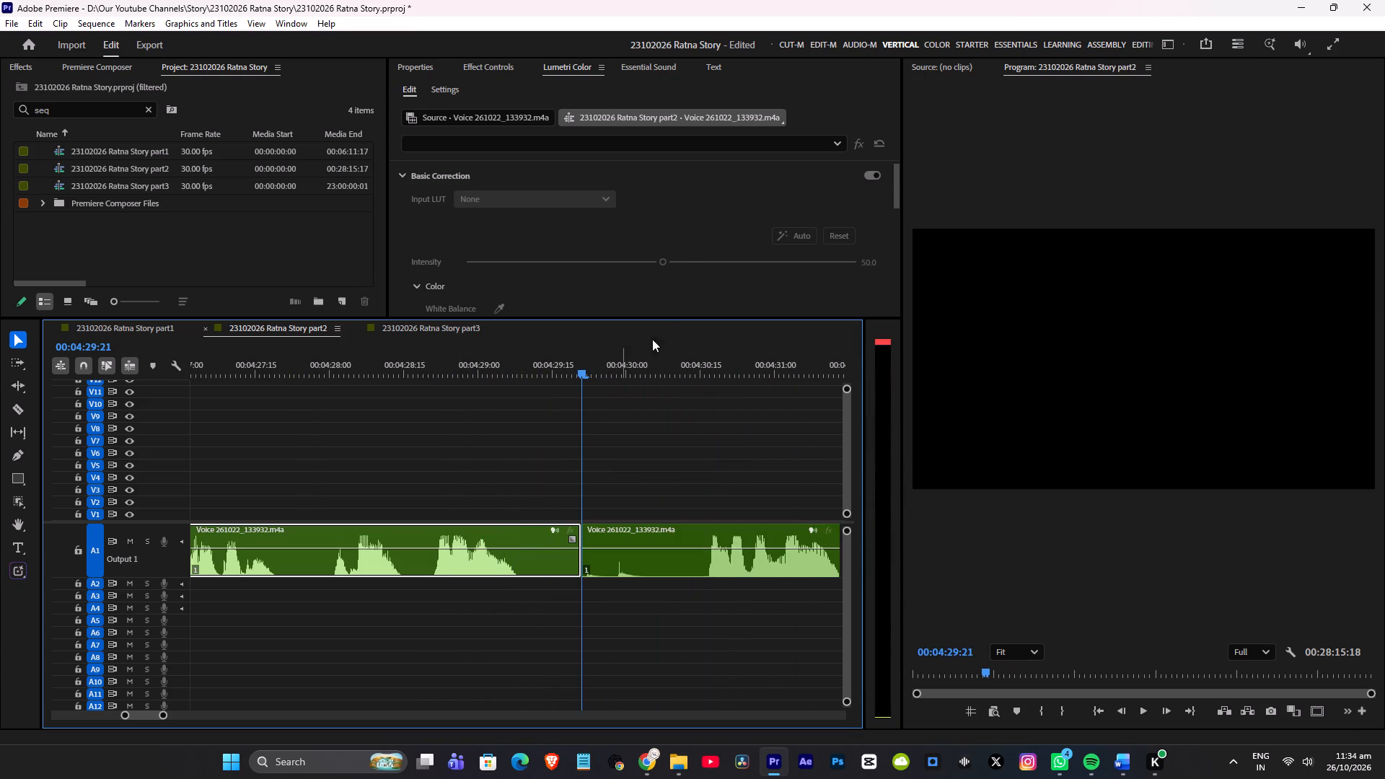
left_click(670, 349)
key("q")
Play the voice-over from about 00:04:28:27 through the shortened pause and on to 00:04:39:14.
left_click(461, 377)
key("space")
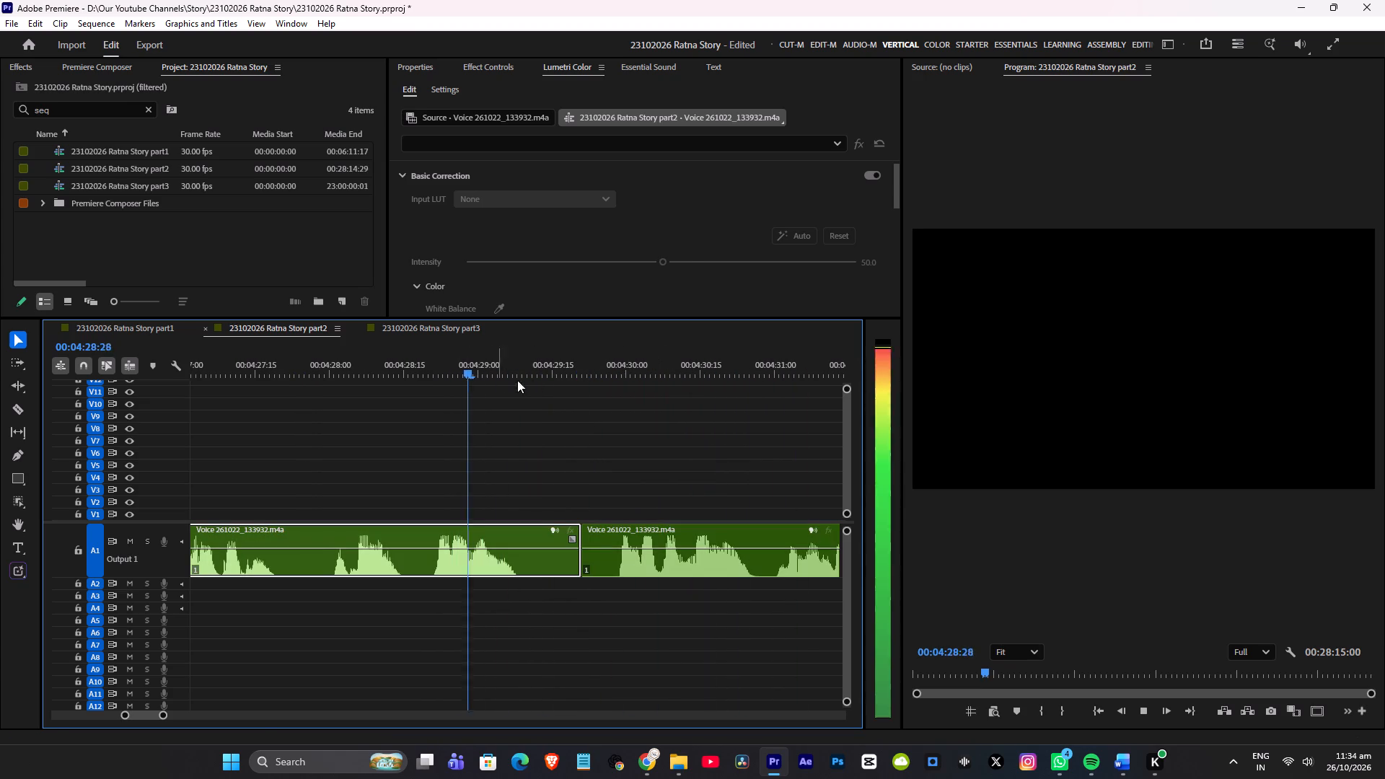
scroll(560, 391, "down", 5)
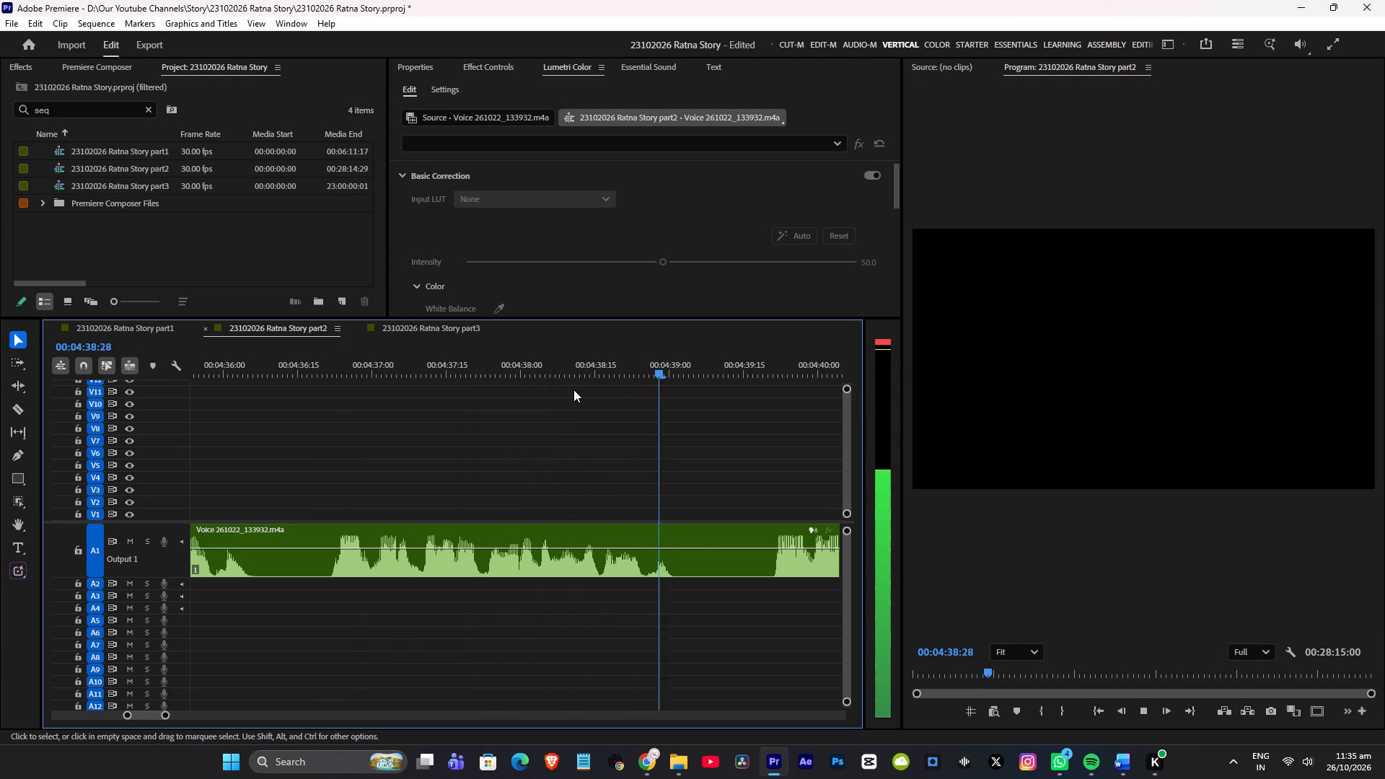
key("space")
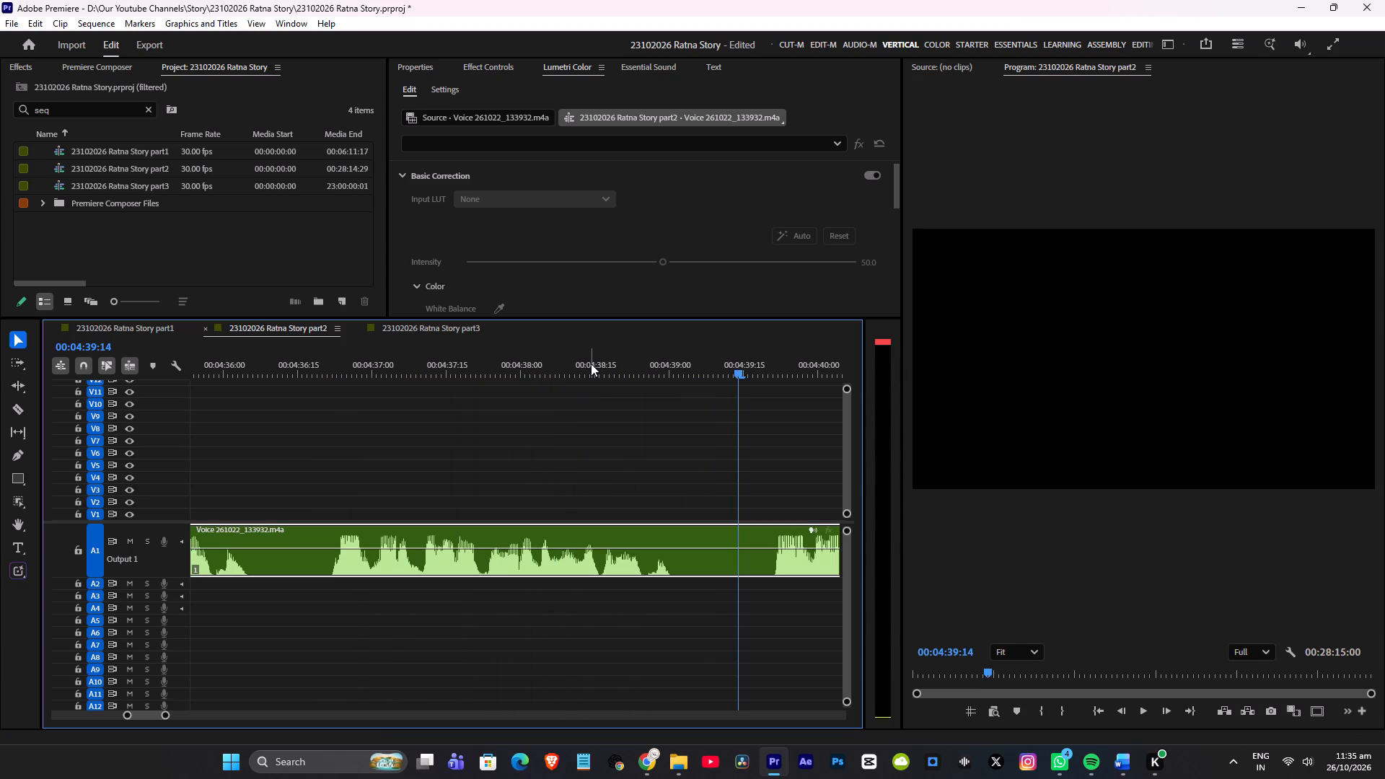
Save the project.
key("ctrl+s")
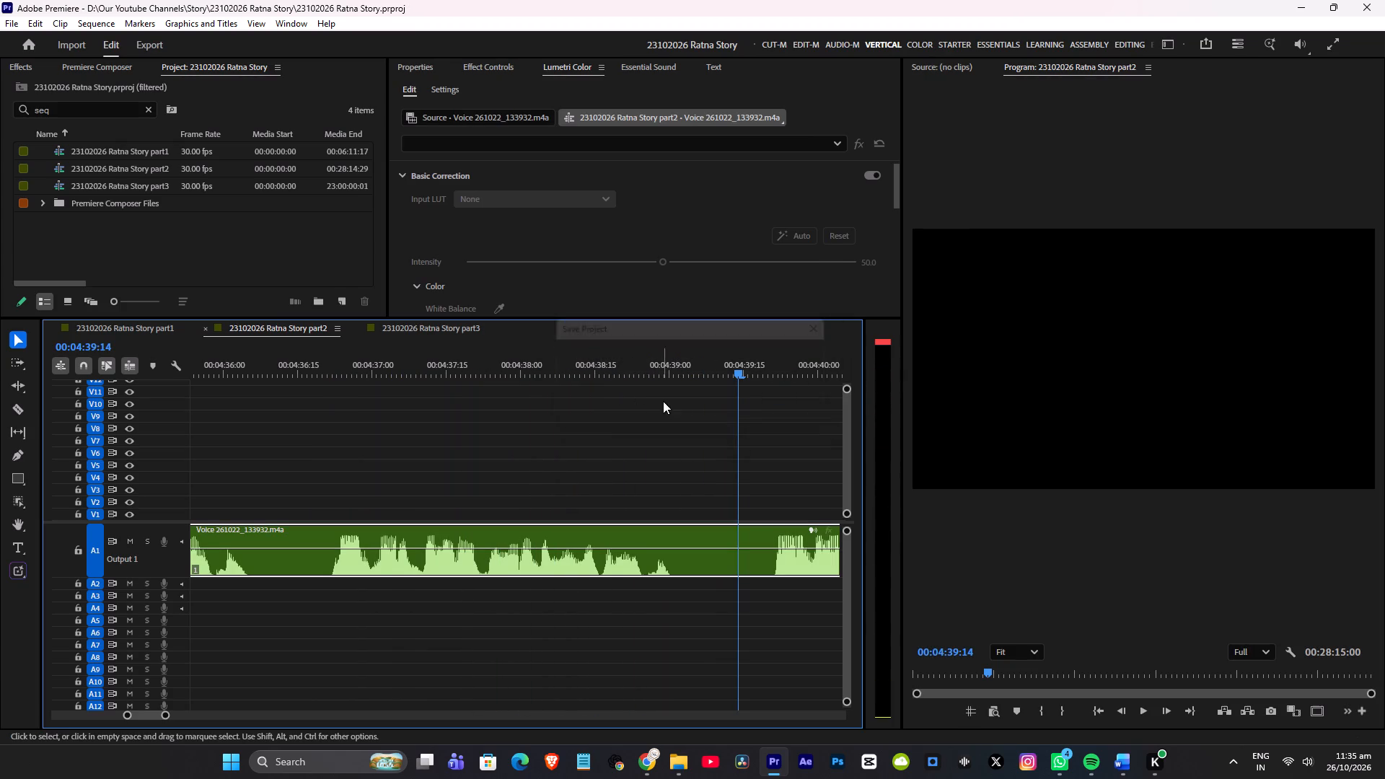
Review the edited voice-over from about 00:04:04:00 past 00:04:17:04, and park the playhead back at 00:04:16:07.
scroll(648, 422, "down", 20, "alt")
scroll(648, 422, "down", 2, "alt")
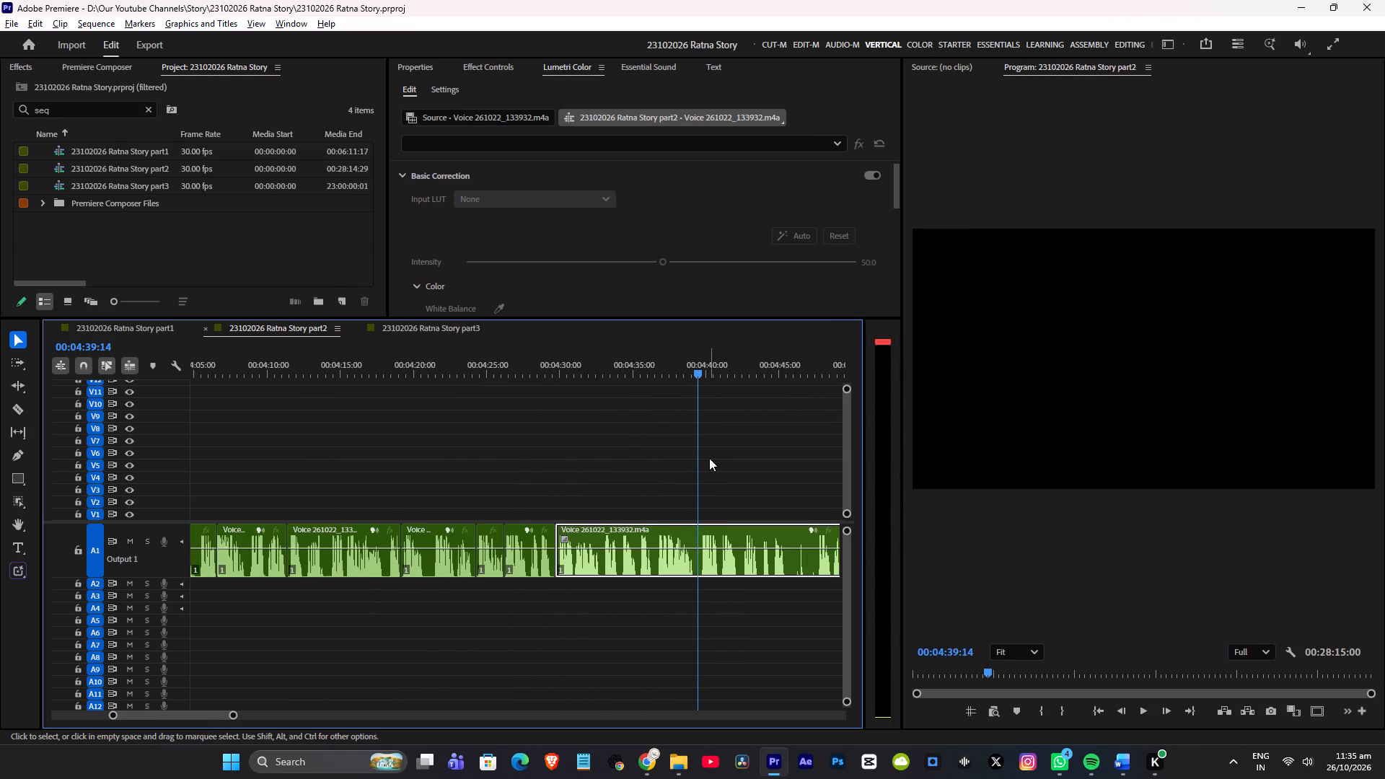
scroll(712, 463, "down", 5, "alt")
scroll(711, 470, "up", 8)
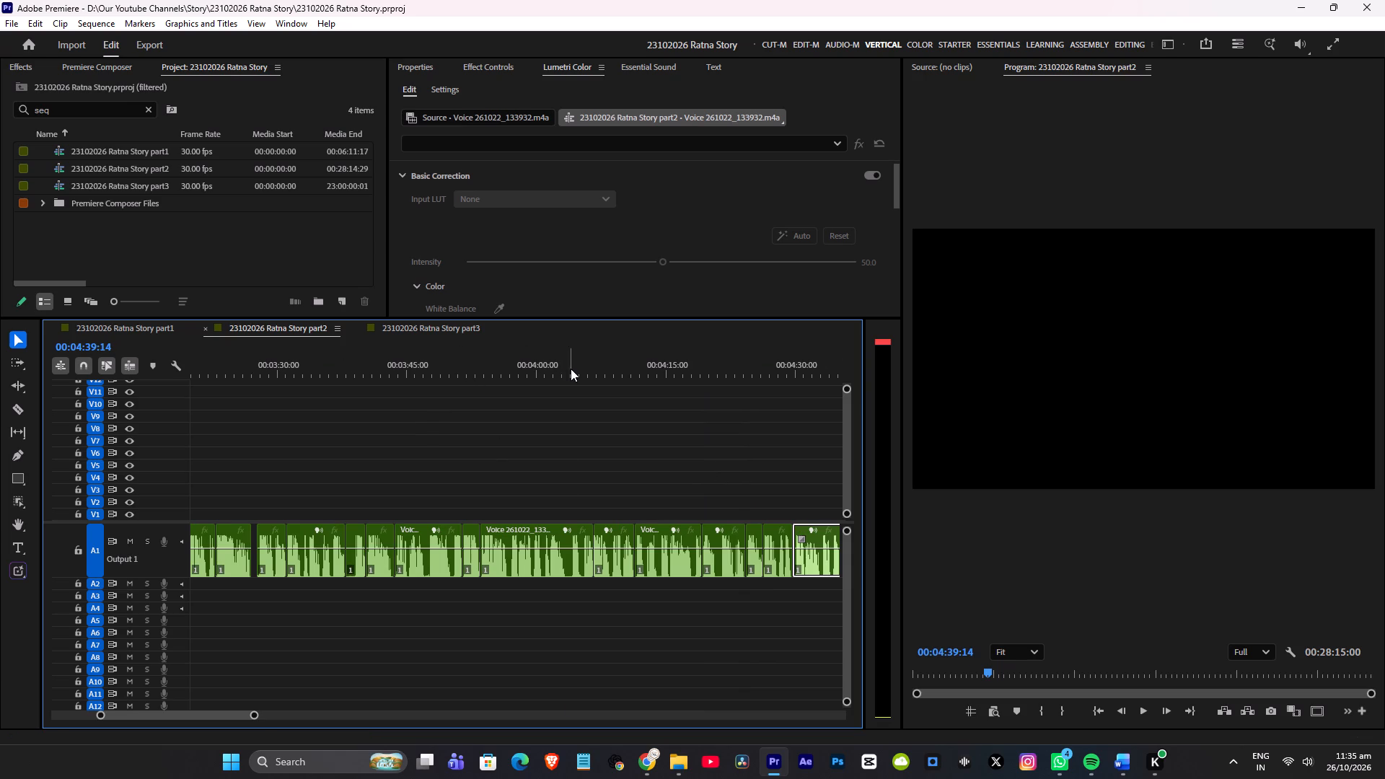
left_click(571, 369)
key("space")
scroll(598, 402, "down", 3)
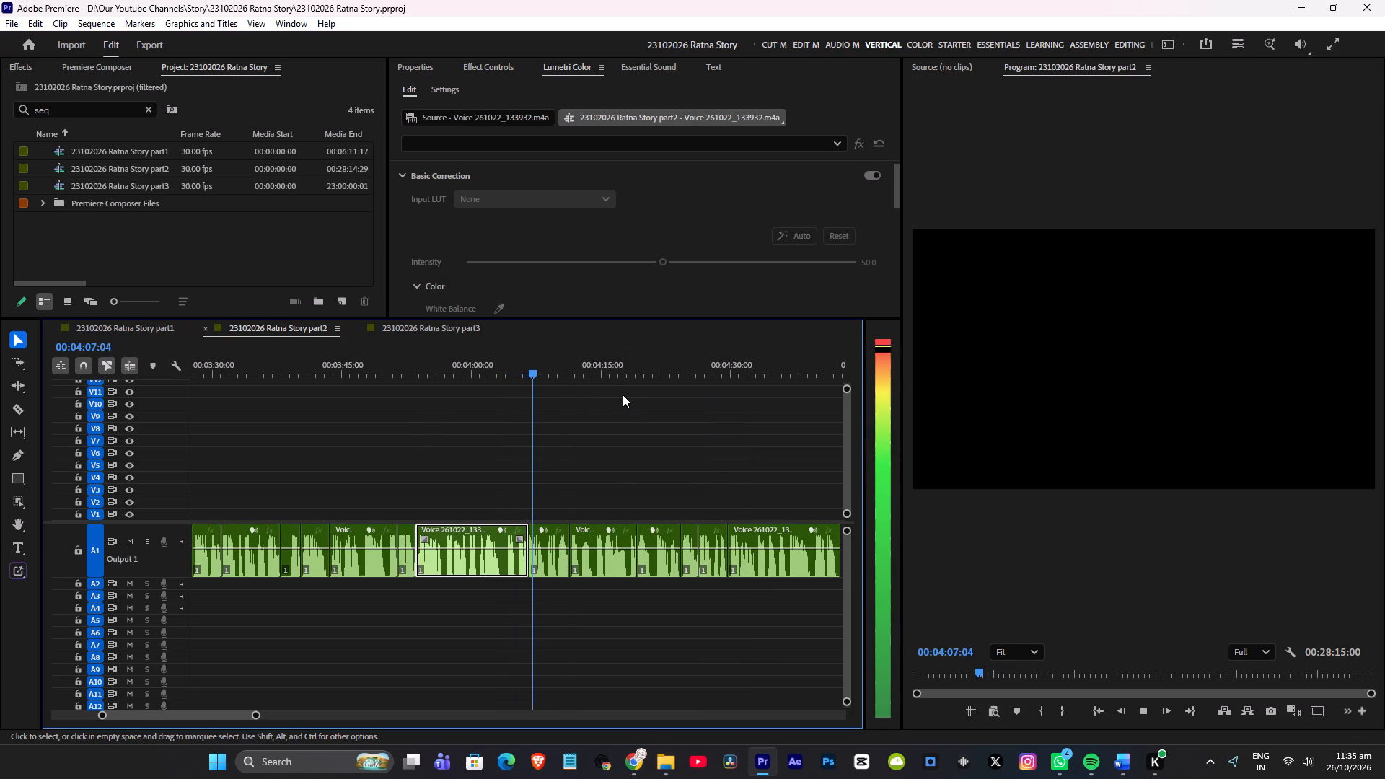
scroll(620, 400, "up", 1)
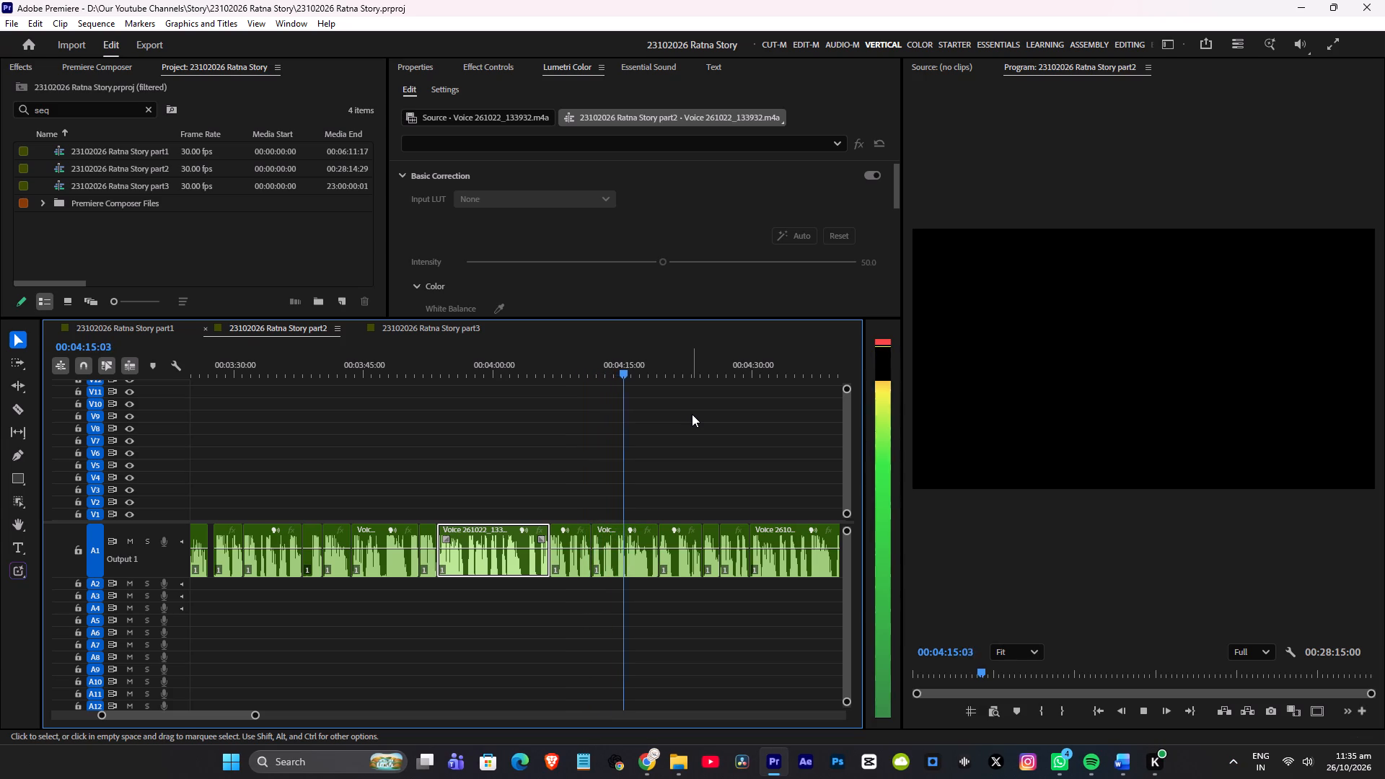
scroll(692, 414, "down", 5)
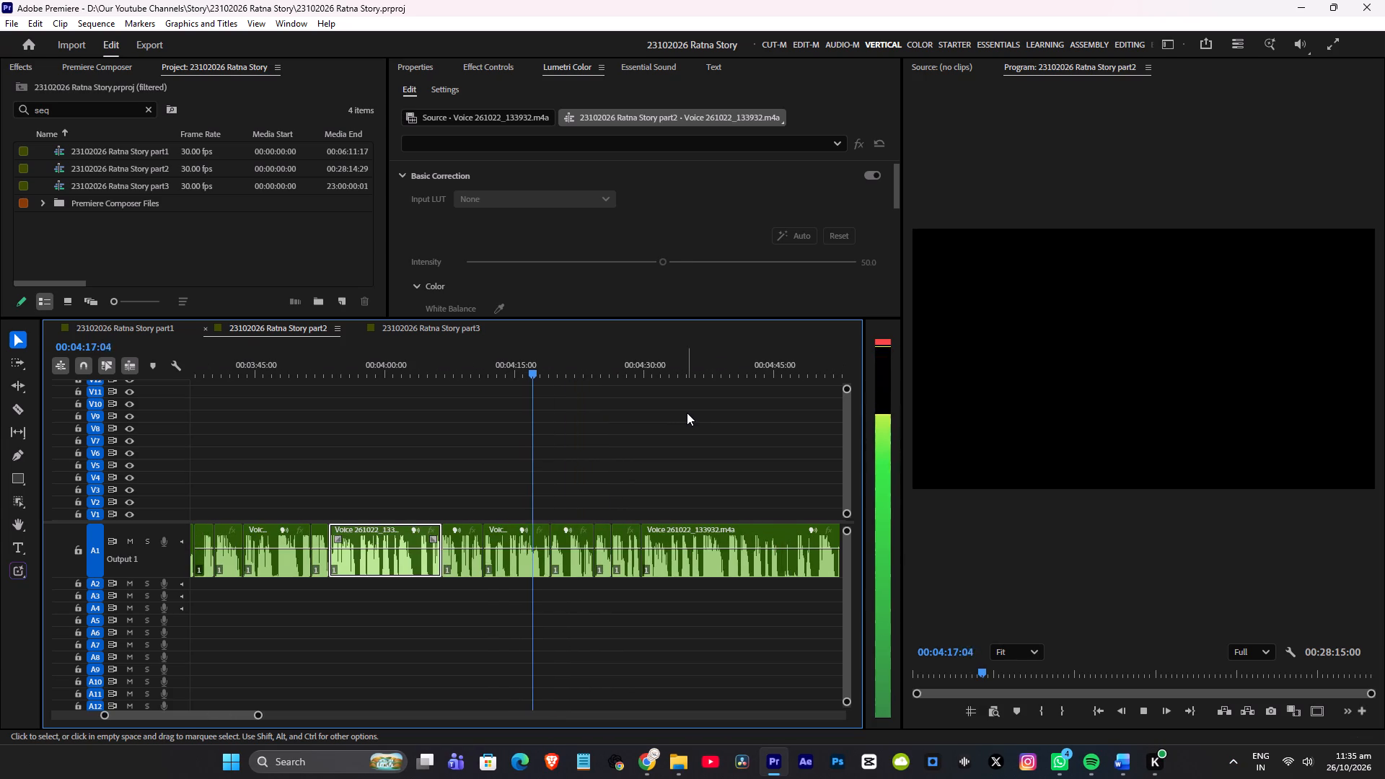
left_click(527, 369)
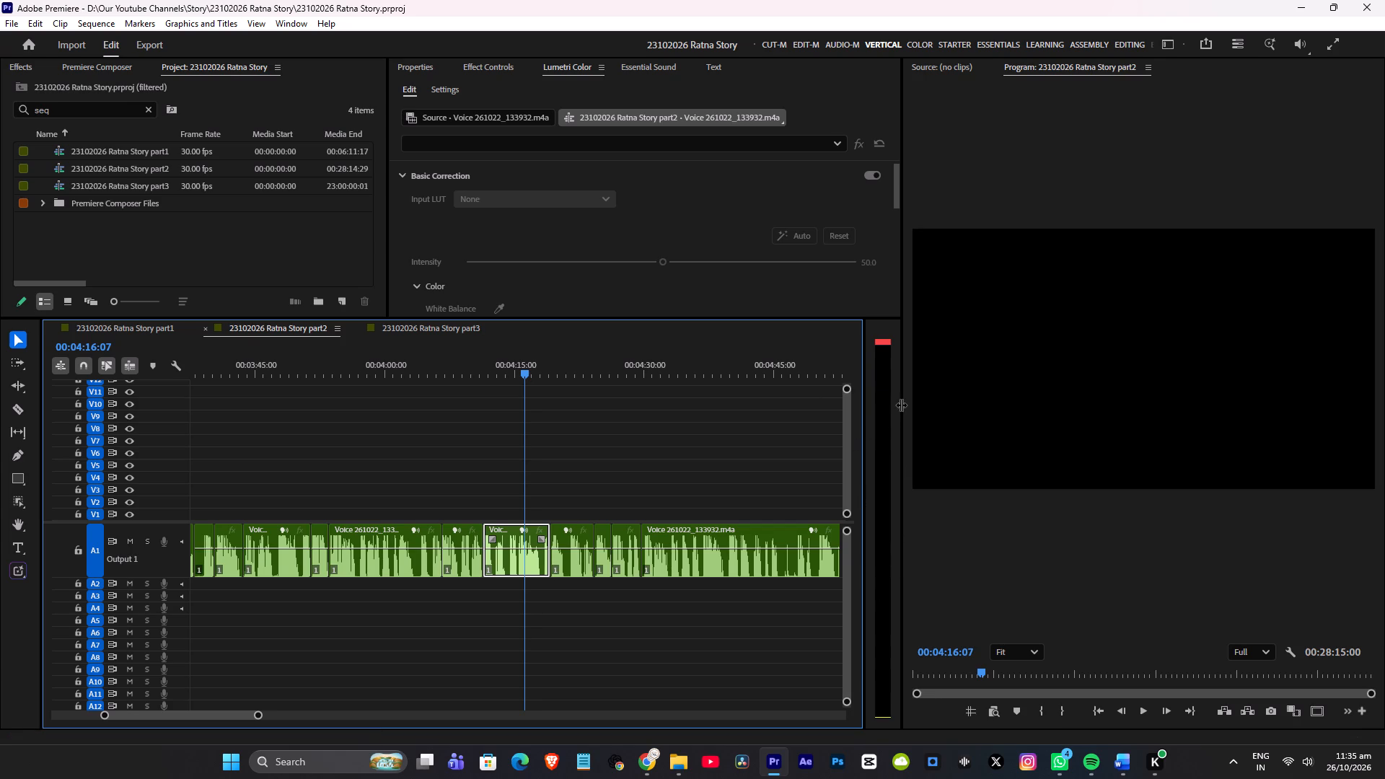
Widen the audio meters enough to show their decibel scale.
left_click_drag(902, 405, 936, 397)
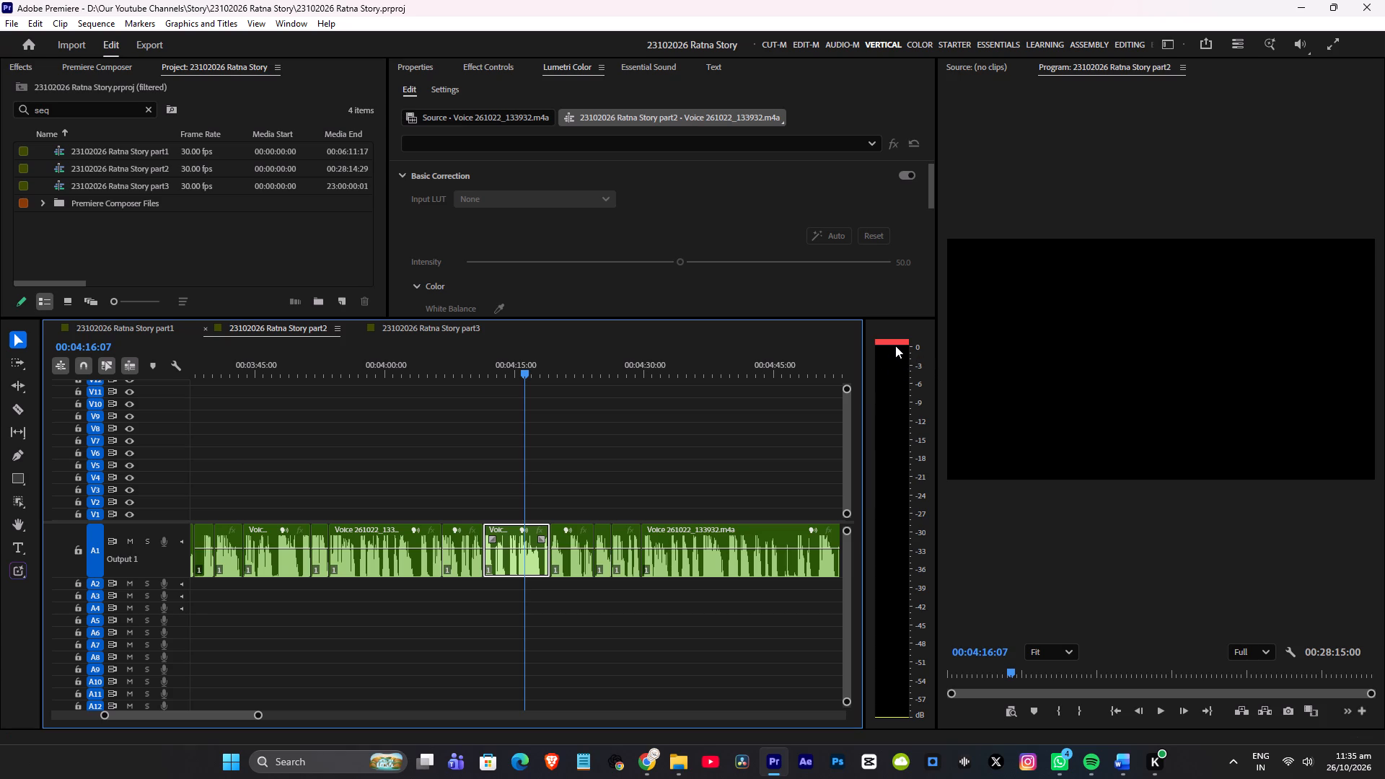
Listen to the voice-over from about 00:04:14:06 to 00:04:20:09, pausing at 00:04:19:17.
left_click(518, 354)
left_click(509, 366)
key("space")
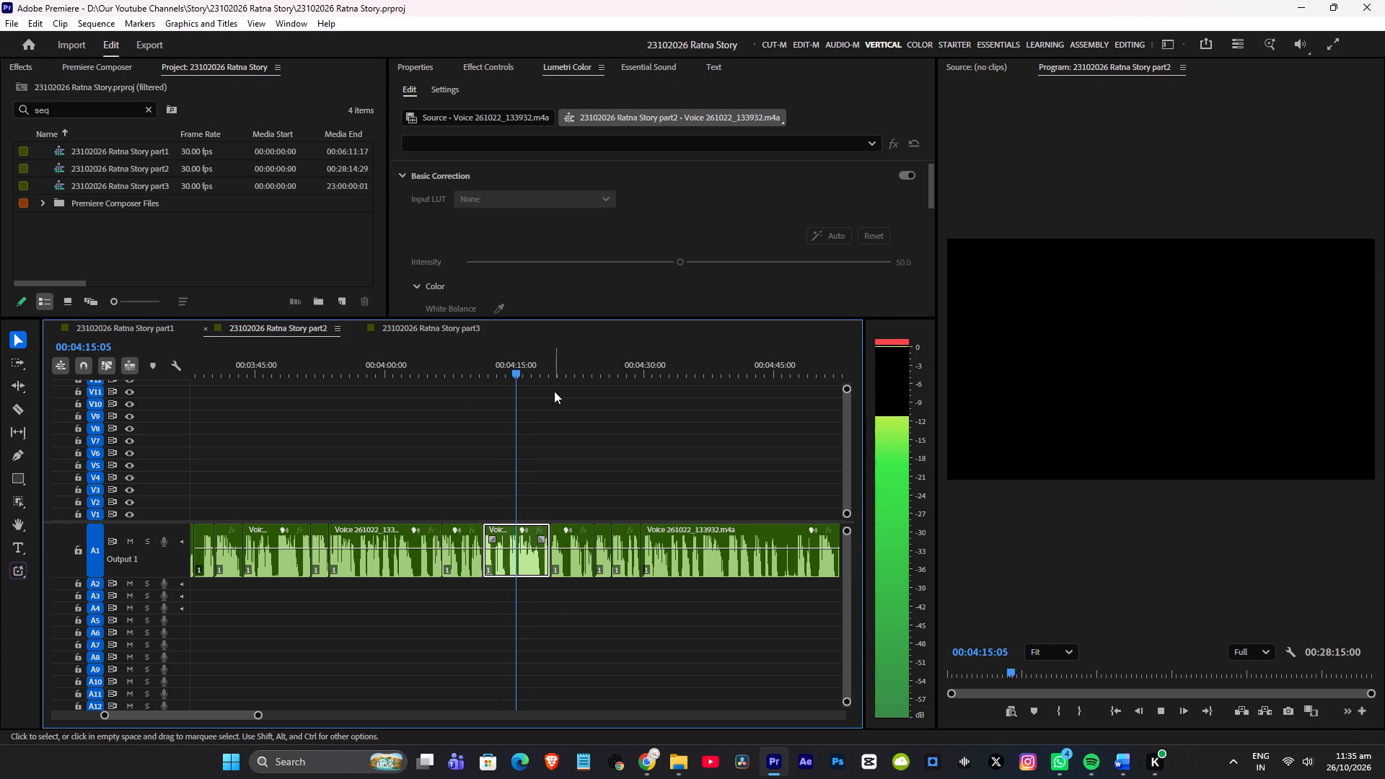
scroll(589, 395, "up", 4, "alt")
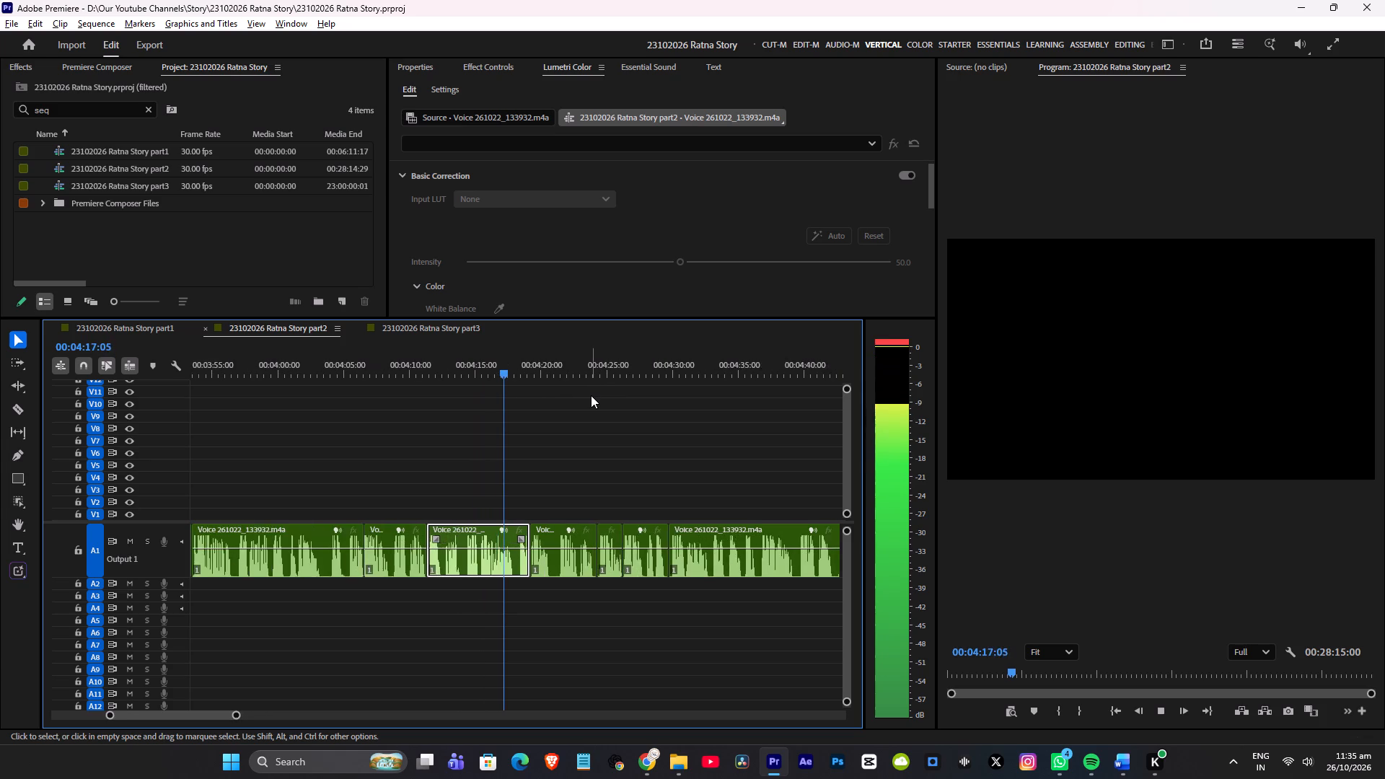
scroll(592, 395, "up", 3, "alt")
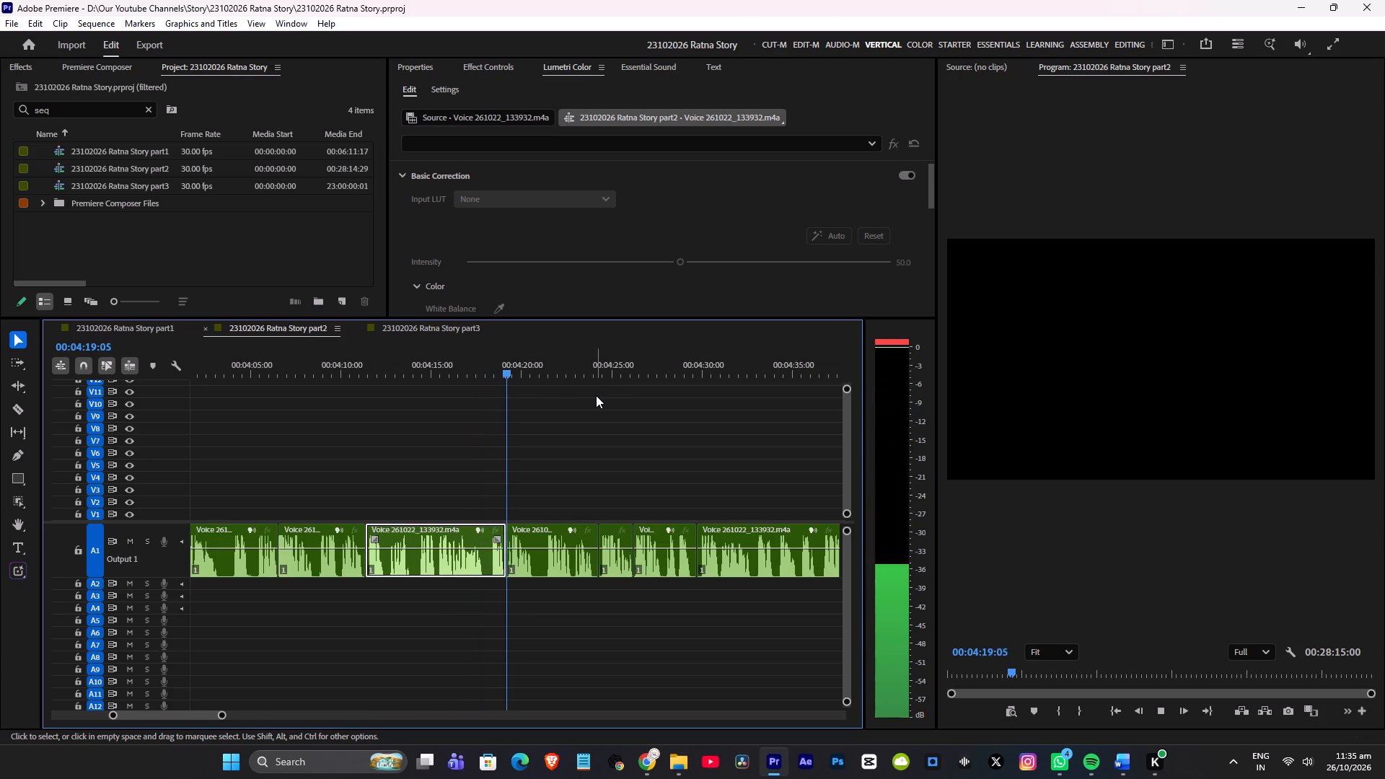
key("space")
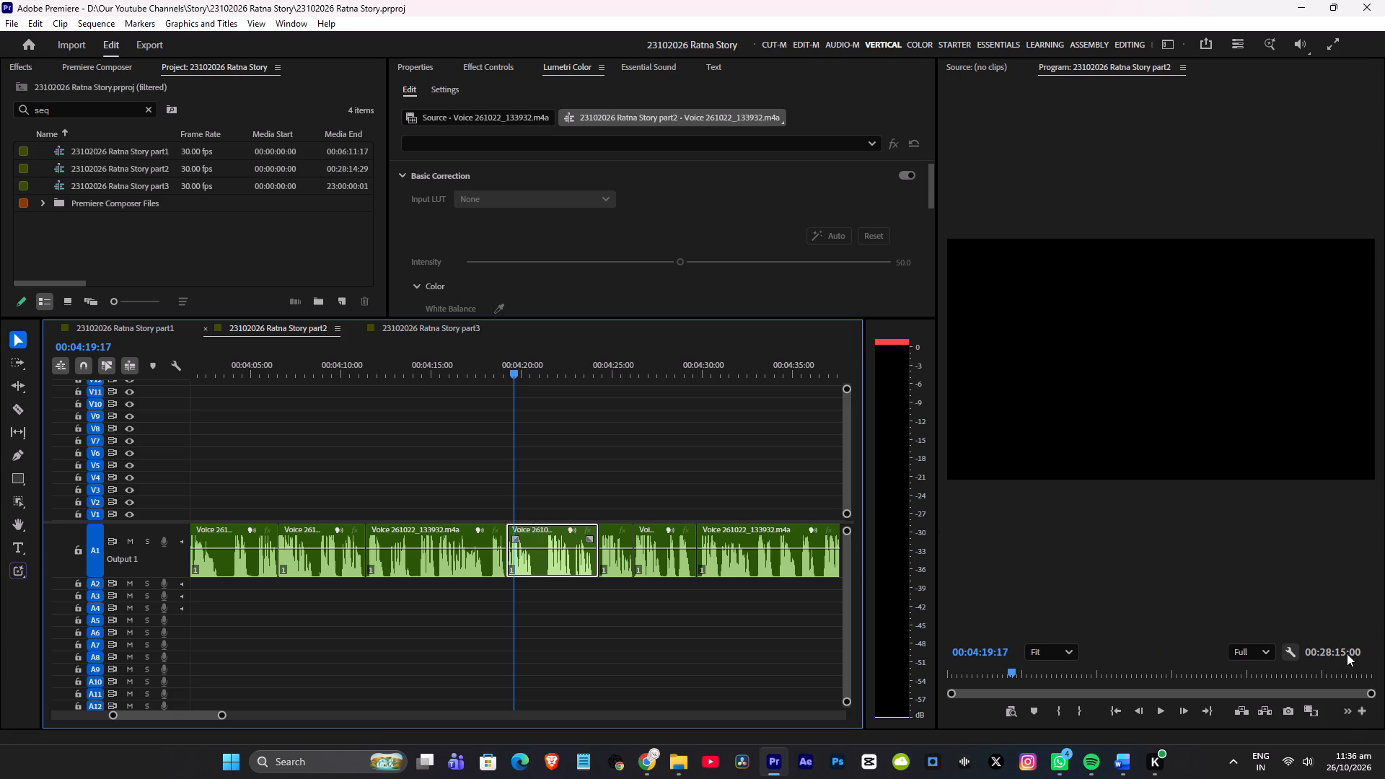
key("space")
key("space")
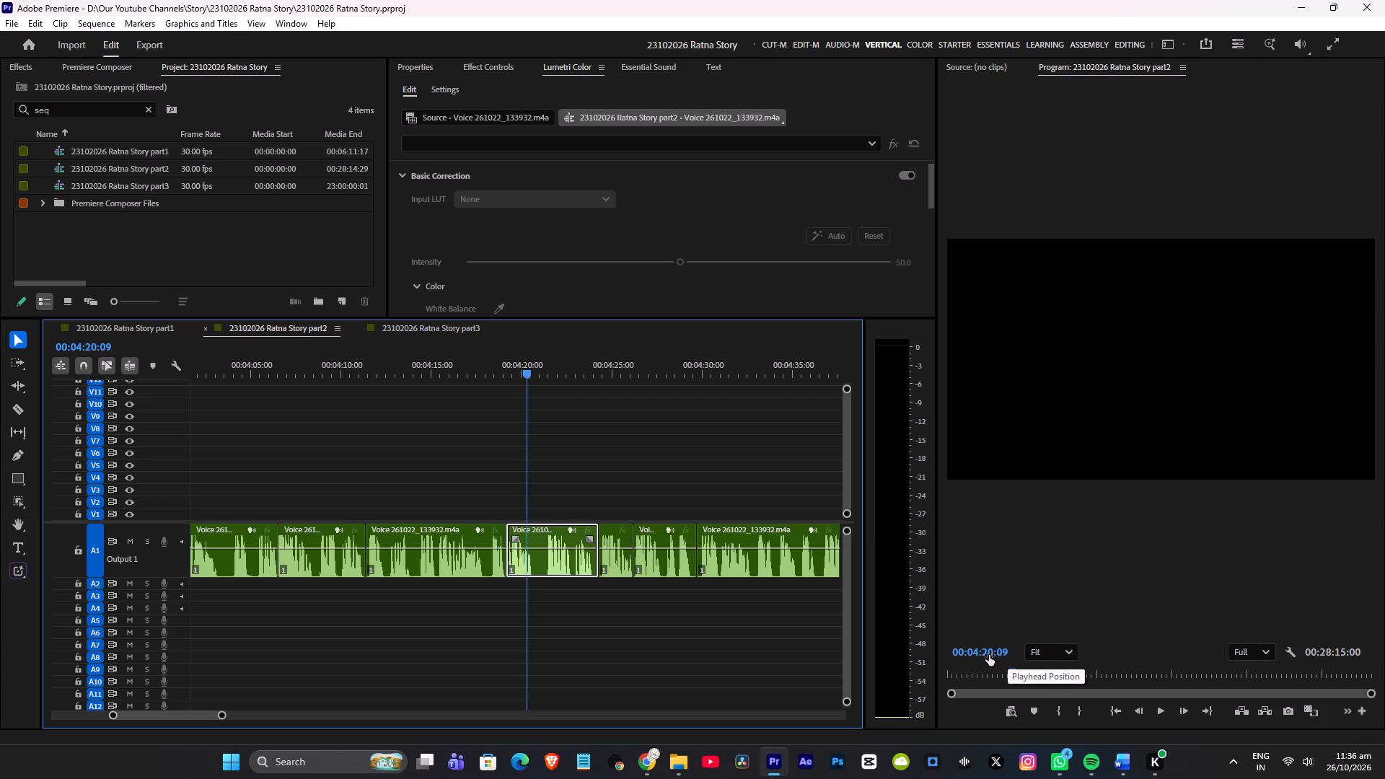
Listen to the voice-over from 00:04:20:09 to 00:04:21:28, and bring the playhead back to 00:04:17:22.
key("space")
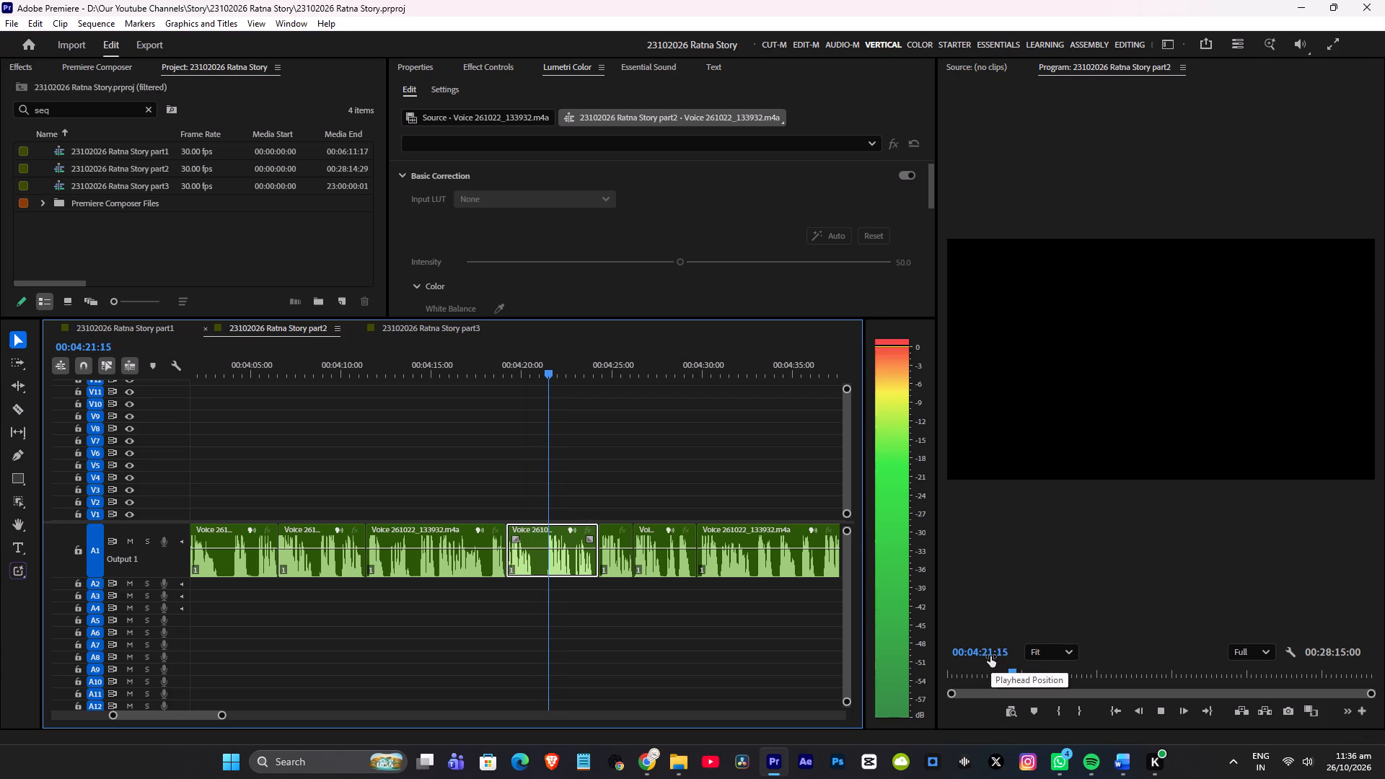
key("space")
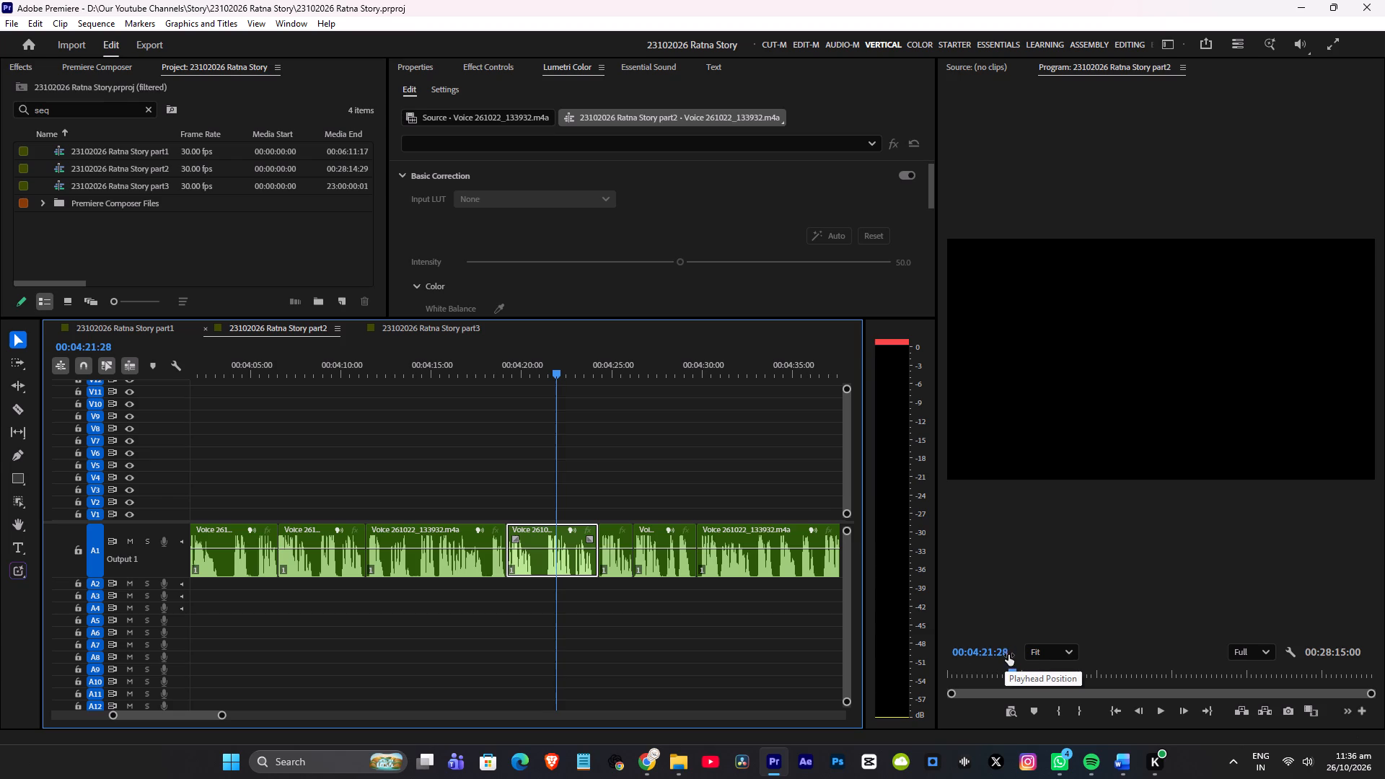
left_click(525, 473)
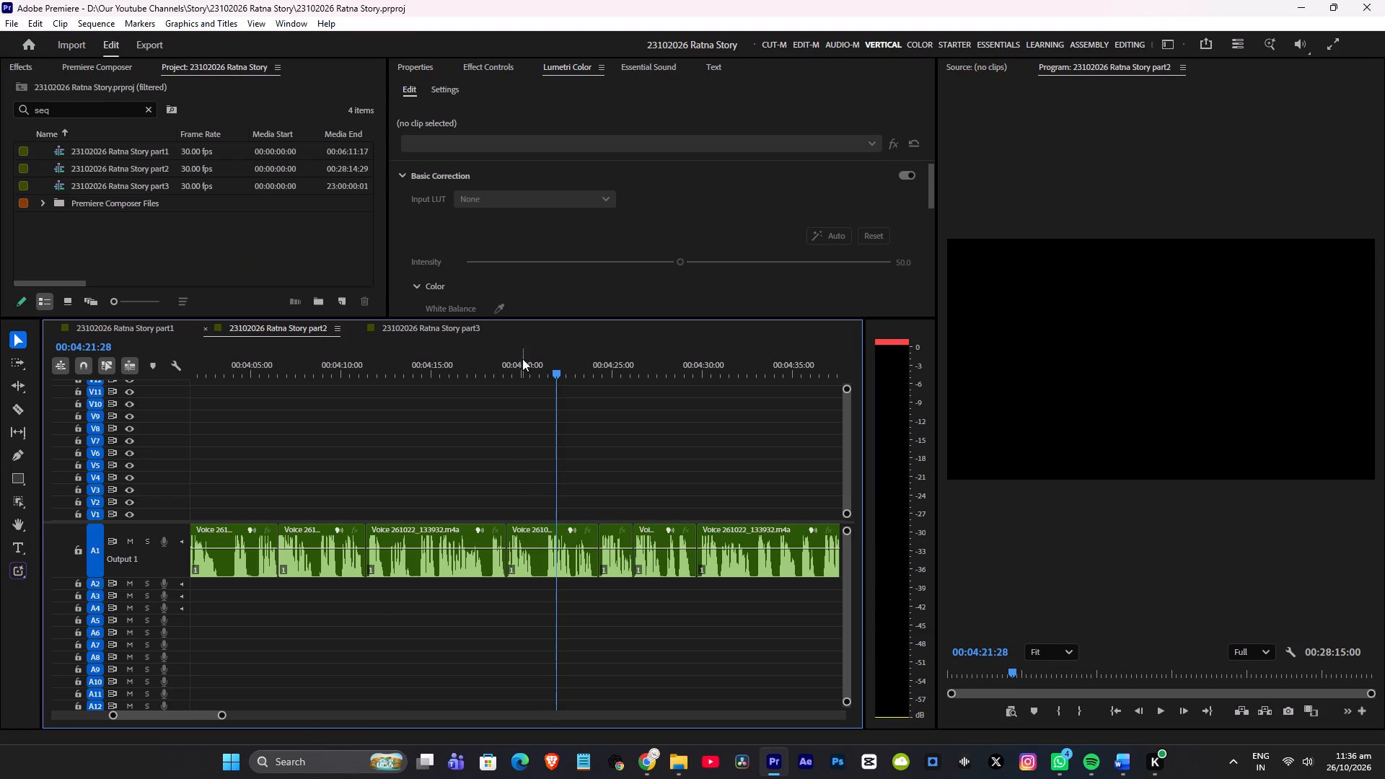
left_click(480, 370)
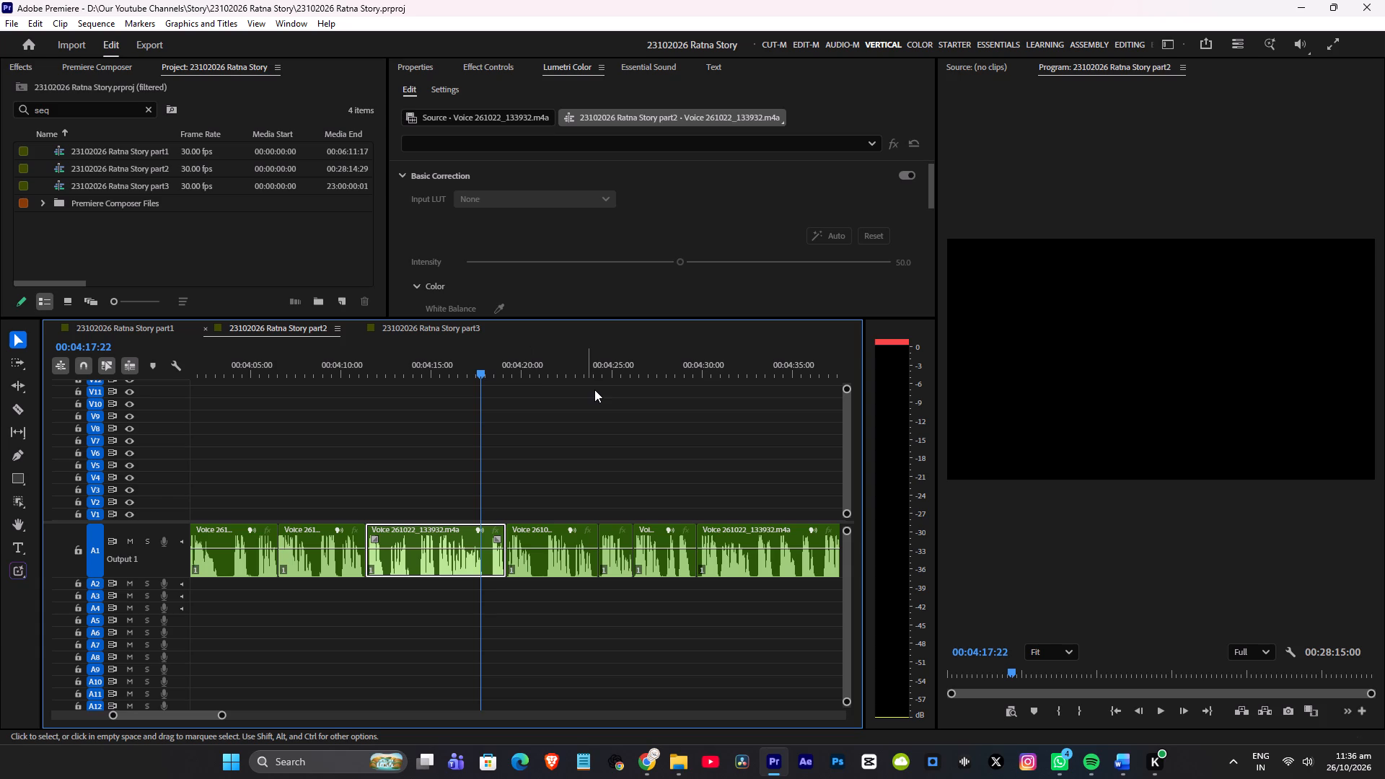
Review the edited voice-over from about 00:04:09:00 to 00:04:46:03, checking the joins between the clips.
left_click(331, 364)
key("space")
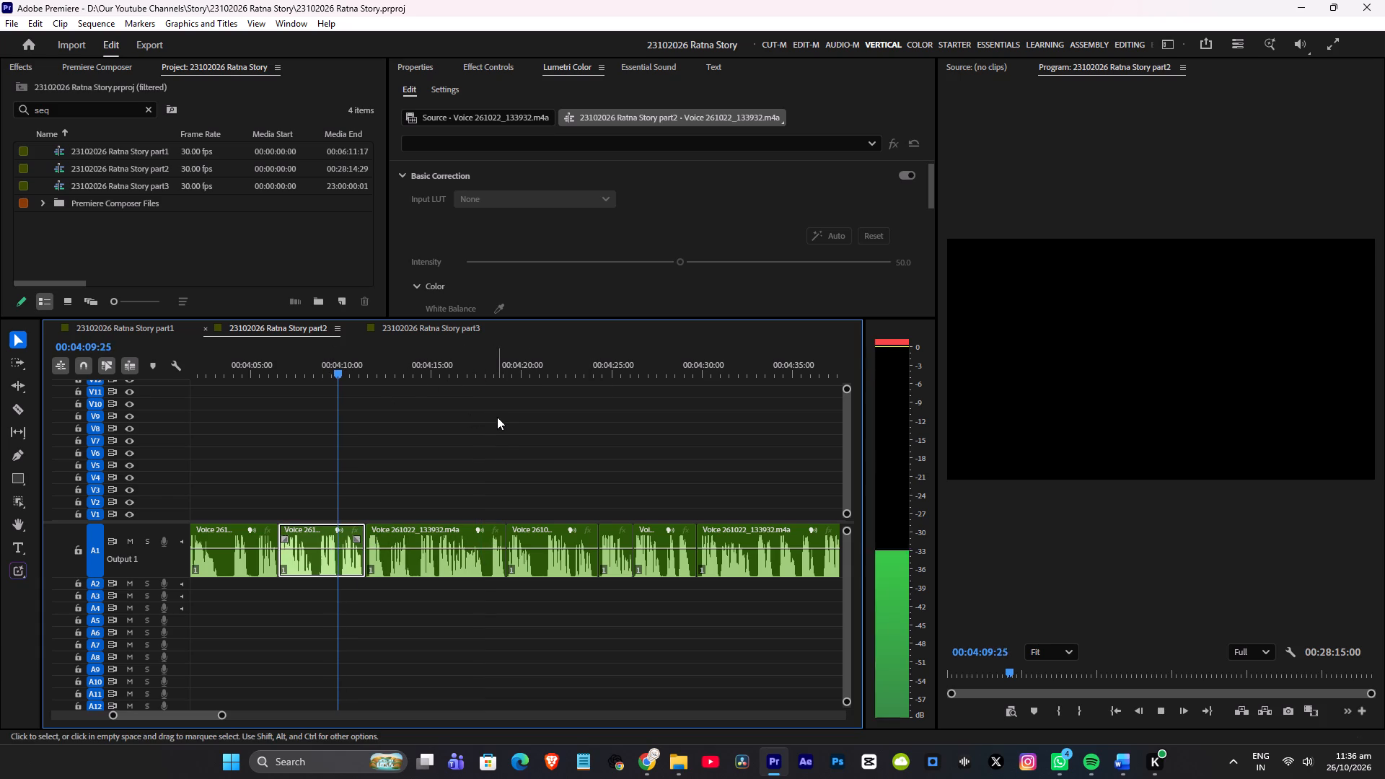
scroll(501, 450, "up", 4, "alt")
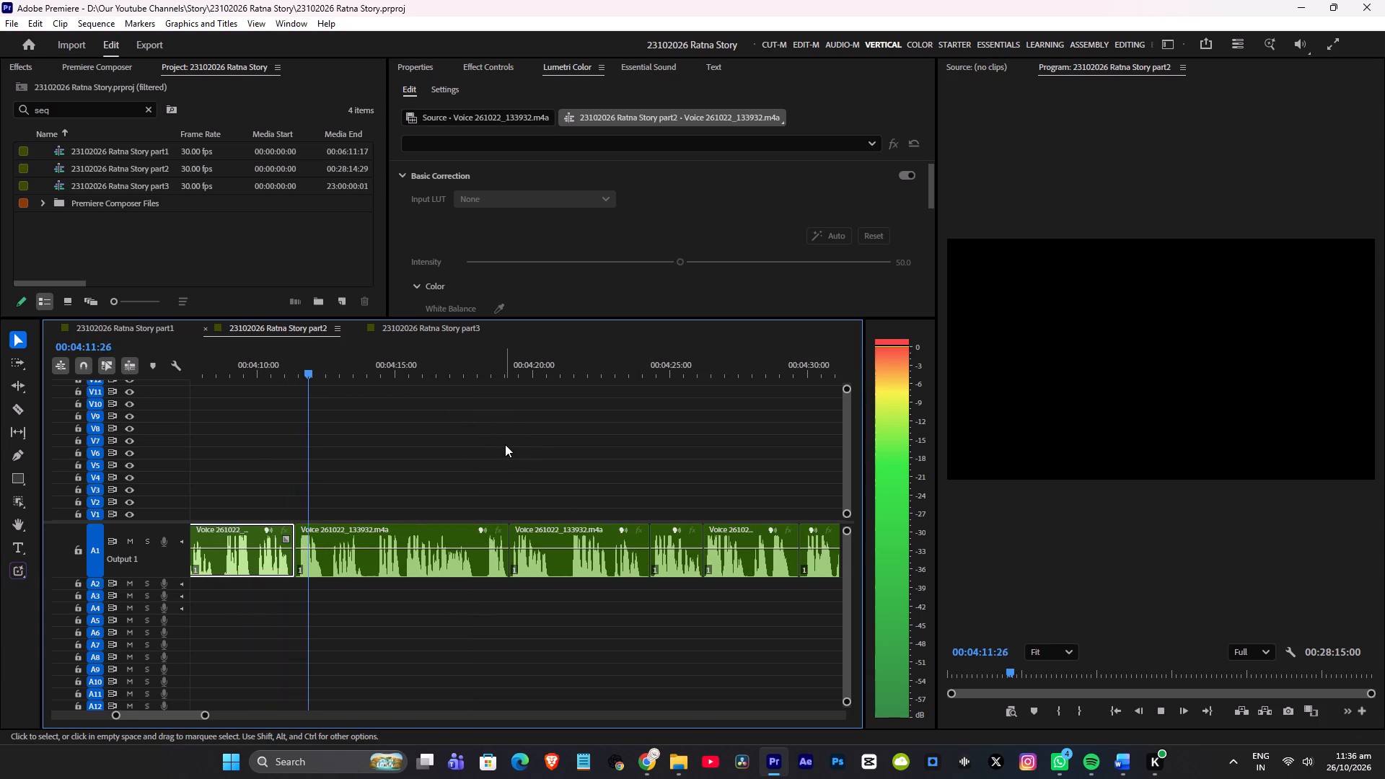
scroll(539, 433, "down", 3)
scroll(540, 434, "up", 3)
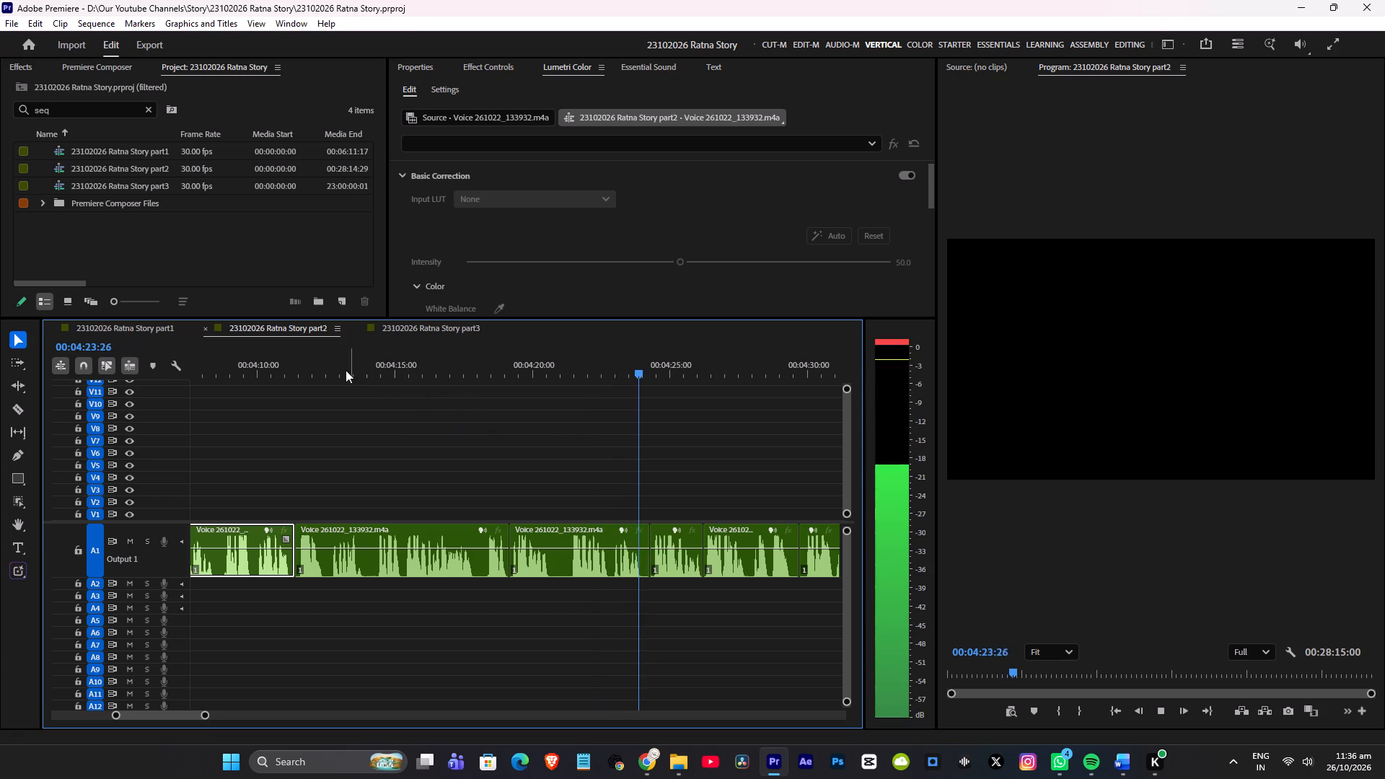
scroll(493, 414, "down", 2)
scroll(483, 407, "up", 3)
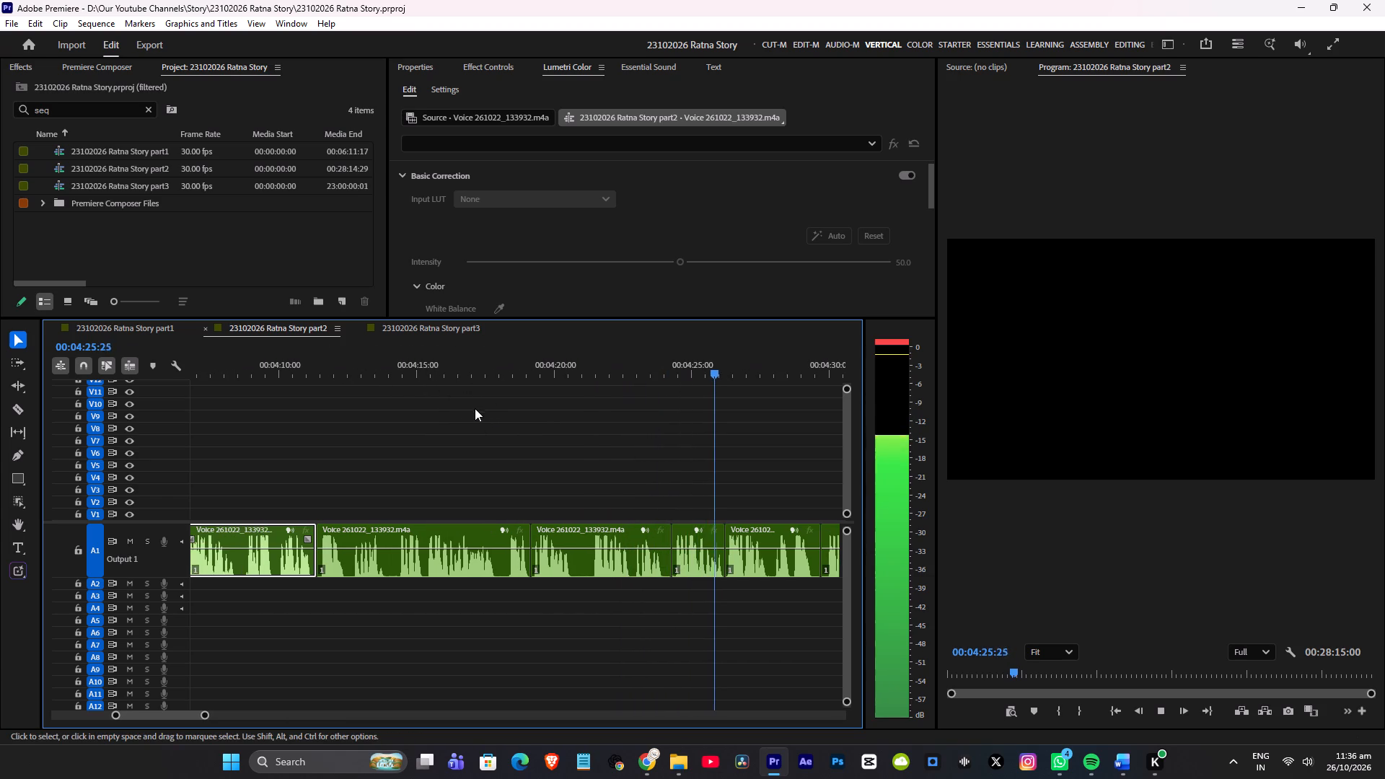
key("space")
key("space")
scroll(530, 455, "down", 8)
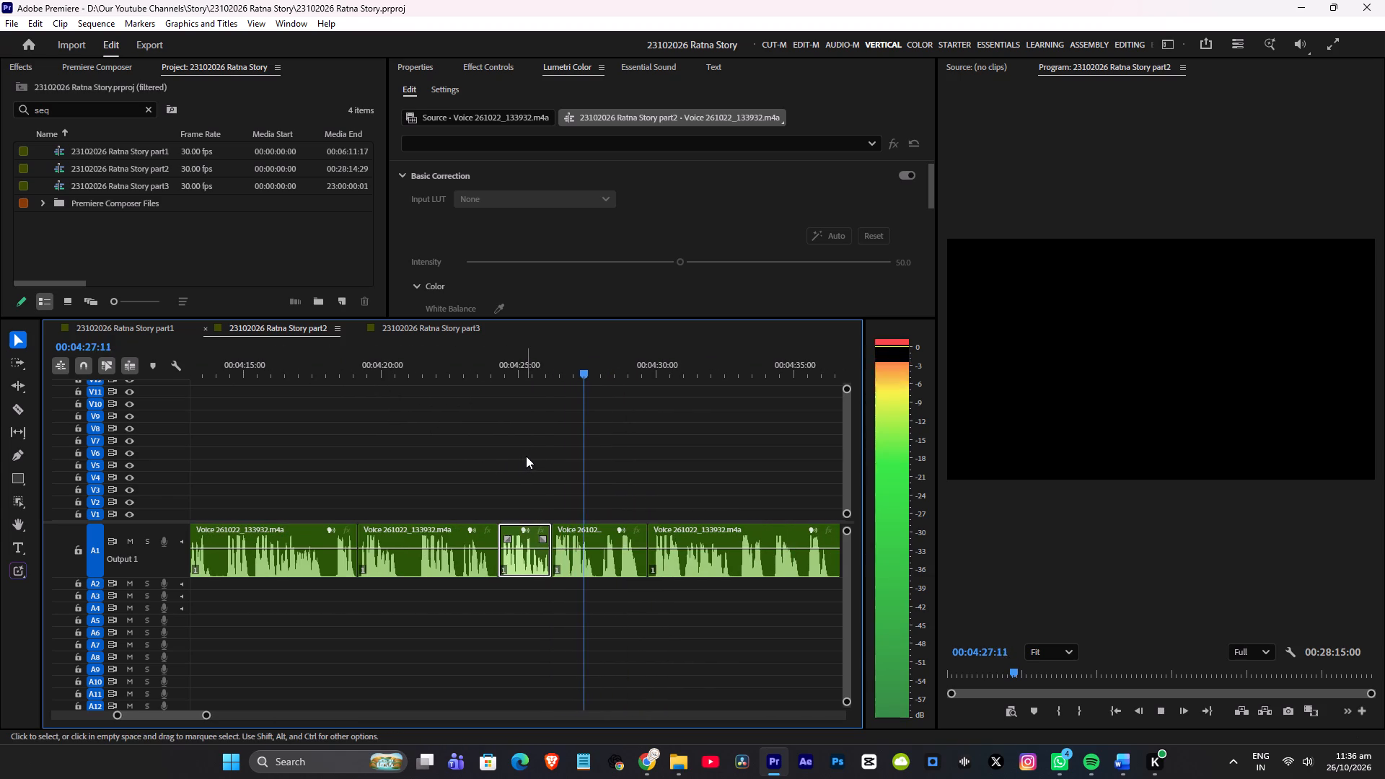
key("space")
key("space")
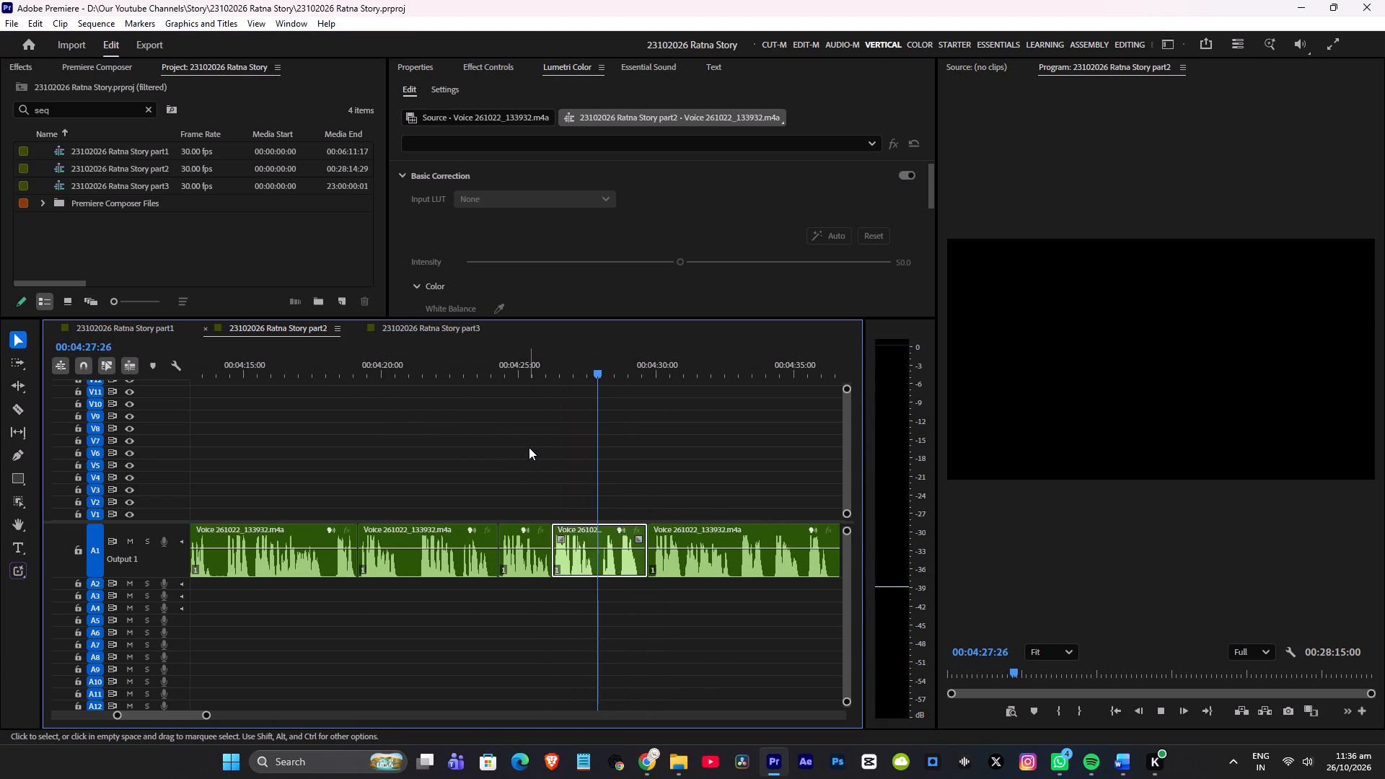
key("l")
scroll(593, 454, "down", 1)
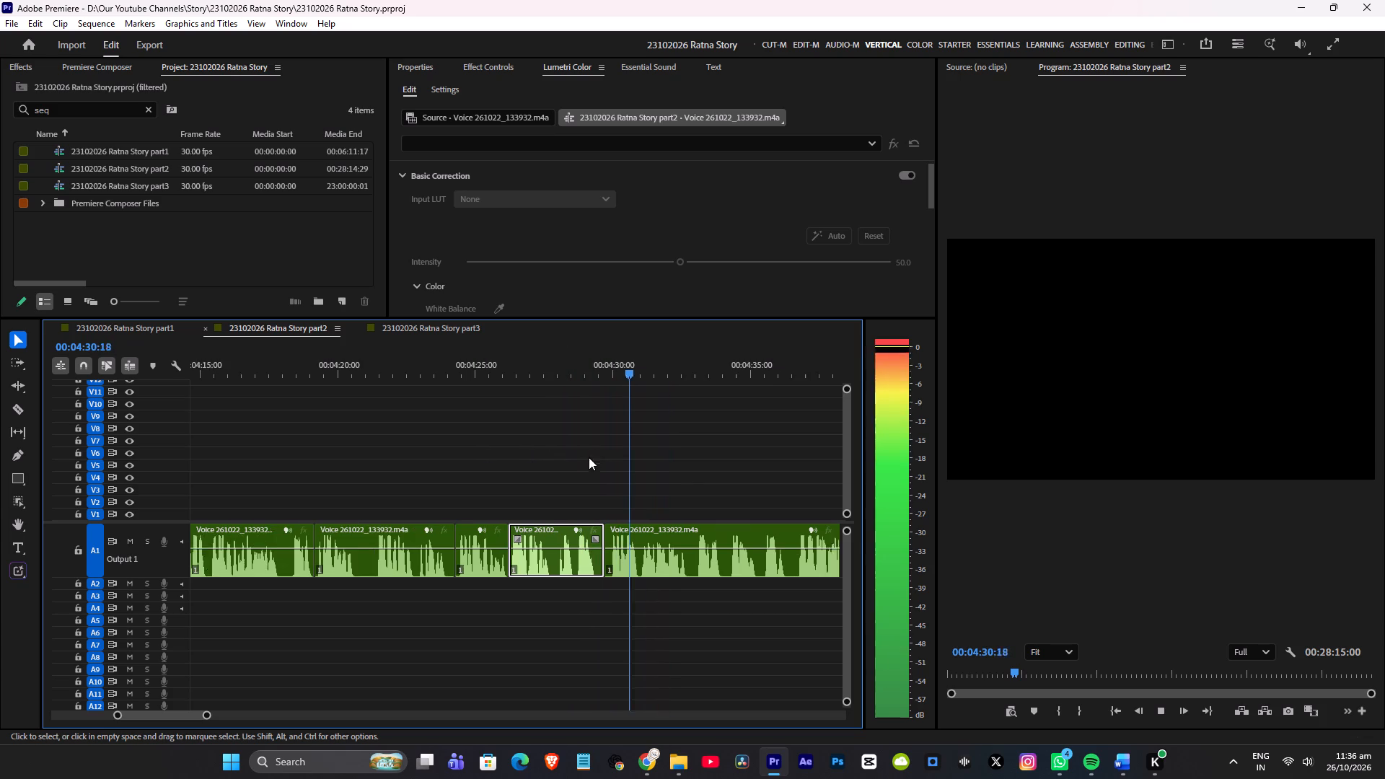
scroll(589, 457, "down", 5)
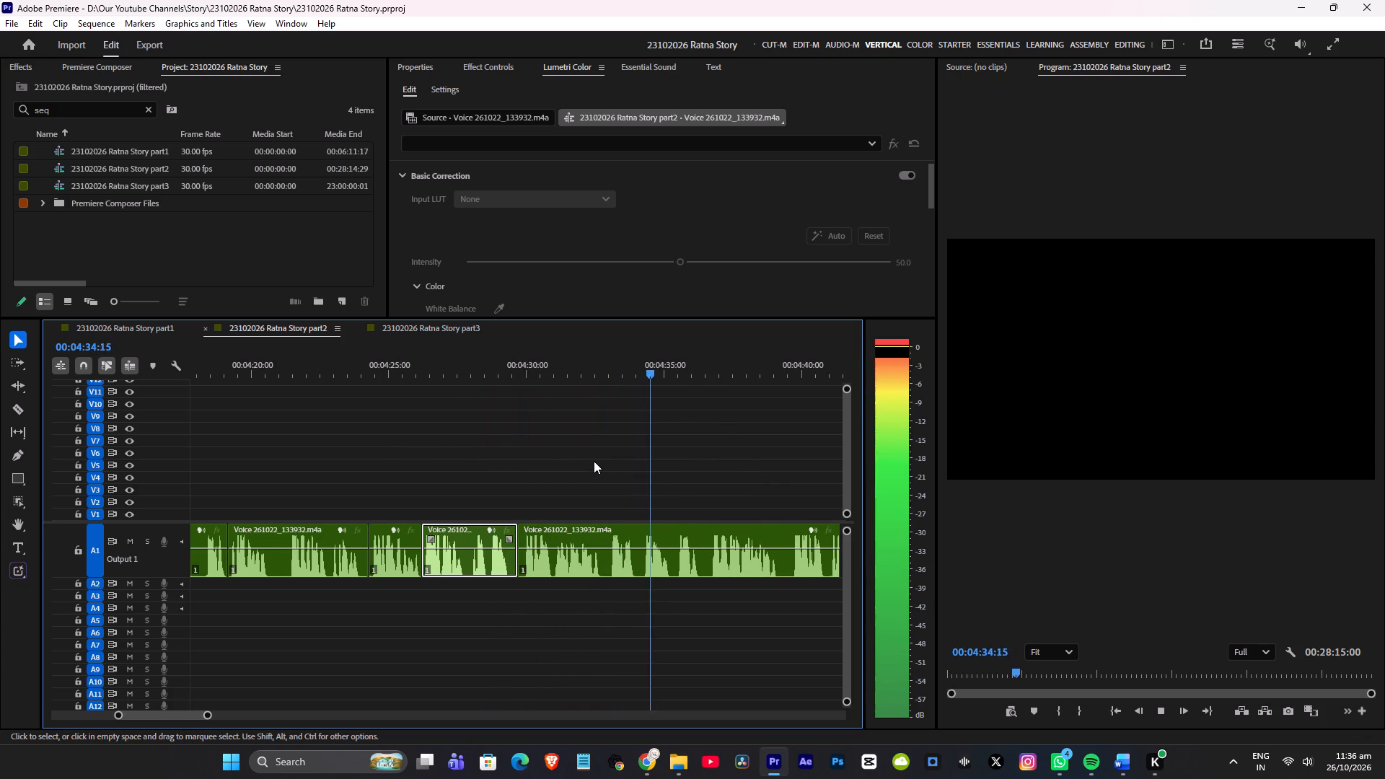
scroll(596, 457, "down", 1)
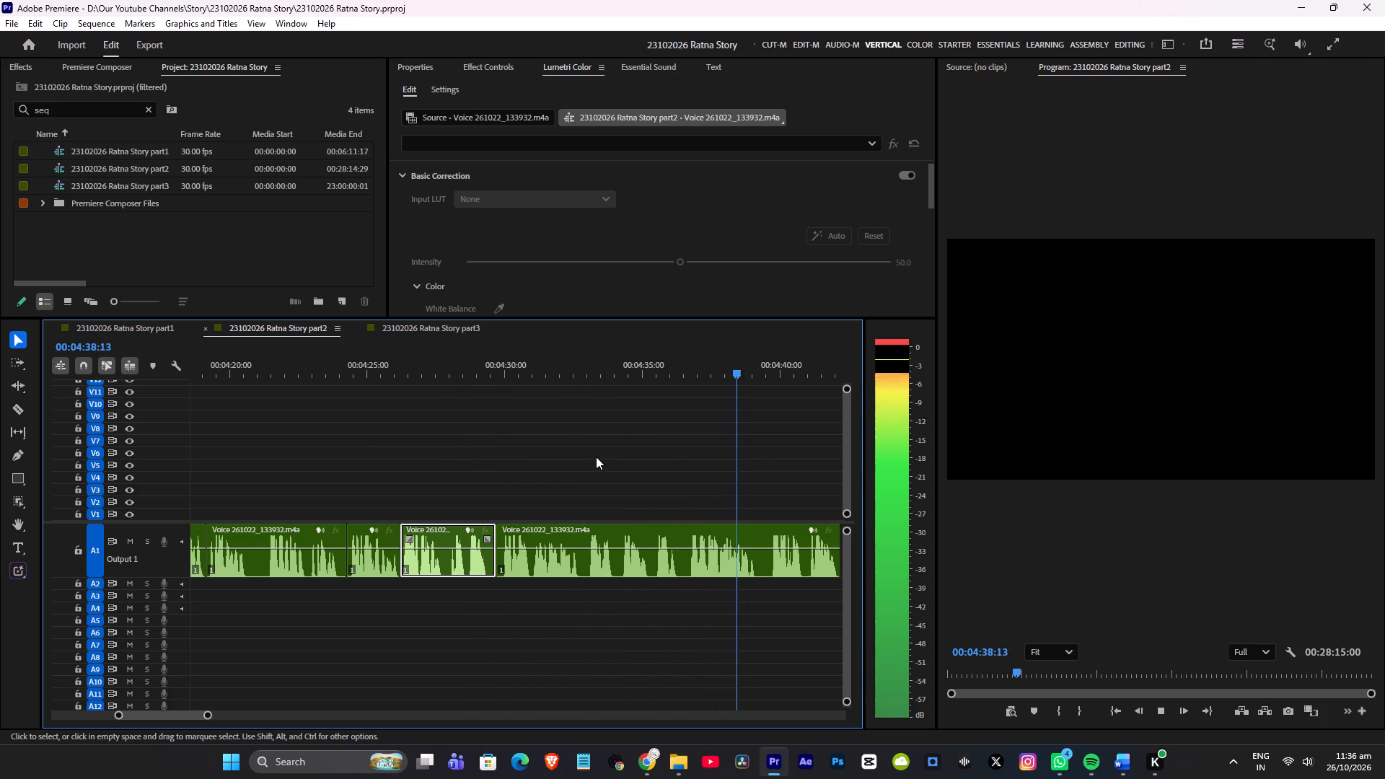
scroll(596, 457, "down", 3)
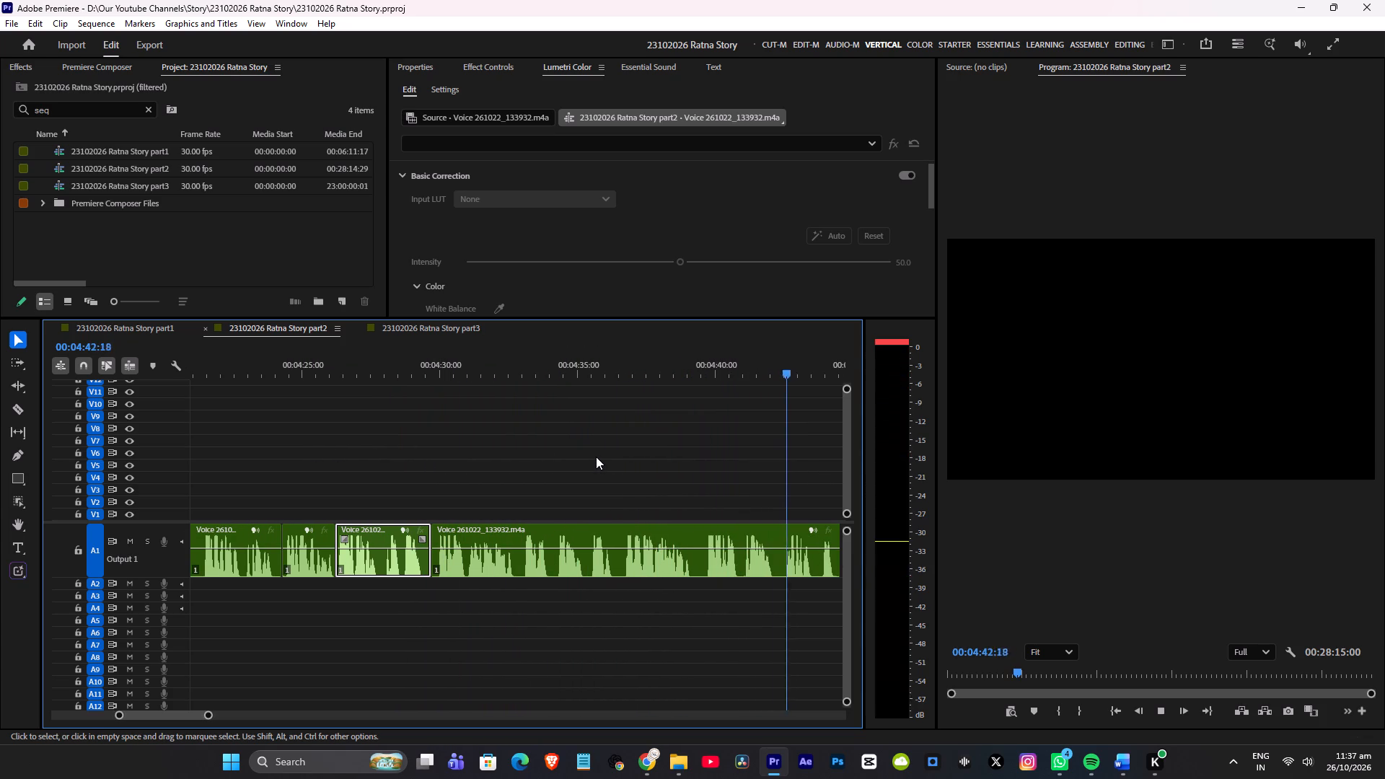
key("space")
type("k")
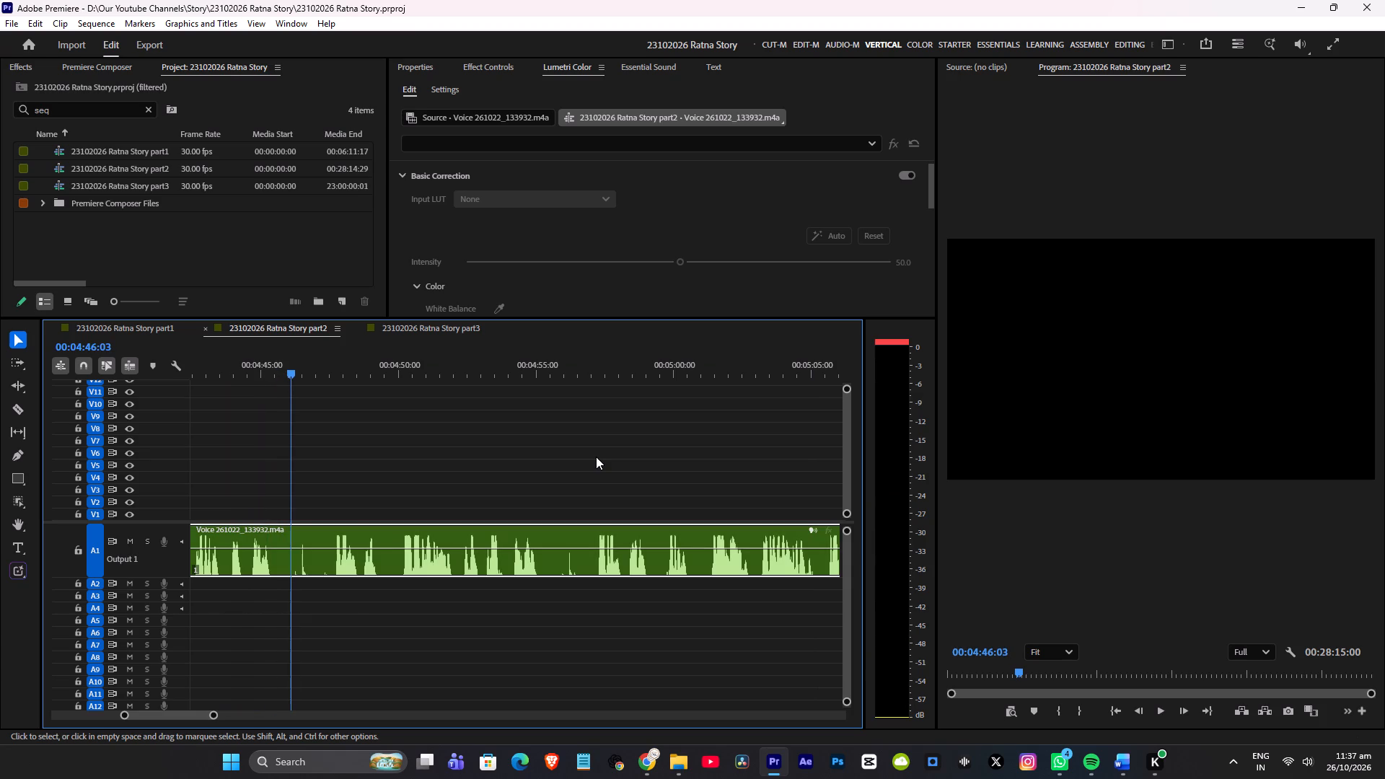
Replay the voice-over from 00:04:39:03 until just past 00:04:43:02.
scroll(496, 453, "up", 8)
left_click(273, 367)
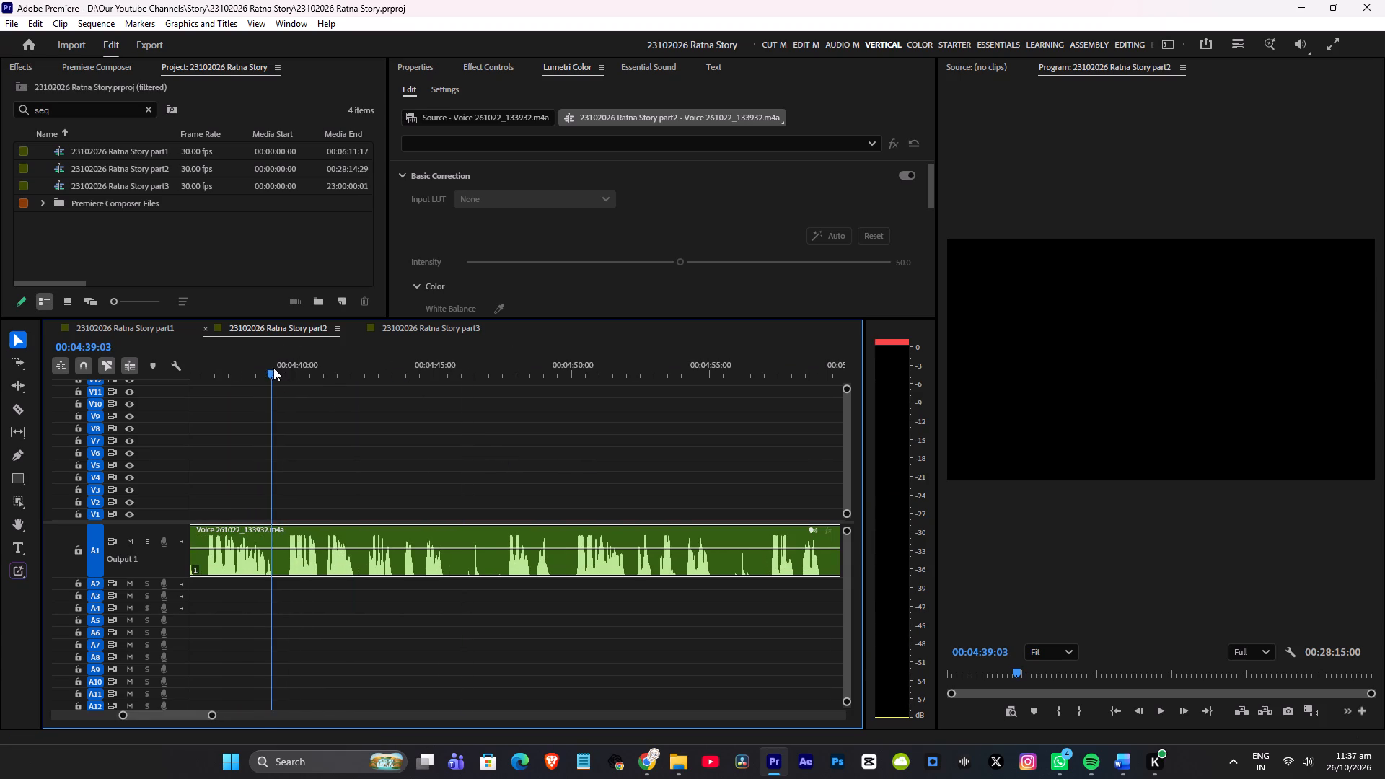
key("space")
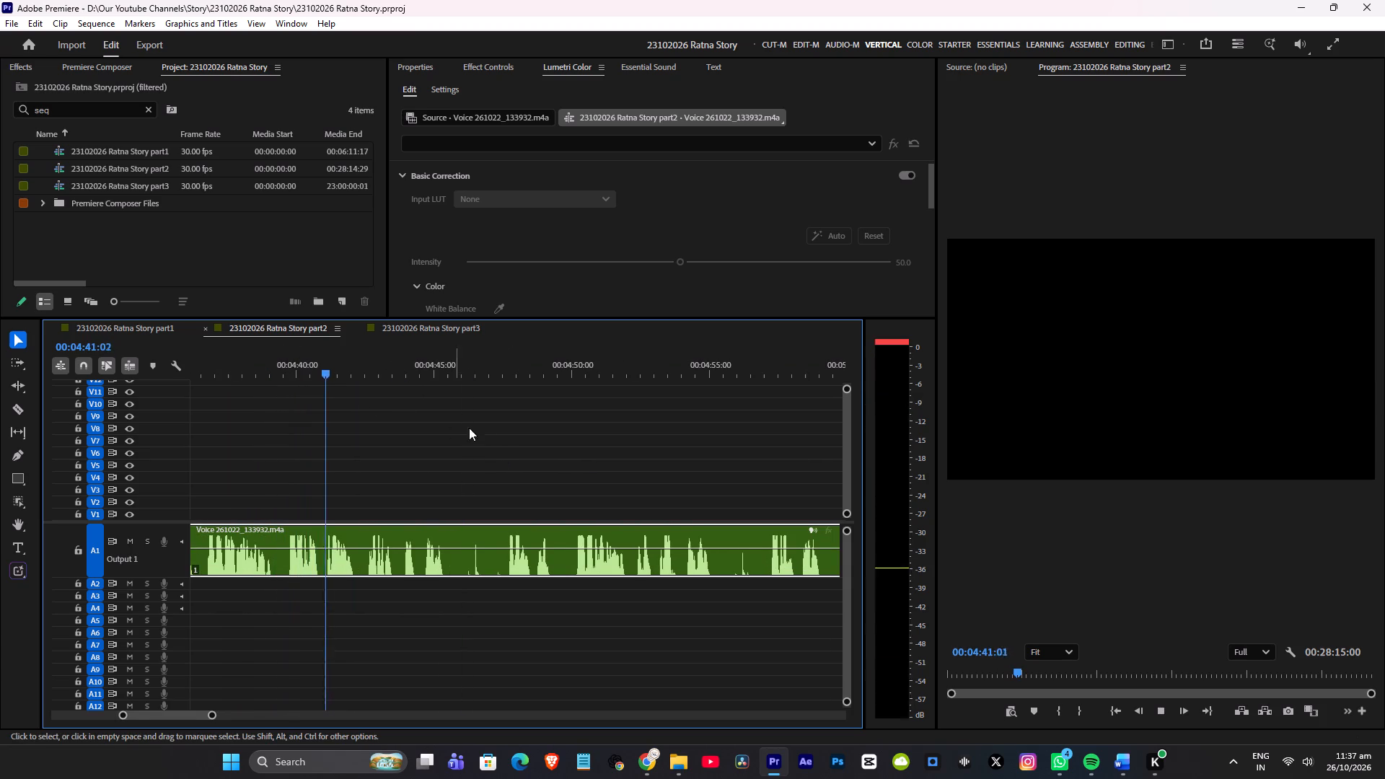
scroll(522, 422, "up", 15)
scroll(610, 409, "down", 5, "alt")
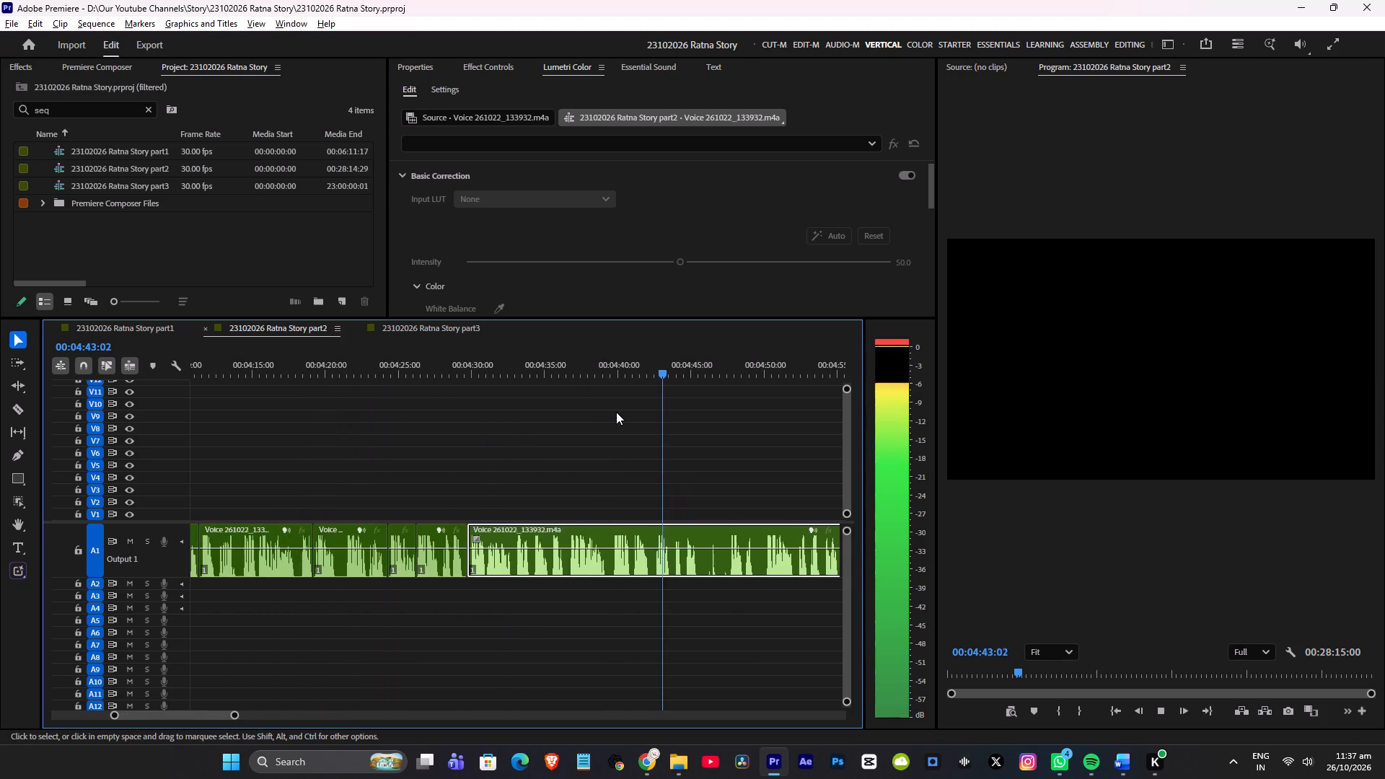
scroll(616, 412, "down", 5, "alt")
key("space")
Review the edited voice-over again from about 00:03:38:00 to 00:04:36:14.
left_click(287, 378)
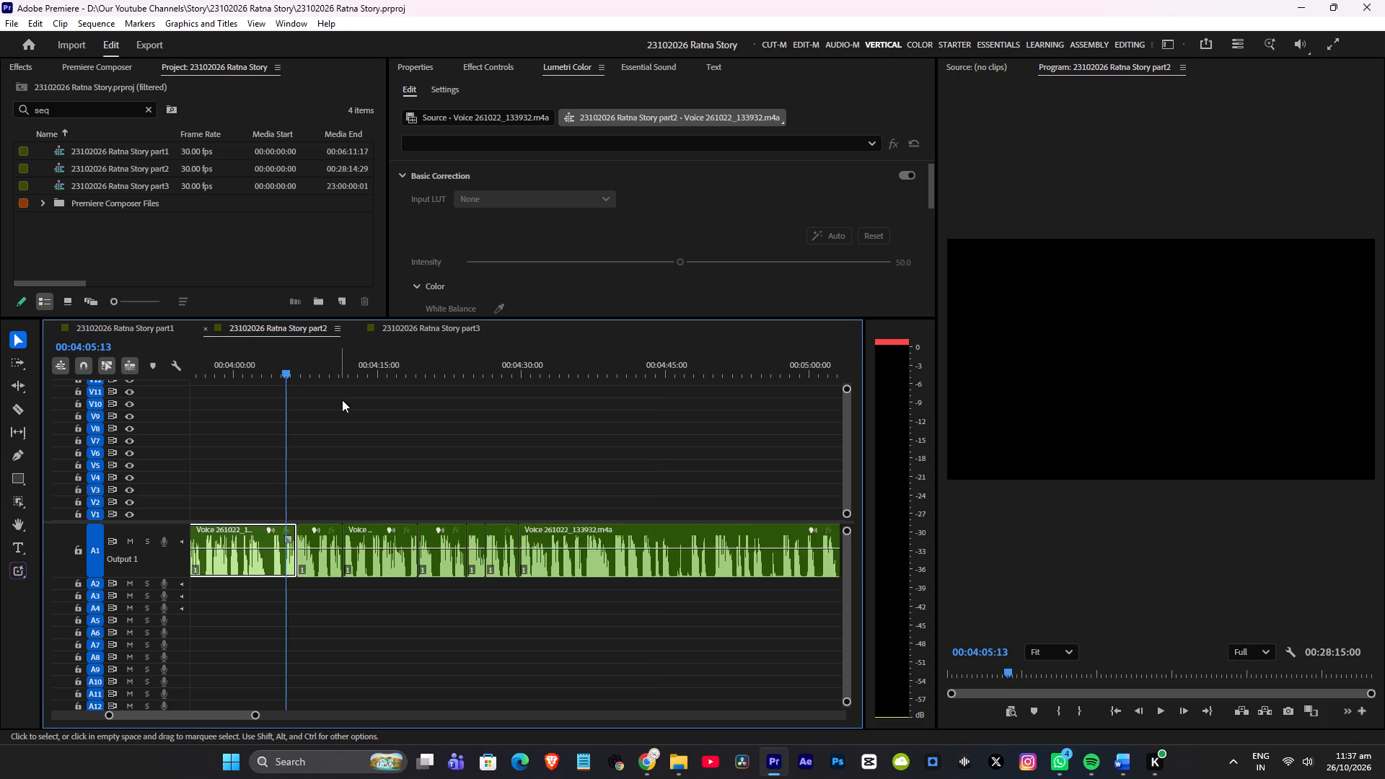
scroll(342, 400, "up", 6)
left_click(278, 371)
scroll(366, 412, "up", 12)
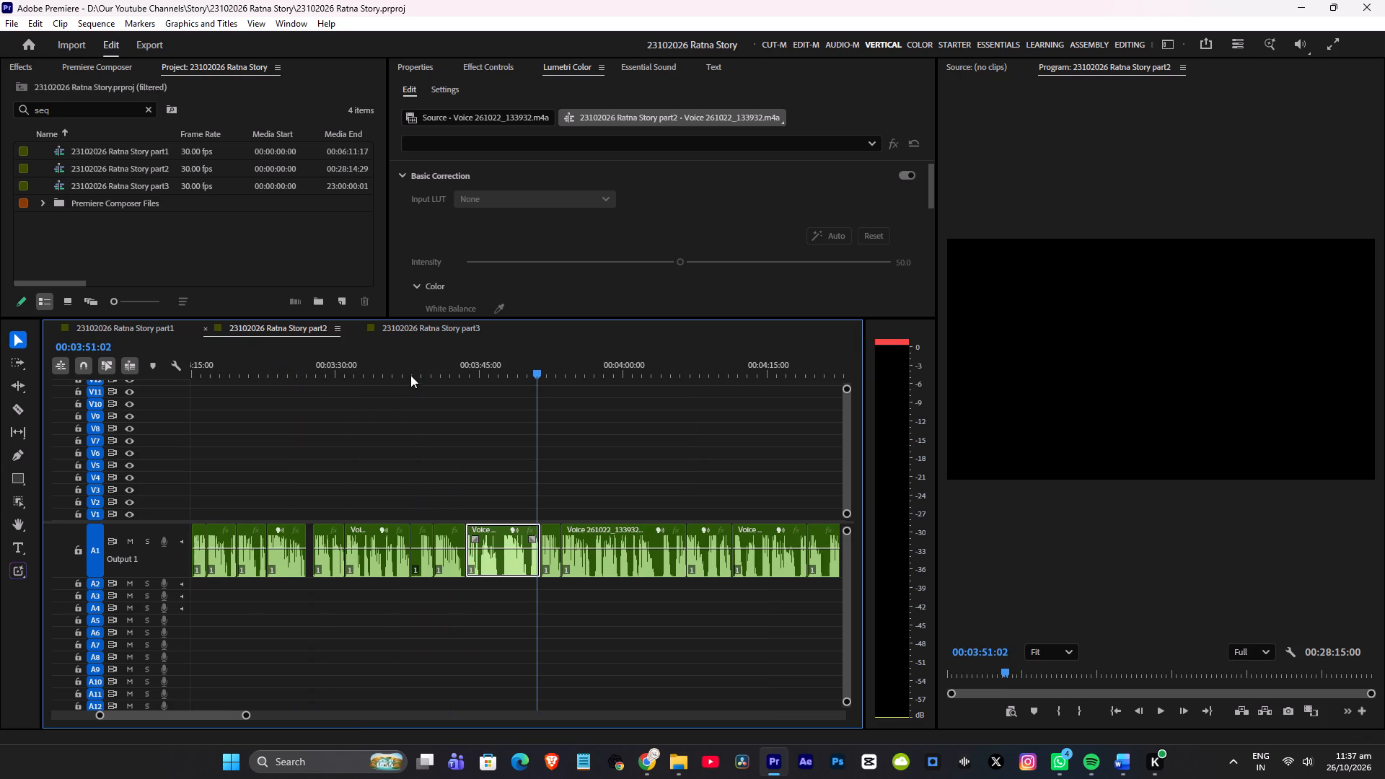
left_click(412, 368)
key("space")
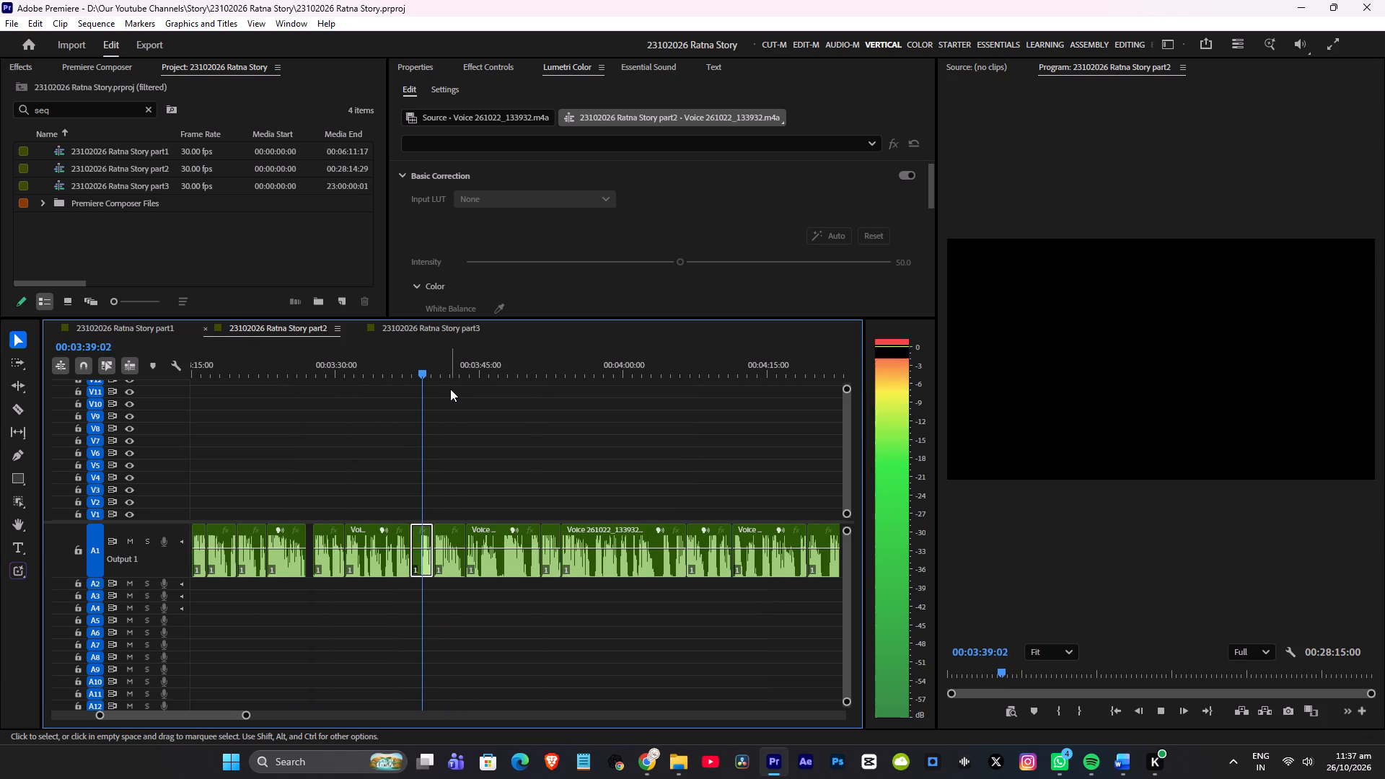
key("l")
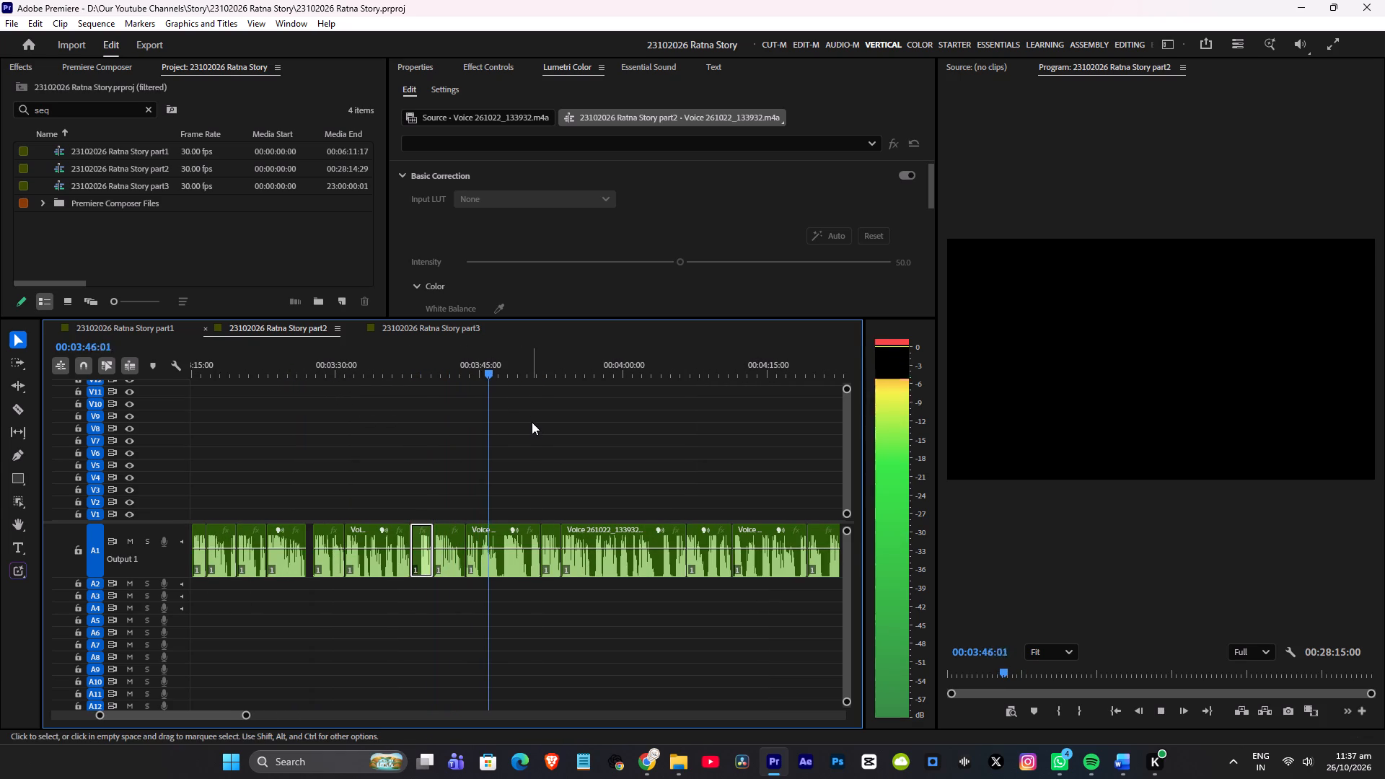
key("space")
key("space")
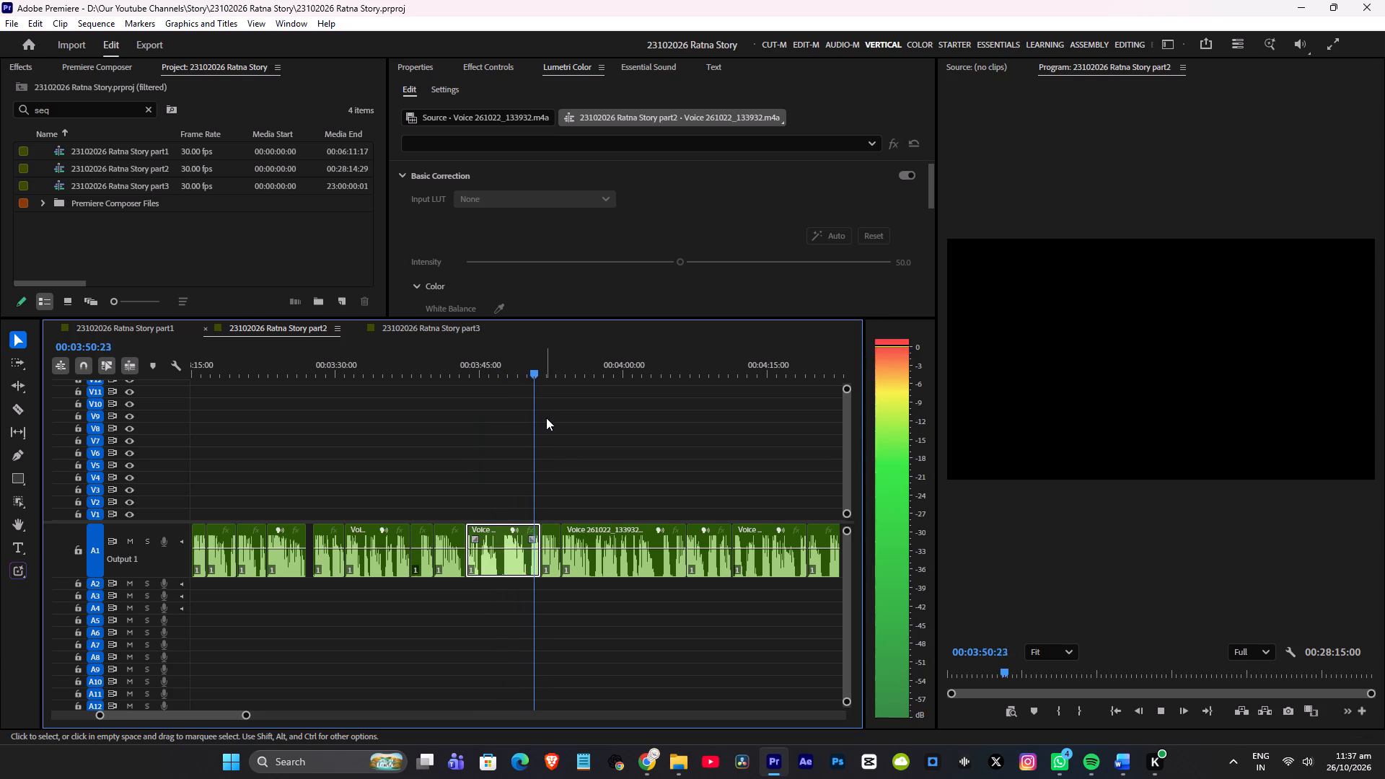
scroll(547, 420, "down", 2)
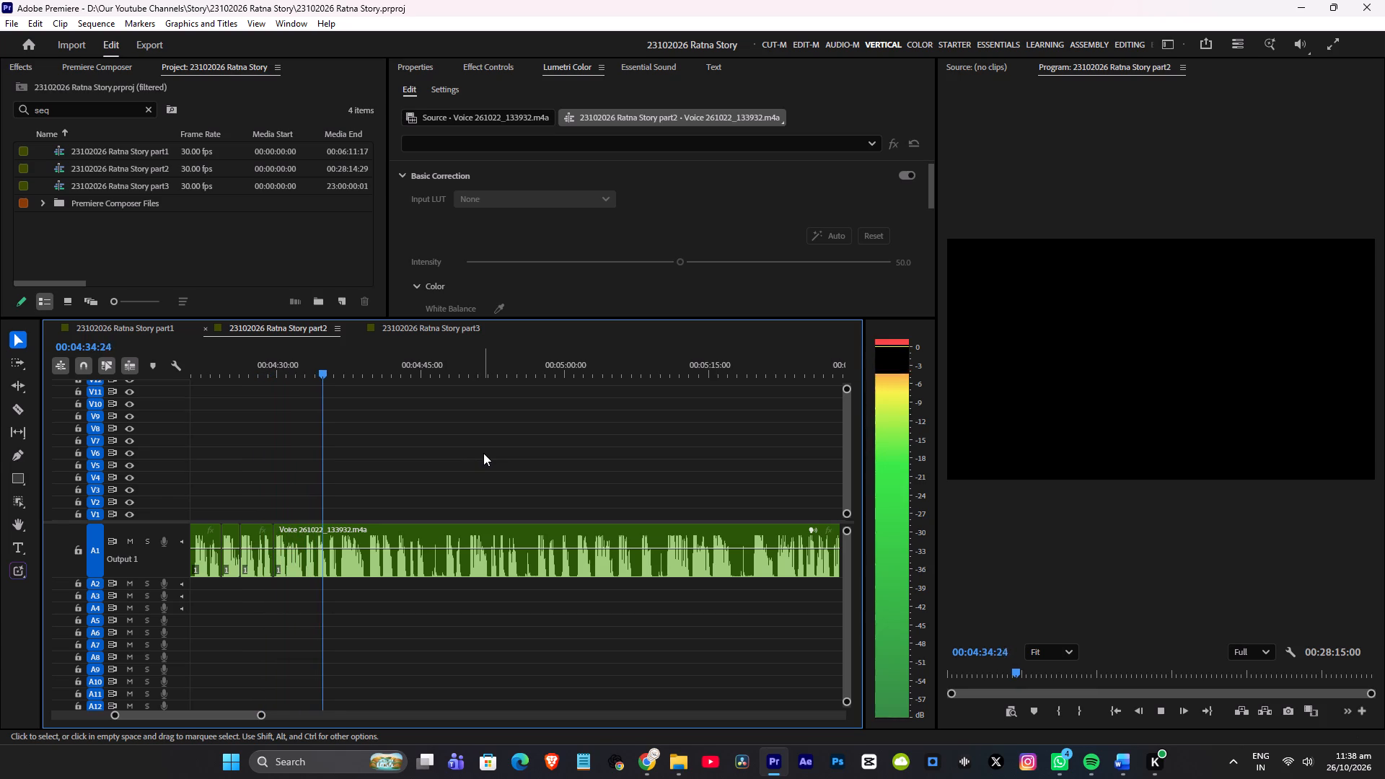
key("space")
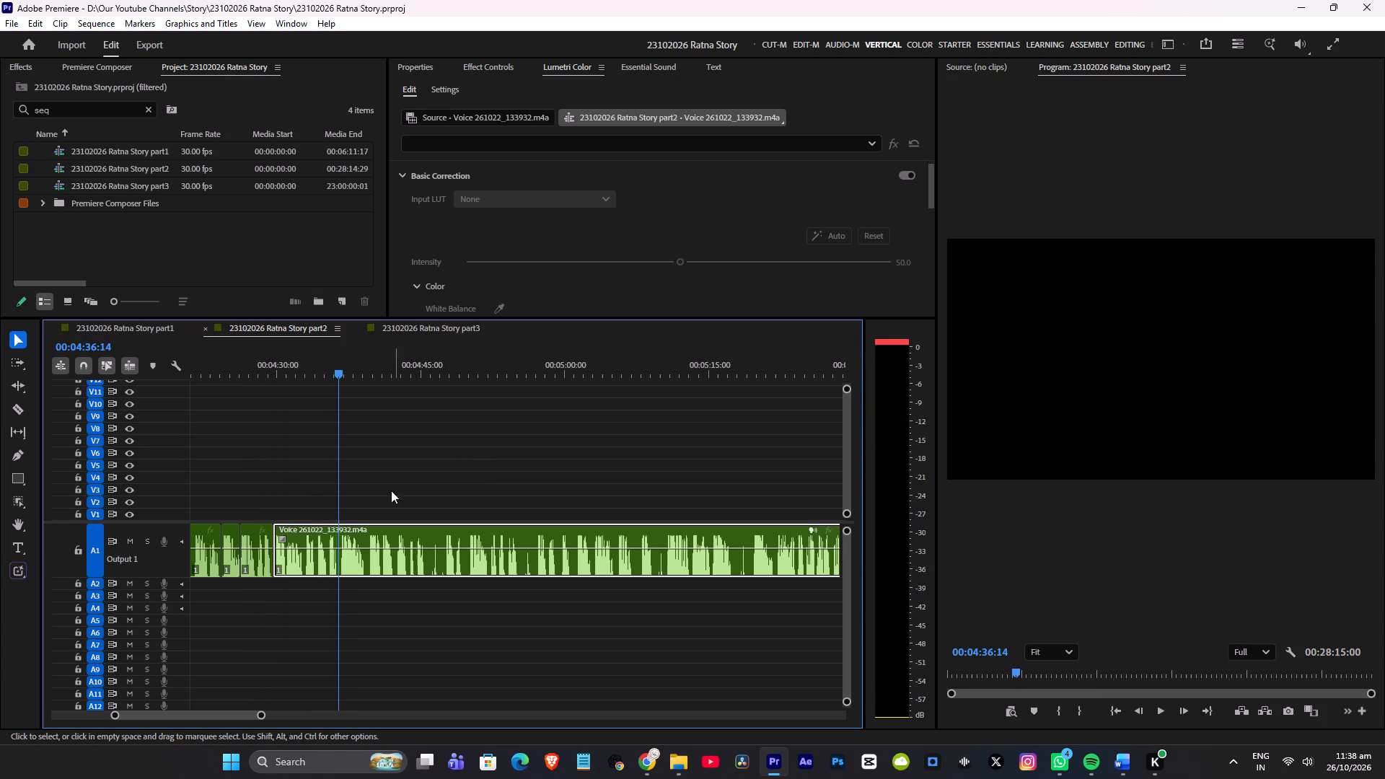
Listen to the voice-over closely from 00:04:36:14 to 00:04:46:00, checking the phrases and pauses.
scroll(270, 502, "up", 12, "alt")
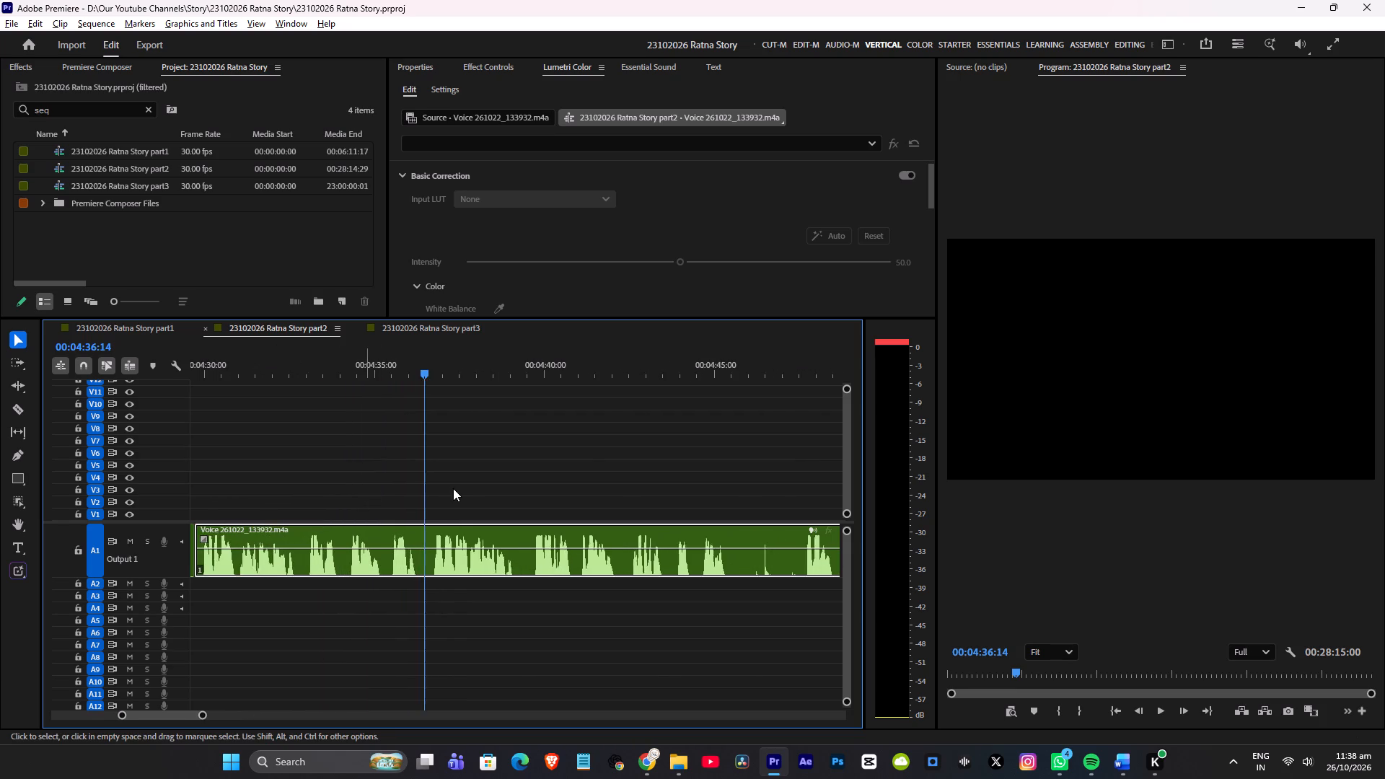
scroll(453, 488, "up", 2, "alt")
scroll(478, 488, "down", 8, "alt")
key("space")
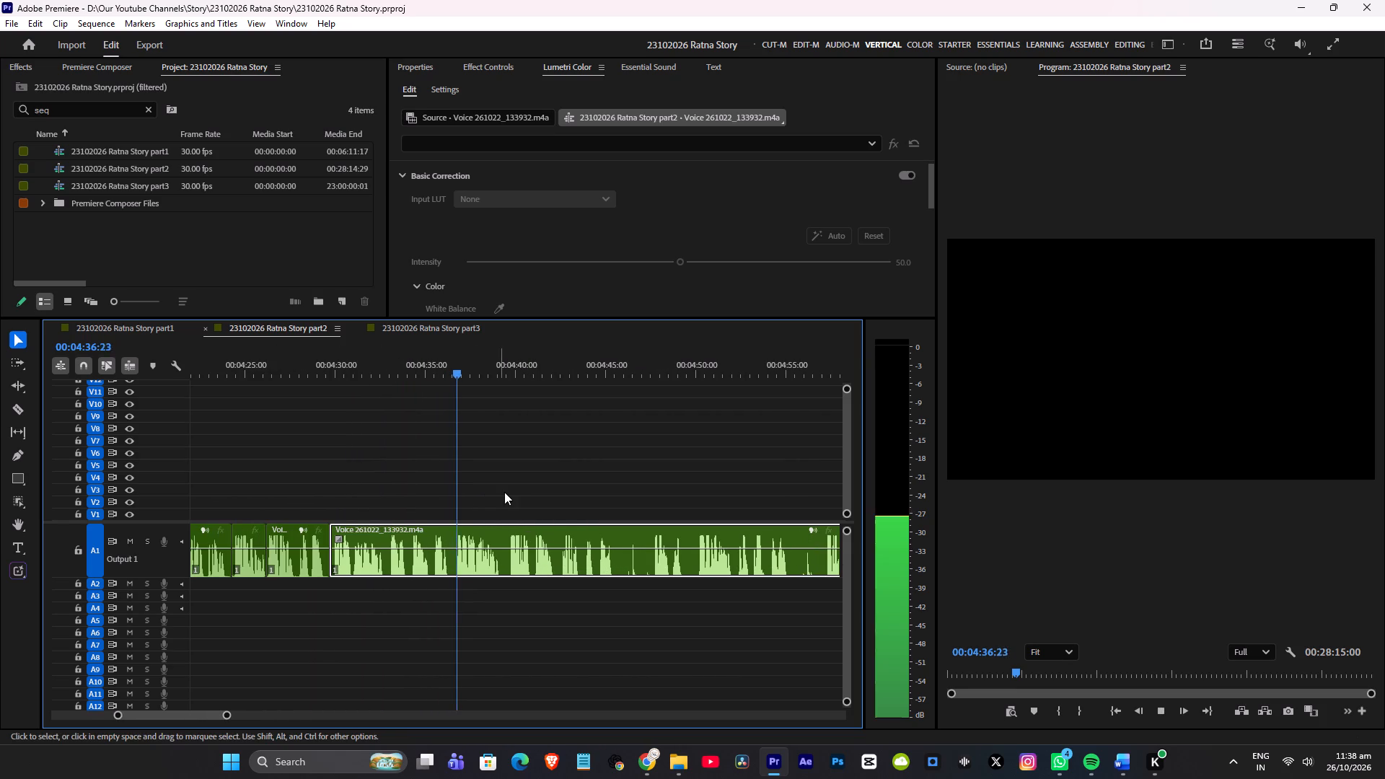
scroll(509, 488, "up", 12, "alt")
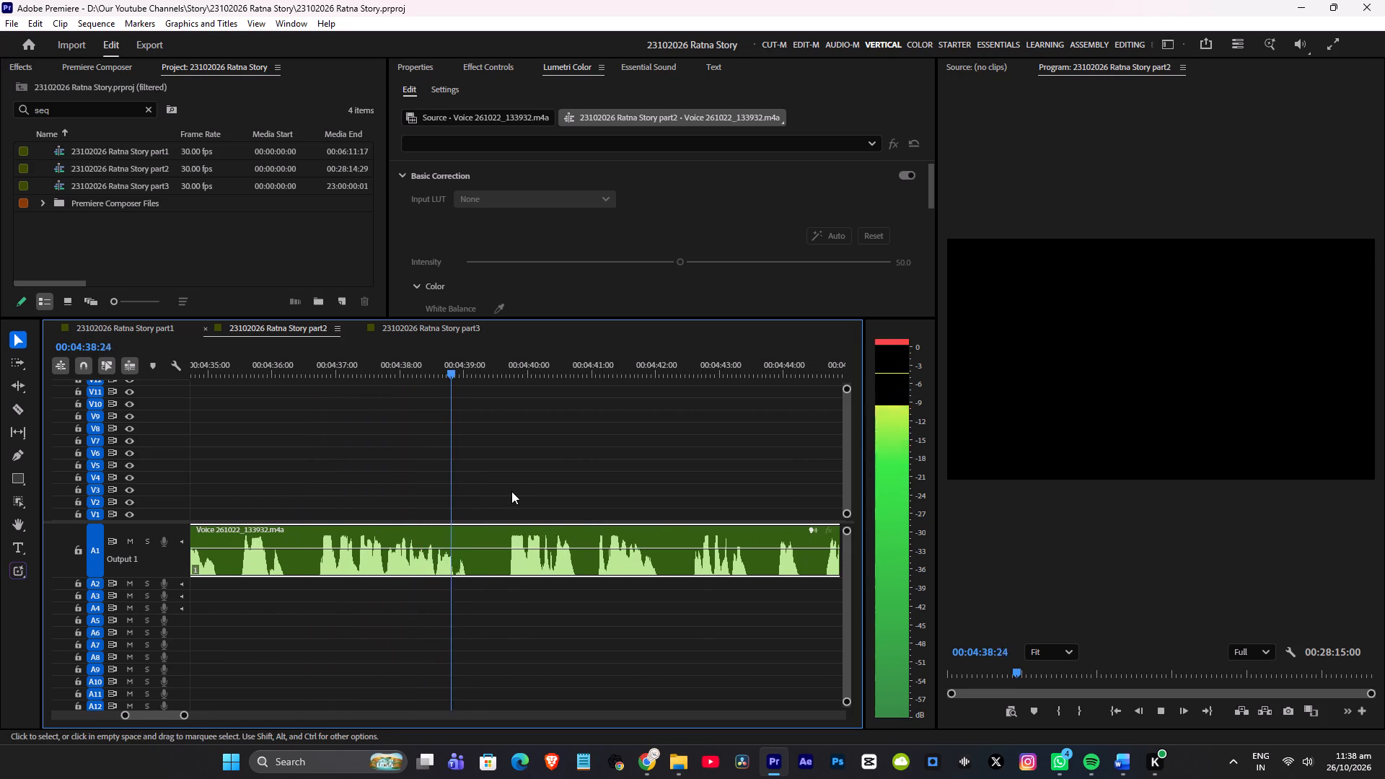
scroll(525, 483, "down", 4)
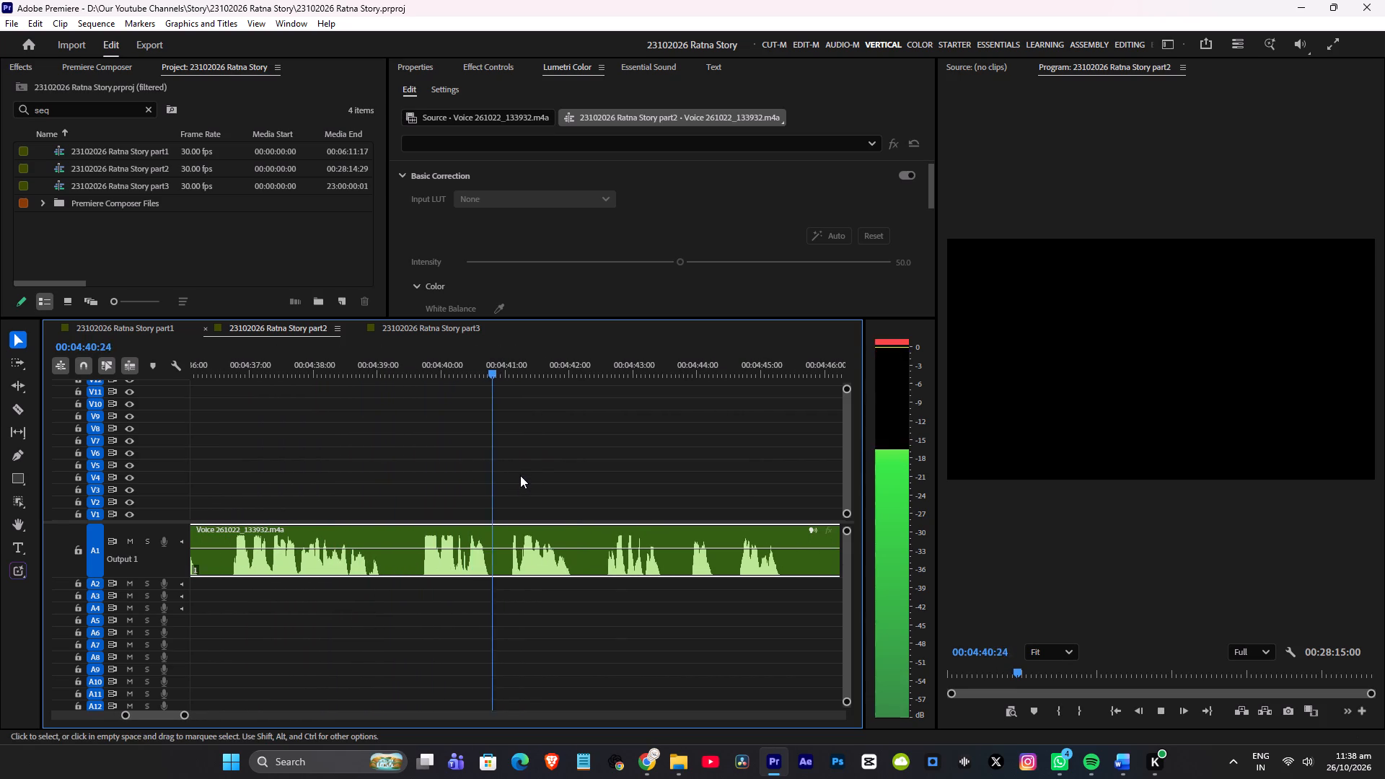
scroll(522, 480, "down", 3)
scroll(523, 485, "down", 4, "alt")
scroll(519, 493, "down", 3)
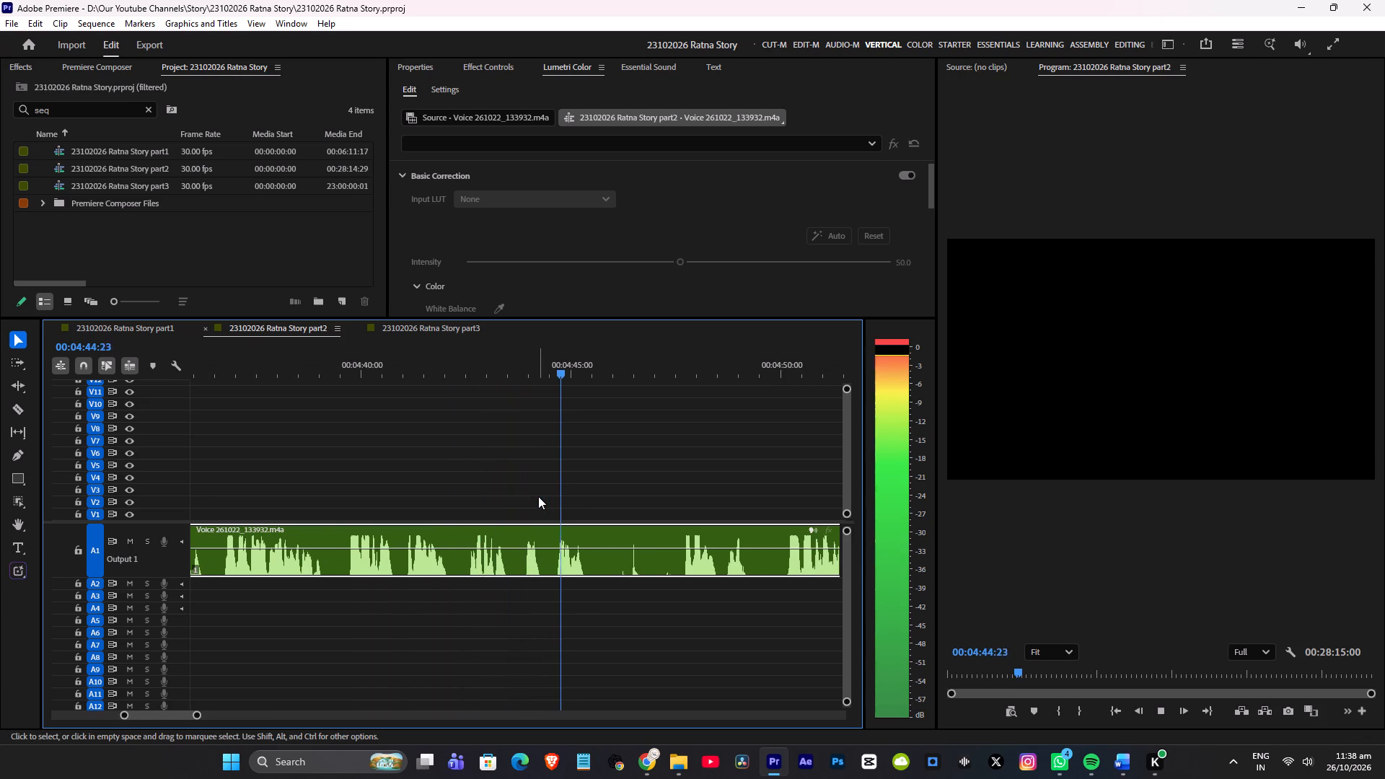
key("space")
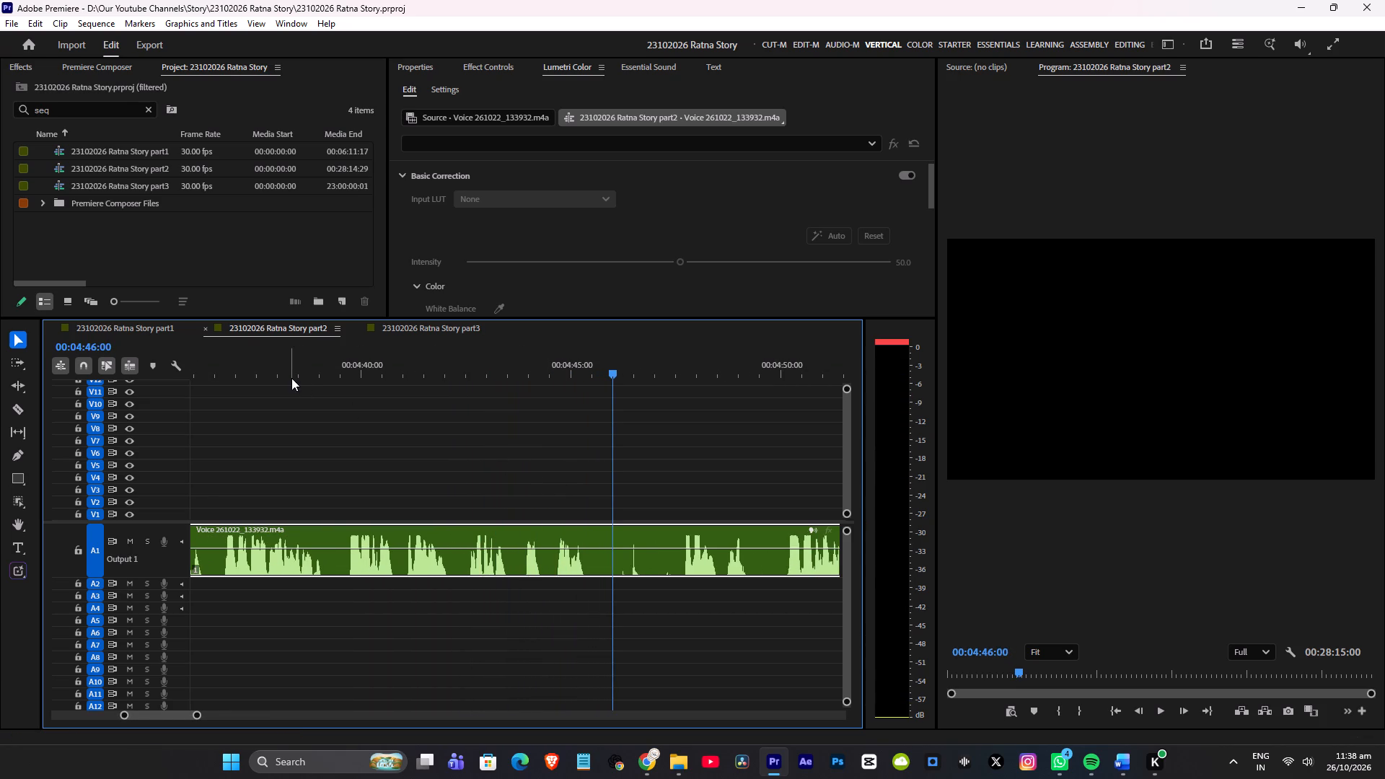
Tighten the voice-over pause by splitting the clip at 00:04:40:25 and ripple-trimming the following part's start to about 00:04:41:02.
left_click(291, 378)
key("space")
scroll(403, 429, "up", 3, "alt")
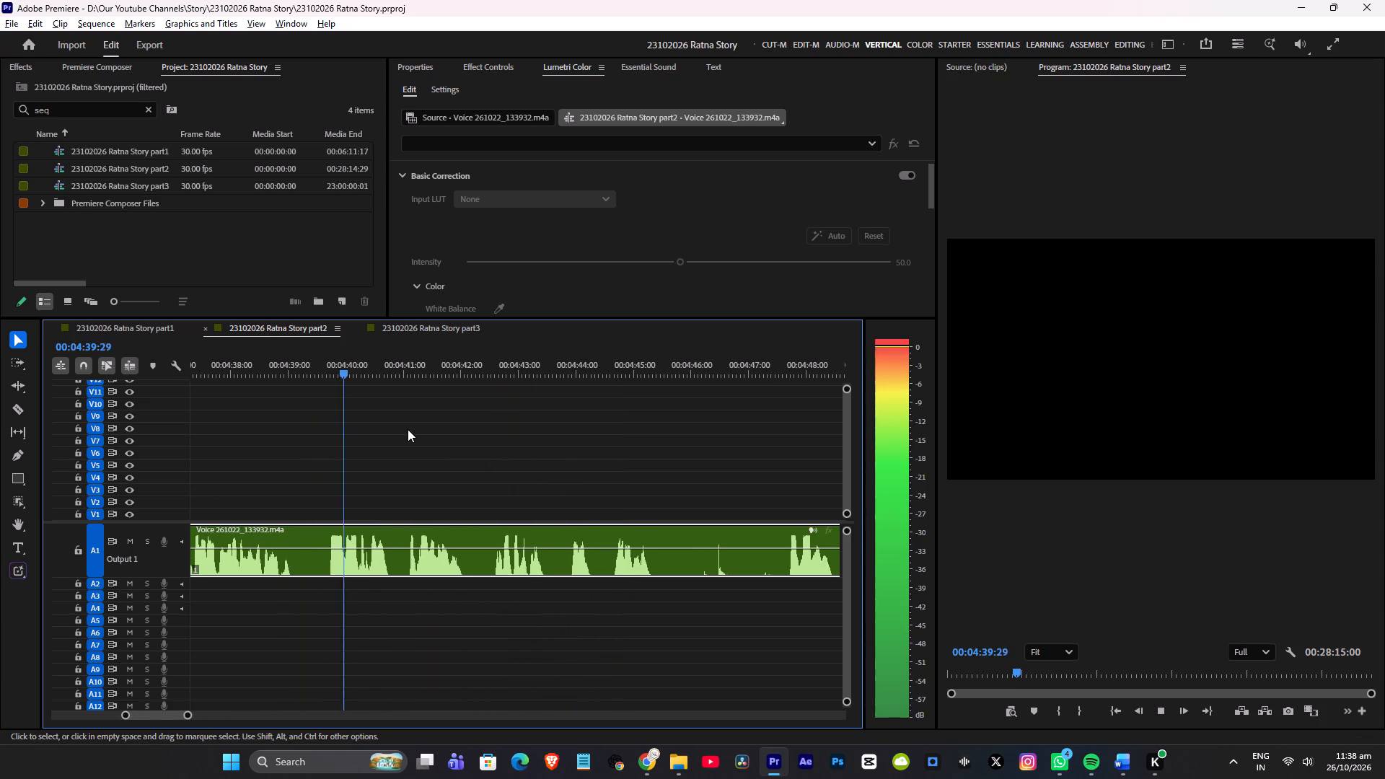
scroll(425, 428, "up", 5, "alt")
key("space")
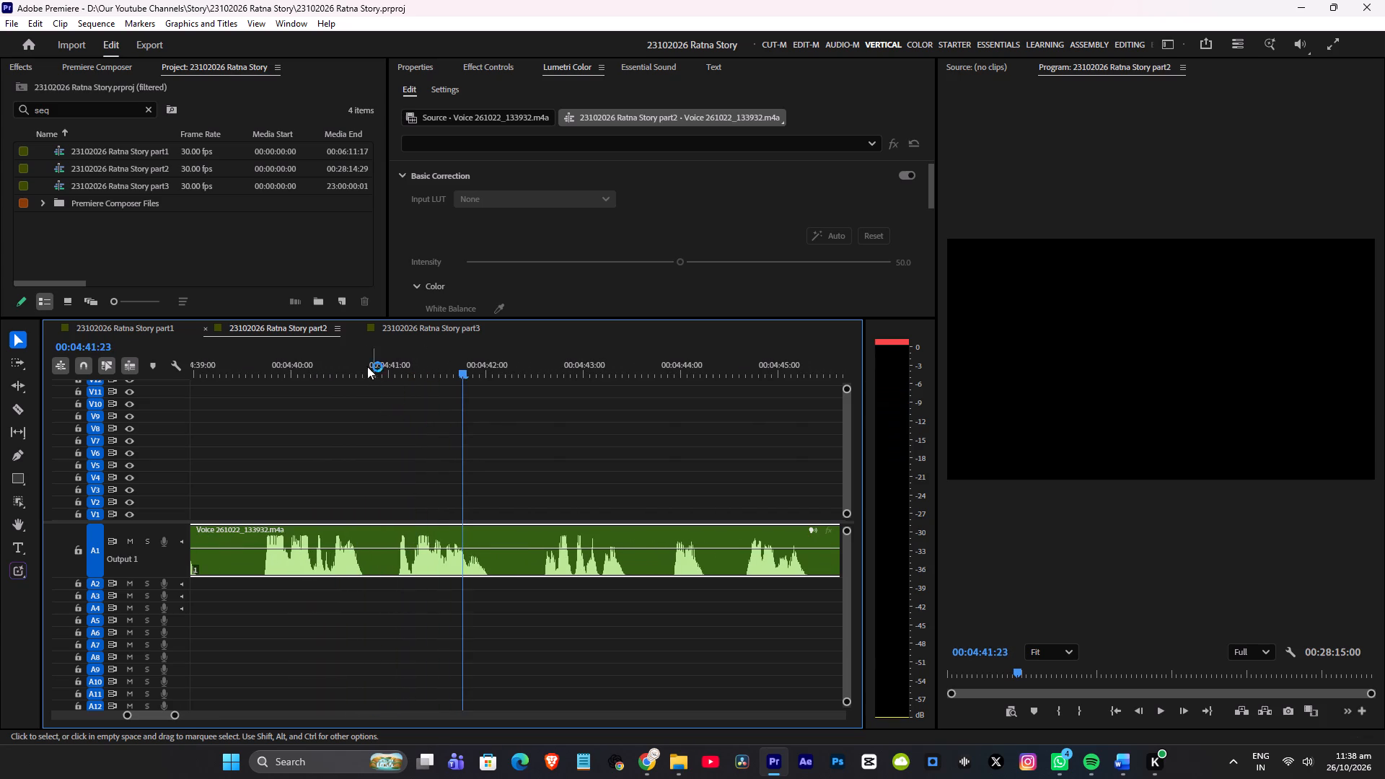
left_click_drag(367, 363, 374, 365)
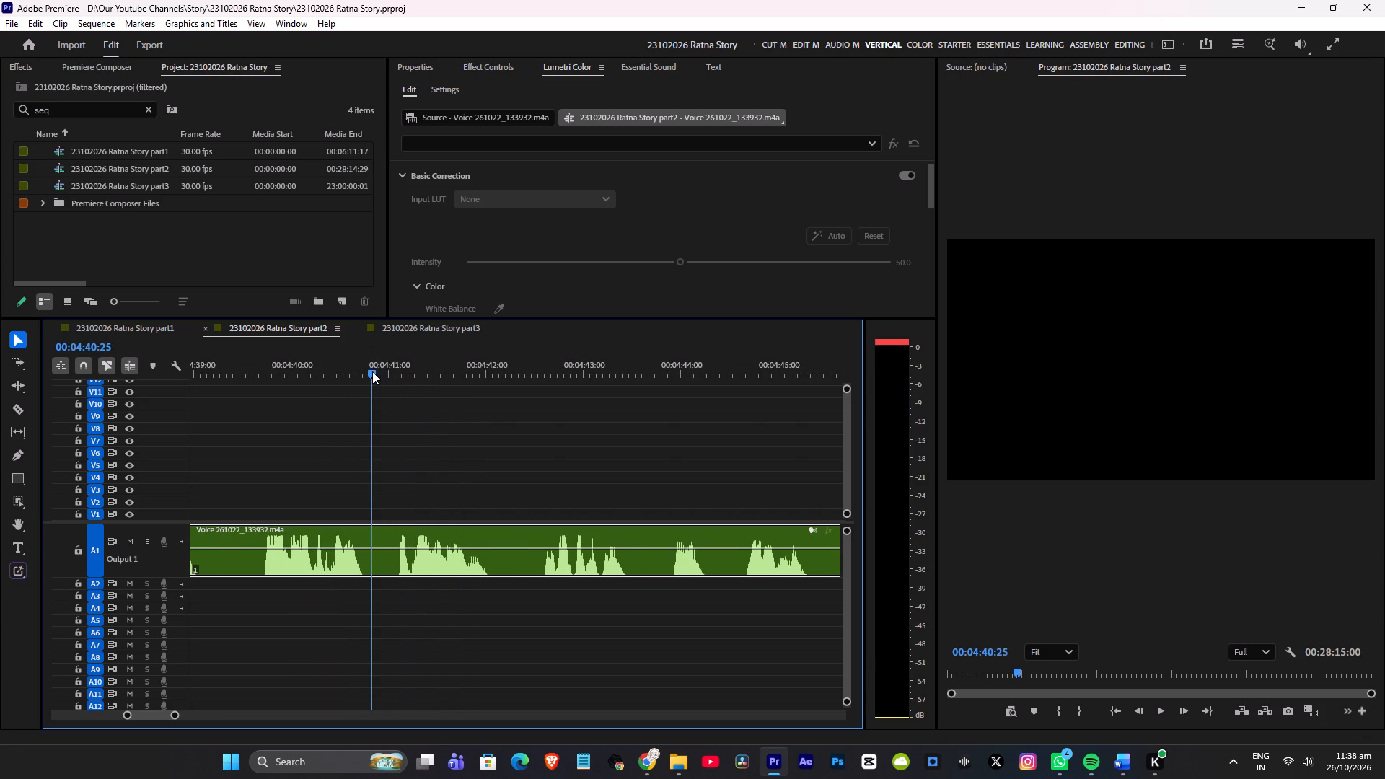
key("z")
left_click_drag(399, 355, 395, 361)
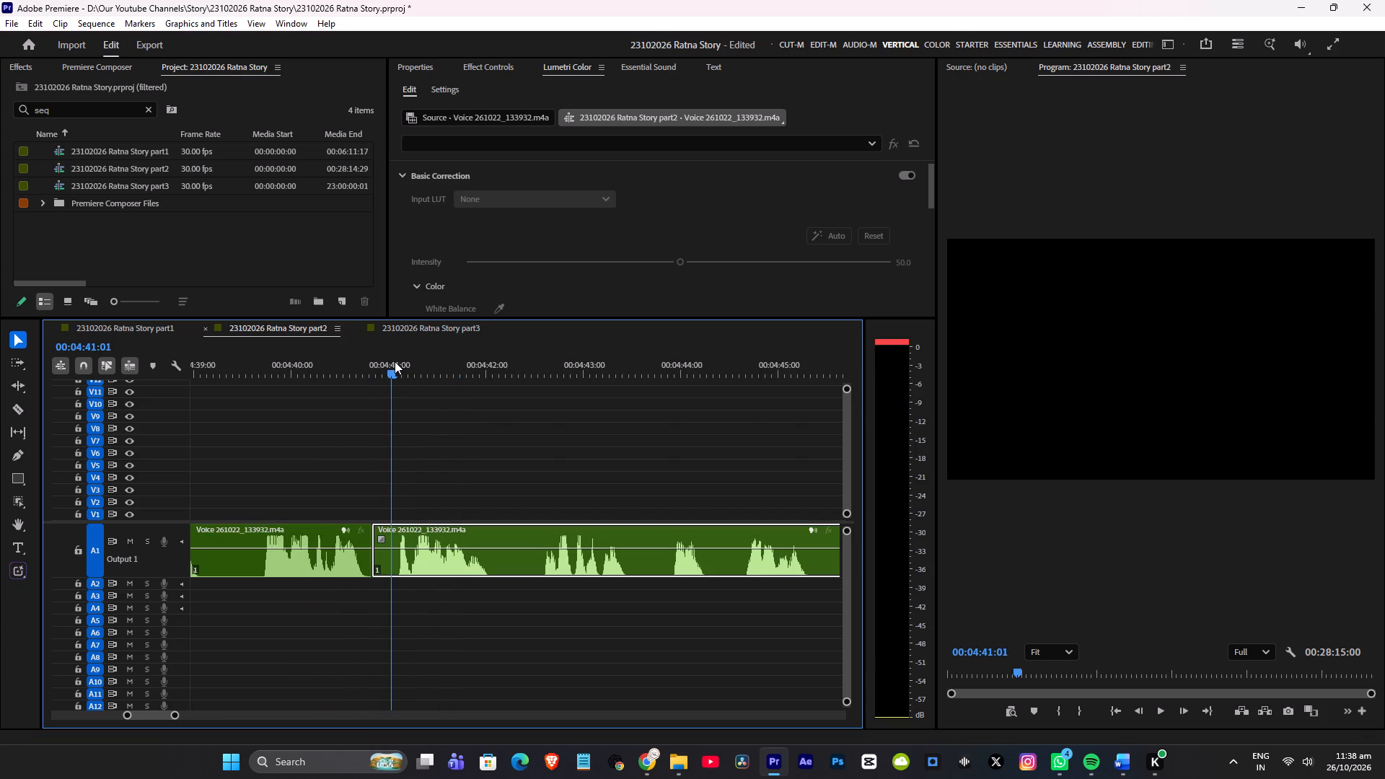
left_click_drag(395, 361, 395, 361)
key("q")
Listen on to the noisy gap, split the voice-over at 00:04:45:24, and ripple-trim the following part's start to about 00:04:47:12.
left_click(320, 354)
key("space")
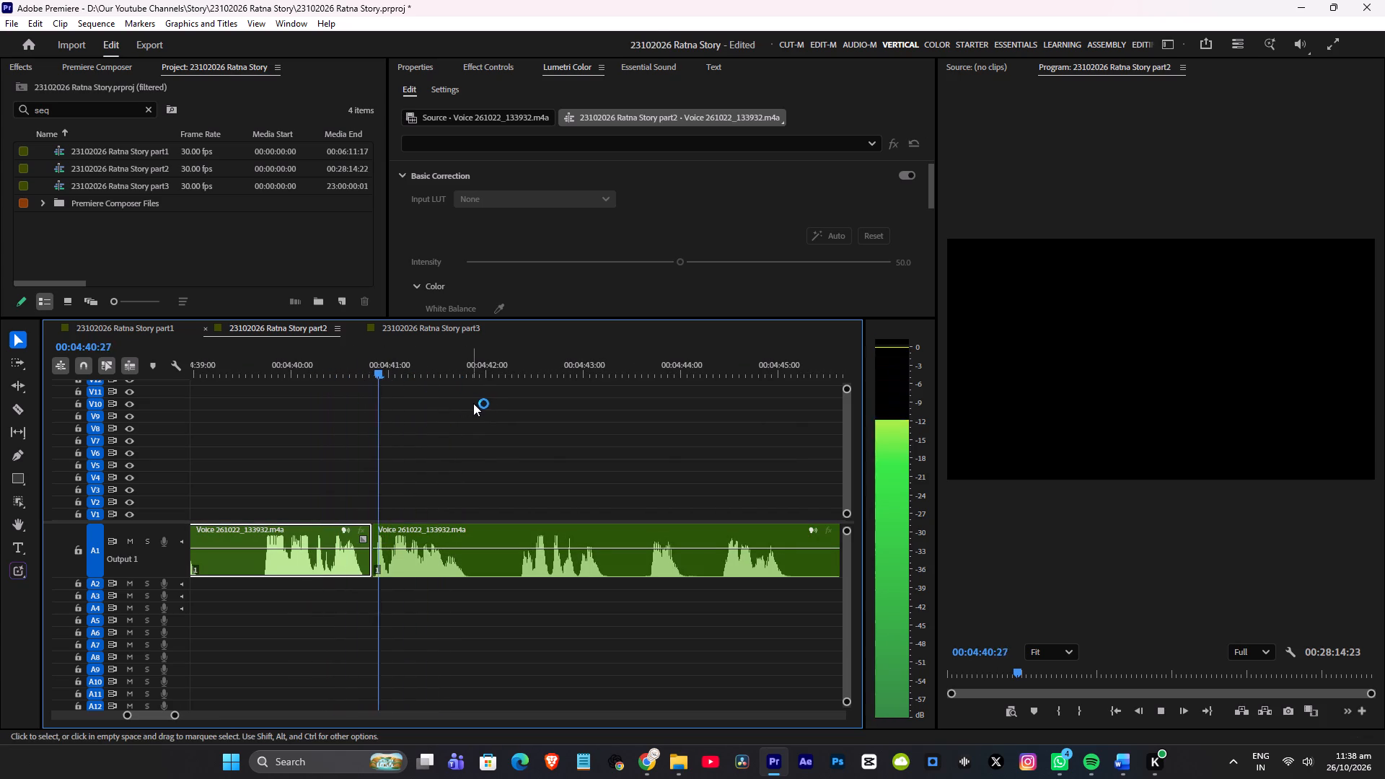
scroll(486, 414, "down", 8)
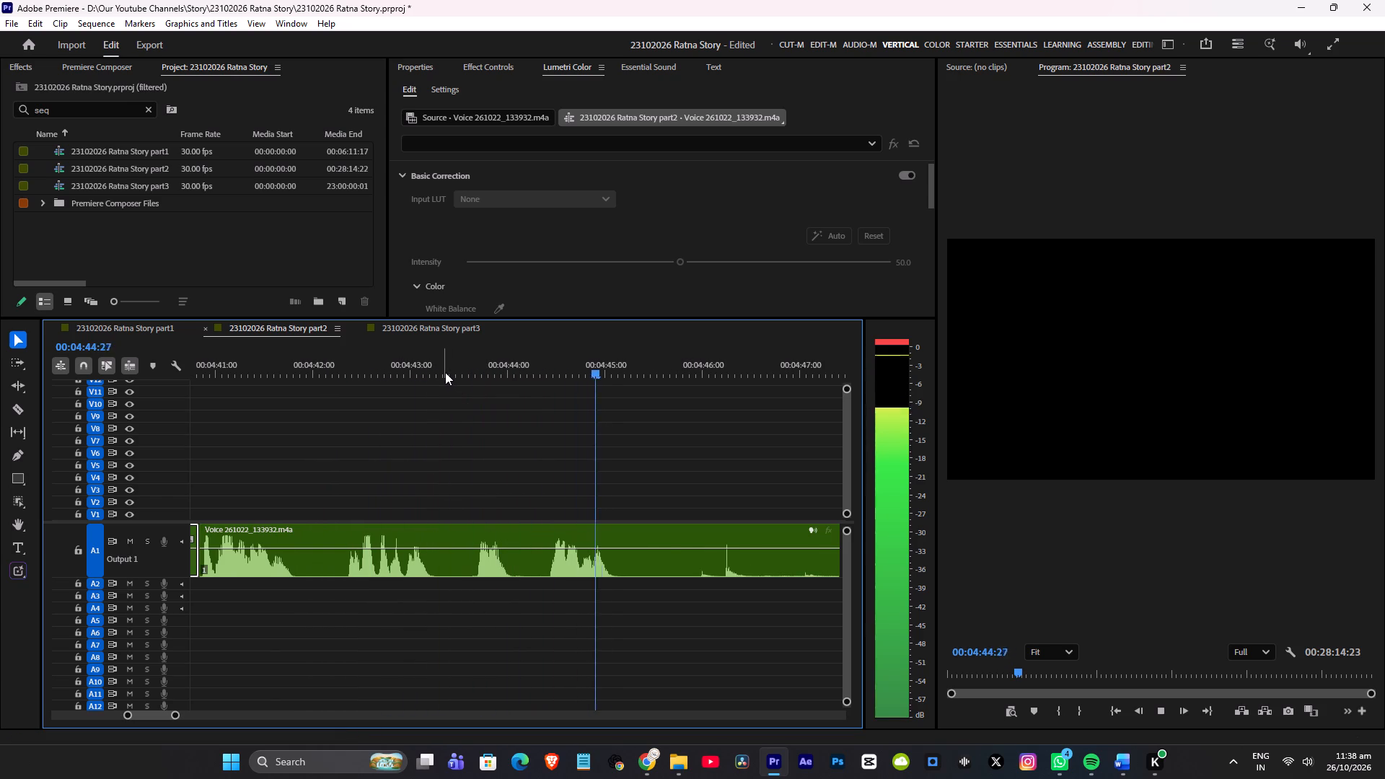
left_click_drag(445, 372, 419, 395)
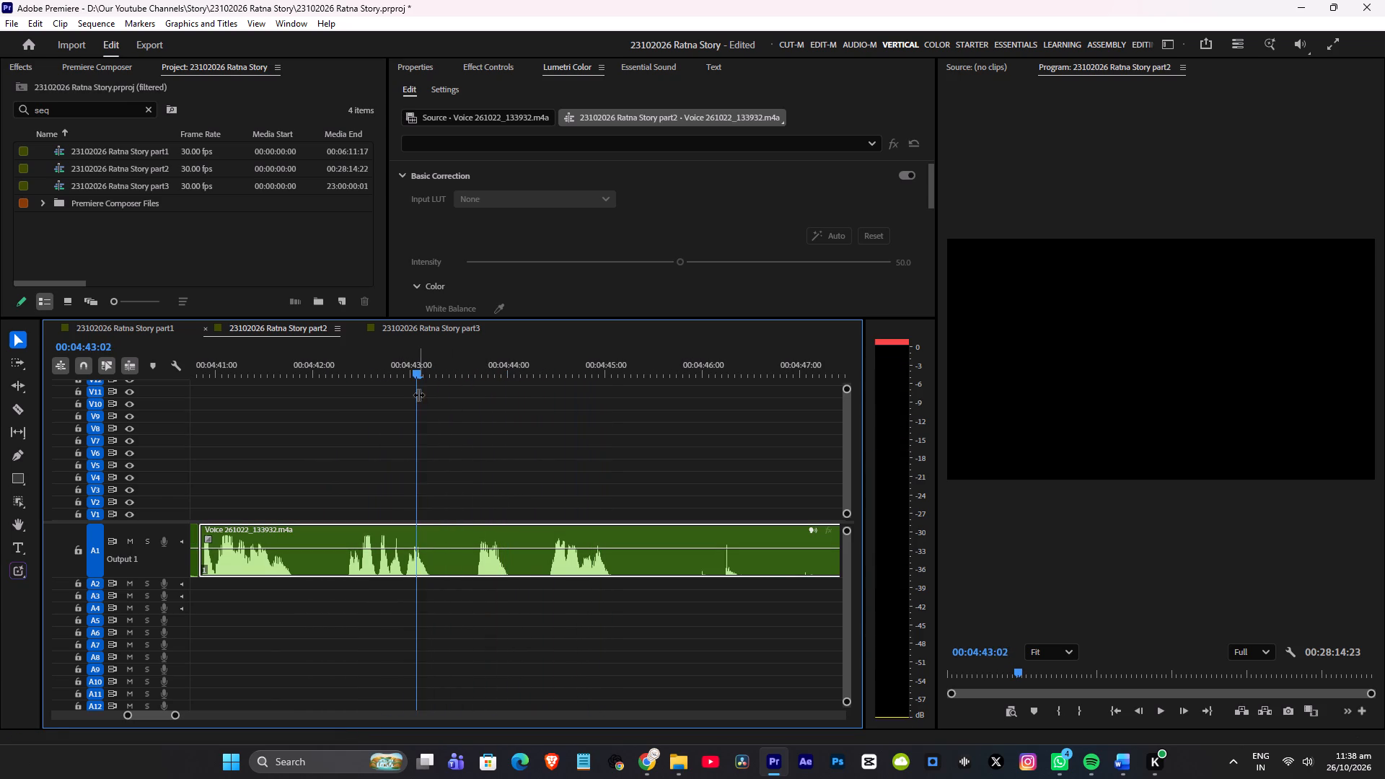
key("space")
scroll(486, 400, "down", 9)
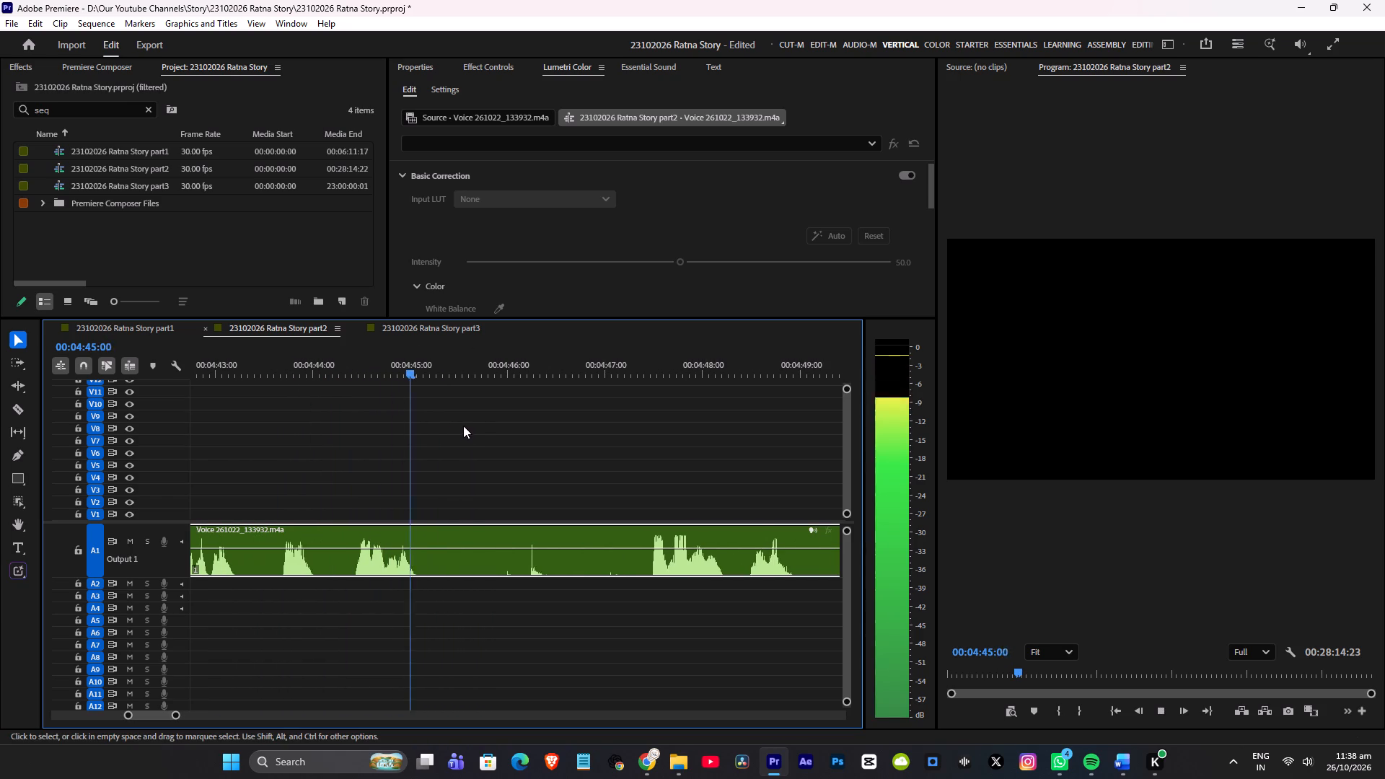
key("space")
type("z")
key("space")
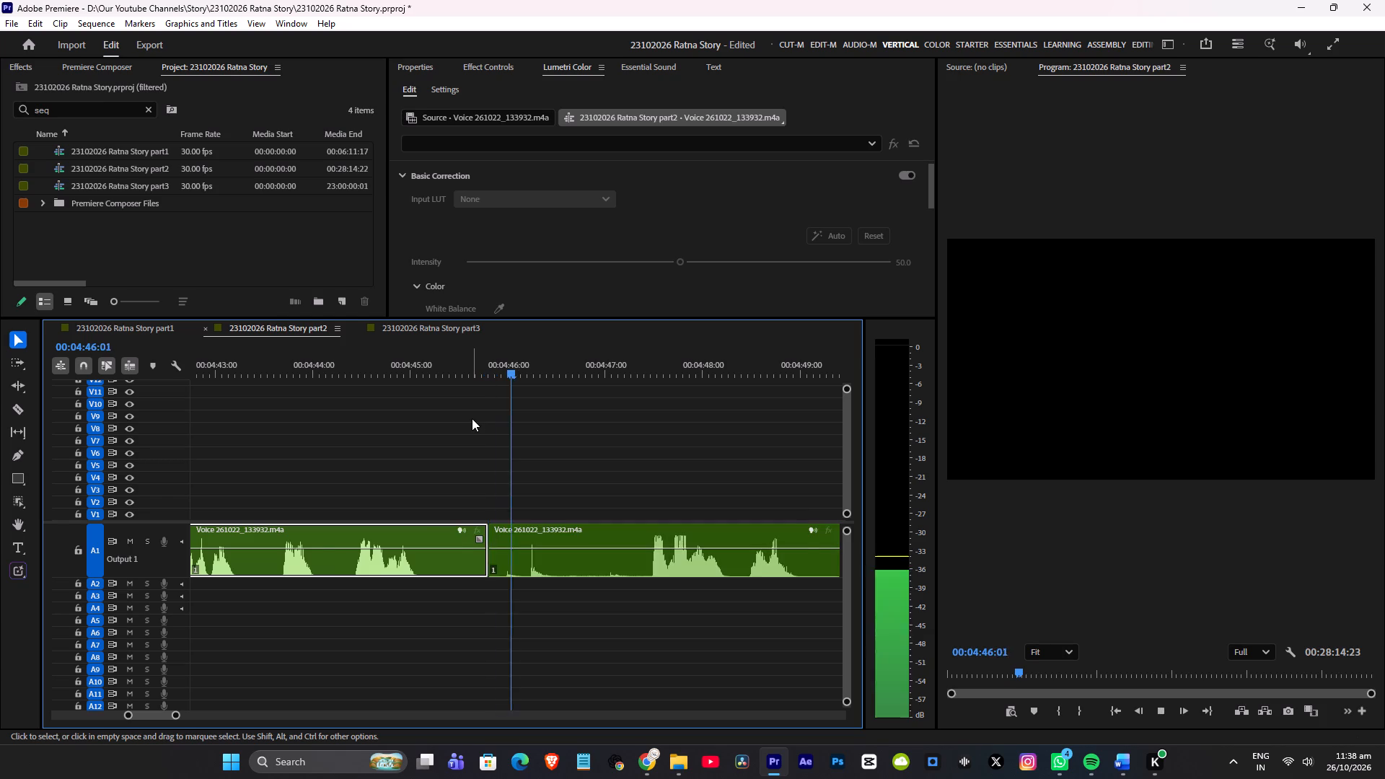
scroll(474, 418, "down", 6)
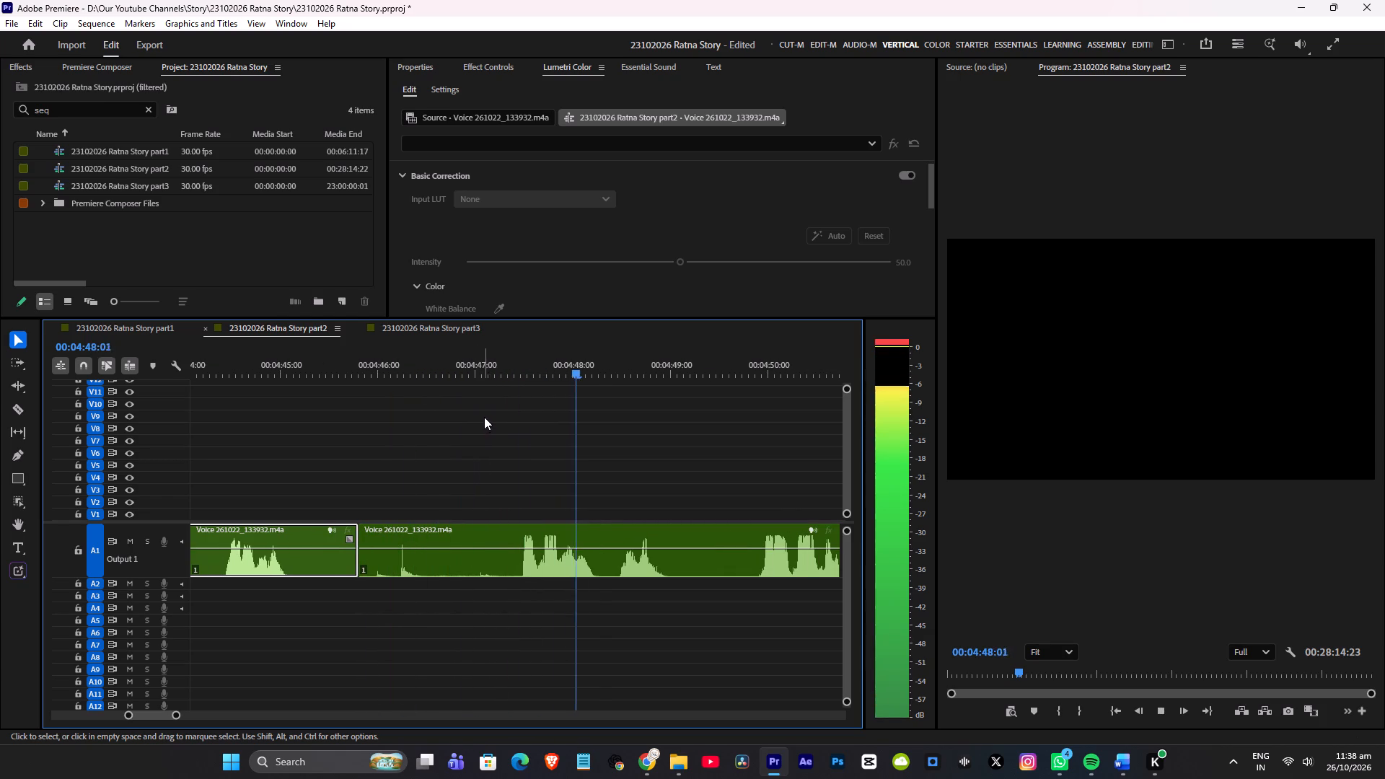
left_click_drag(509, 374, 517, 372)
key("q")
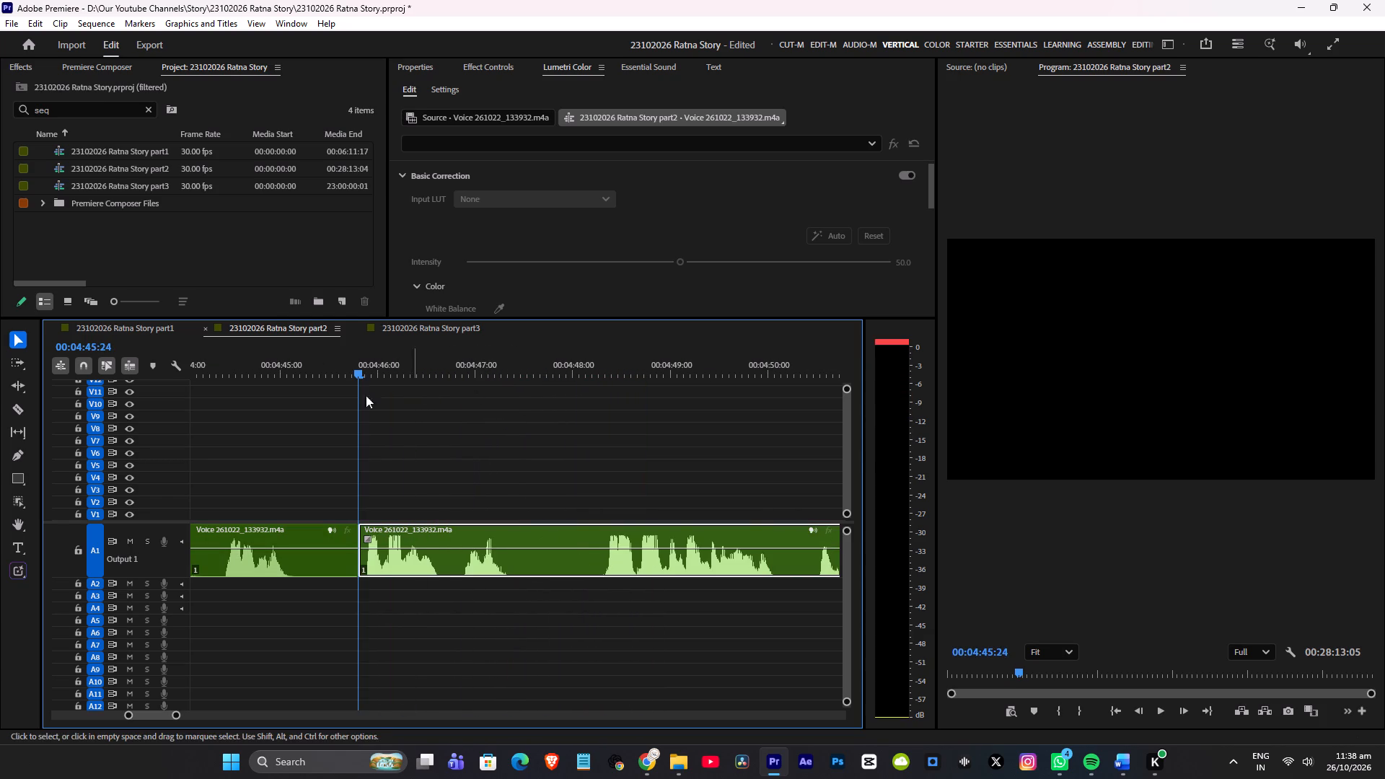
Check the join at 00:04:45:24, then cut the pause from 00:04:47:11 to about 00:04:48:06 and close the gap.
left_click(249, 366)
scroll(295, 384, "up", 5)
key("space")
scroll(418, 399, "down", 5)
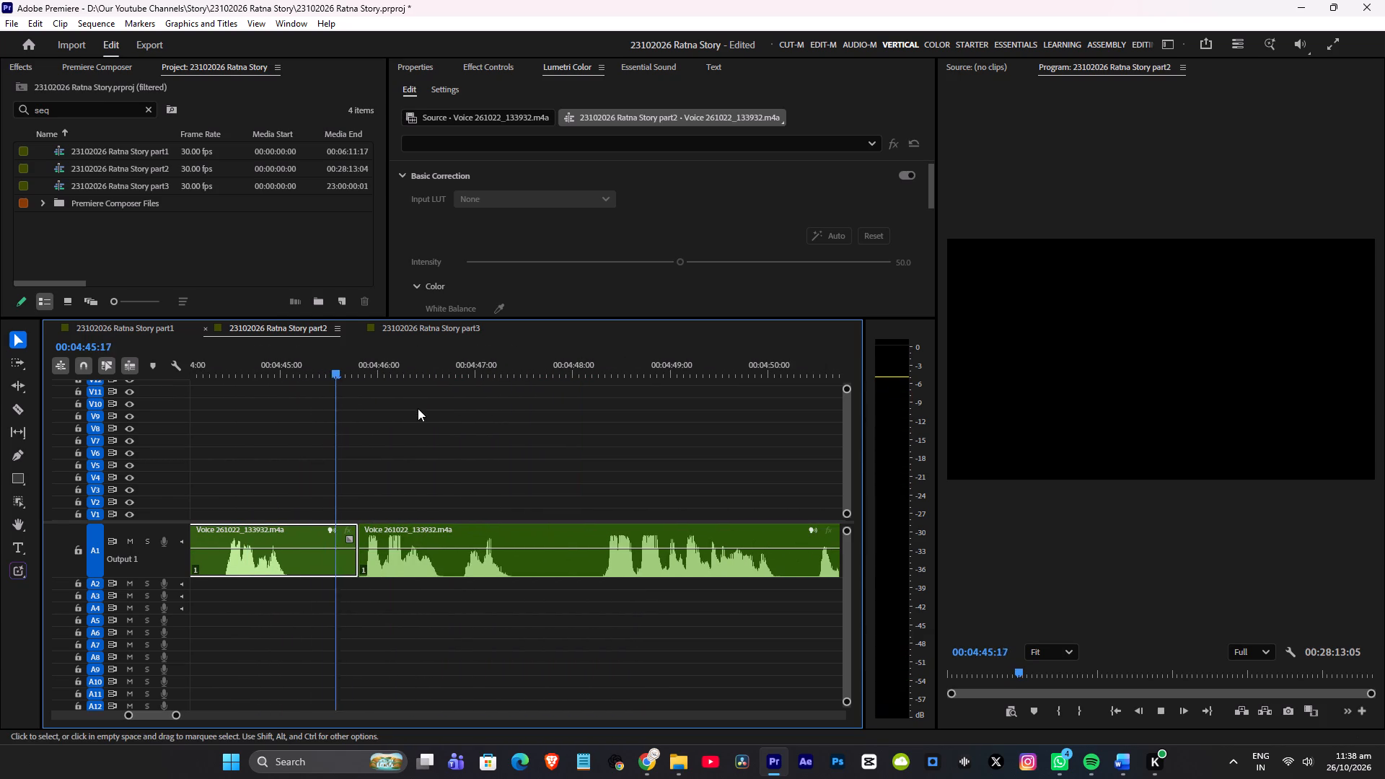
scroll(438, 405, "down", 2)
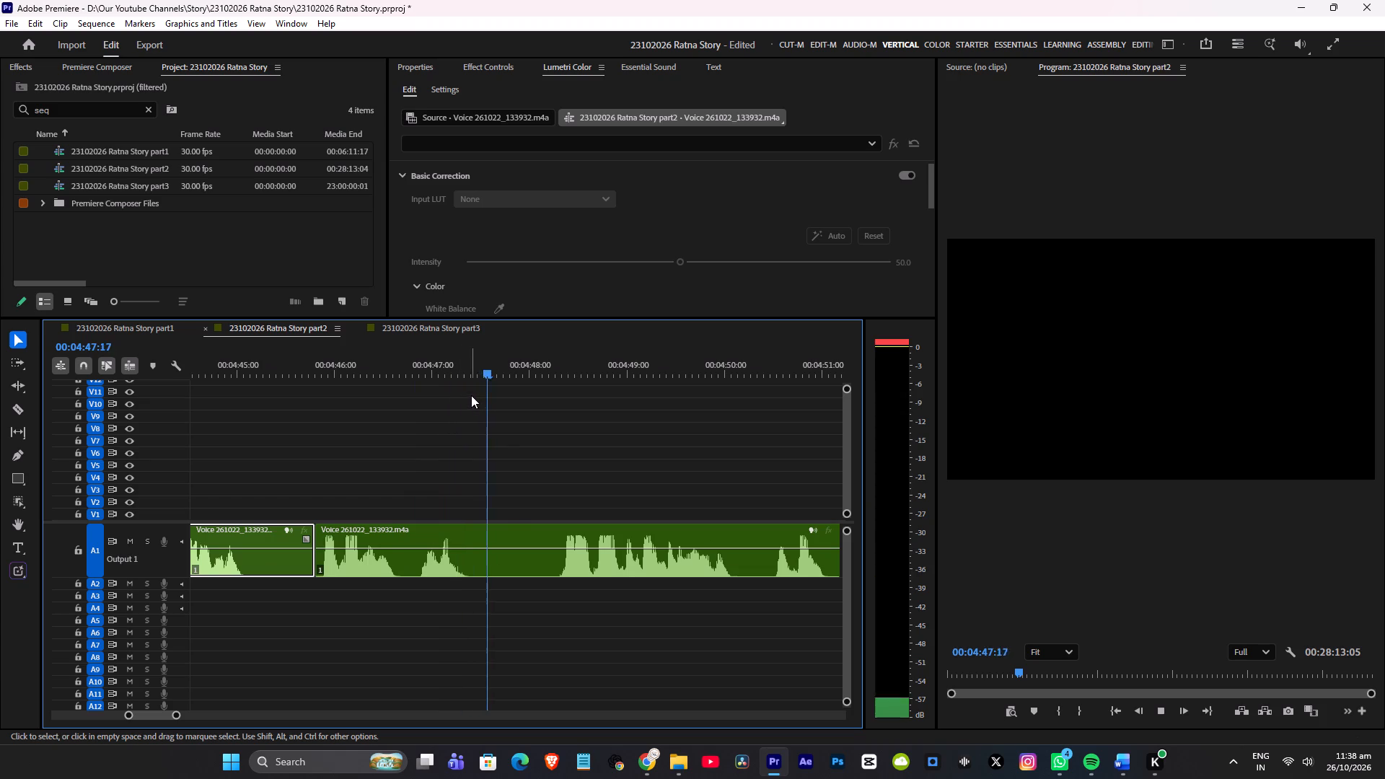
left_click_drag(479, 371, 474, 374)
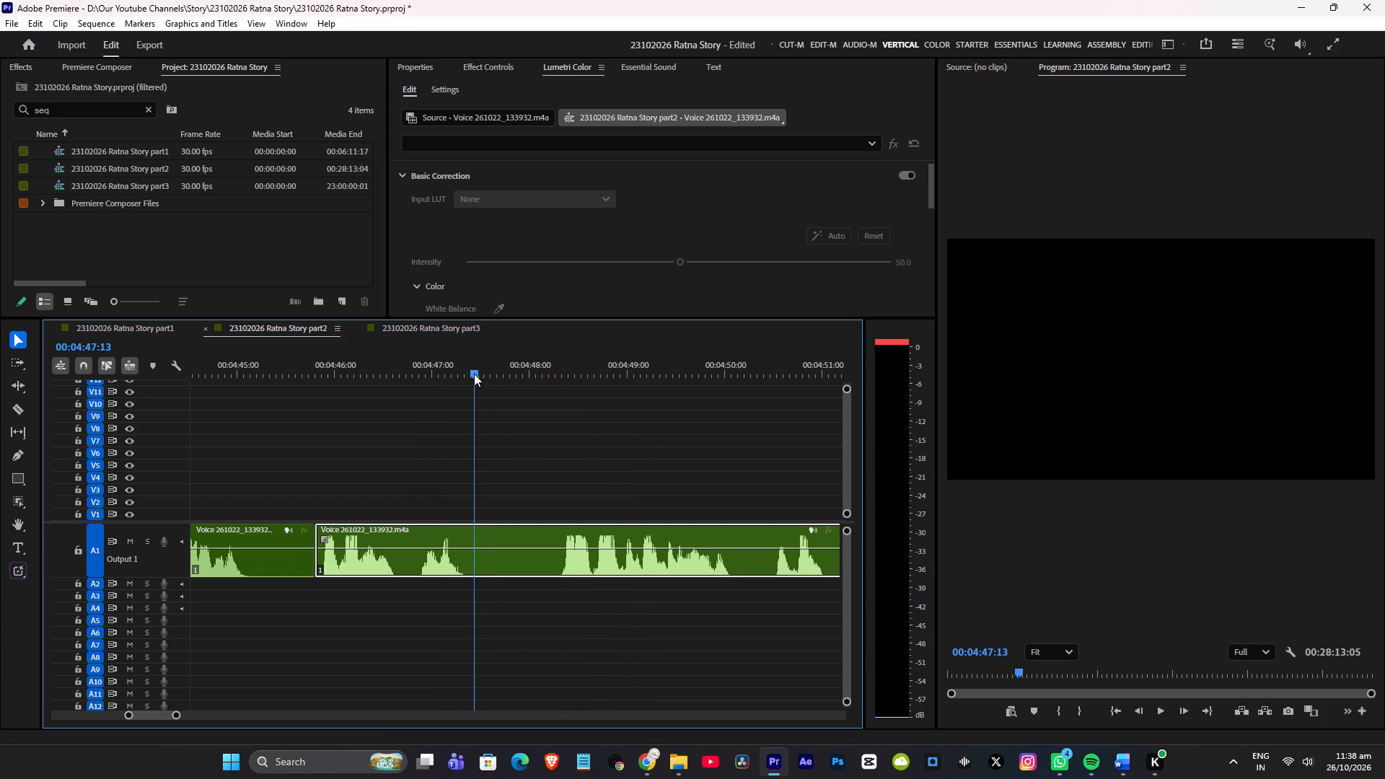
left_click_drag(474, 374, 470, 378)
key("z")
left_click_drag(549, 358, 549, 367)
key("q")
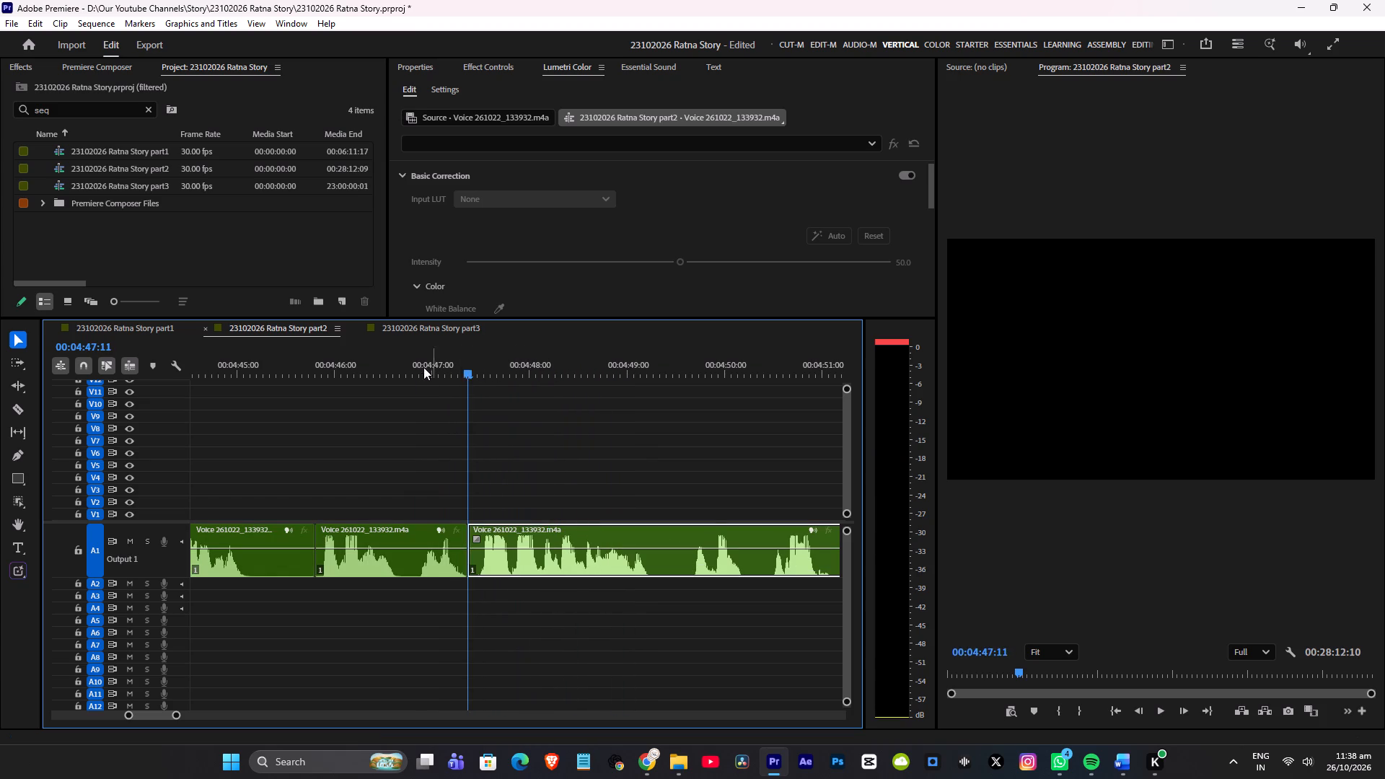
Listen on and remove the noisy gap from about 00:04:53:06 to 00:04:54:15 by splitting the voice-over and ripple-trimming the following part.
left_click(410, 373)
key("space")
scroll(493, 384, "down", 7)
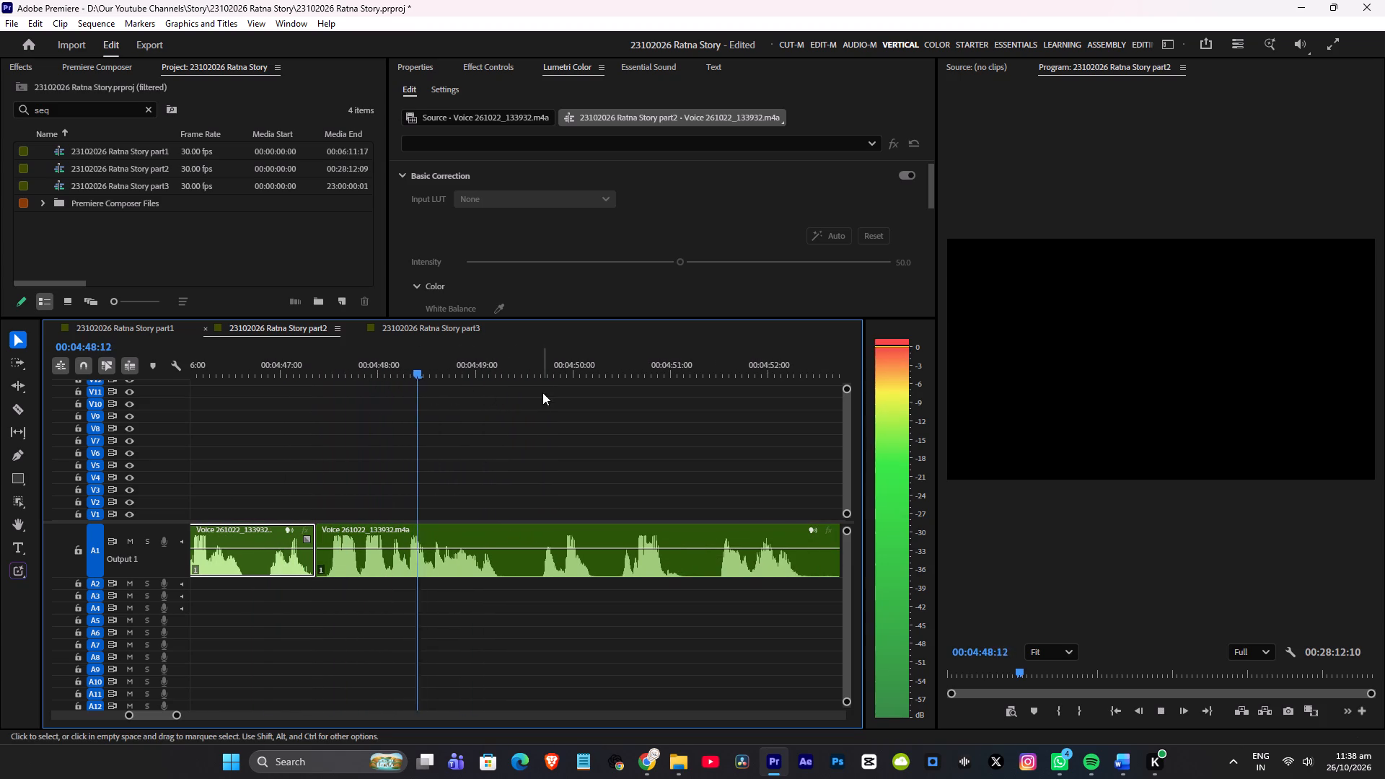
scroll(577, 405, "down", 5)
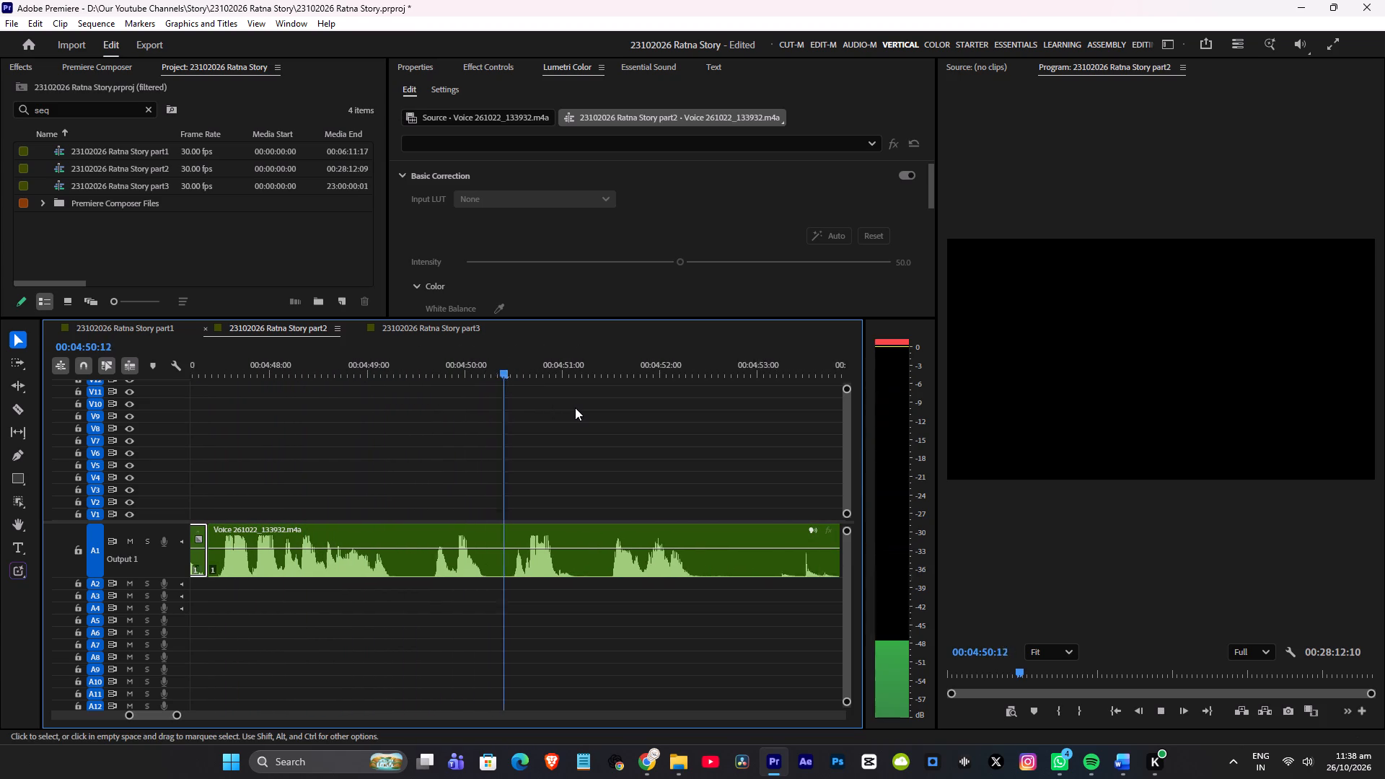
scroll(575, 408, "down", 4)
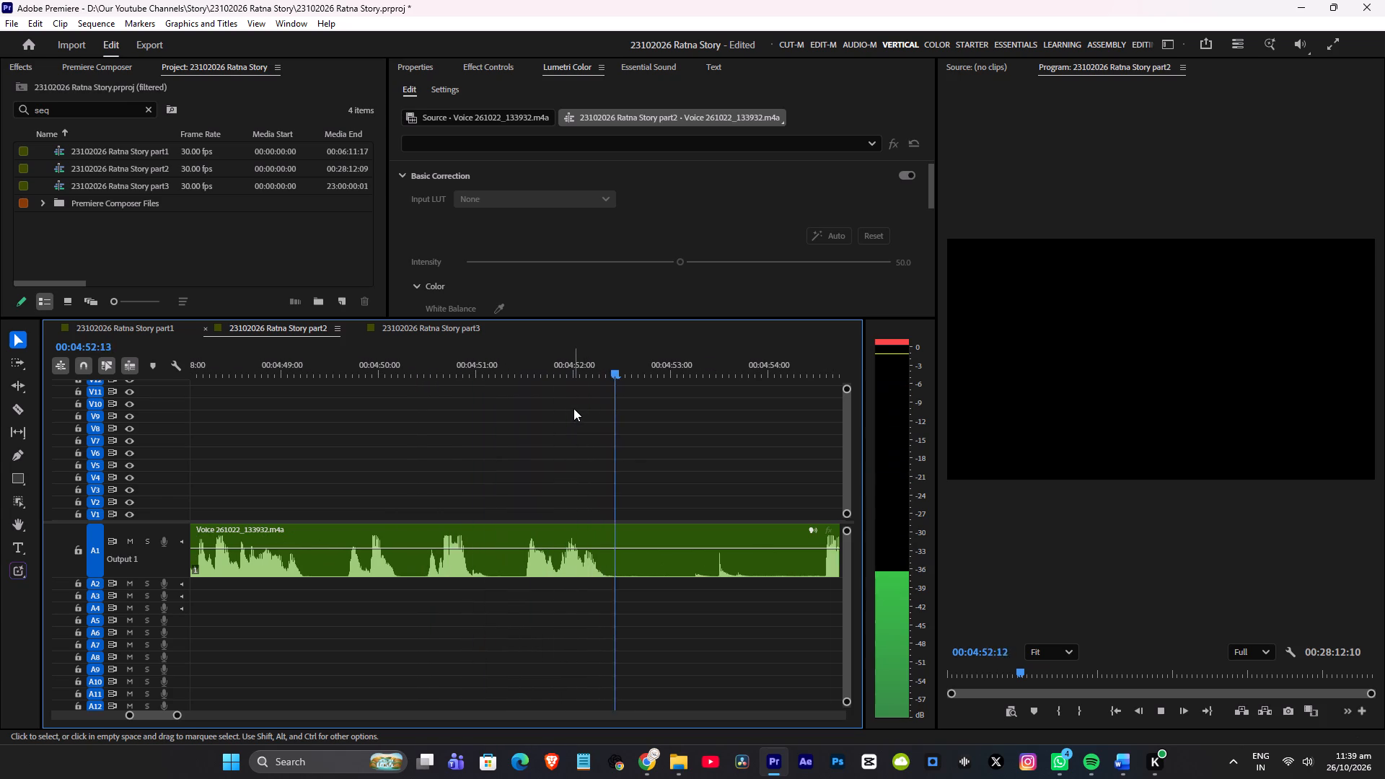
scroll(573, 407, "down", 5)
left_click_drag(568, 362, 581, 362)
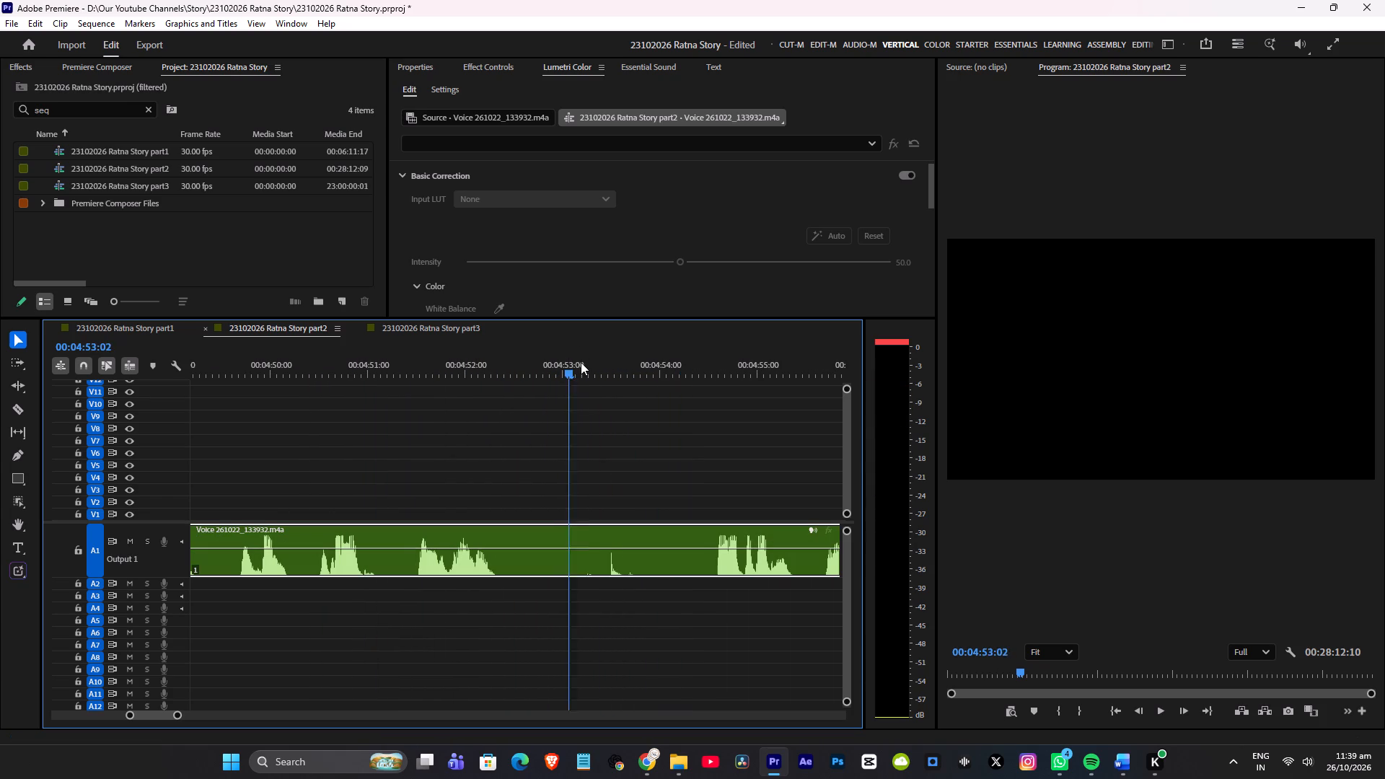
left_click_drag(581, 362, 584, 362)
key("z")
scroll(606, 373, "down", 5)
left_click_drag(584, 371, 594, 370)
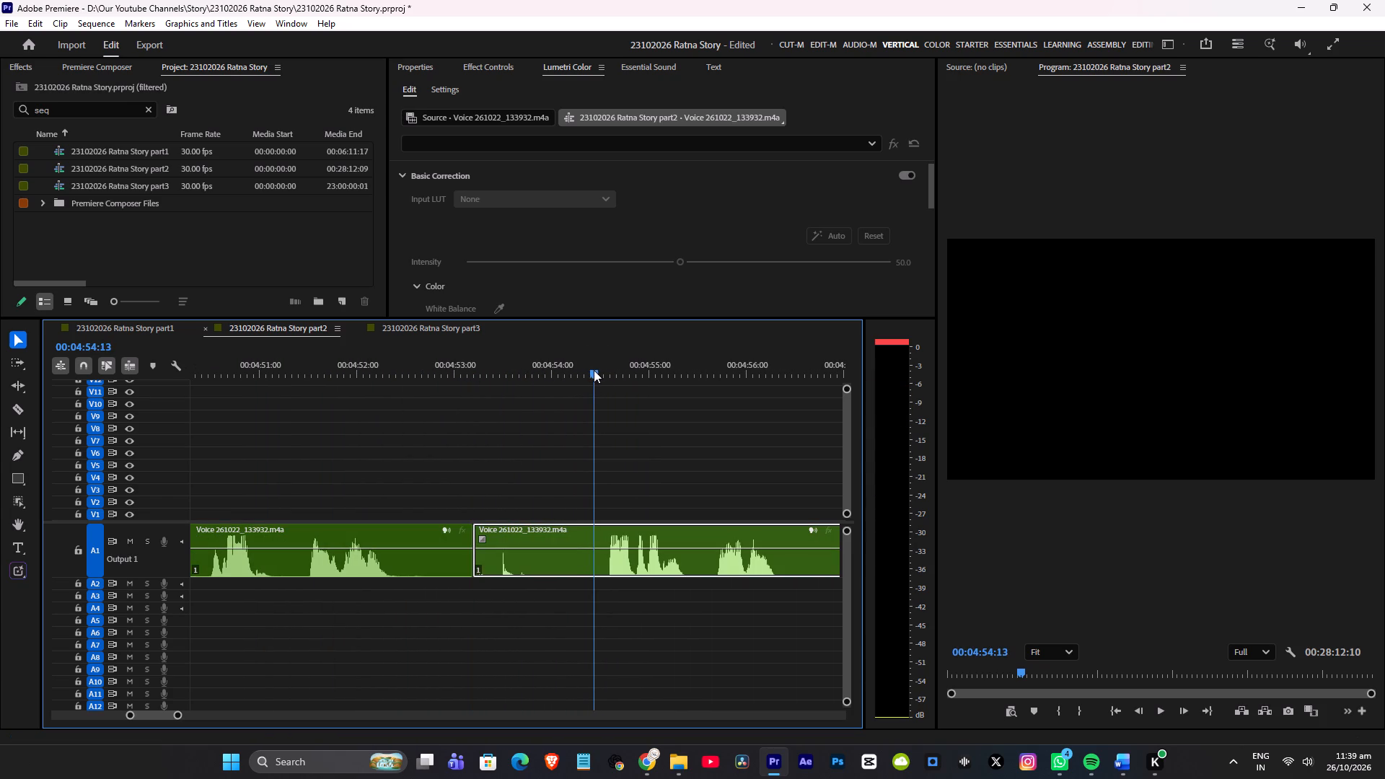
left_click_drag(594, 370, 602, 369)
key("q")
Replay the voice-over from about 00:04:51:15 to 00:04:54:23, checking the join near 00:04:53:06.
left_click(310, 366)
key("space")
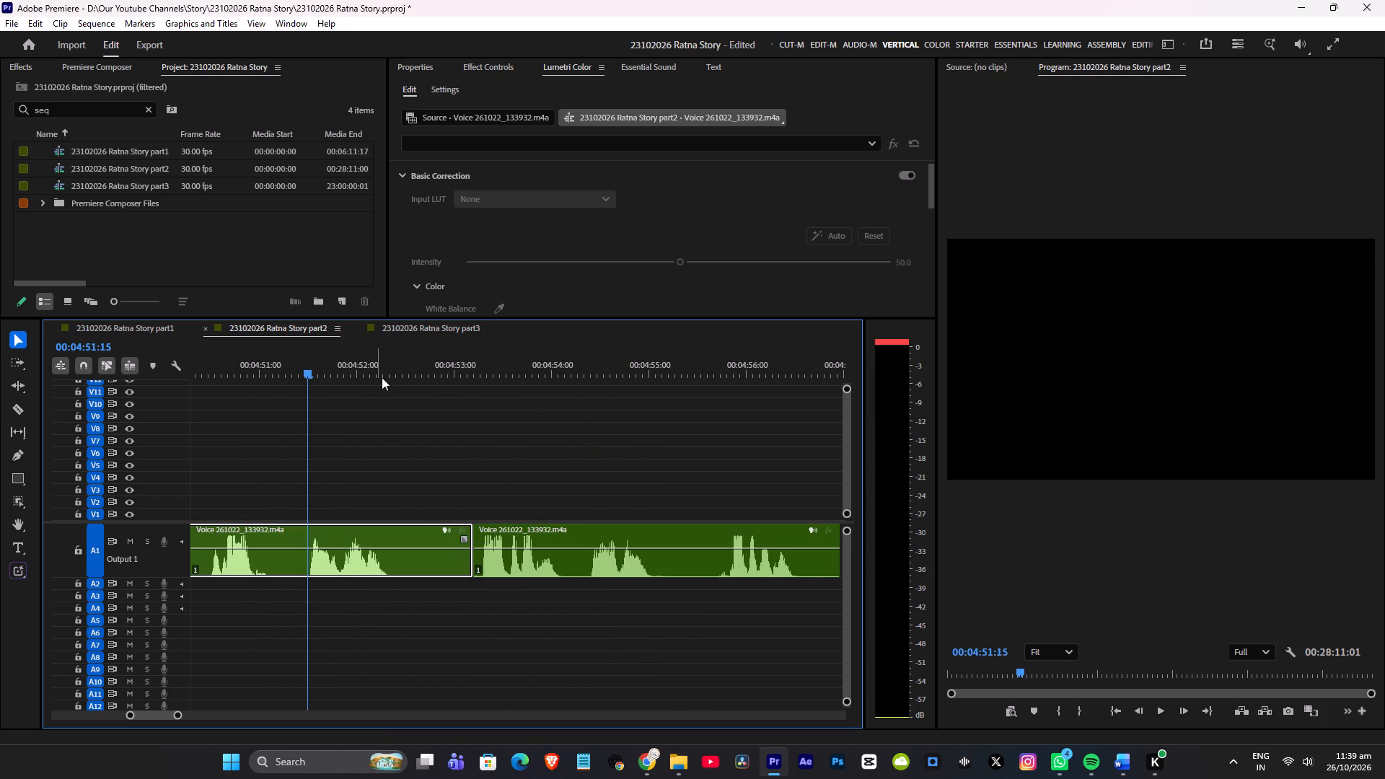
scroll(448, 408, "down", 2)
key("space")
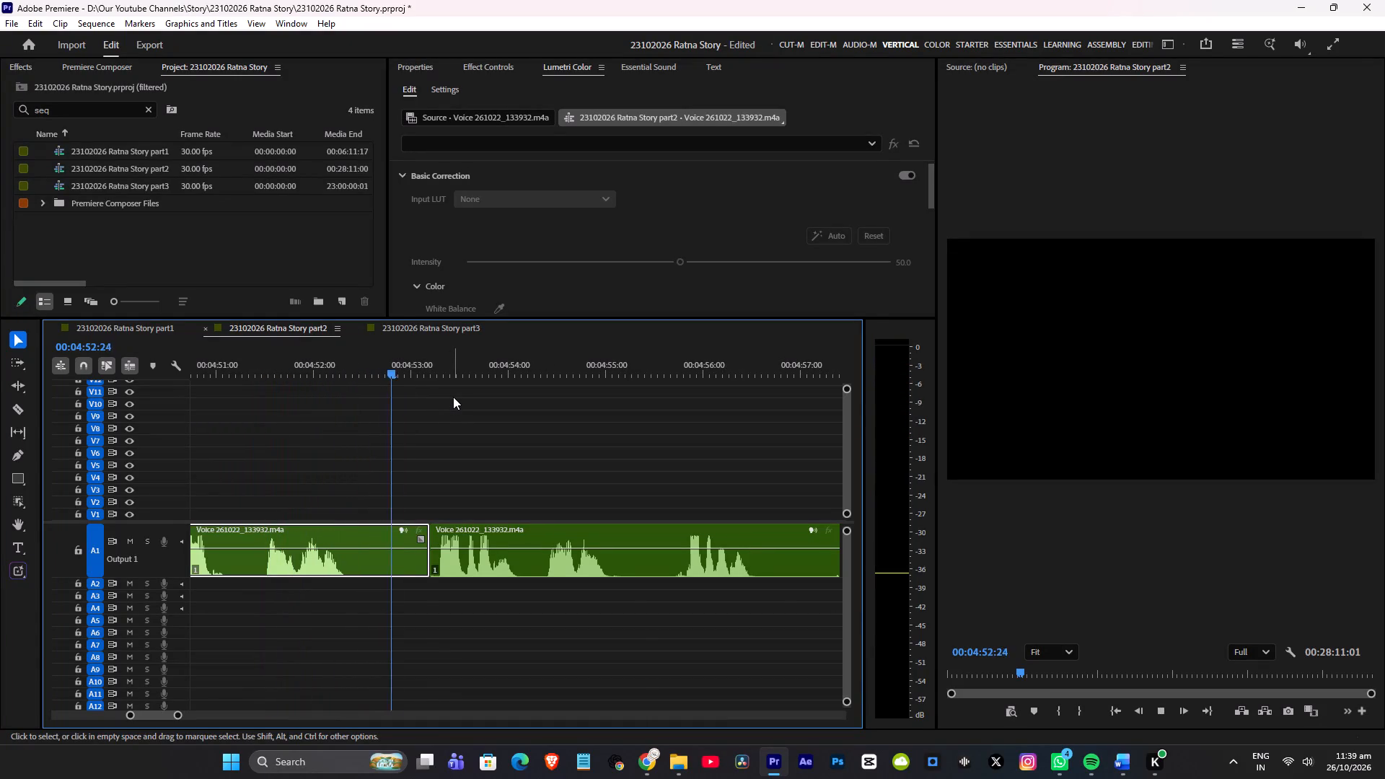
scroll(476, 395, "down", 3)
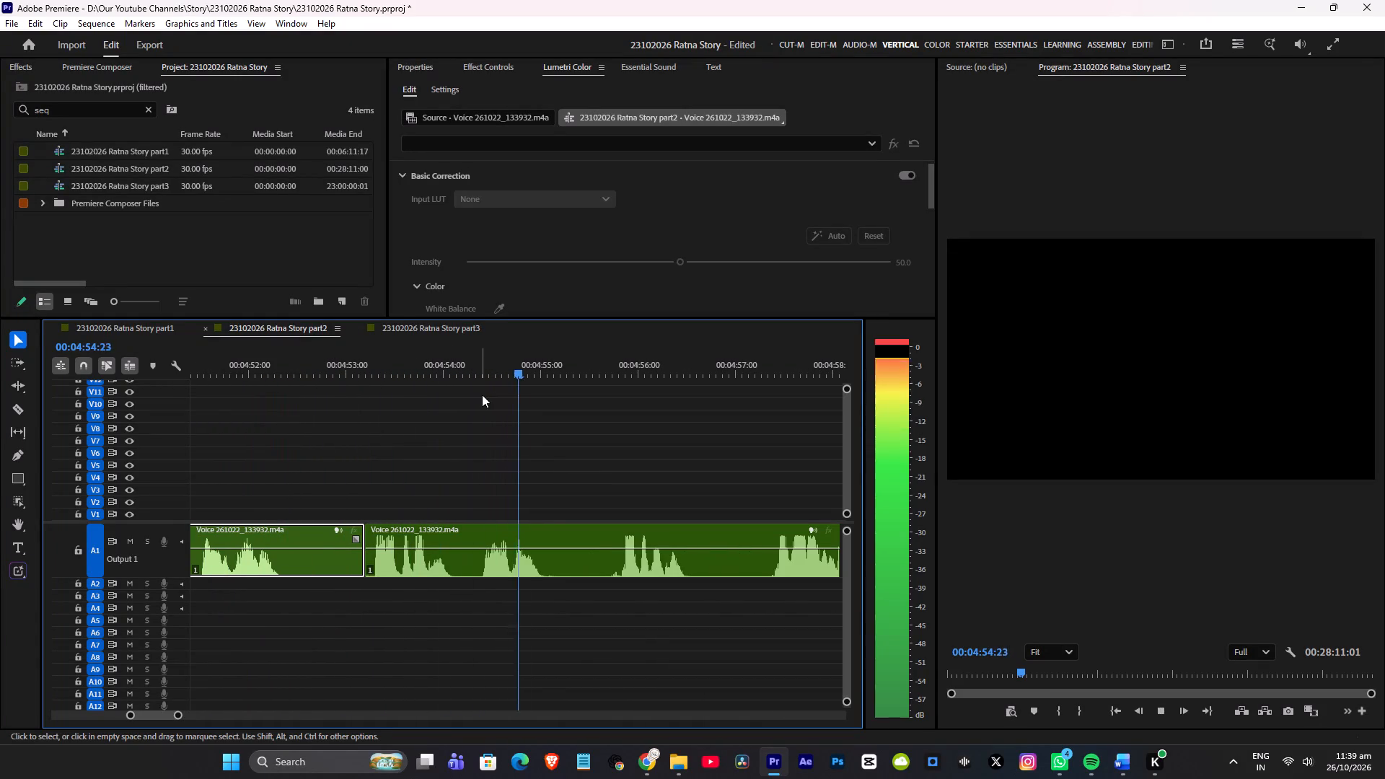
left_click(448, 367)
scroll(503, 405, "up", 9)
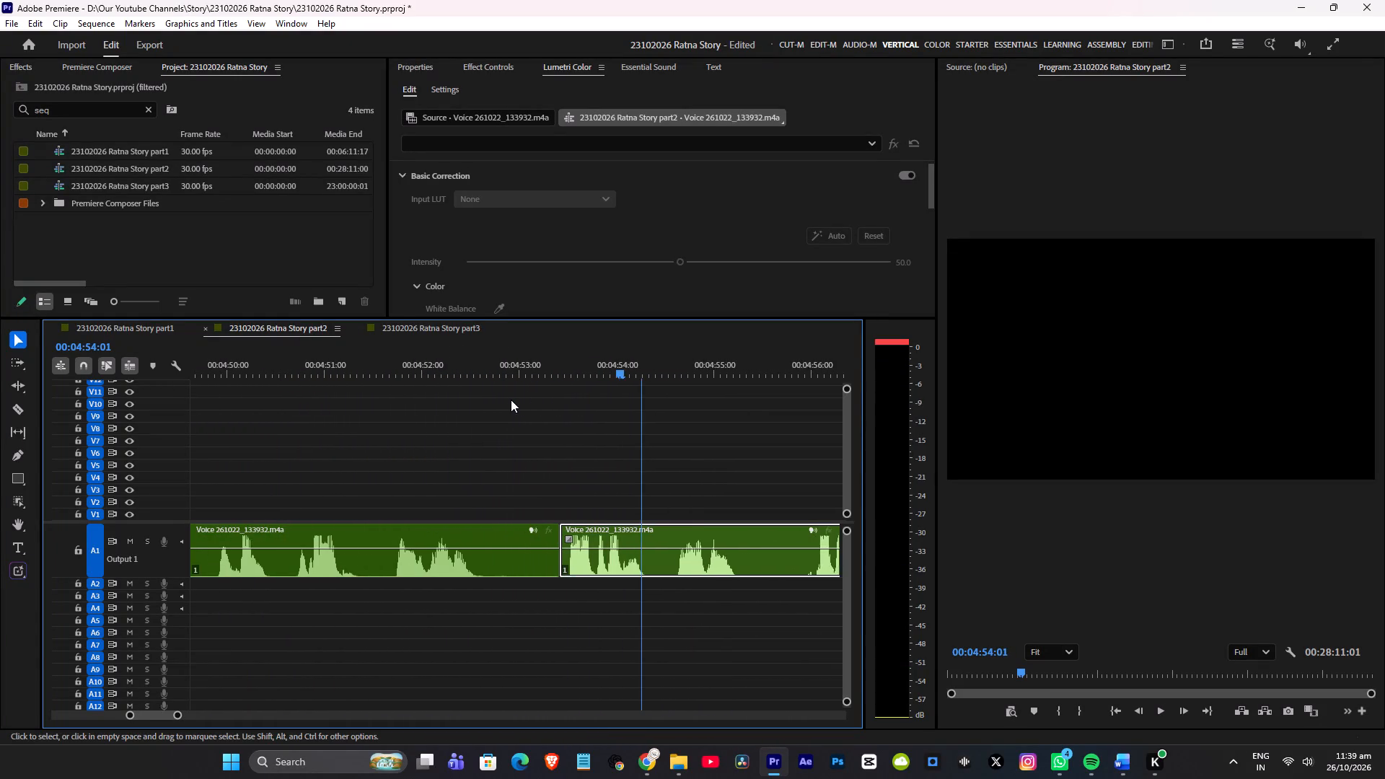
scroll(511, 400, "up", 2)
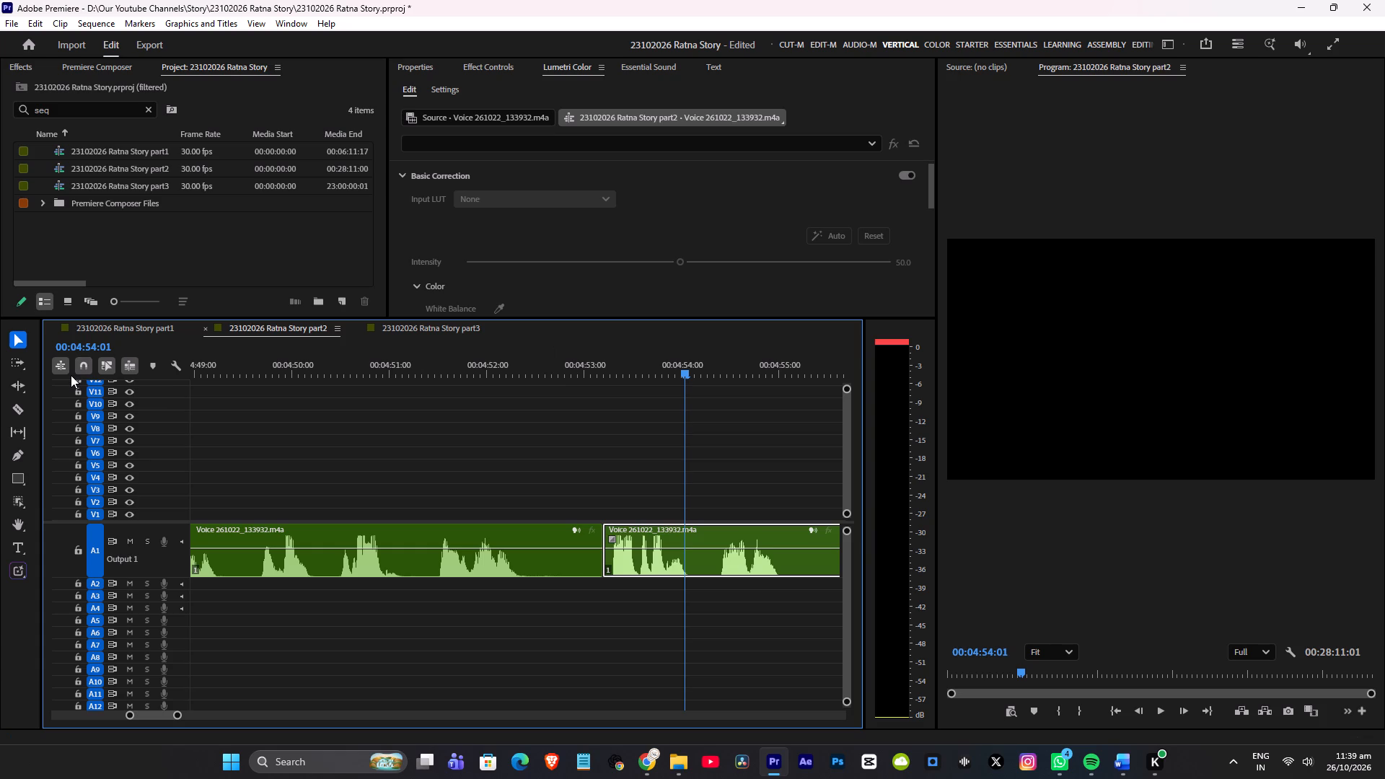
scroll(7, 415, "up", 2)
left_click(463, 355)
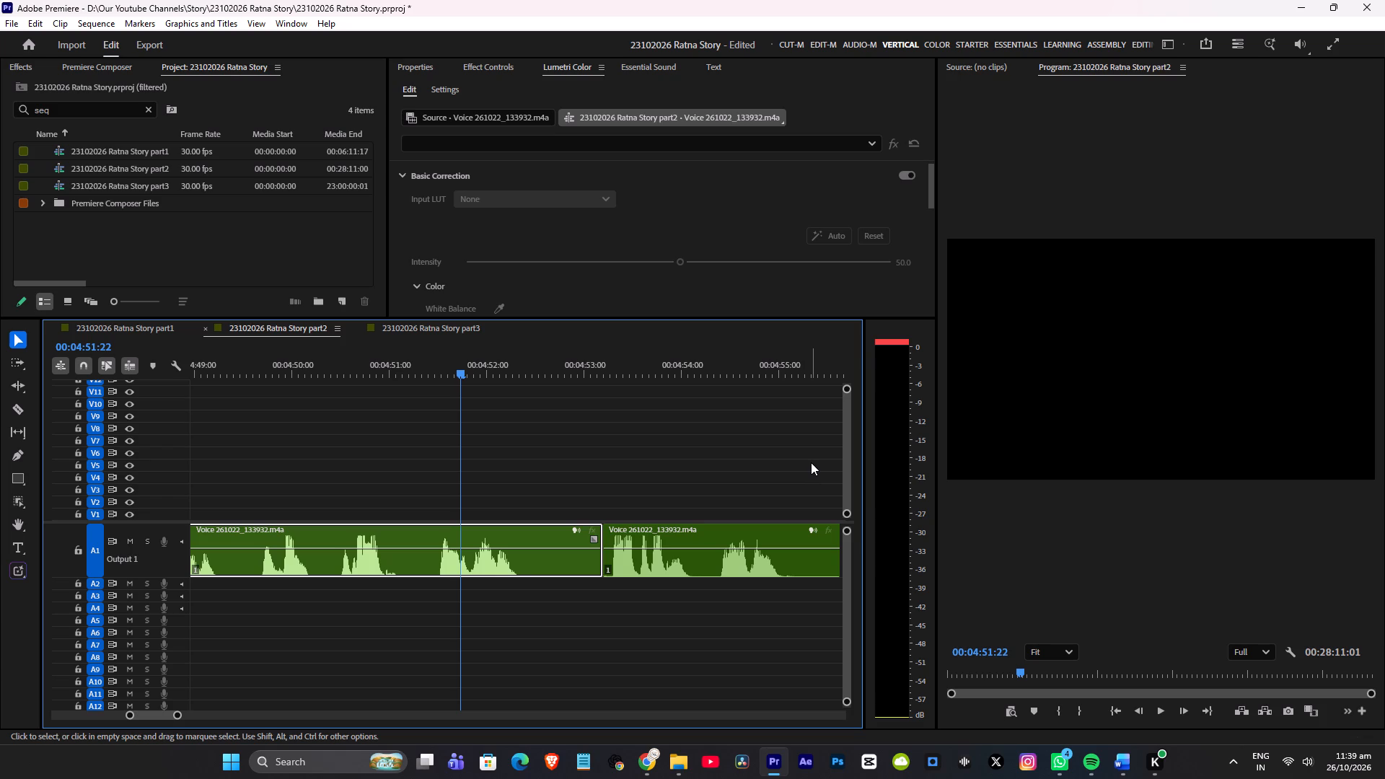
Save the project.
key("ctrl+s")
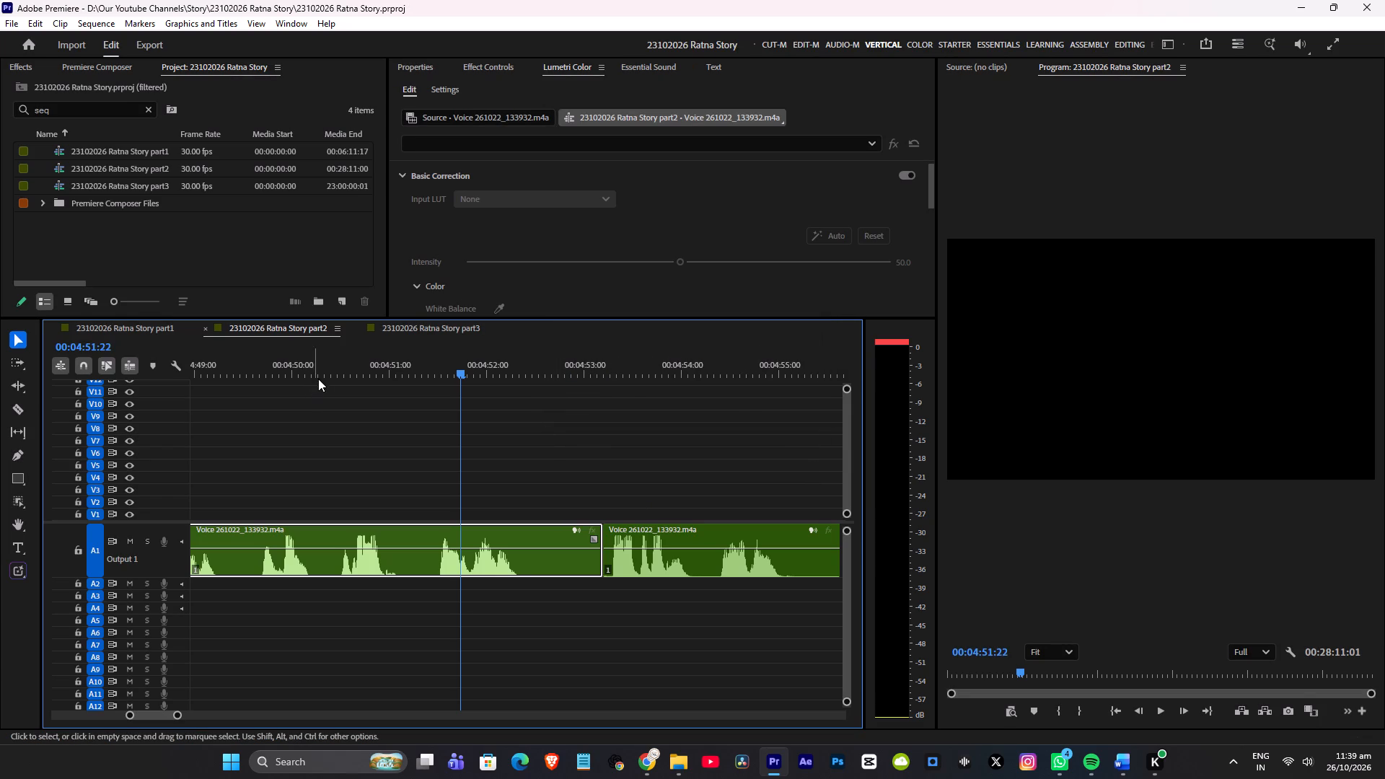
Replay the voice-over from about 00:04:50:10, checking the phrases leading up to the join near 00:04:53:06.
left_click(327, 364)
key("space")
scroll(497, 384, "down", 5)
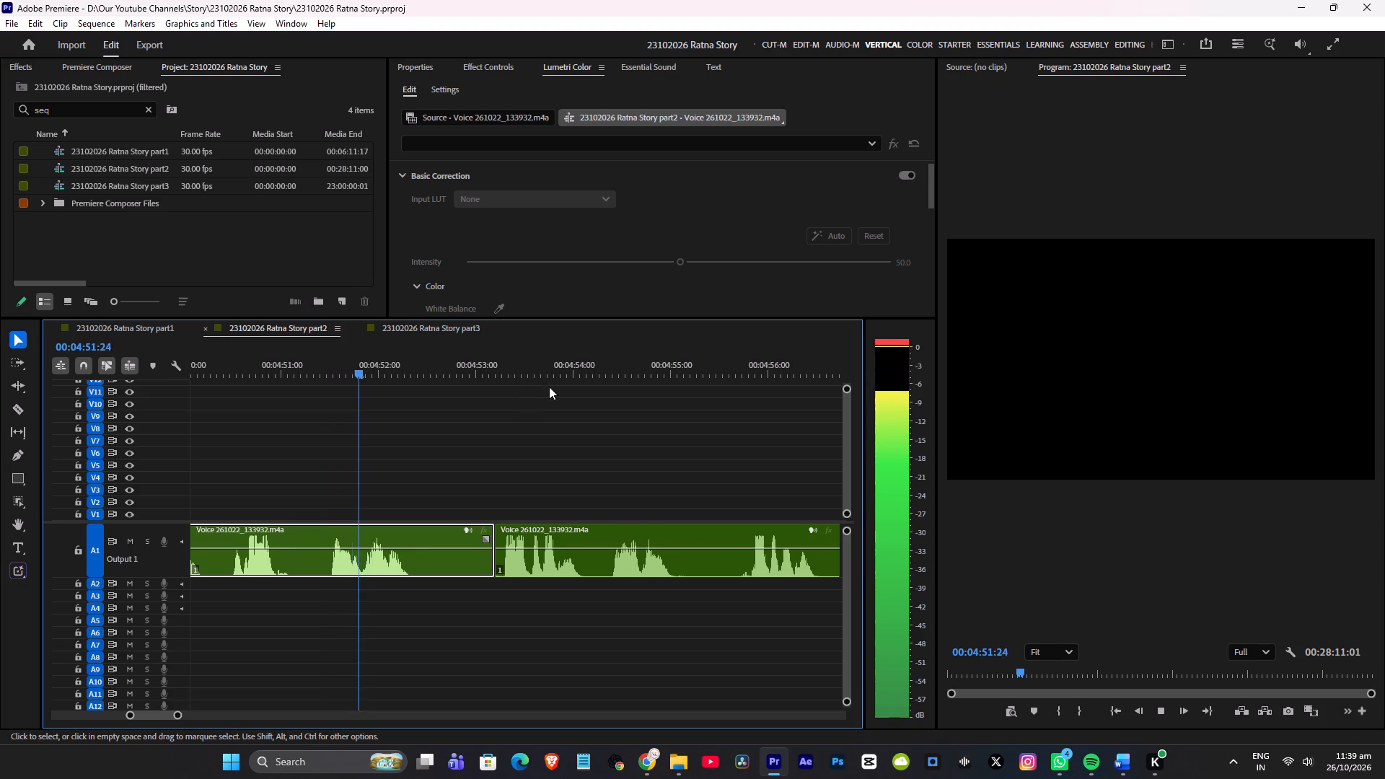
scroll(550, 389, "down", 5, "alt")
key("space")
left_click(472, 371)
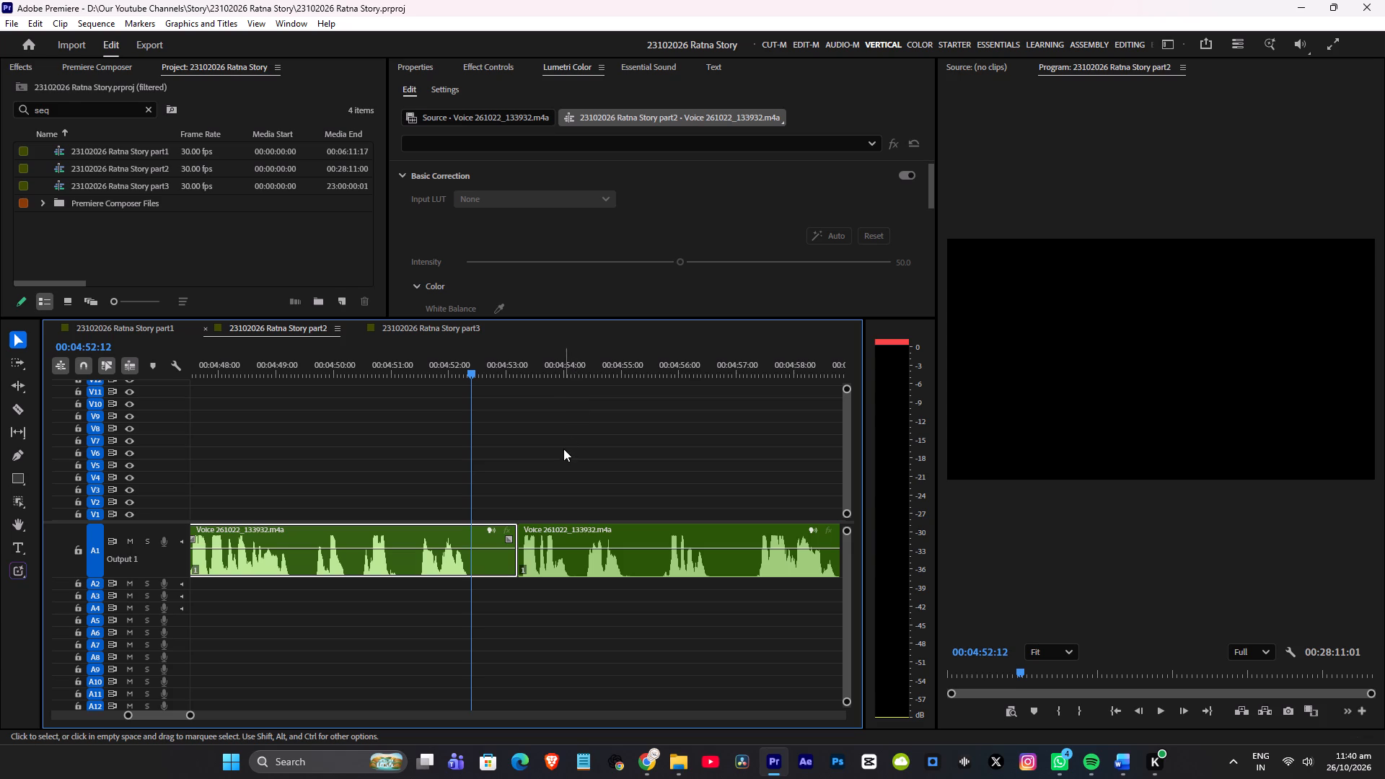
Save the project again.
key("ctrl+s")
Listen to the voice-over from about 00:04:50:20 to 00:05:04, checking the join near 00:04:53:06 and the phrases after it.
left_click(371, 359)
key("space")
scroll(499, 431, "down", 3)
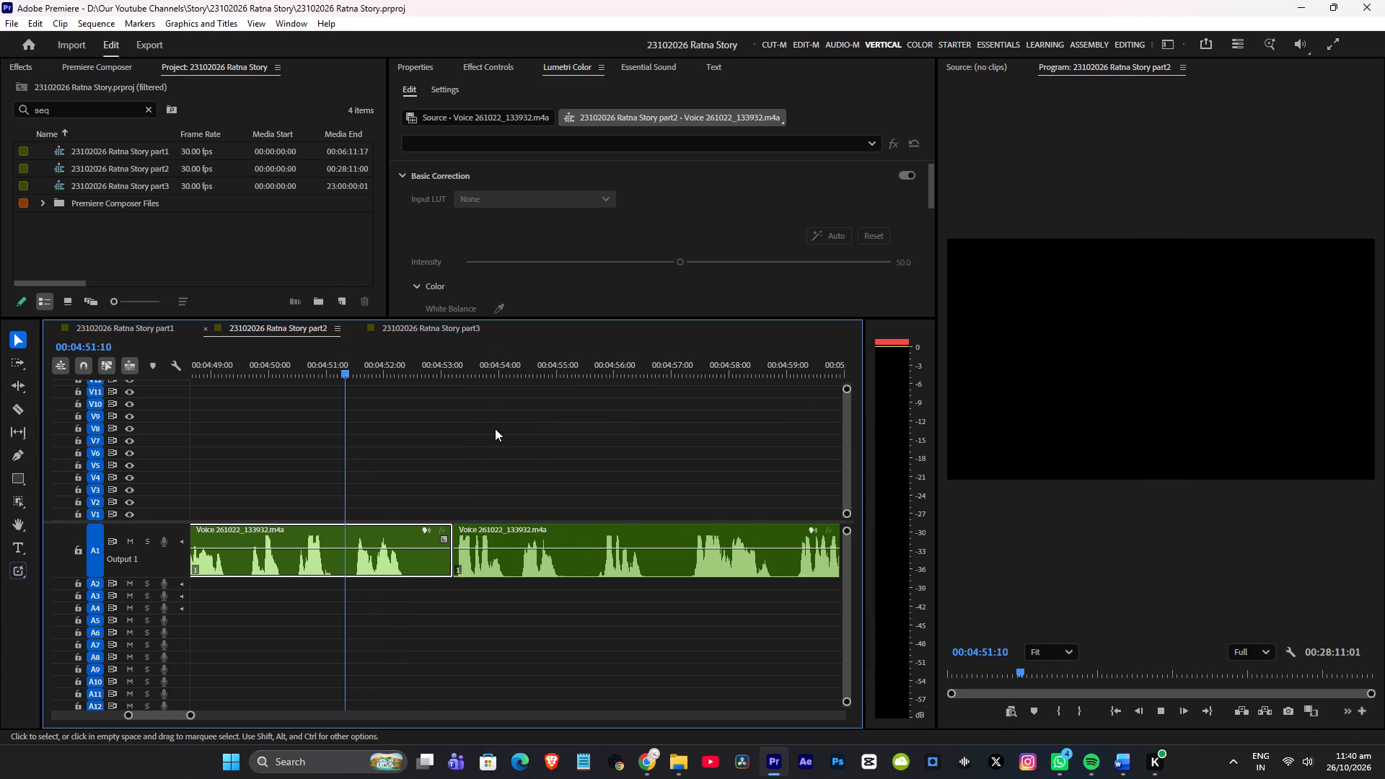
scroll(501, 423, "up", 6, "alt")
scroll(509, 428, "down", 10, "alt")
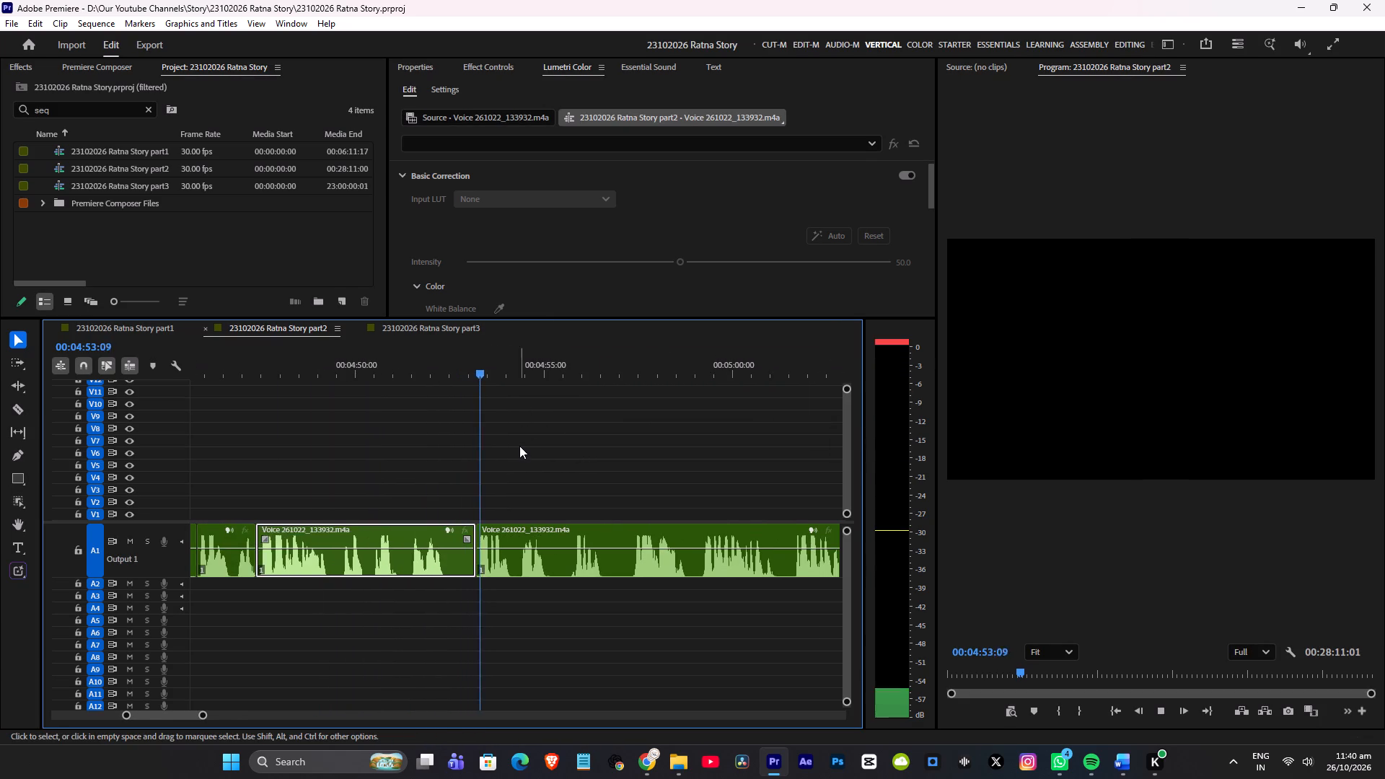
scroll(493, 483, "down", 4)
scroll(487, 491, "up", 4, "alt")
scroll(494, 488, "down", 2, "alt")
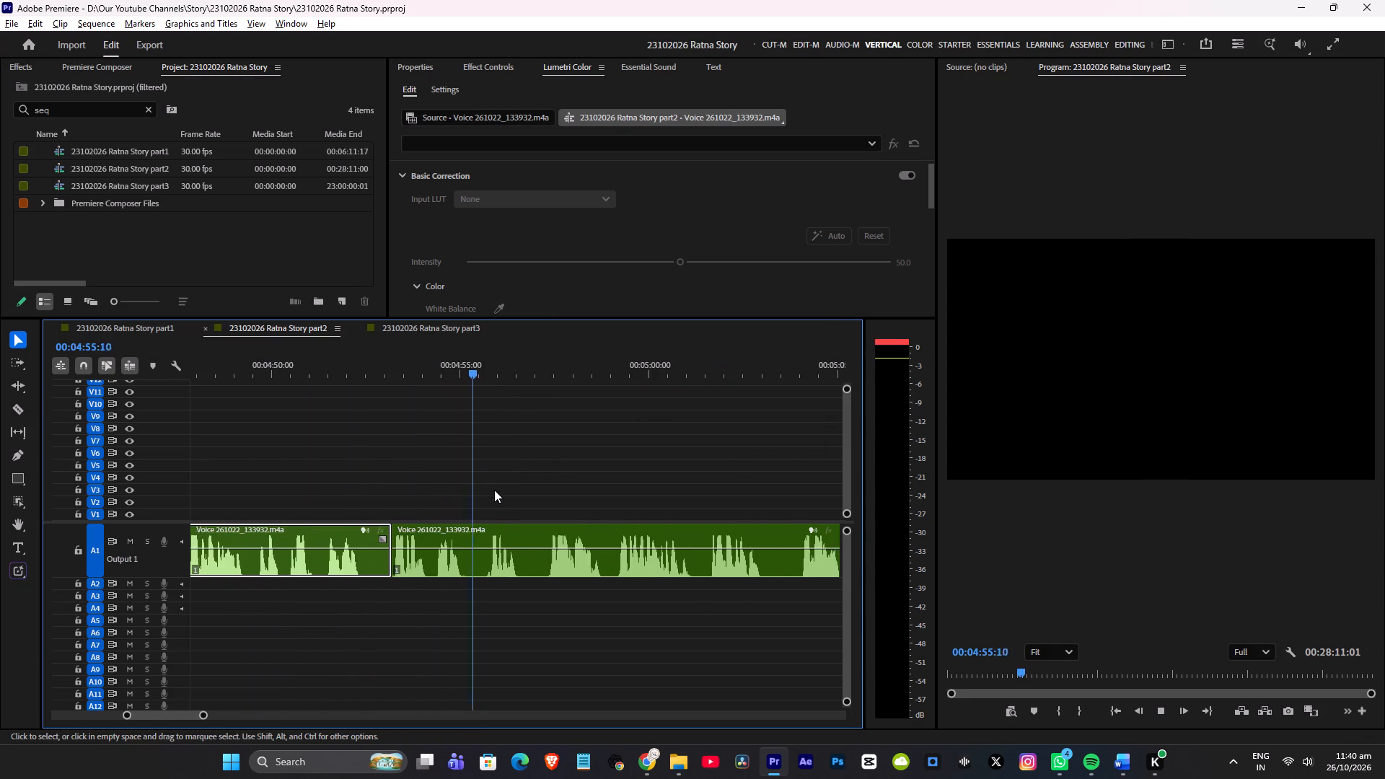
scroll(494, 490, "down", 9, "alt")
scroll(506, 479, "up", 11, "alt")
key("space")
scroll(547, 459, "down", 3)
scroll(619, 459, "up", 3)
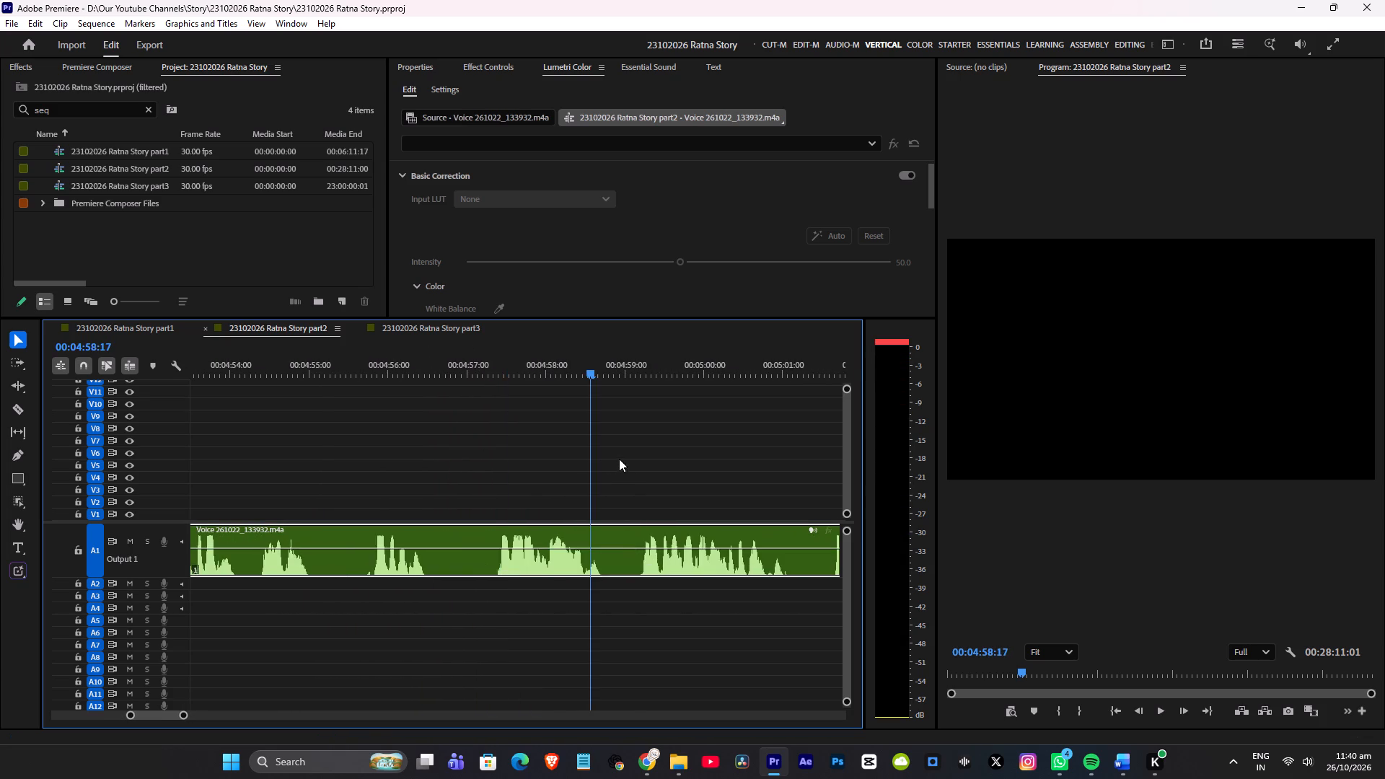
scroll(619, 459, "up", 8)
key("space")
scroll(599, 457, "down", 11, "alt")
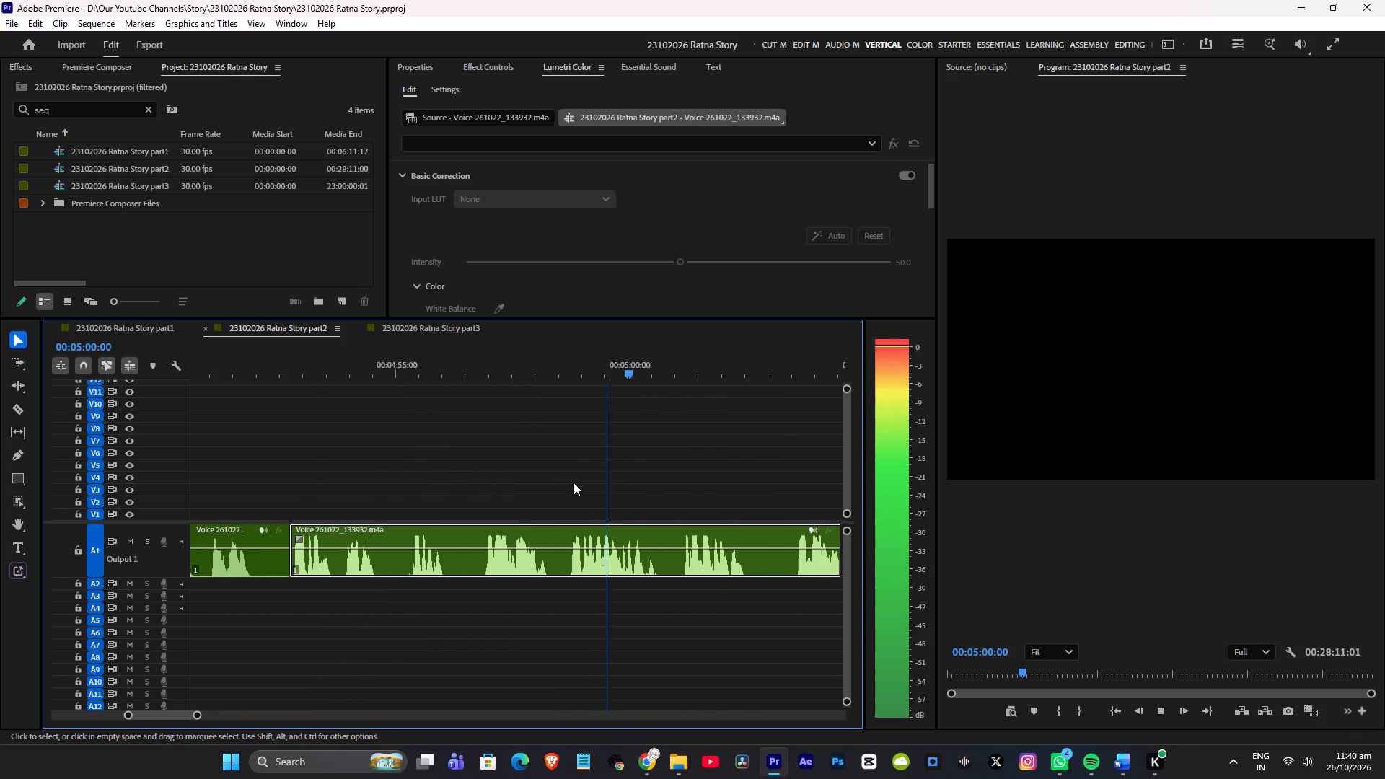
scroll(573, 483, "down", 6, "alt")
scroll(573, 488, "down", 4)
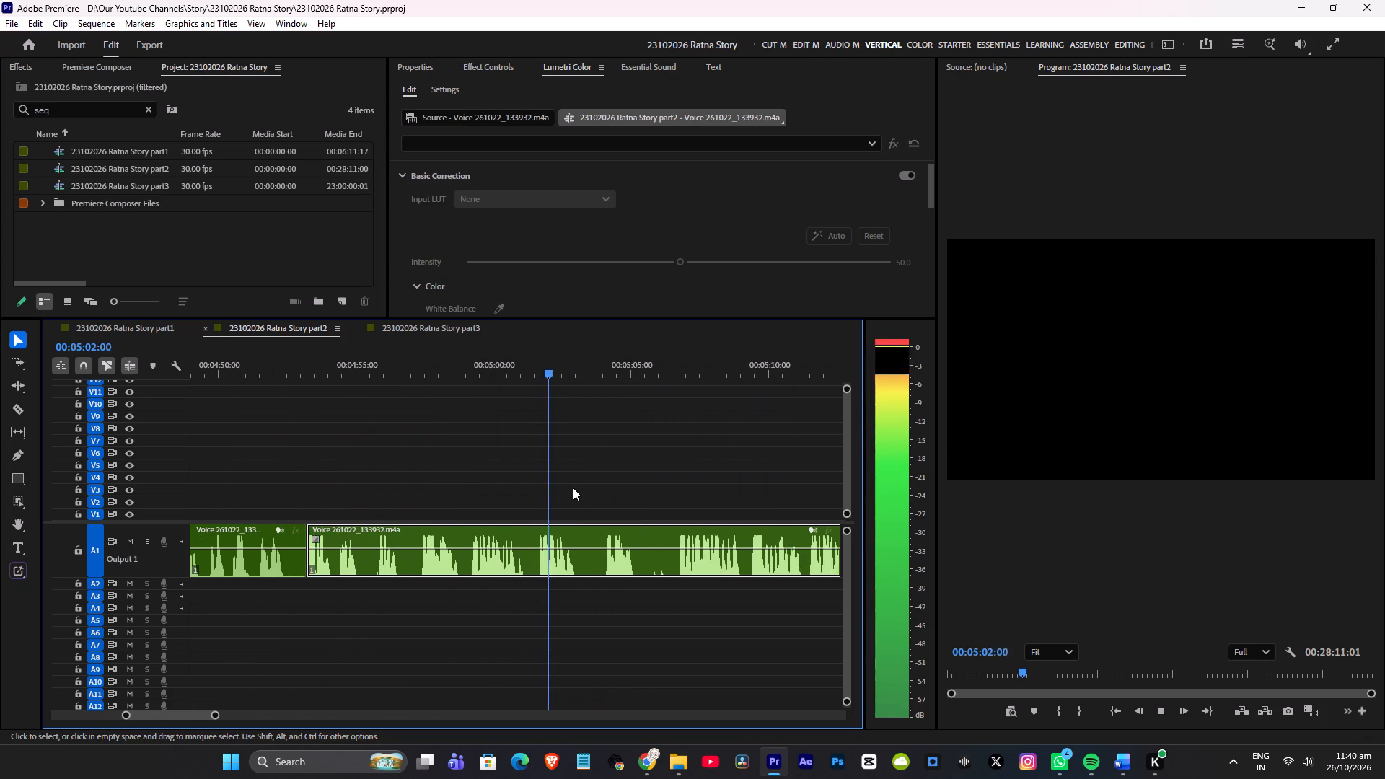
scroll(596, 490, "up", 5, "alt")
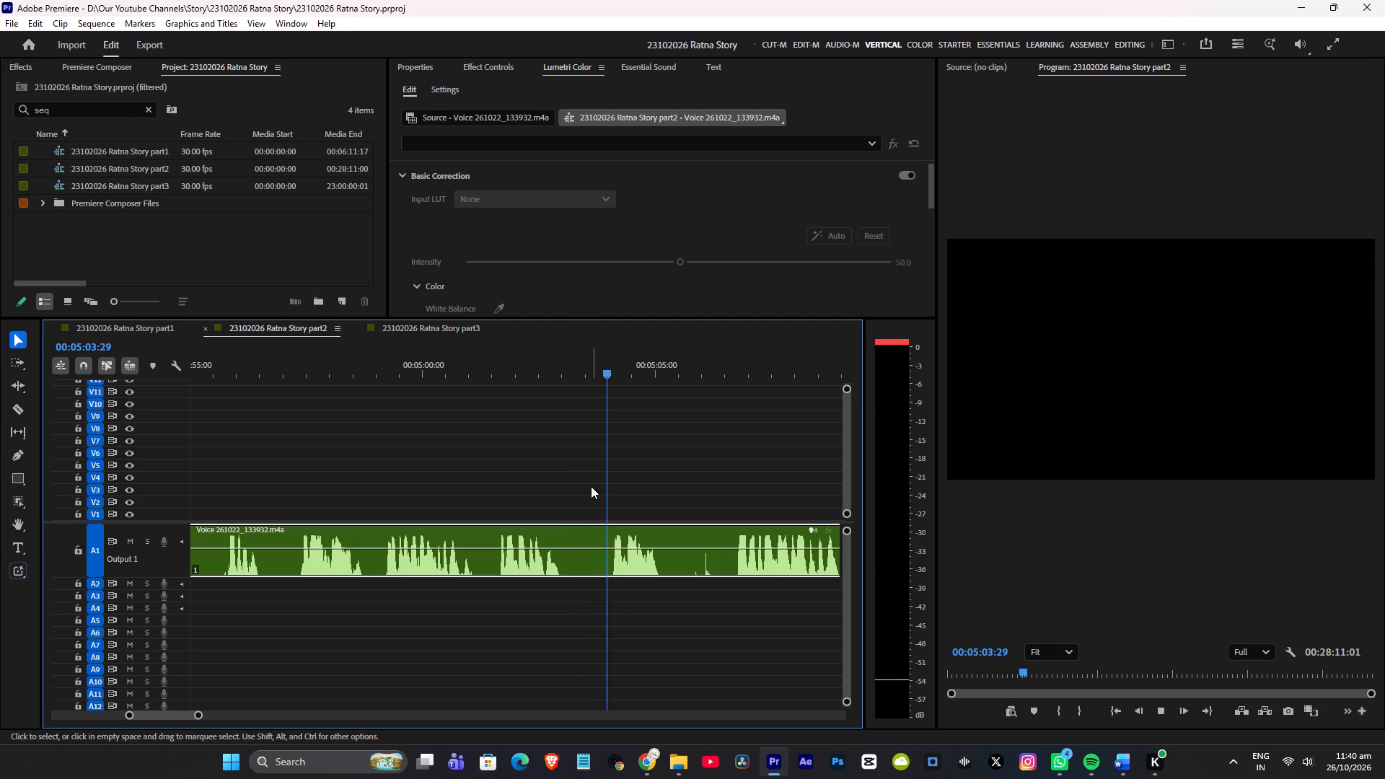
Split the voice-over at about 00:05:05:04 and ripple-trim the pause and click noise up to 00:05:06:05.
left_click(566, 374)
key("space")
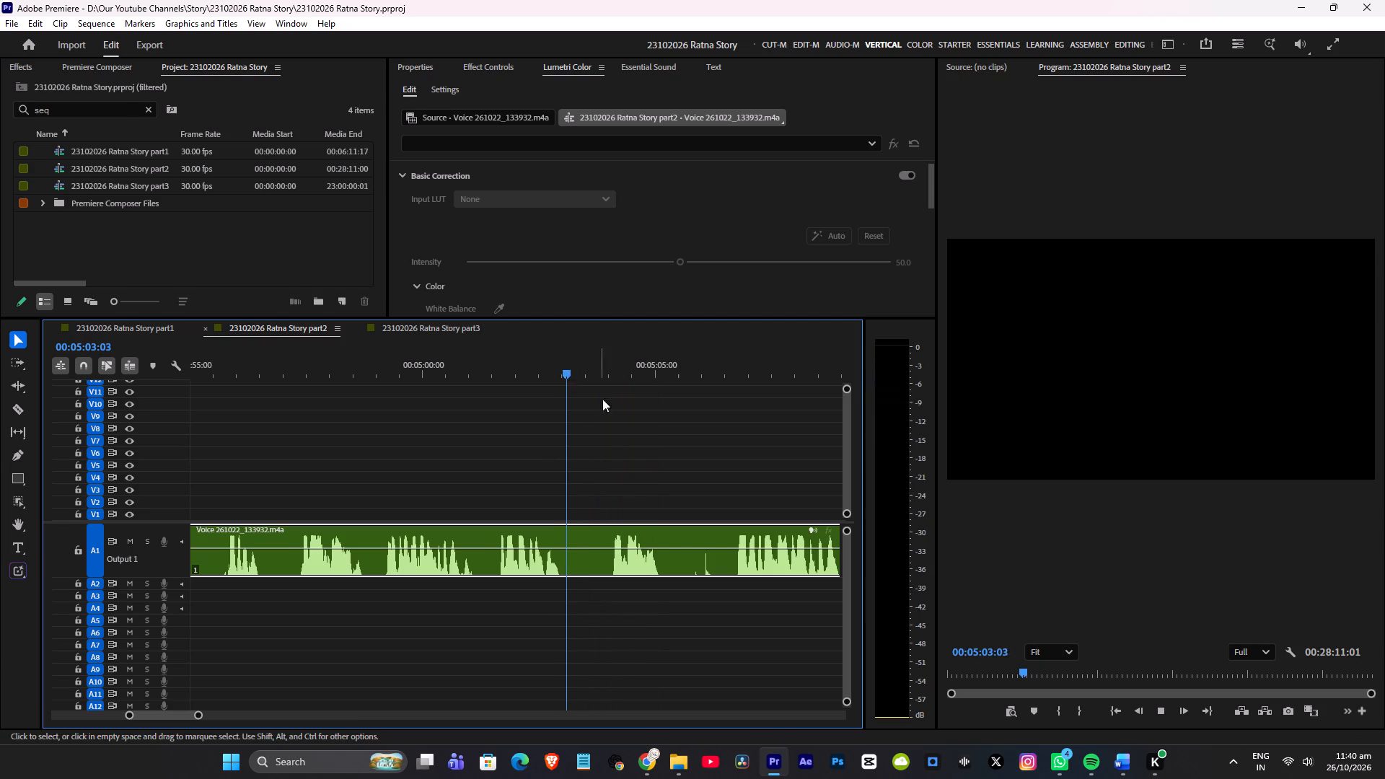
scroll(616, 415, "down", 8)
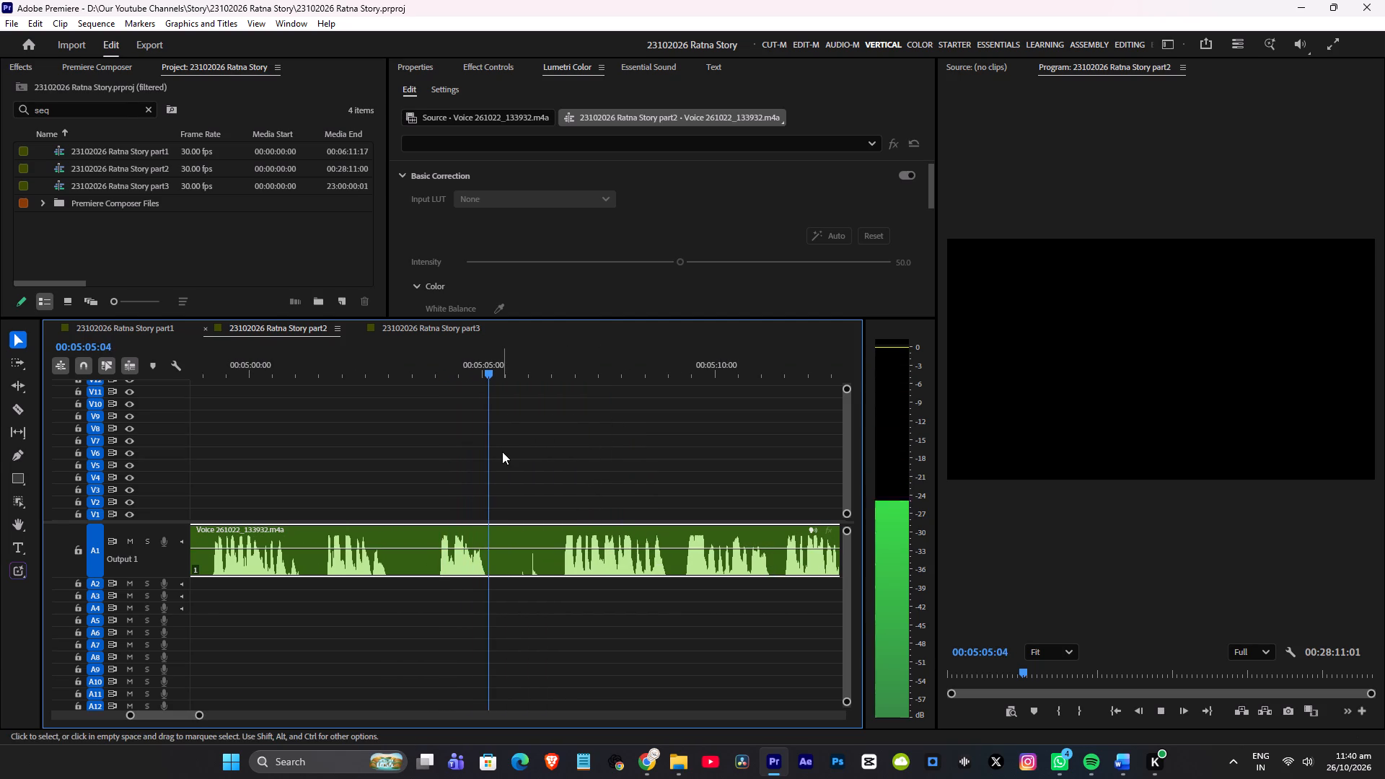
key("space")
type("z")
key("space")
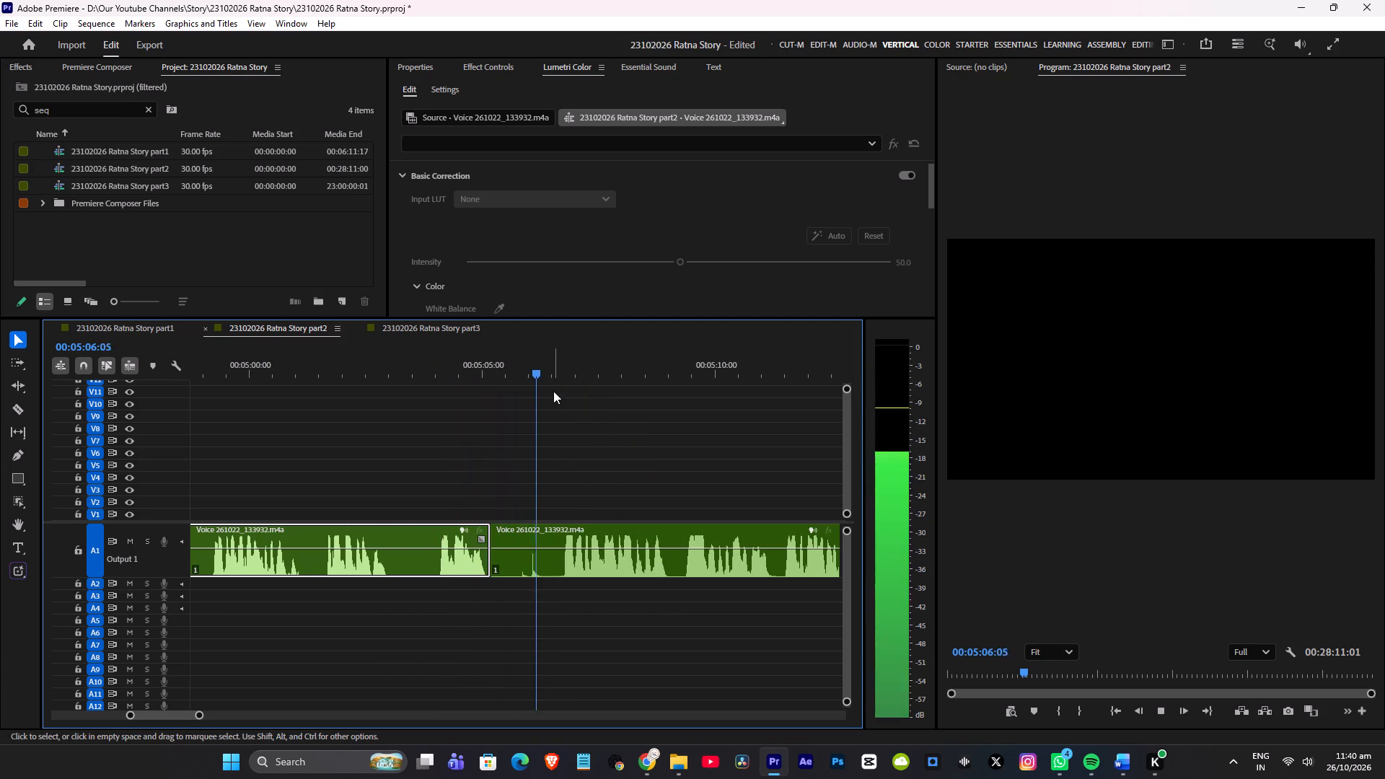
key("space")
left_click_drag(558, 379, 550, 385)
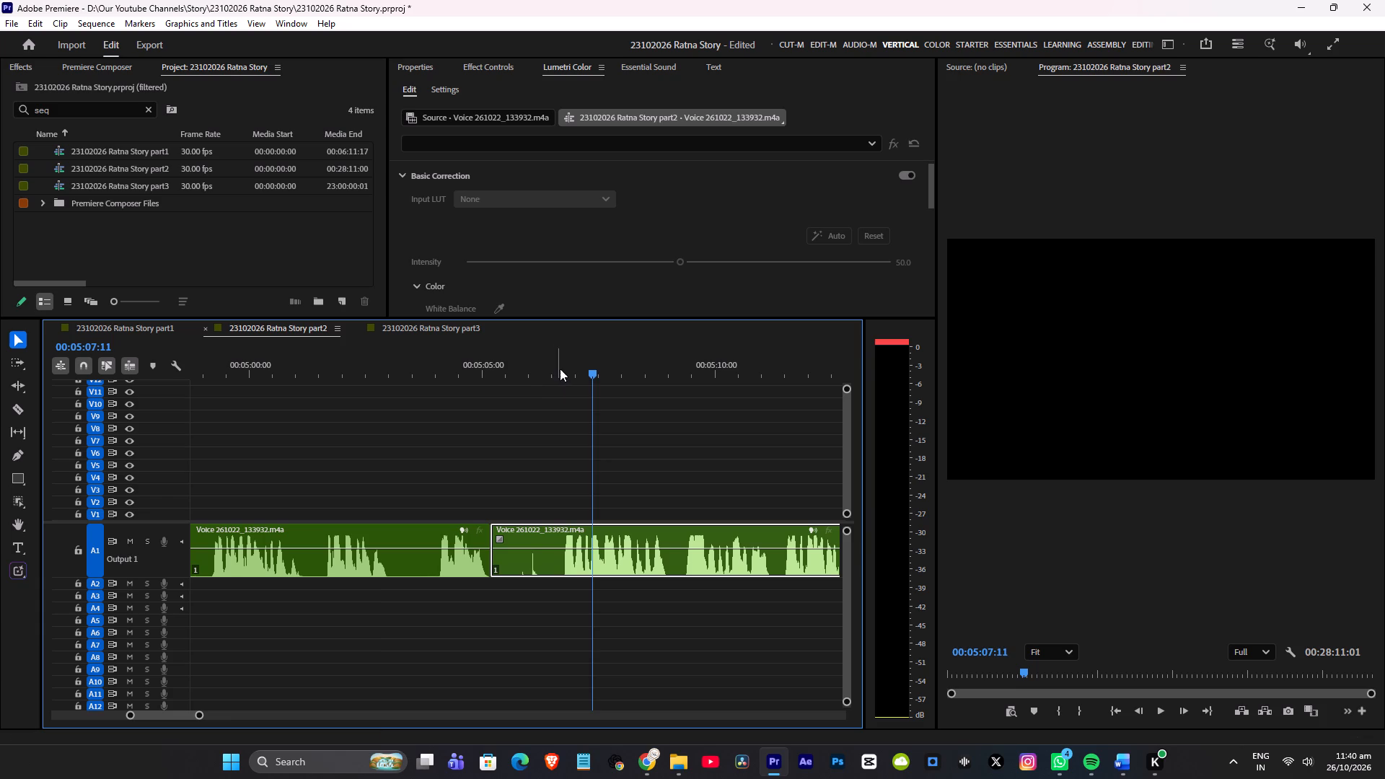
left_click_drag(563, 364, 538, 387)
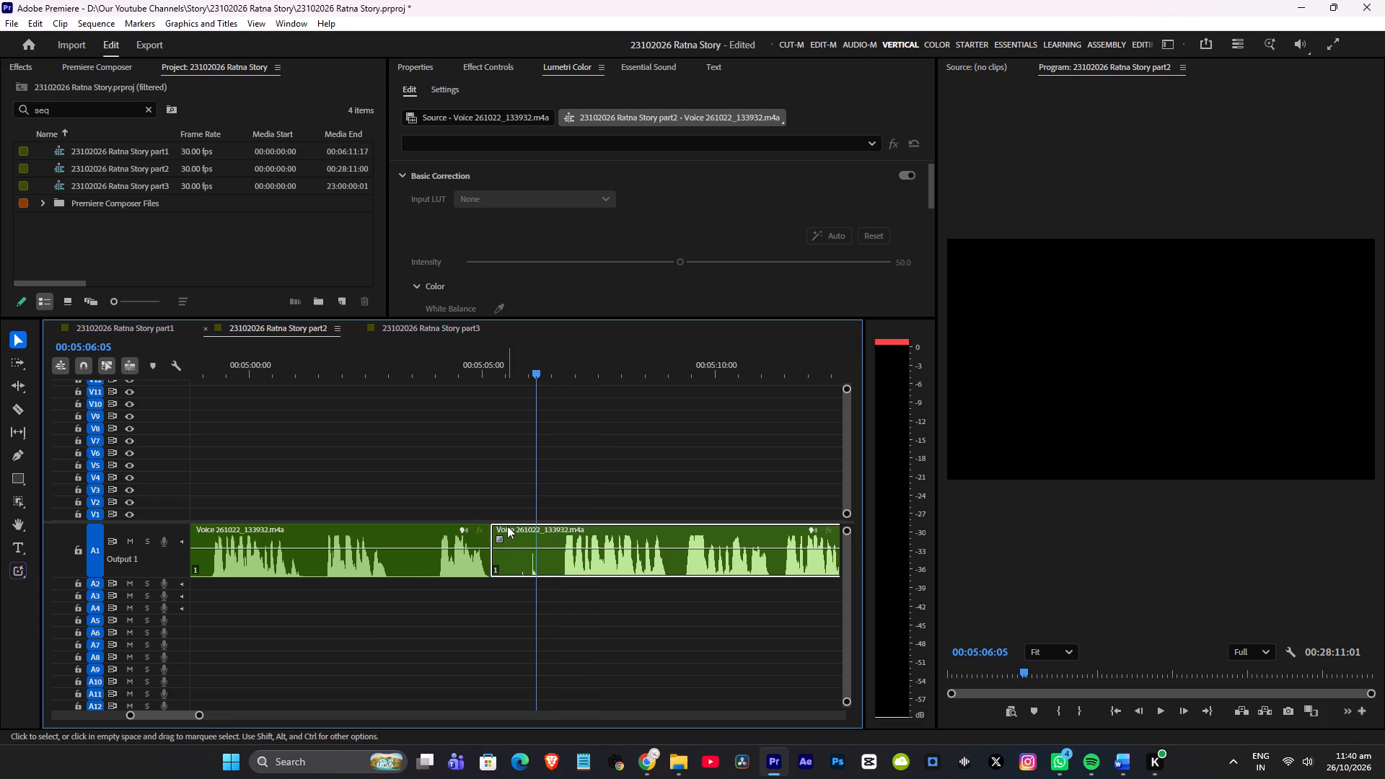
key("q")
Save the project.
left_click(431, 358)
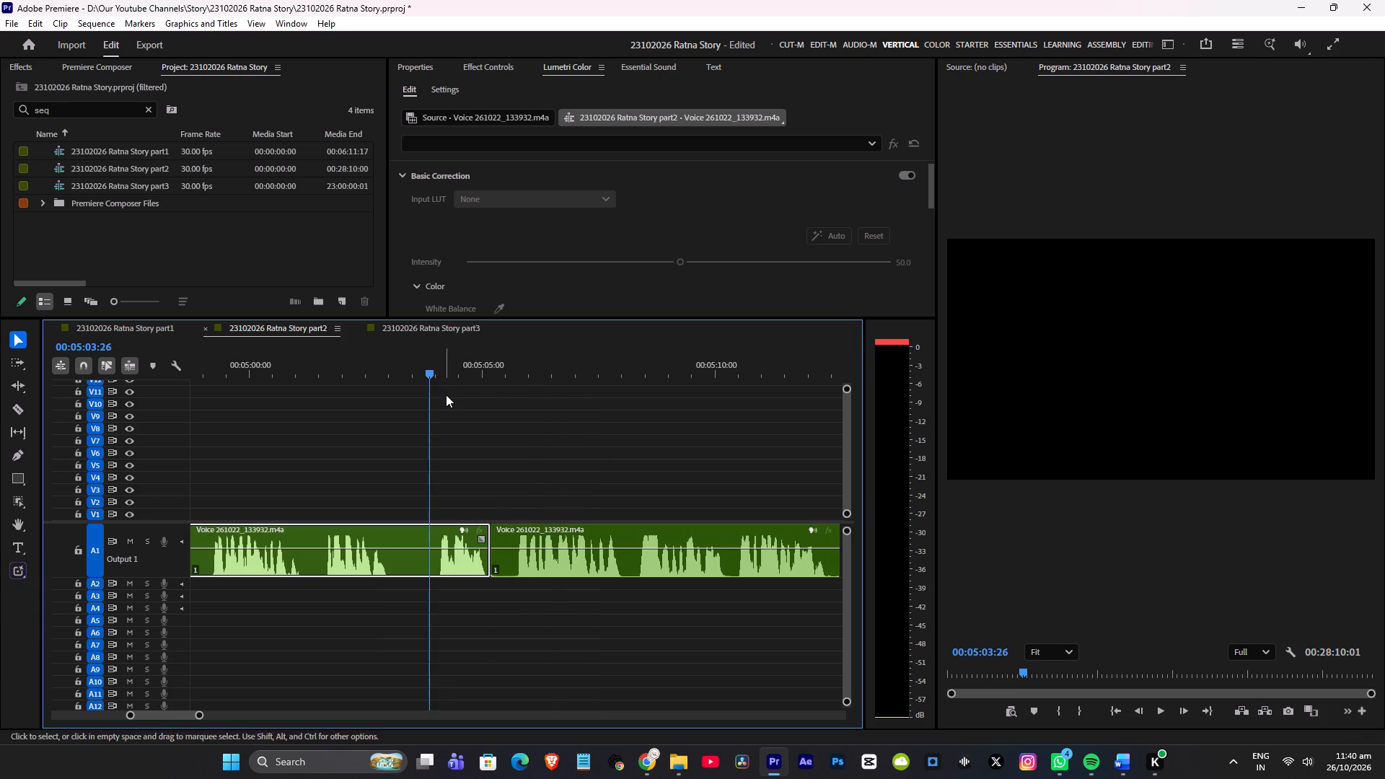
key("ctrl+s")
Replay the join near 00:05:05:05 and move the following voice-over clip about 15 frames later.
scroll(513, 429, "up", 4, "alt")
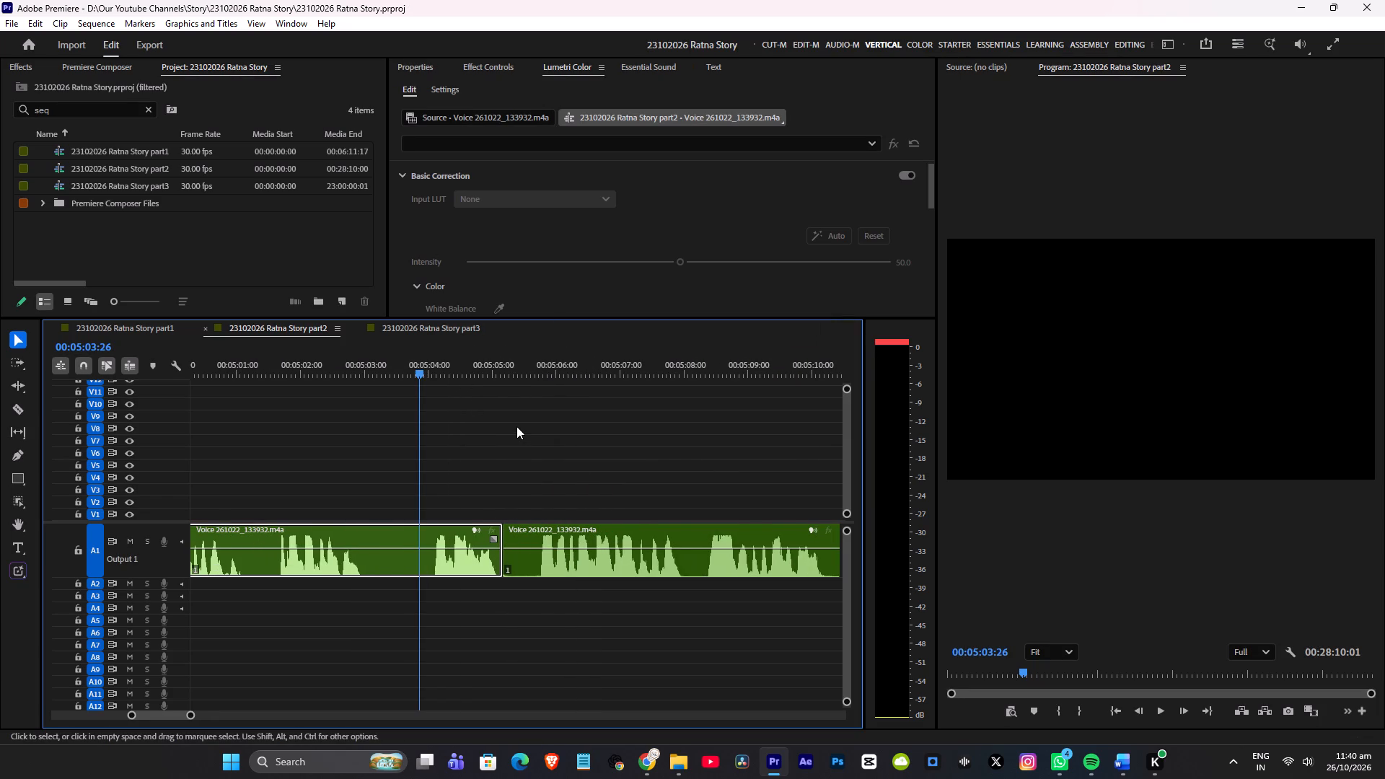
key("space")
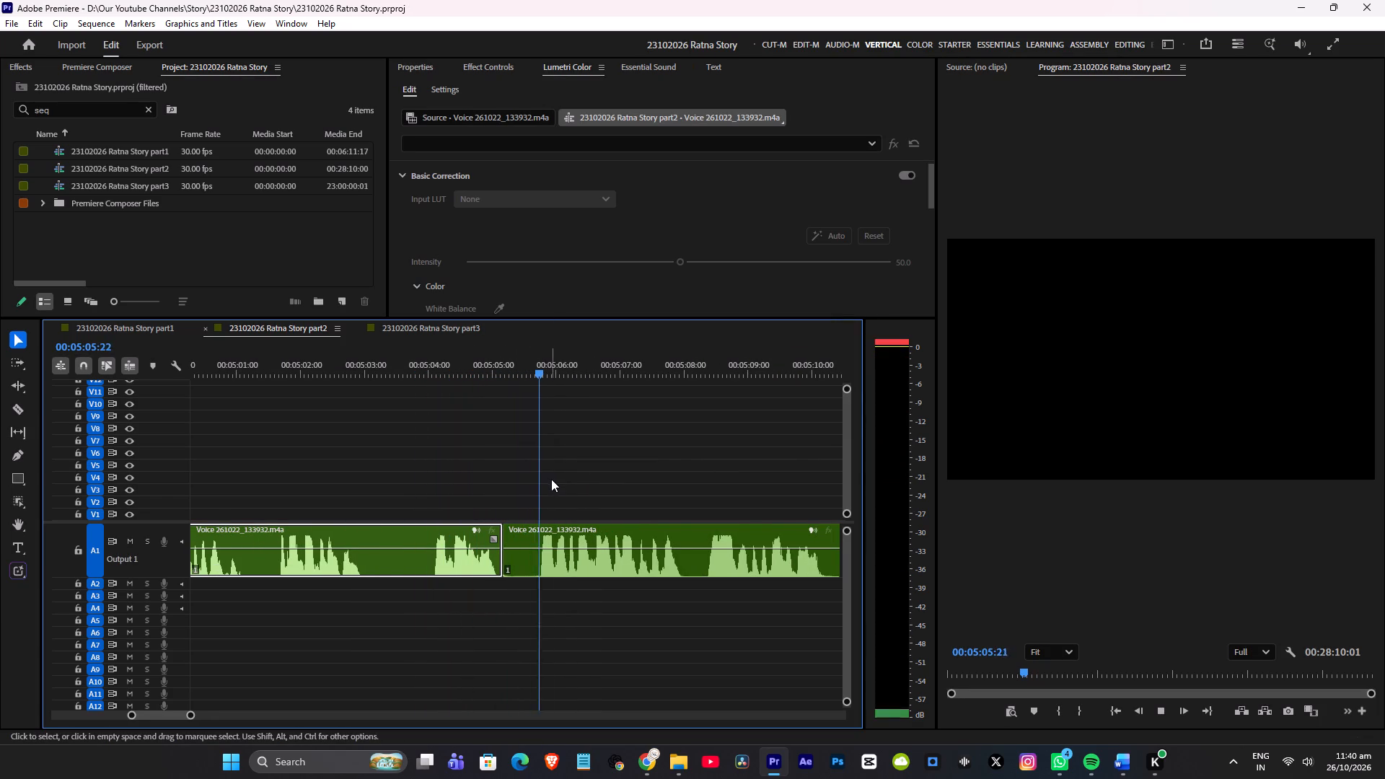
key("space")
left_click_drag(520, 533, 553, 533)
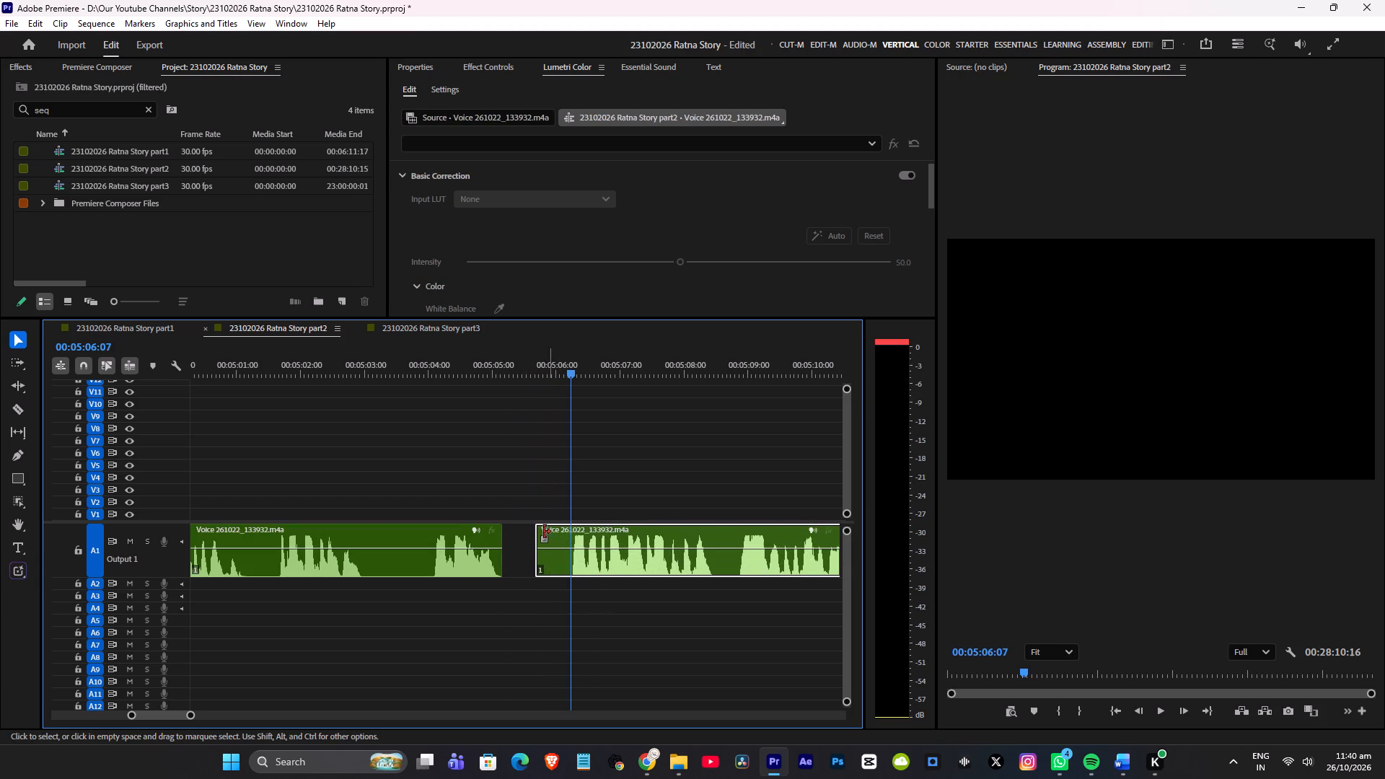
Save the project with the widened pause.
left_click(428, 362)
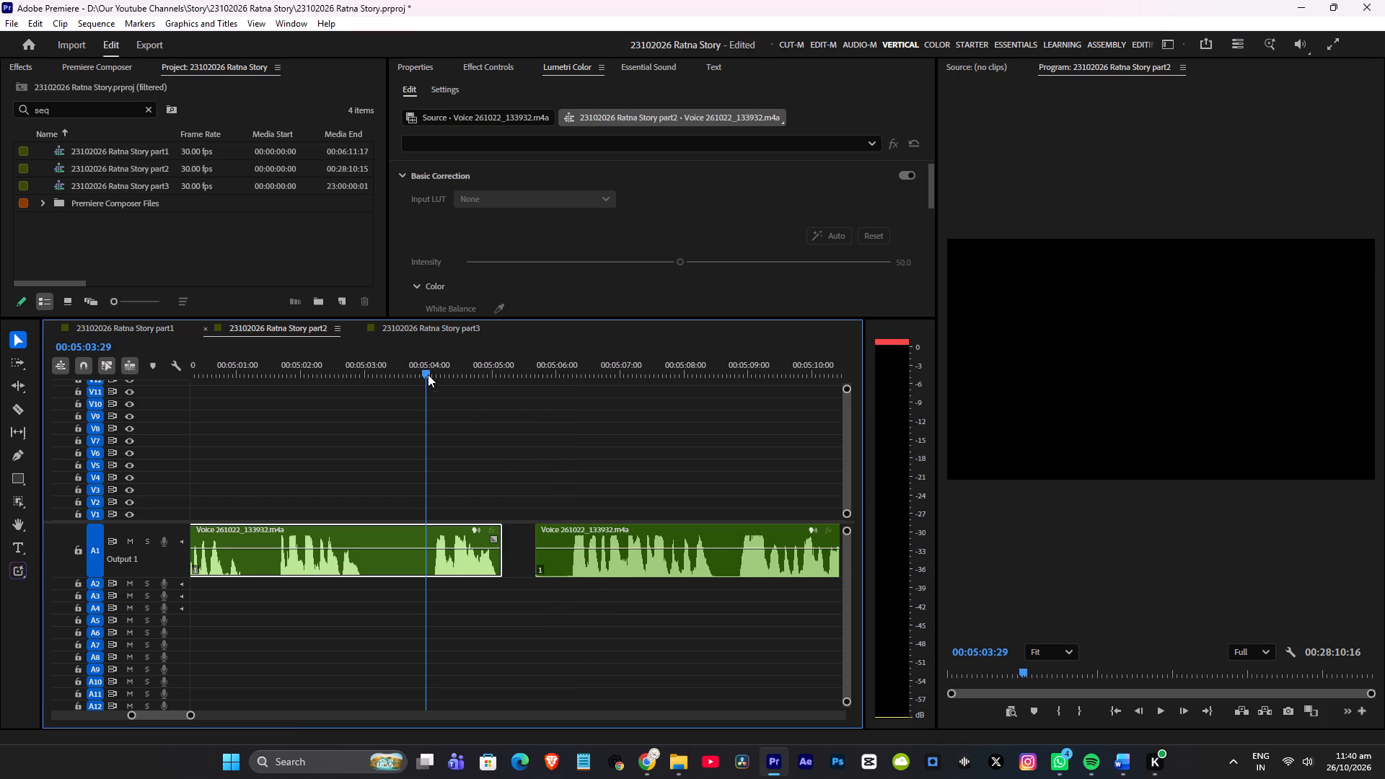
key("ctrl+s")
Replay the widened pause after 00:05:05 and move the following voice-over clip about 11 more frames later.
scroll(530, 414, "down", 3)
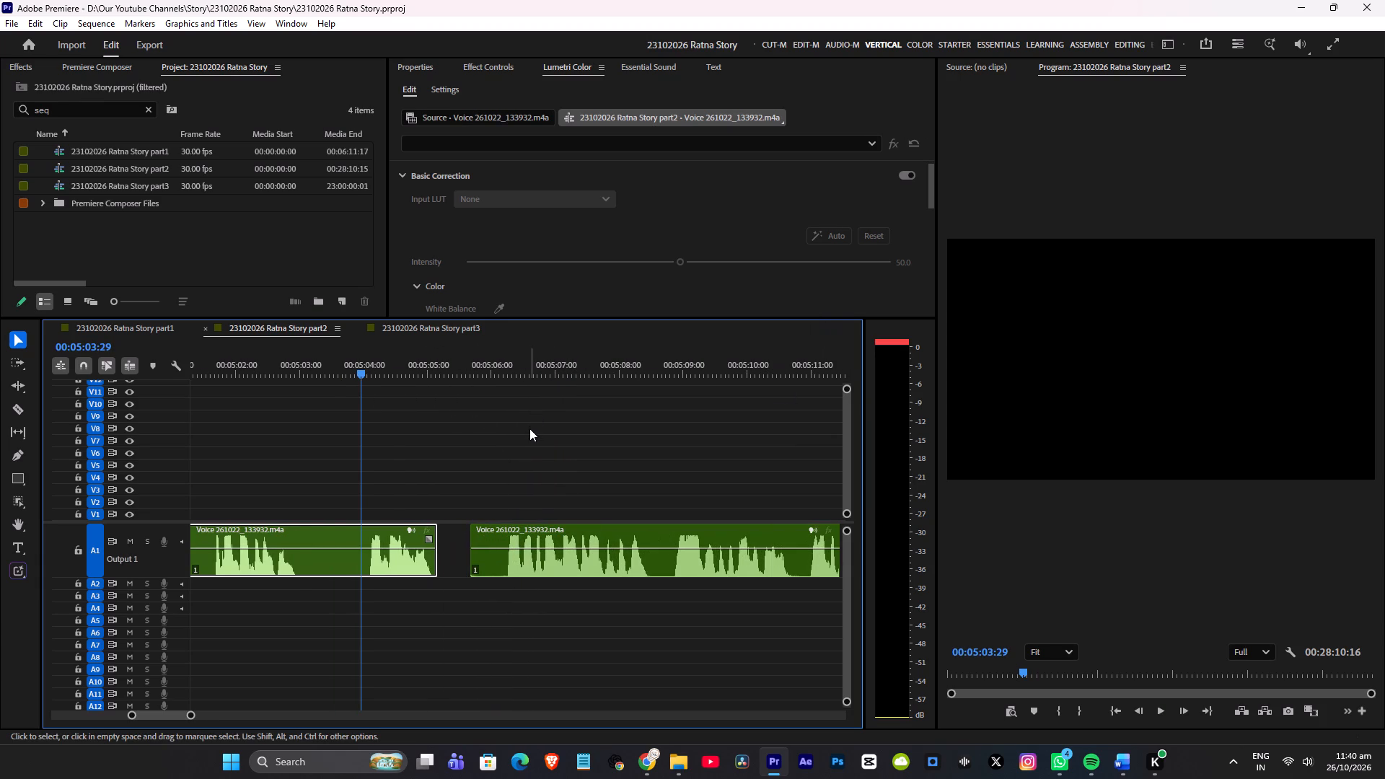
key("space")
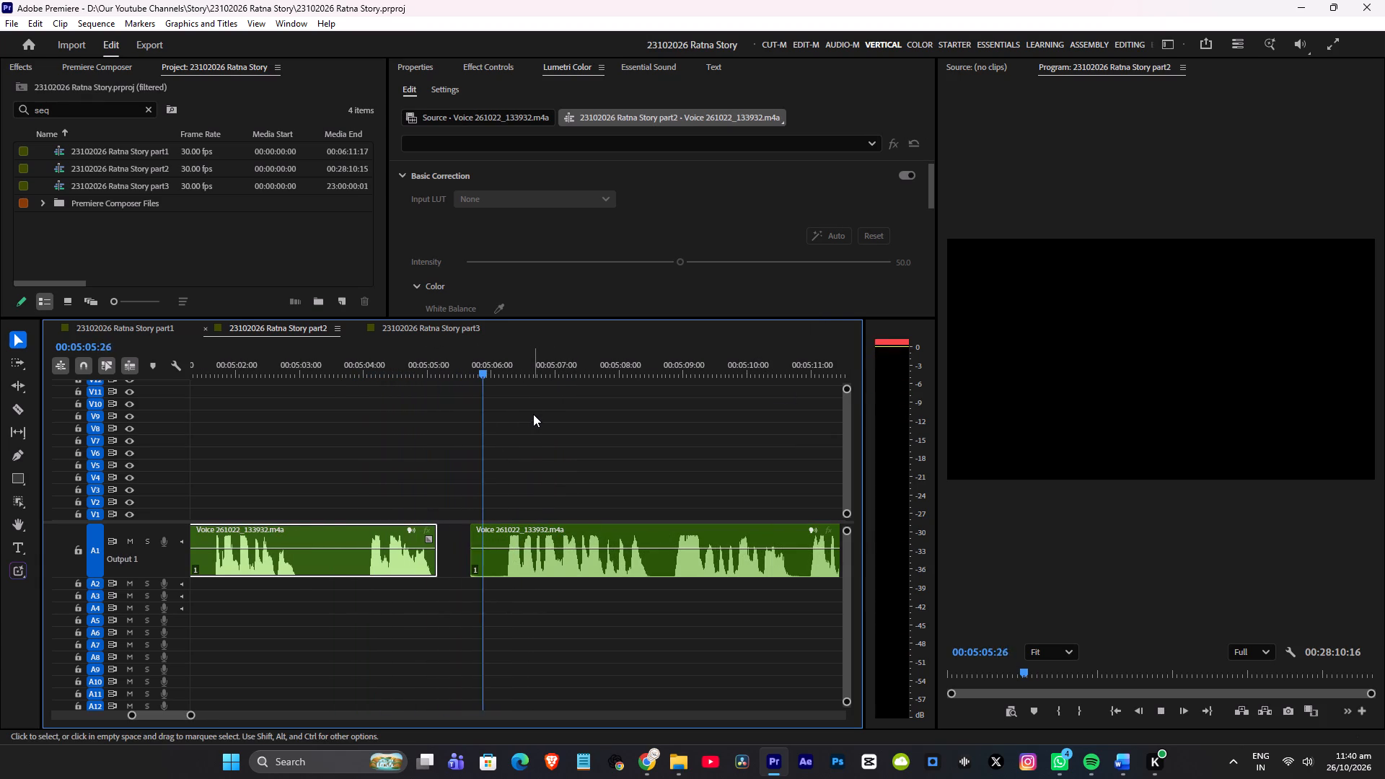
key("space")
left_click_drag(493, 531, 515, 529)
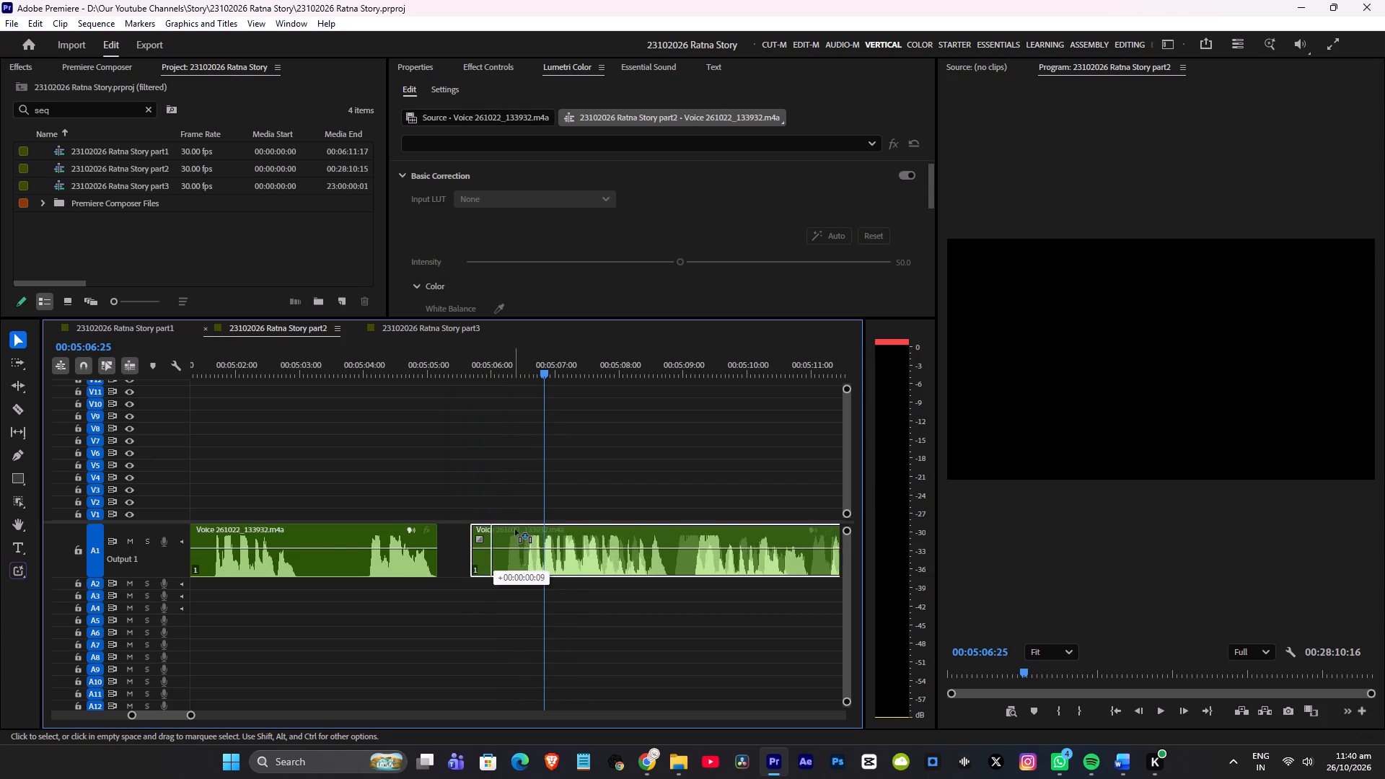
left_click_drag(515, 529, 516, 529)
Listen to the voice-over from about 00:05:04:27 to 00:05:13:11, checking the new pause and the phrases following it.
scroll(509, 465, "down", 4)
left_click(335, 375)
key("space")
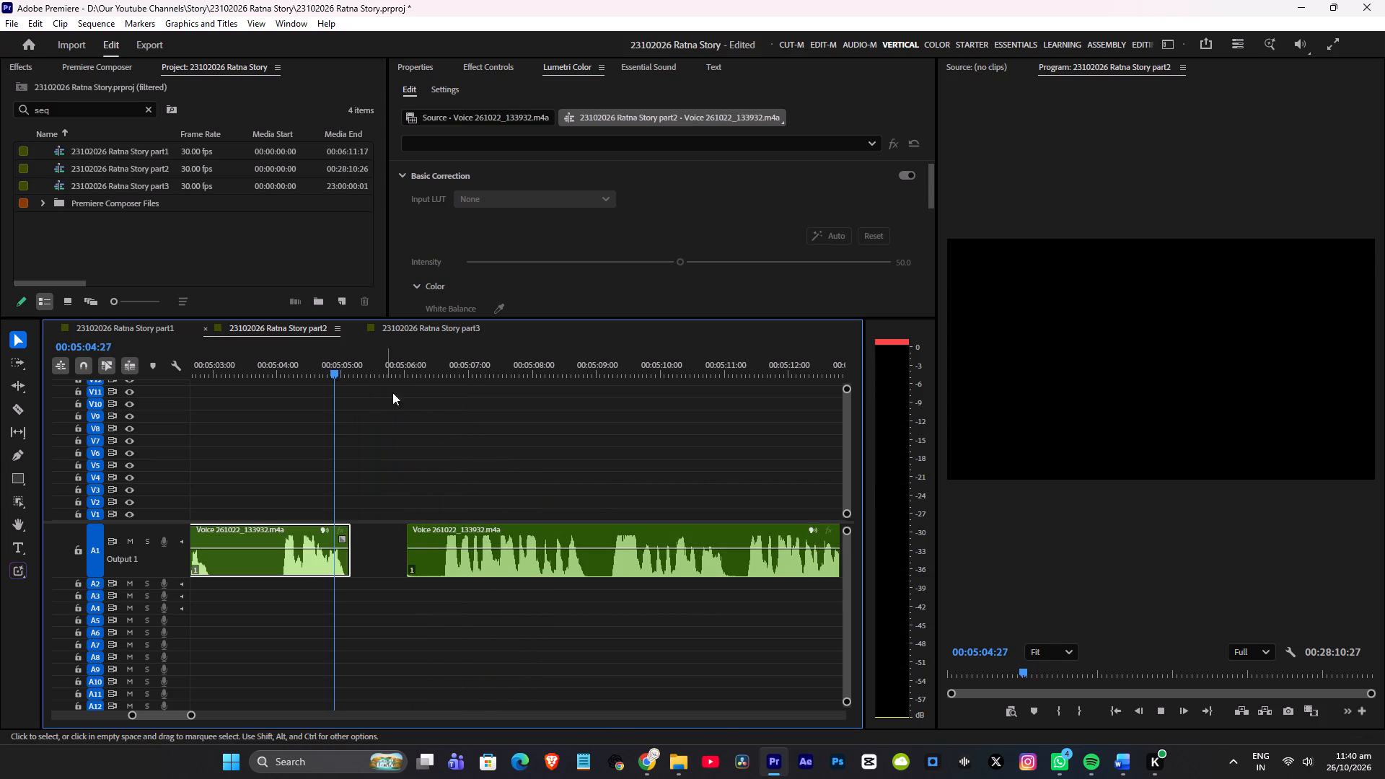
scroll(424, 414, "down", 4)
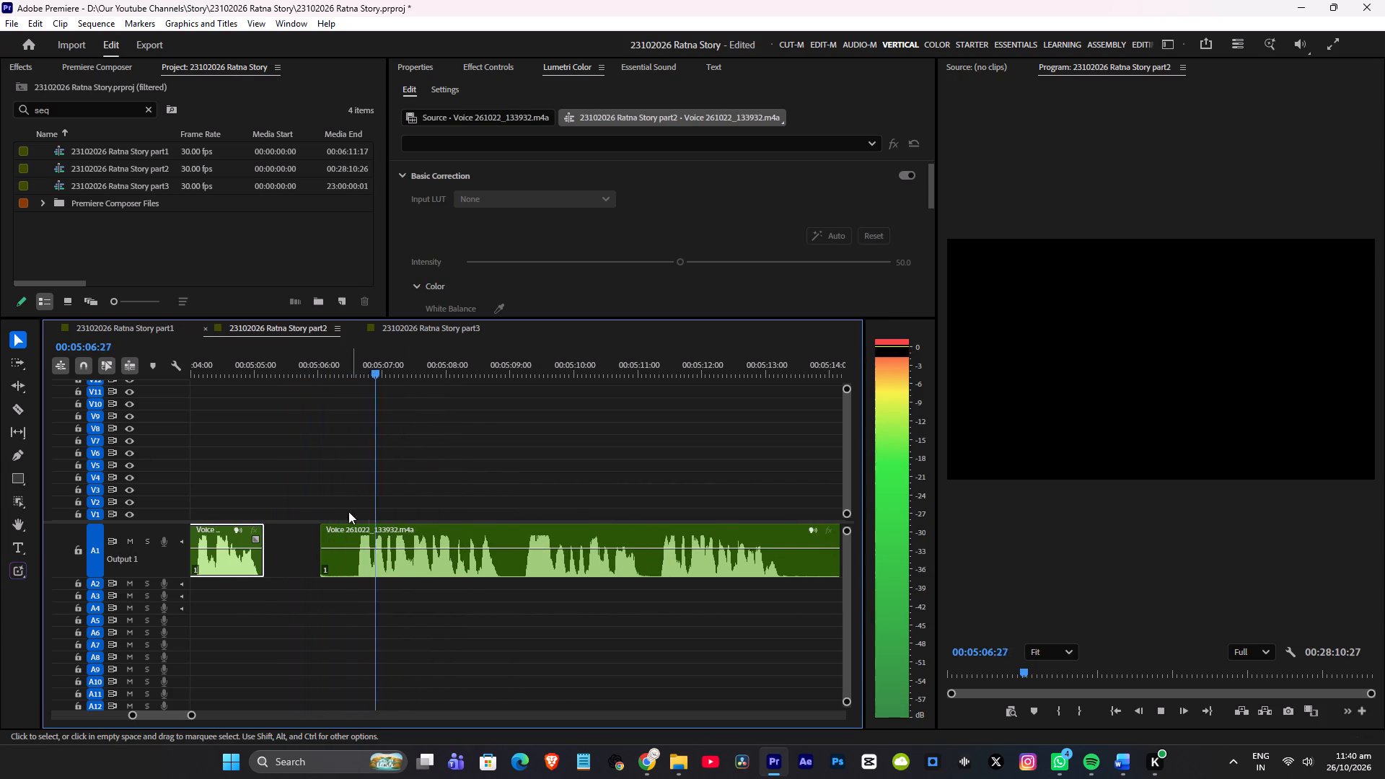
scroll(415, 465, "down", 4, "alt")
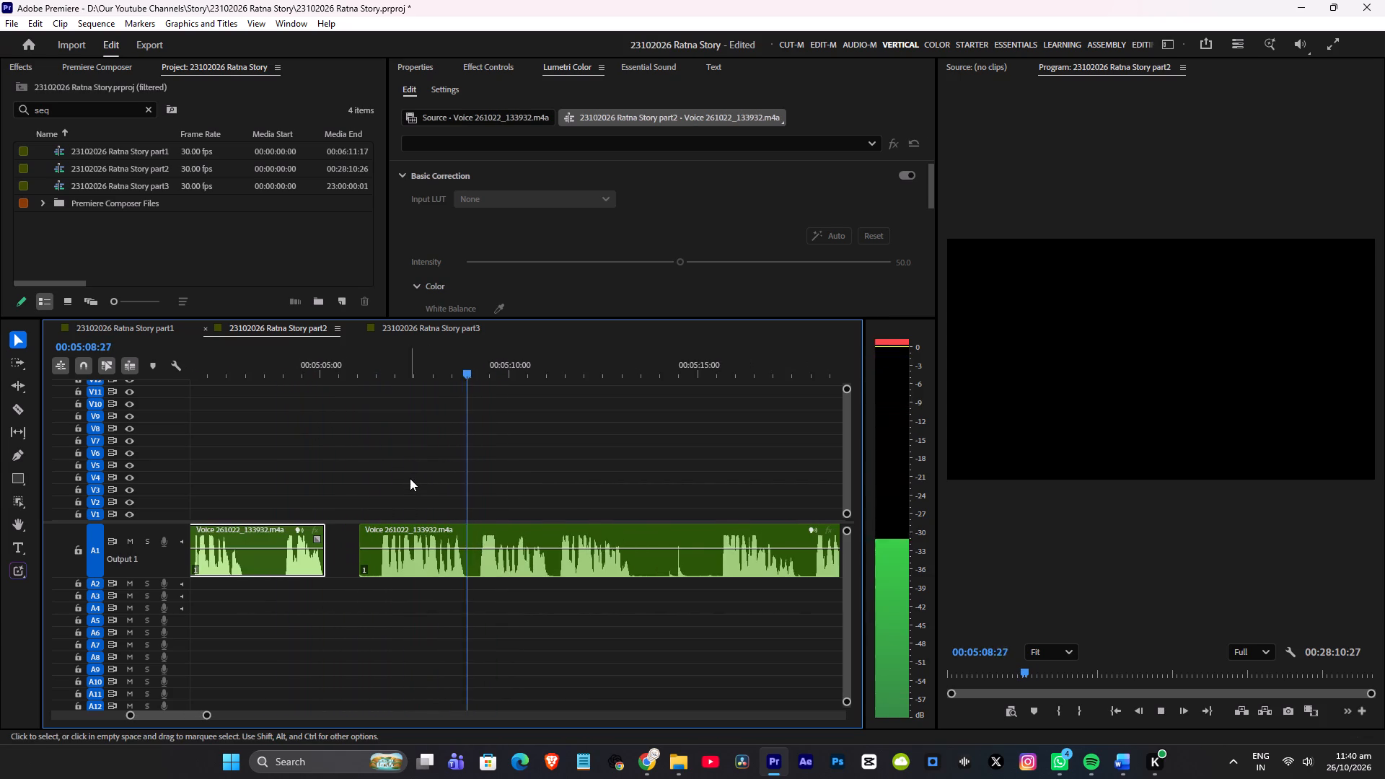
scroll(410, 478, "down", 4, "alt")
scroll(413, 475, "down", 2)
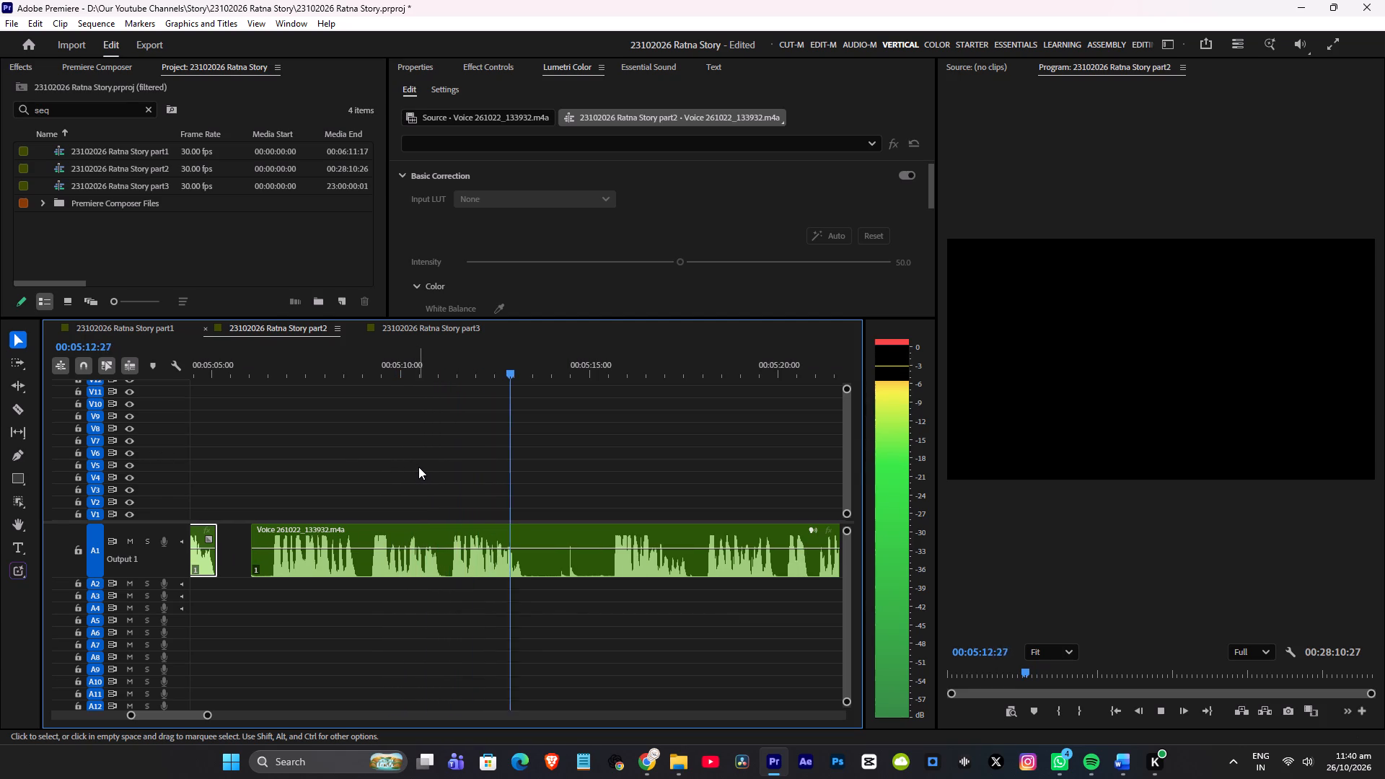
key("space")
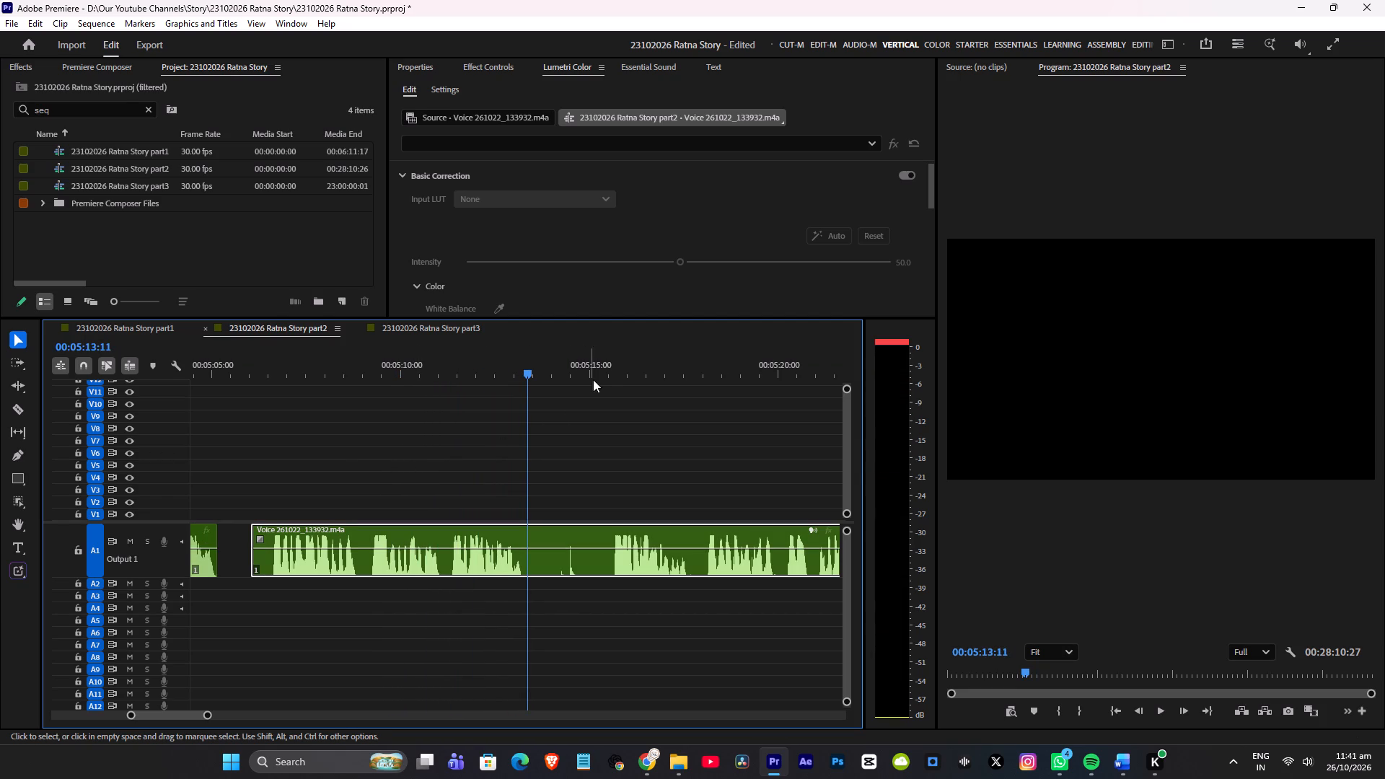
Split the voice-over at about 00:05:13:10 and ripple-trim the noisy pause up to about 00:05:15:17.
left_click(602, 376)
key("space")
scroll(595, 412, "down", 4)
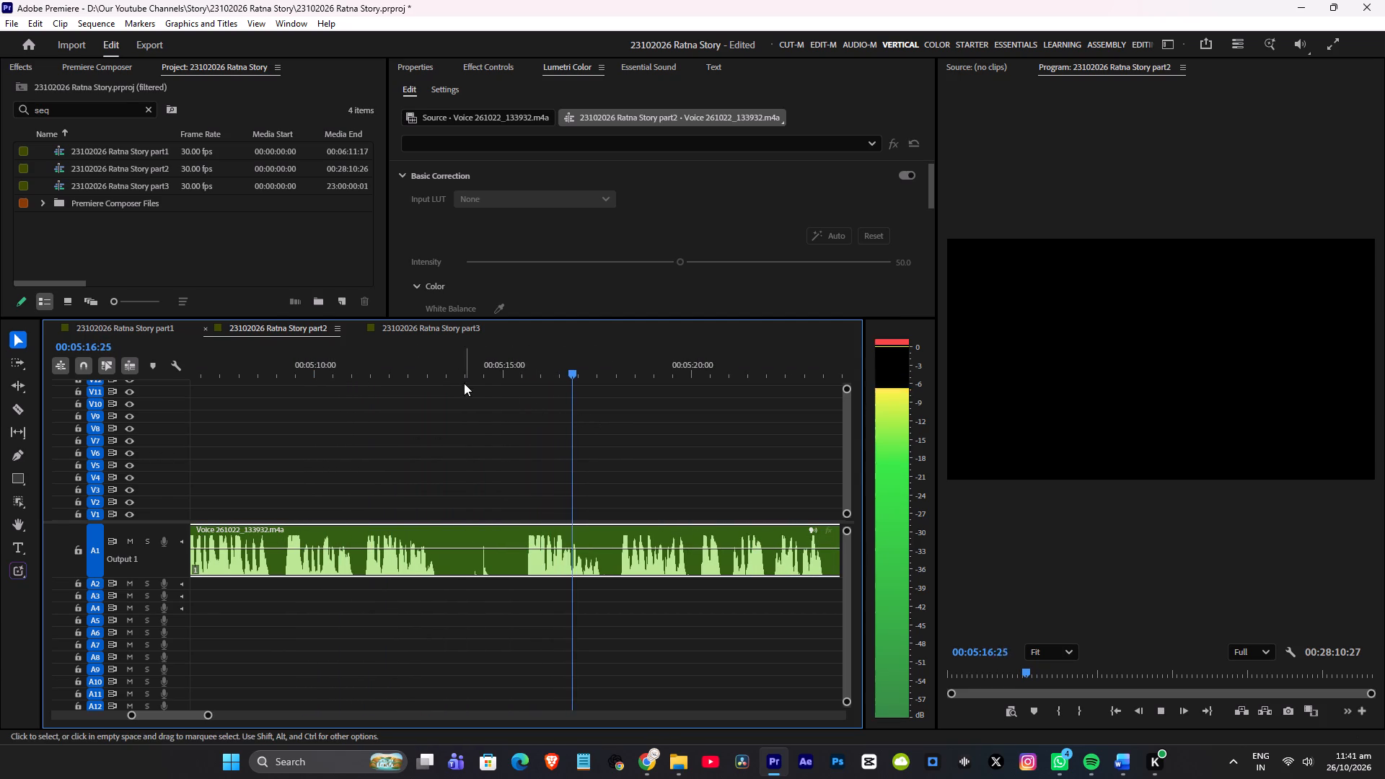
left_click_drag(446, 376, 441, 390)
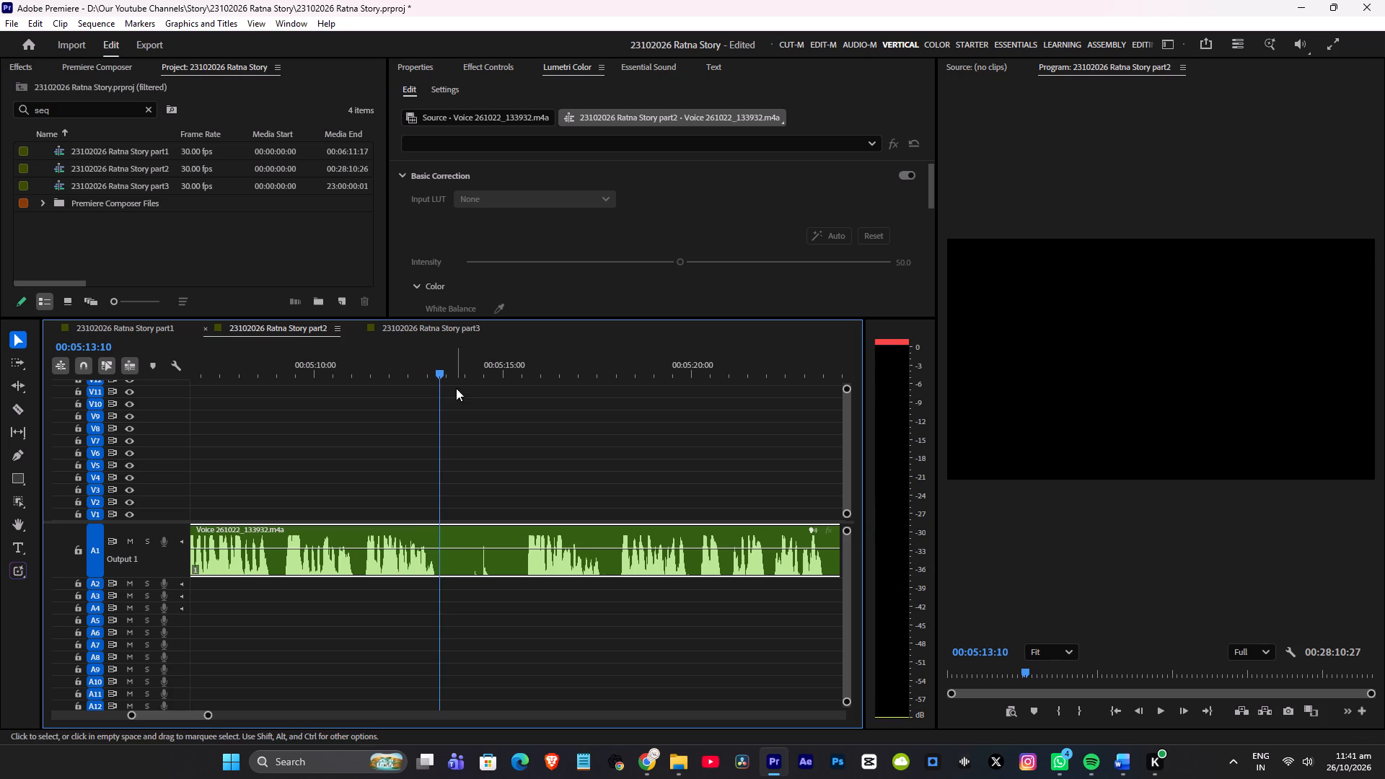
key("z")
left_click_drag(511, 370, 526, 367)
key("q")
Listen to the voice-over from about 00:05:11:27 to 00:05:29:25, checking the join near 00:05:13:10 and the phrases after it.
left_click(387, 367)
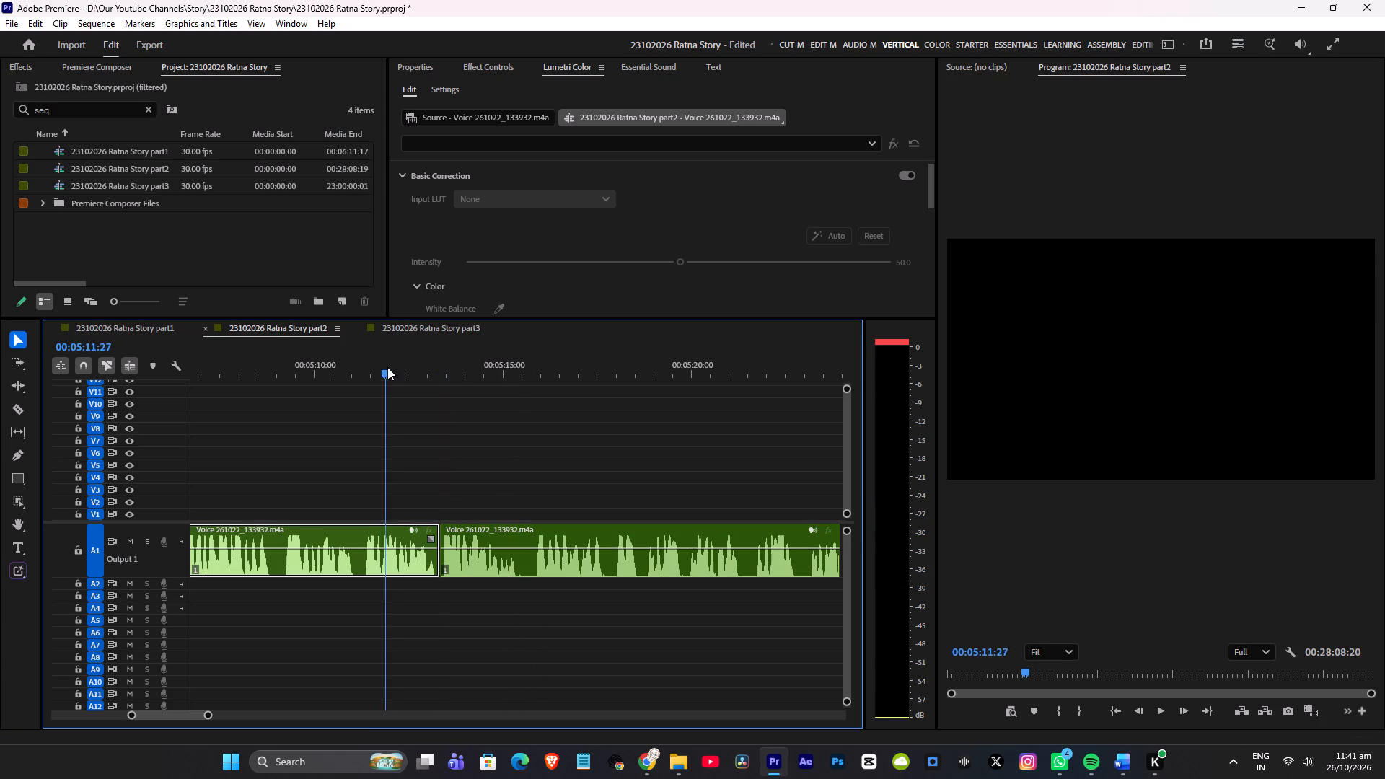
key("space")
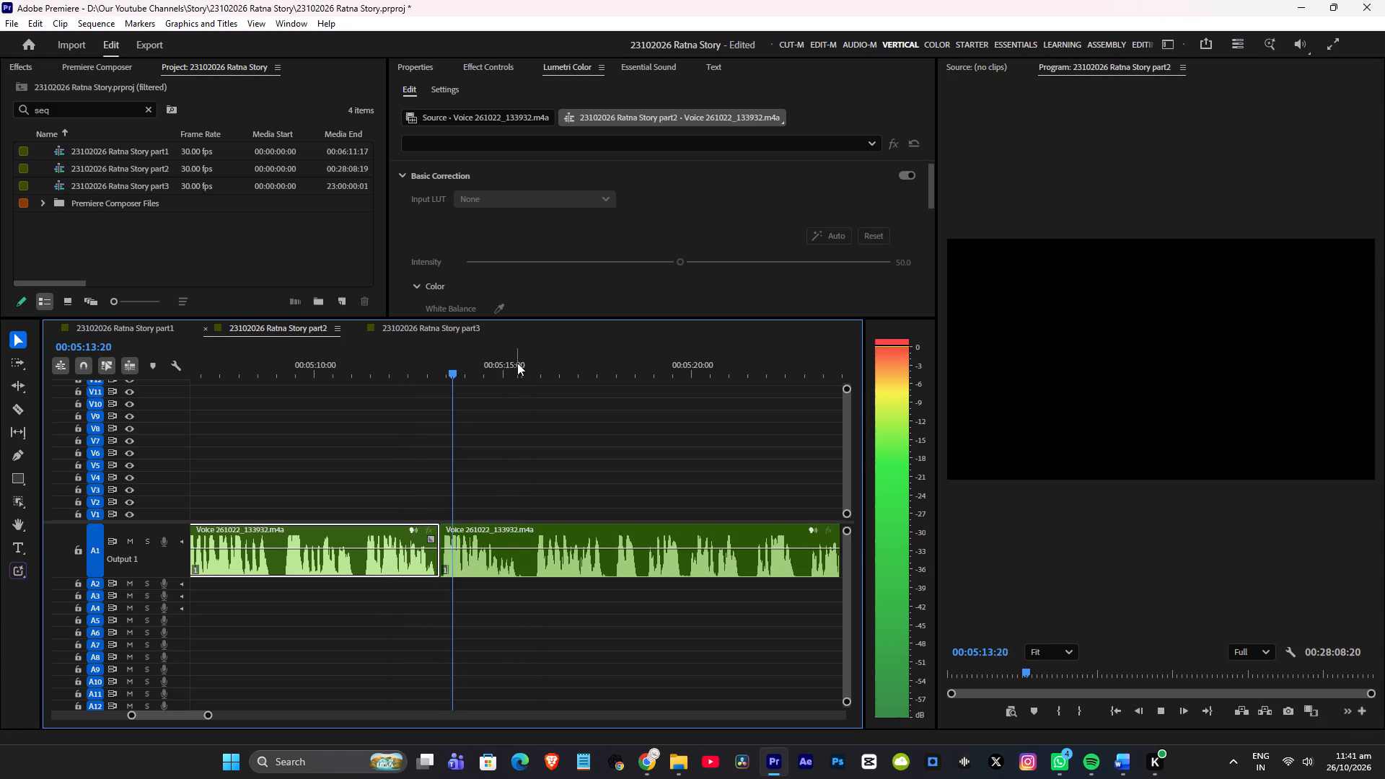
scroll(555, 361, "down", 2)
scroll(500, 438, "down", 4)
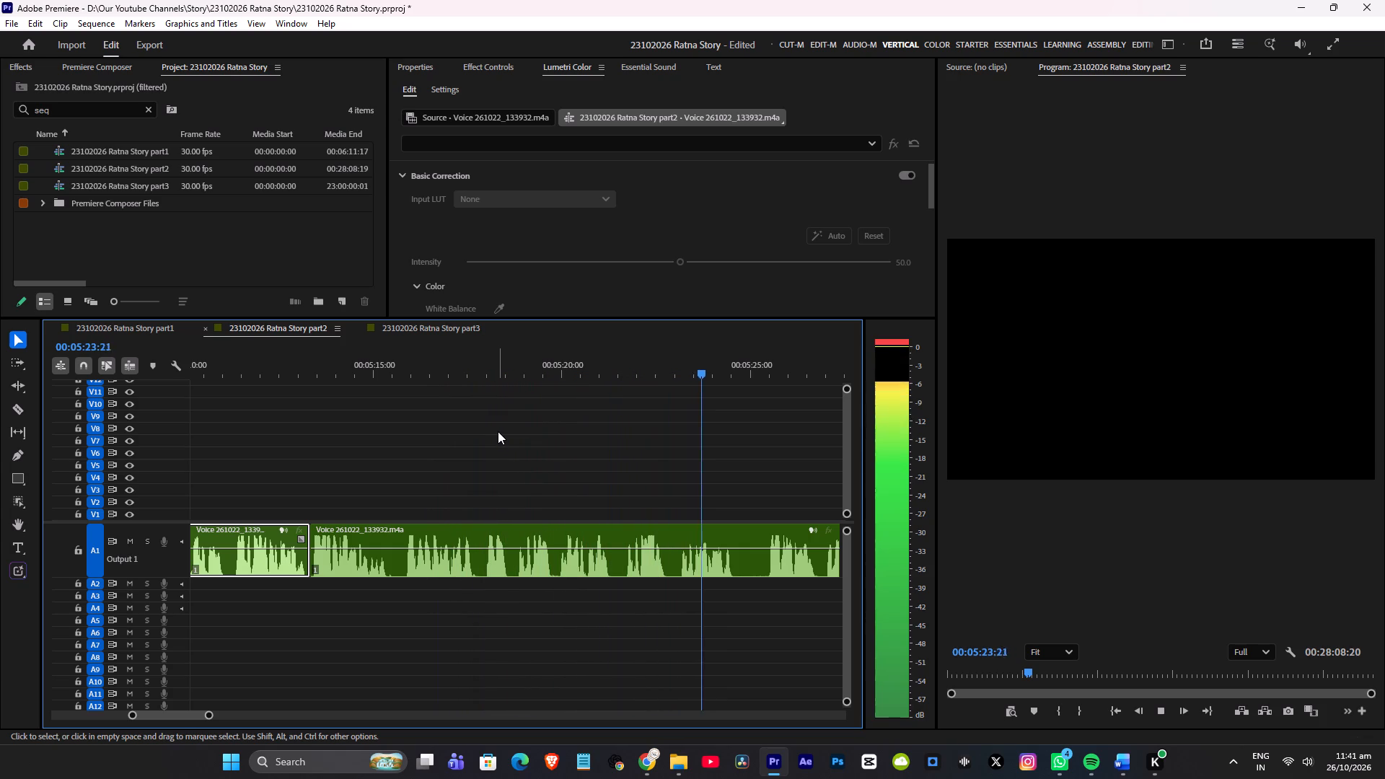
scroll(498, 431, "down", 9)
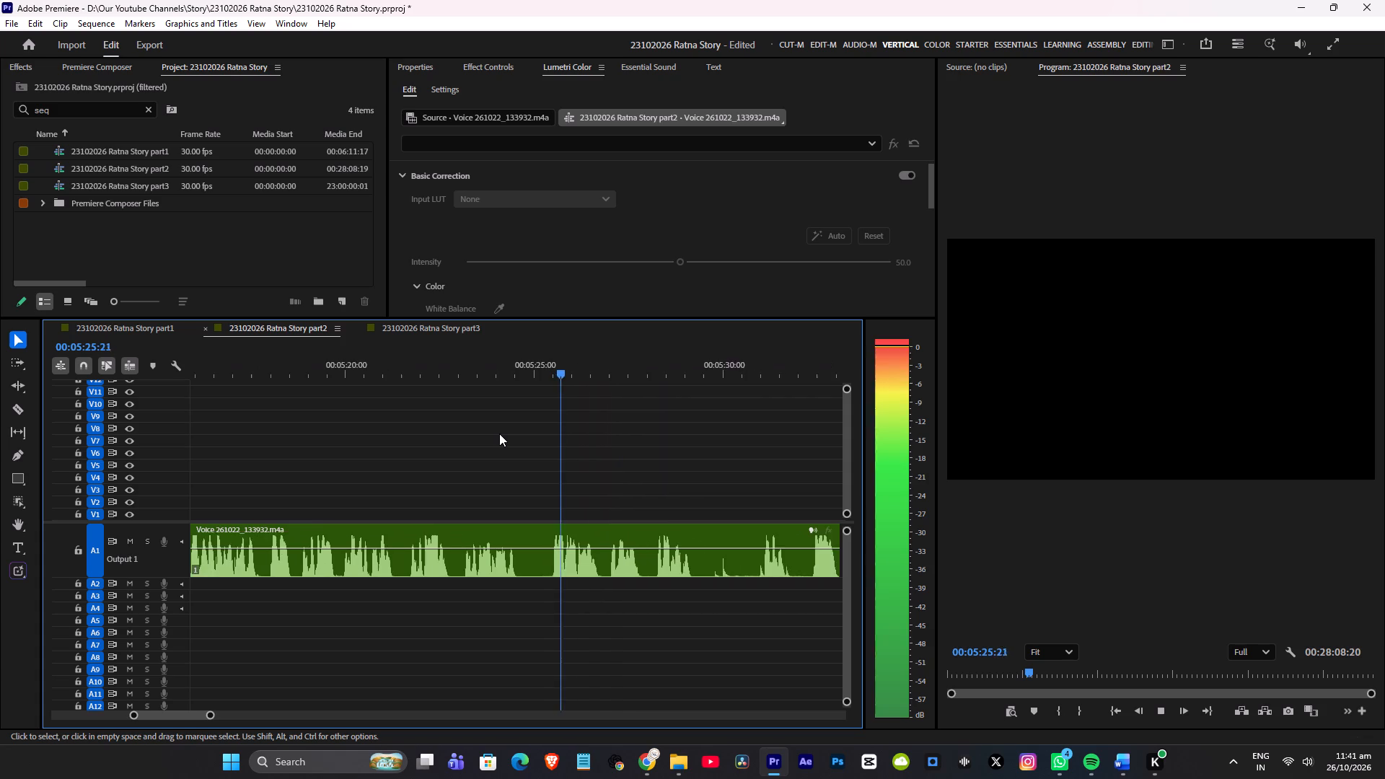
scroll(499, 433, "down", 8)
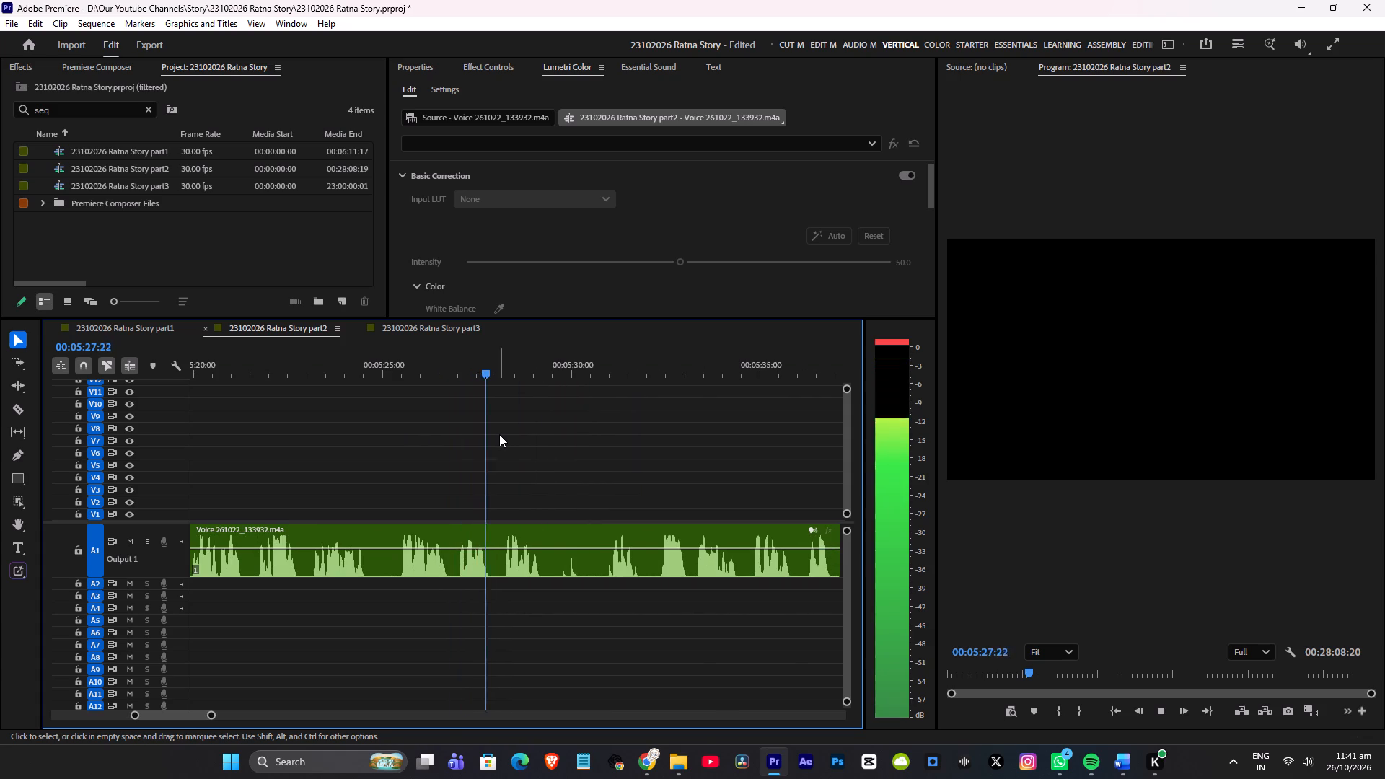
scroll(499, 434, "down", 1)
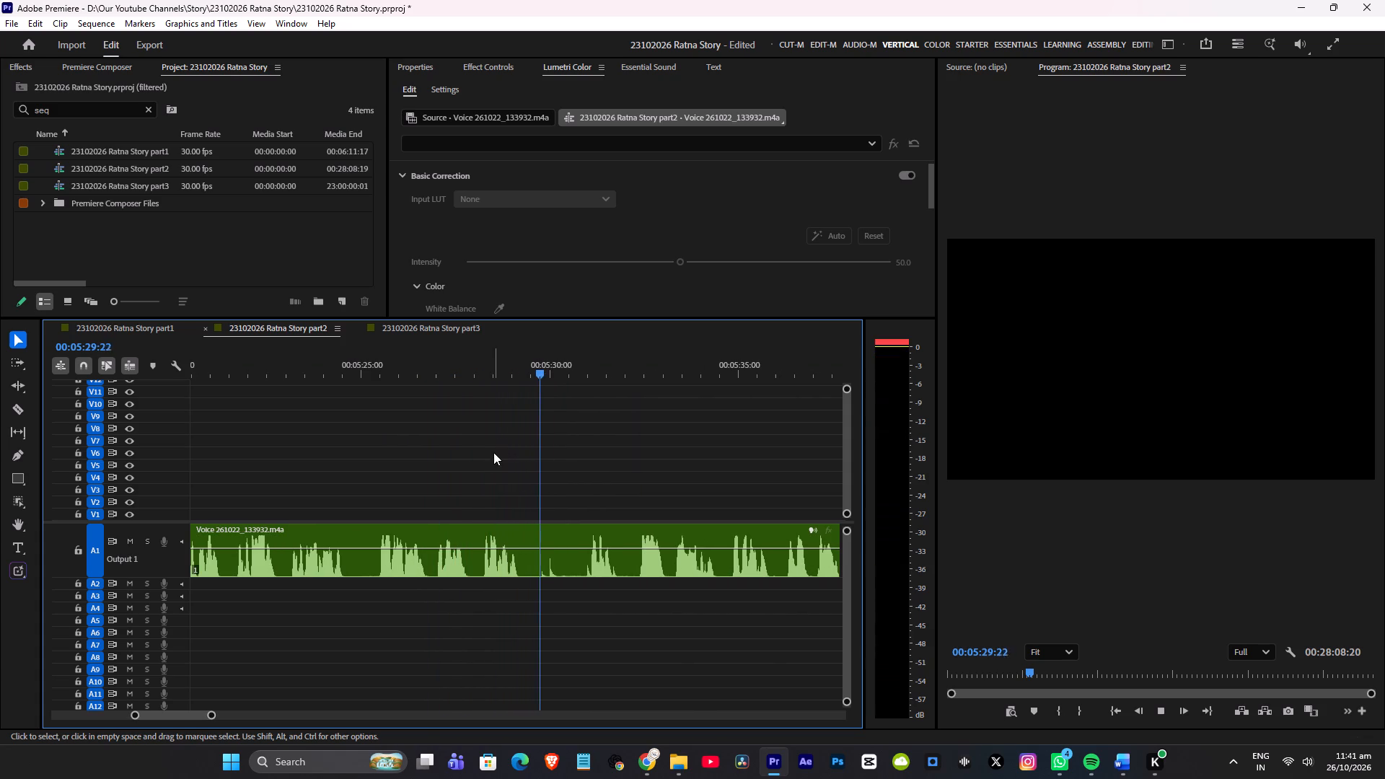
key("space")
Save the project.
key("ctrl+s")
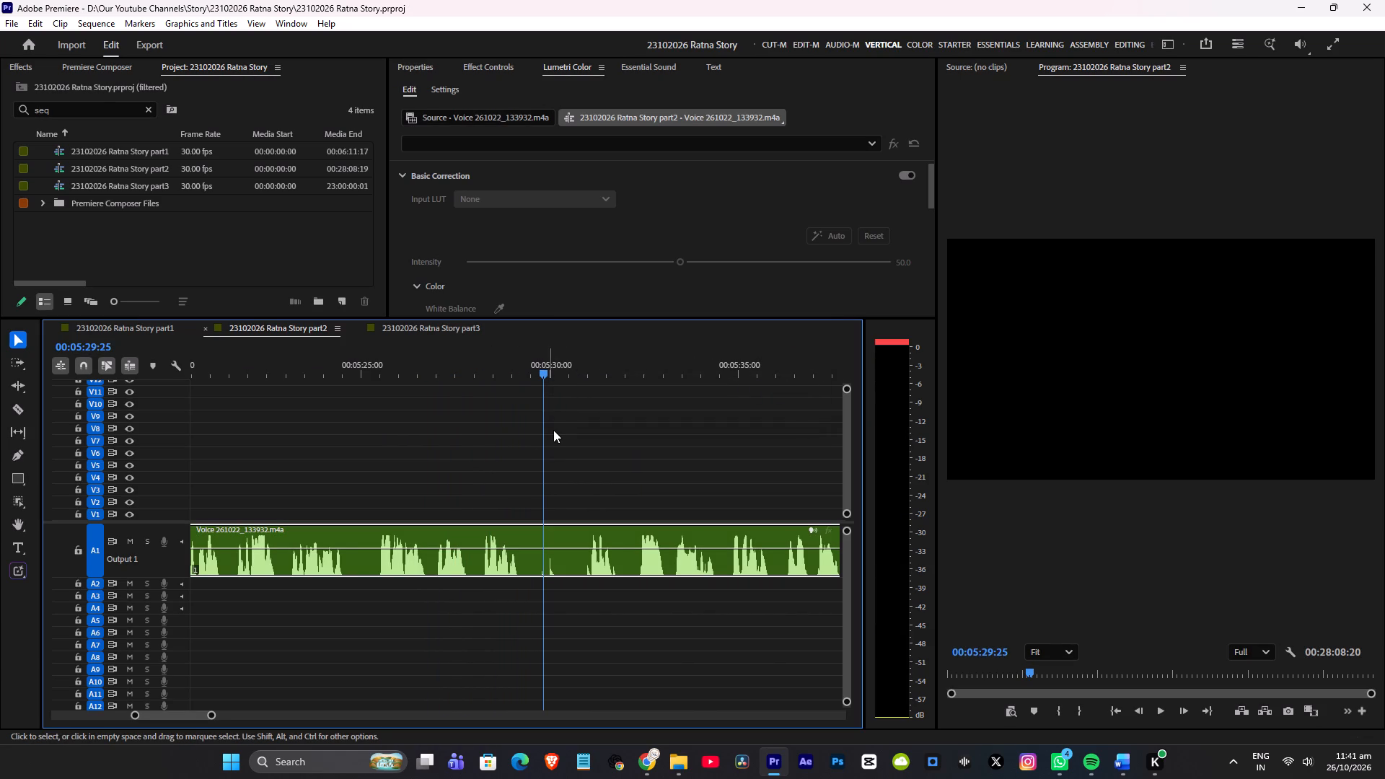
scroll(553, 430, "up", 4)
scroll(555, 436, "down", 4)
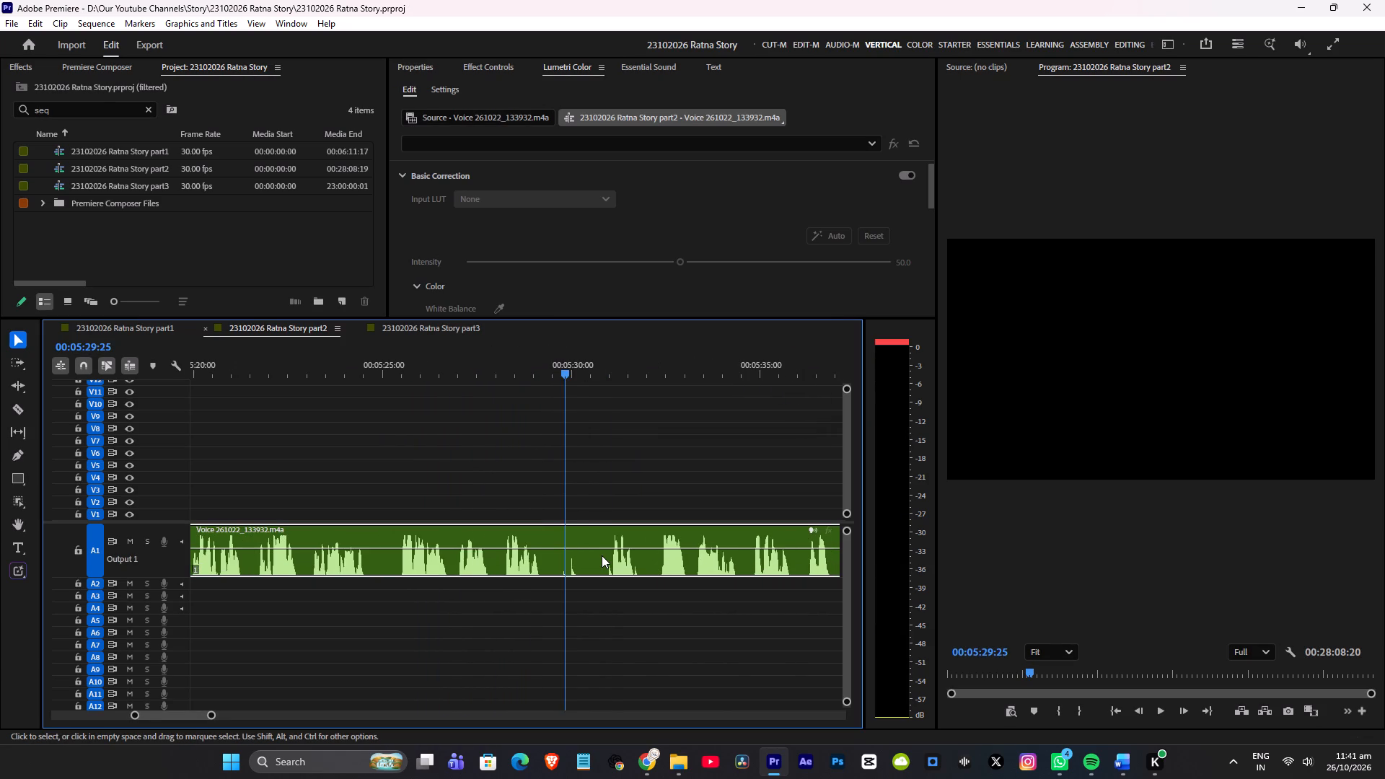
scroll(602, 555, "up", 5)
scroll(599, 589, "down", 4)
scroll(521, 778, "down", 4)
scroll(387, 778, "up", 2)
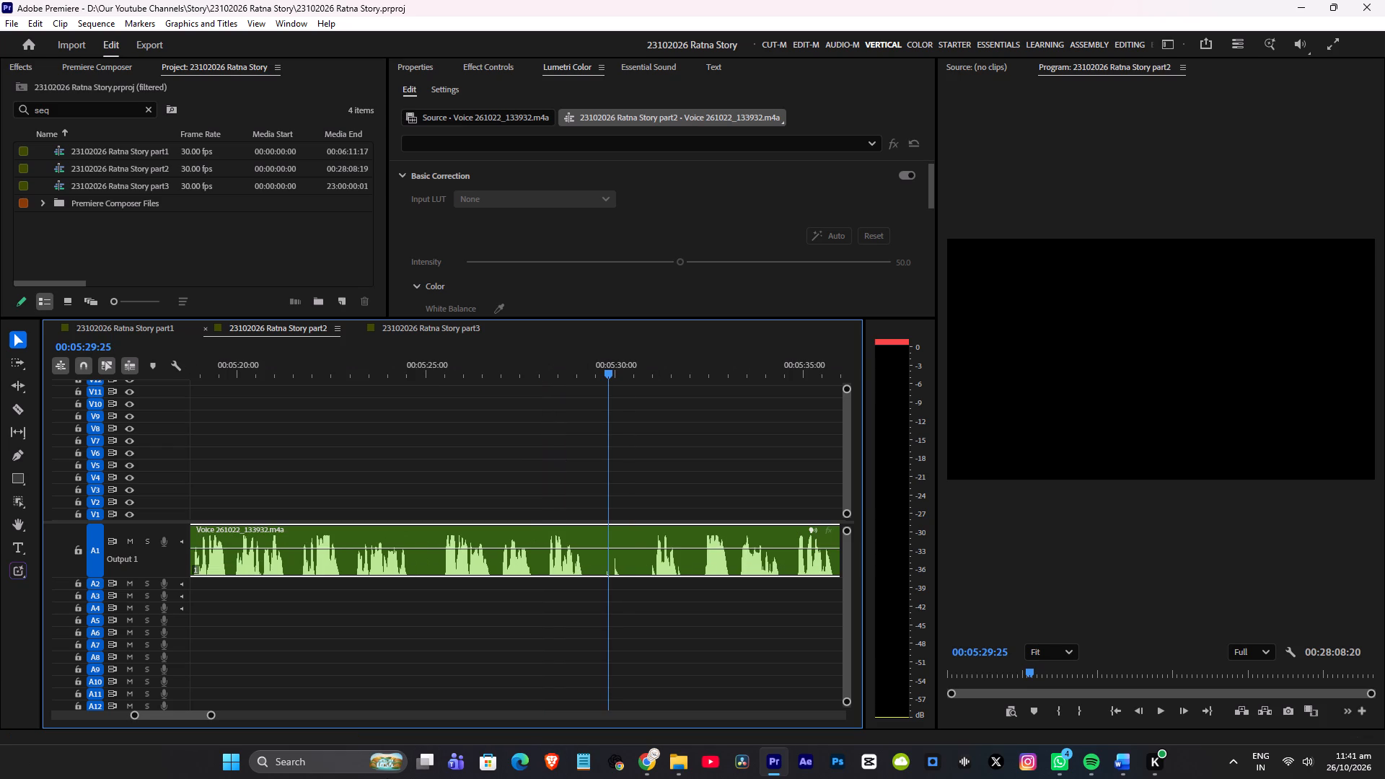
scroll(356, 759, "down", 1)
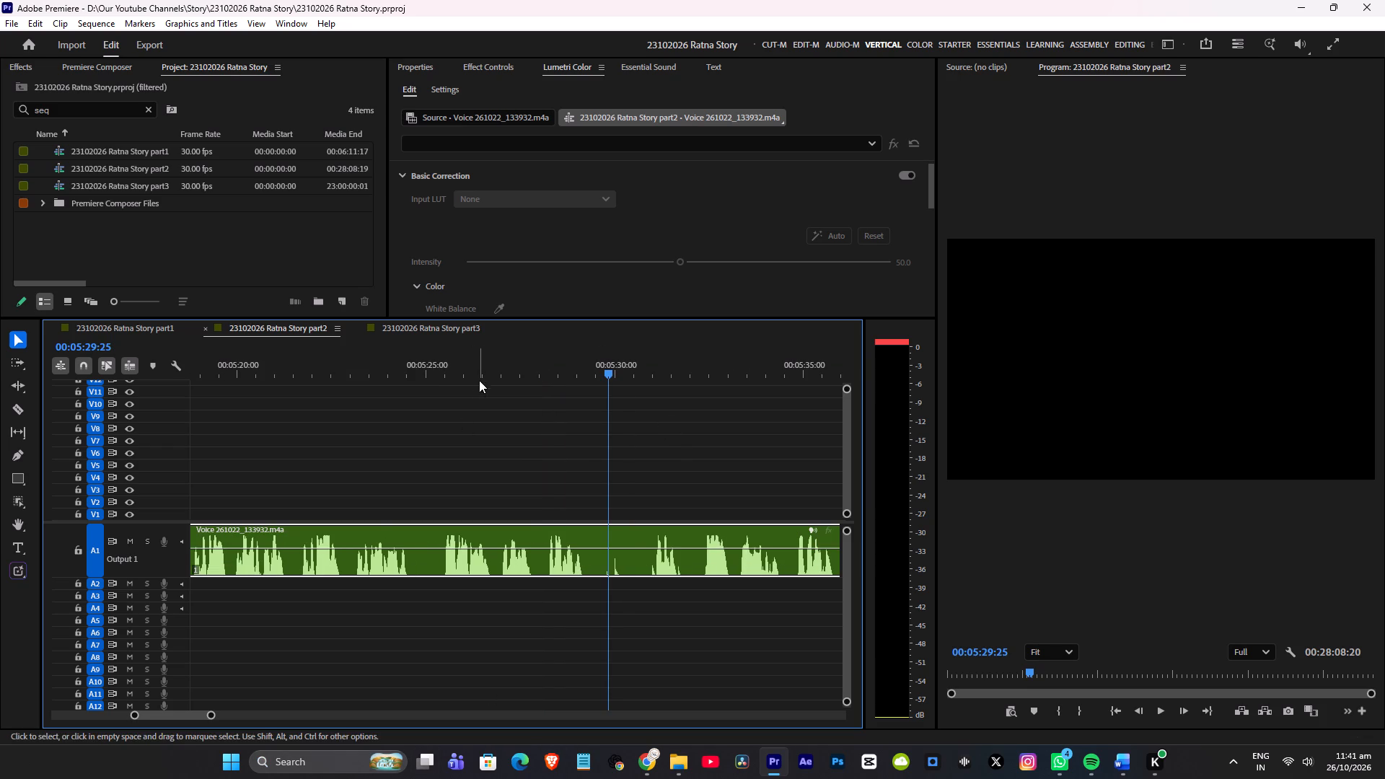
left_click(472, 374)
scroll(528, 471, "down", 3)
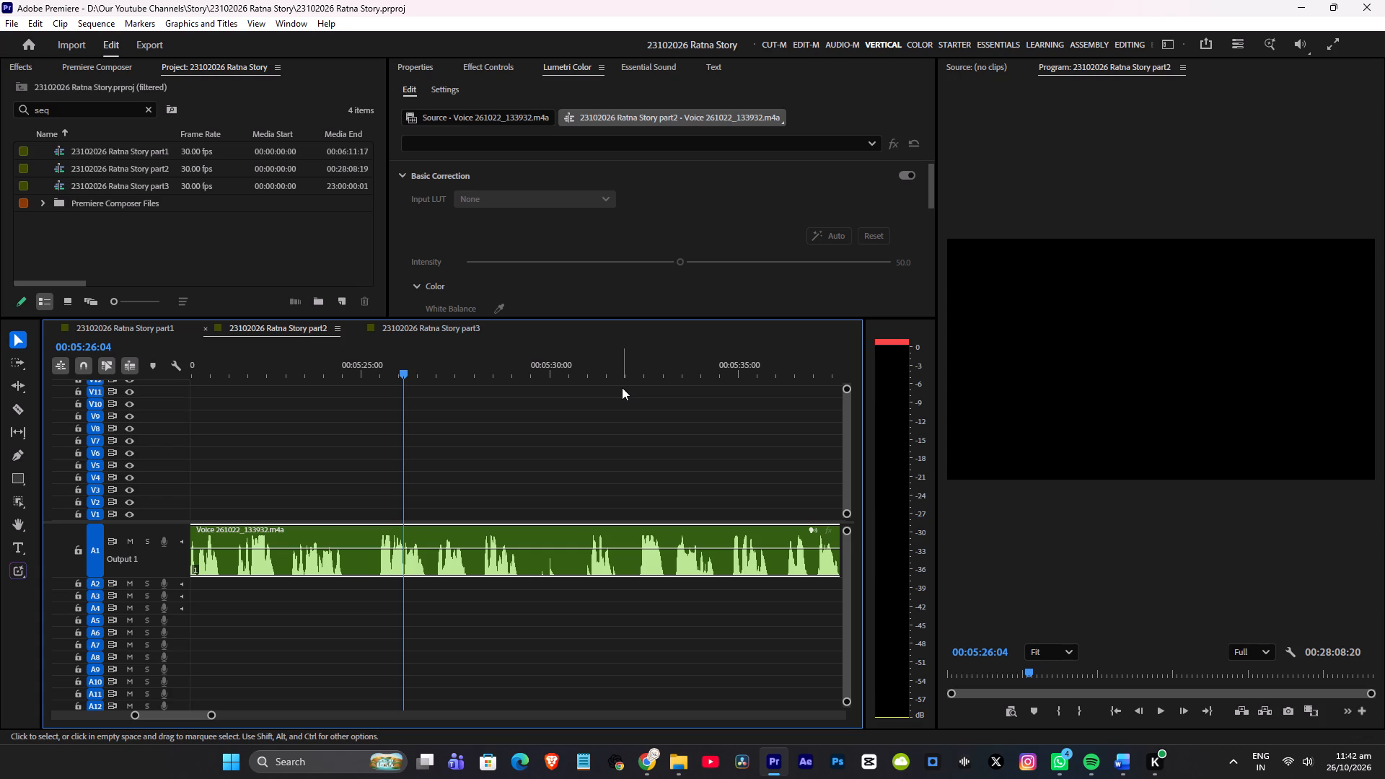
Save the project.
key("ctrl+s")
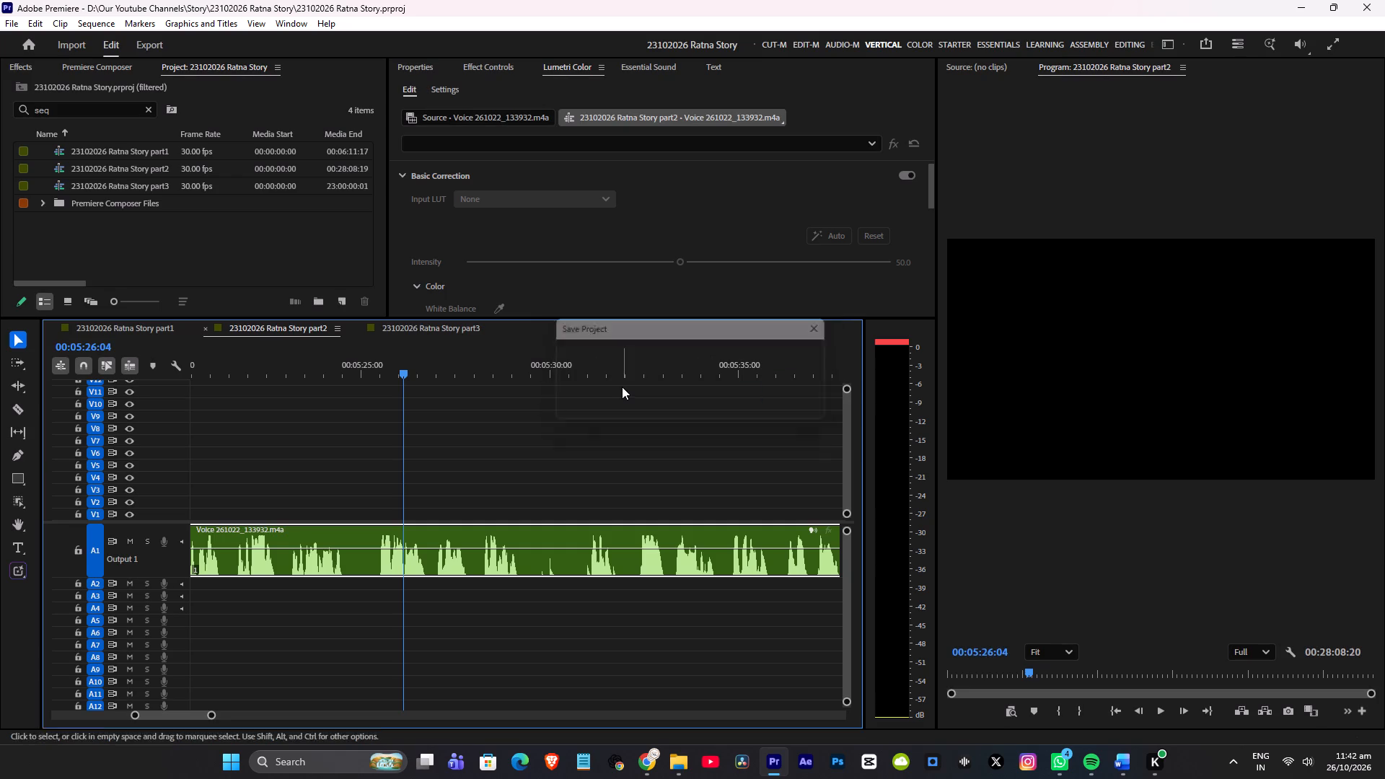
Look up the program's version information, close it and return to the voice-over near 00:05:24:10.
left_click(343, 362)
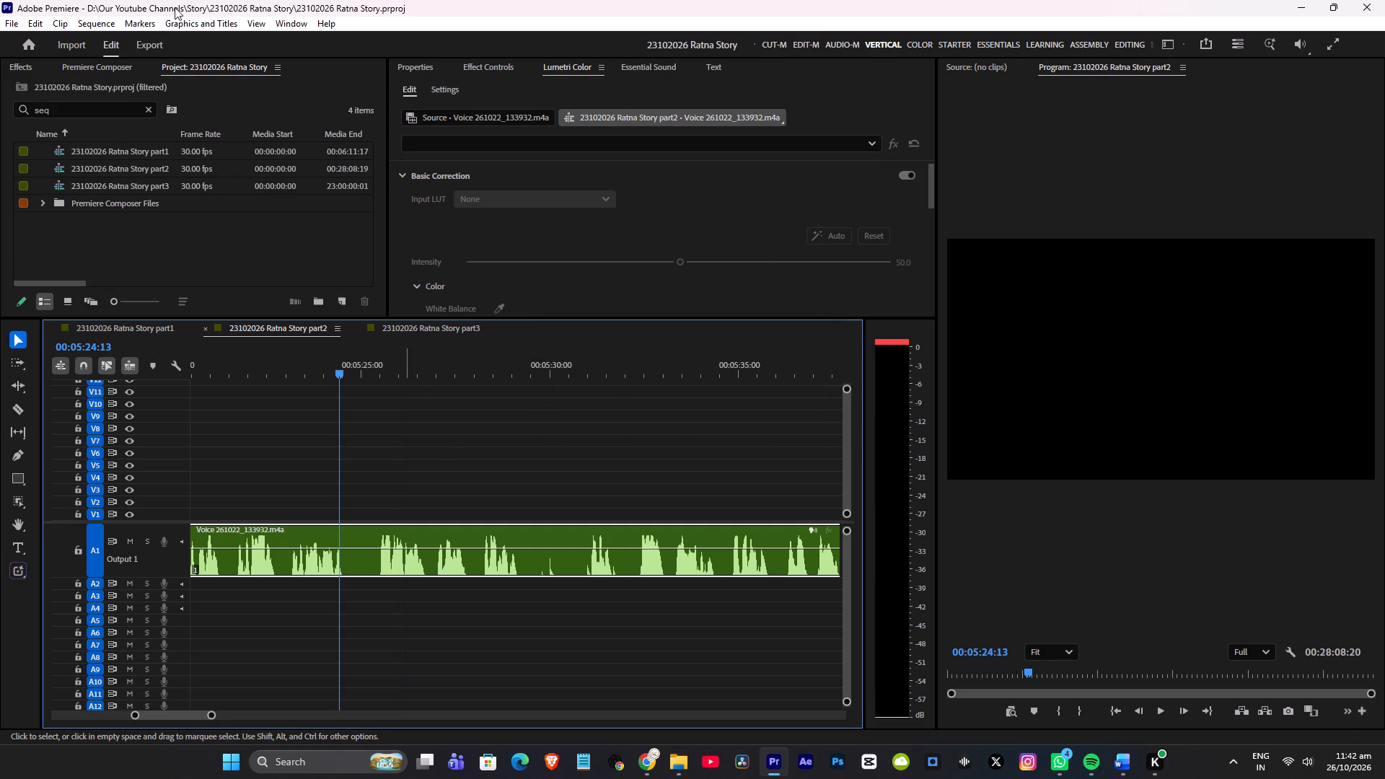
left_click(316, 25)
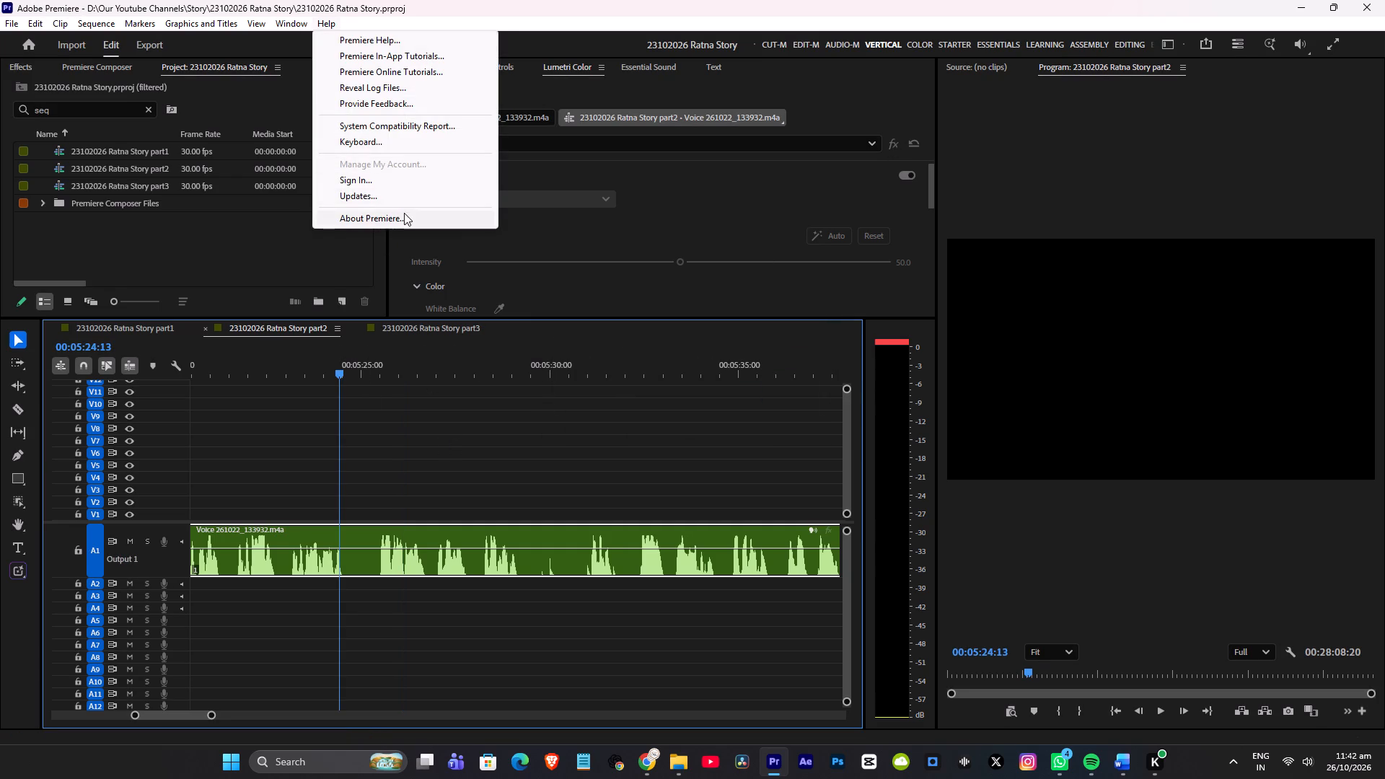
left_click(404, 213)
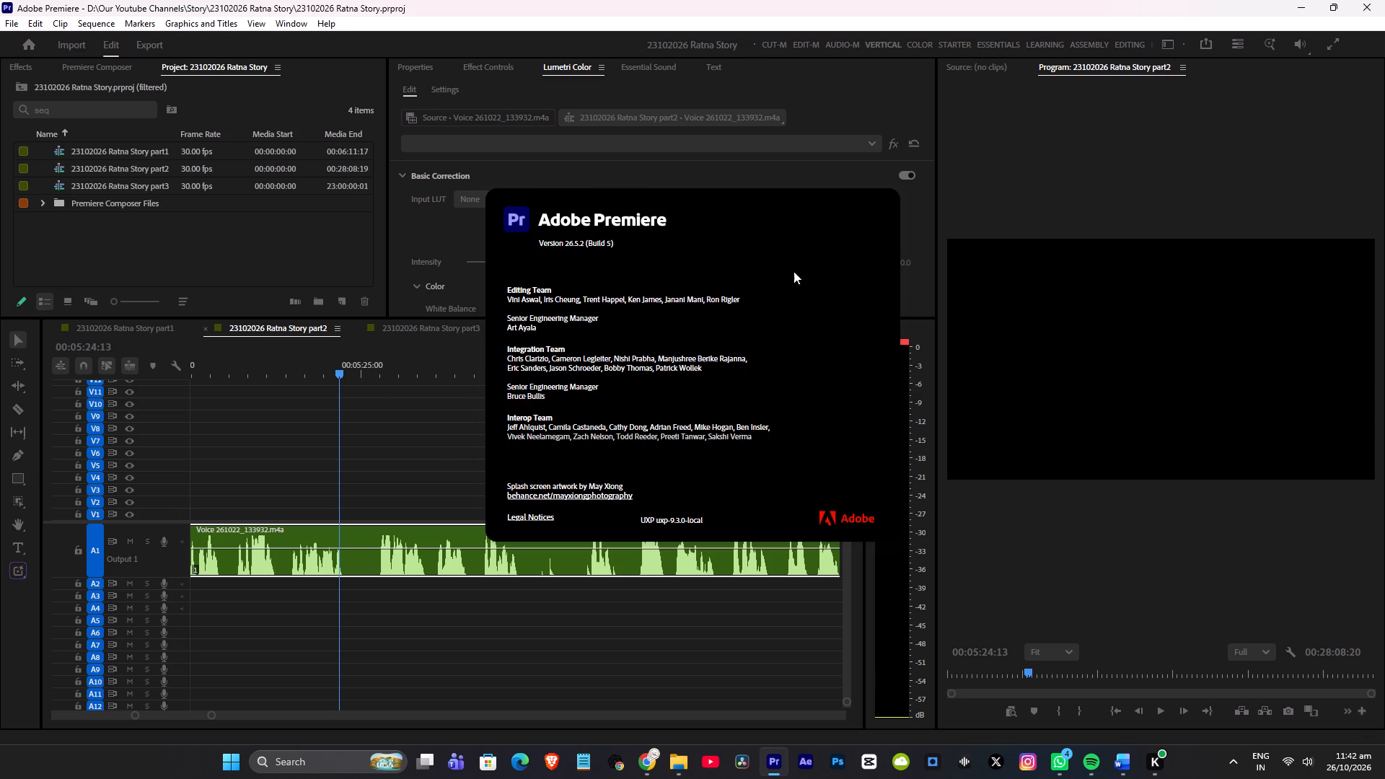
left_click(664, 350)
left_click(336, 408)
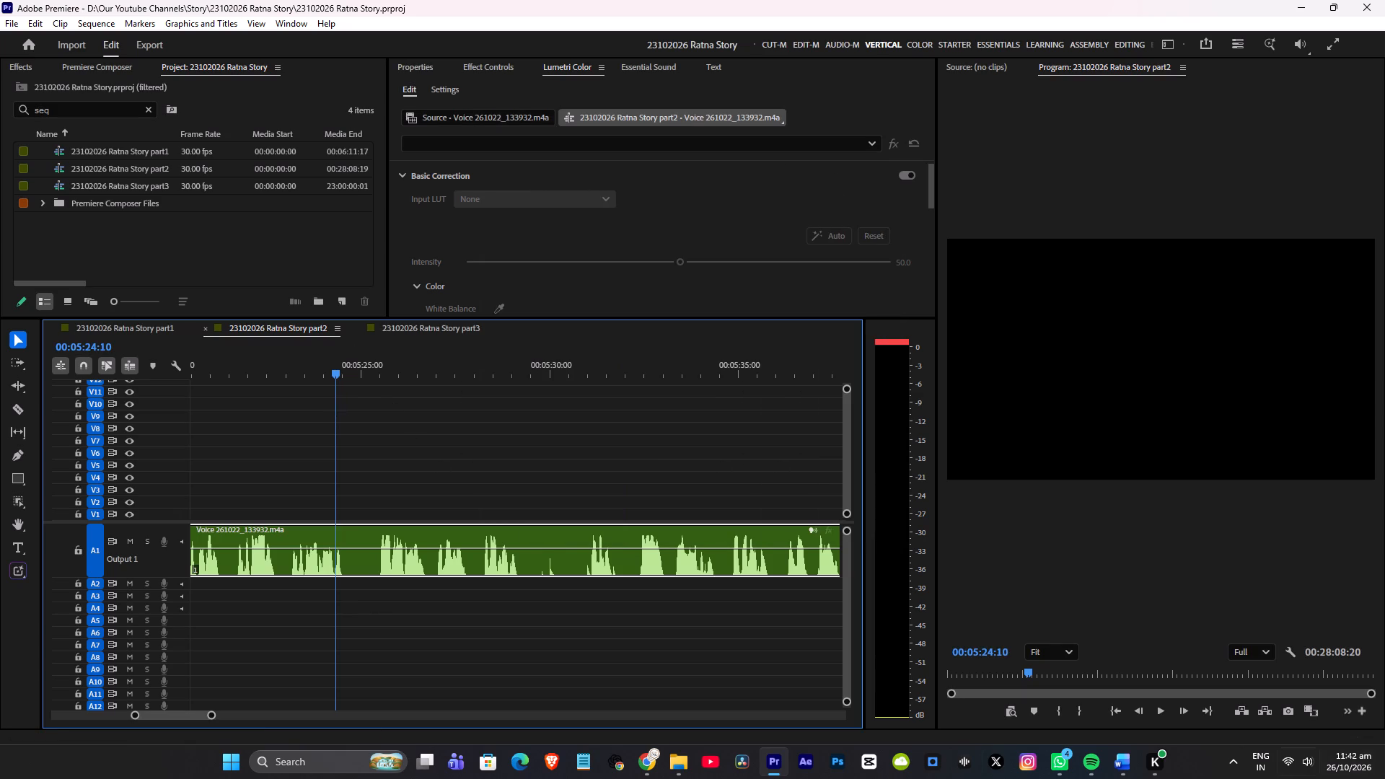
Save the project.
key("ctrl+s")
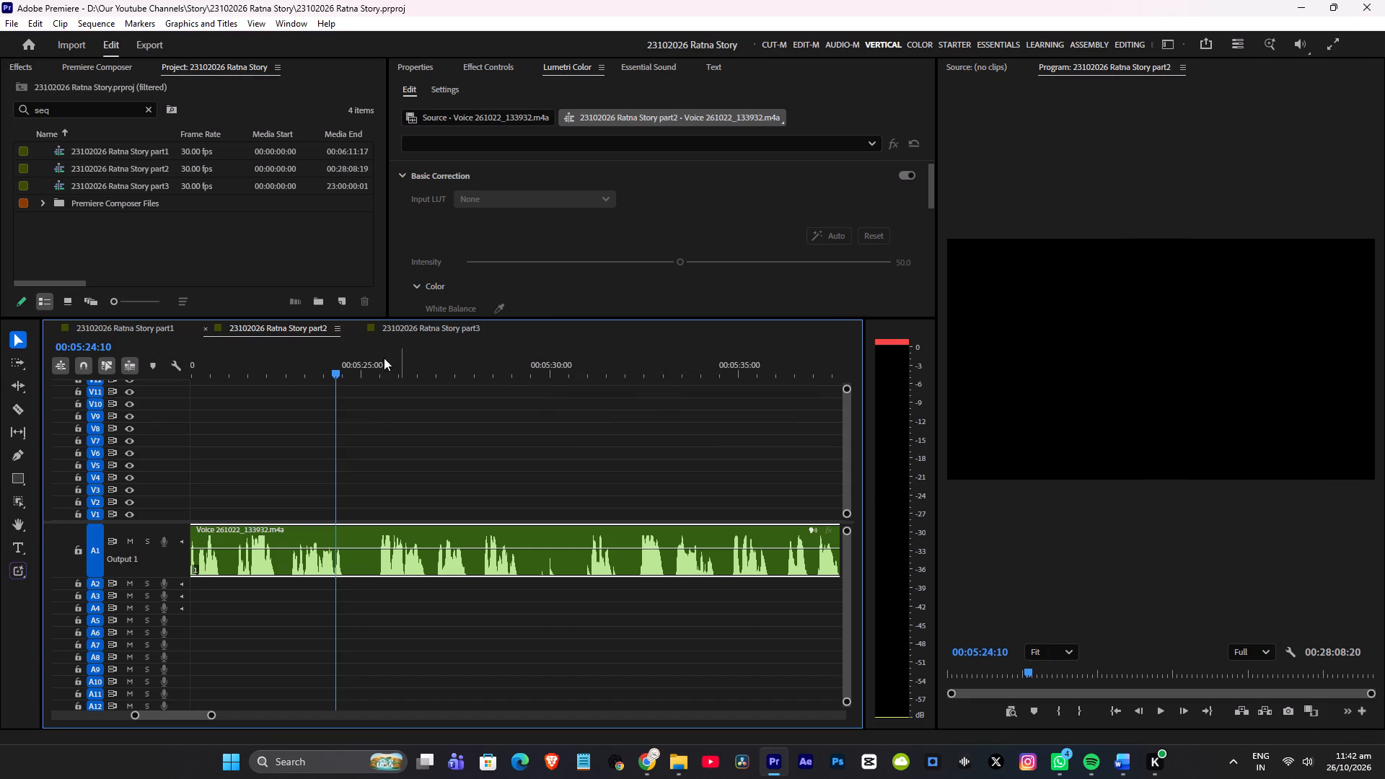
Listen to the voice-over from about 00:05:21:07 to 00:05:34:23, checking its phrases and pauses.
left_click(304, 377)
scroll(381, 412, "up", 4)
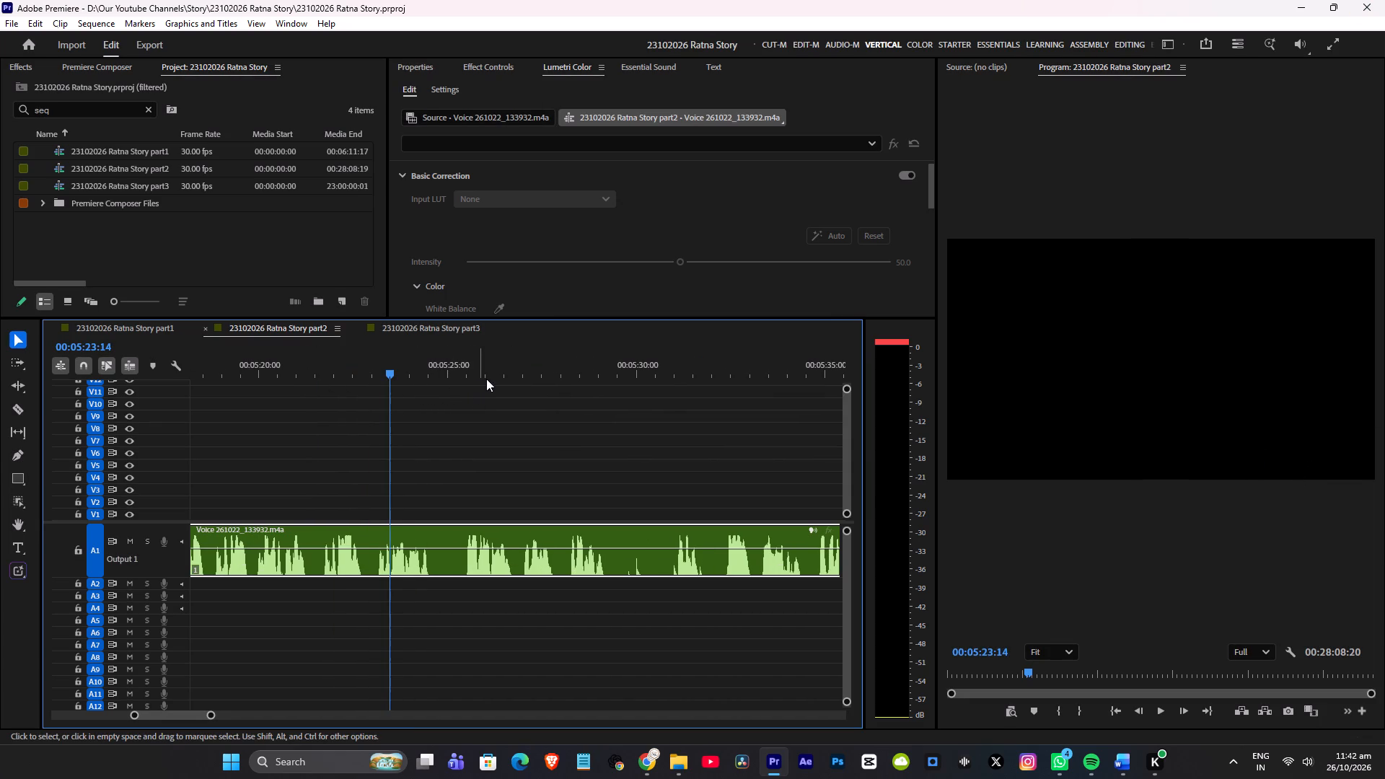
scroll(486, 379, "up", 2, "alt")
scroll(447, 429, "up", 2)
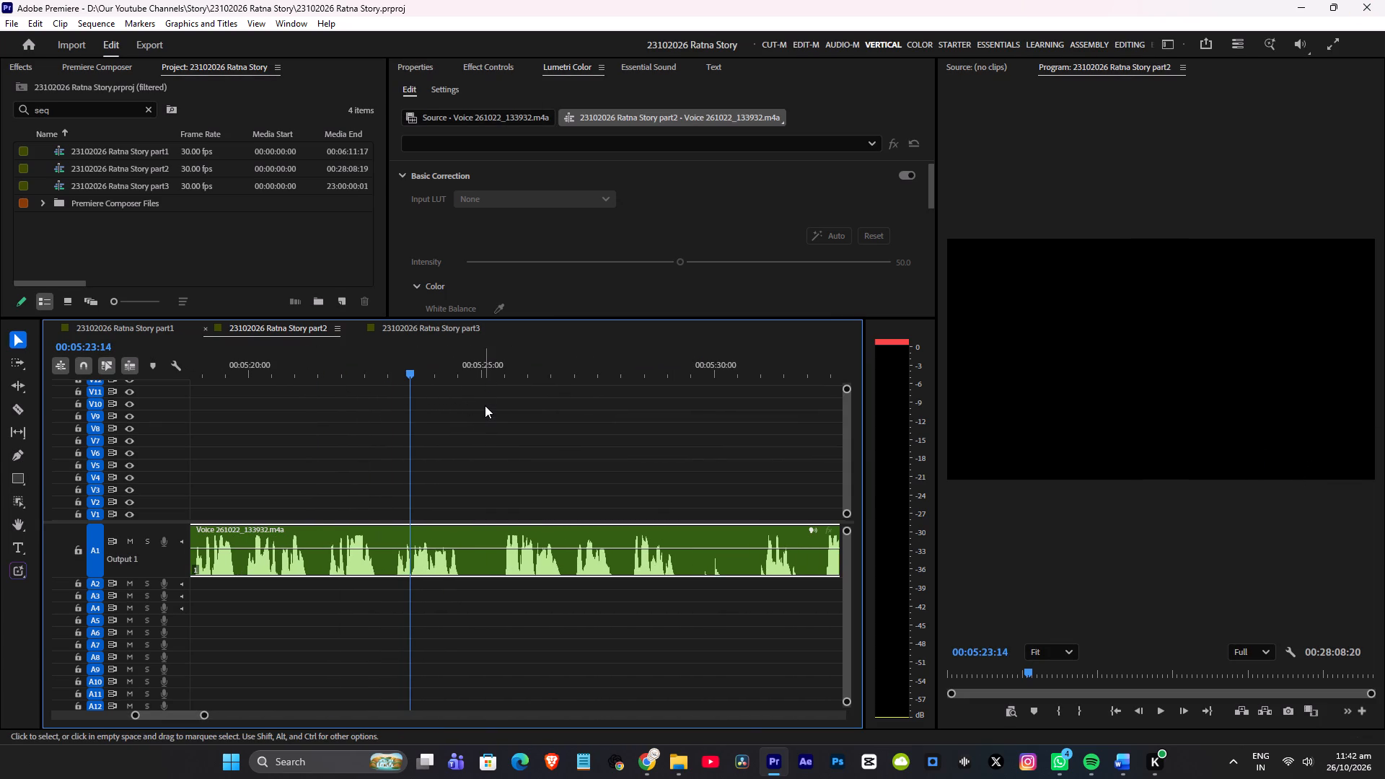
scroll(488, 405, "up", 1, "alt")
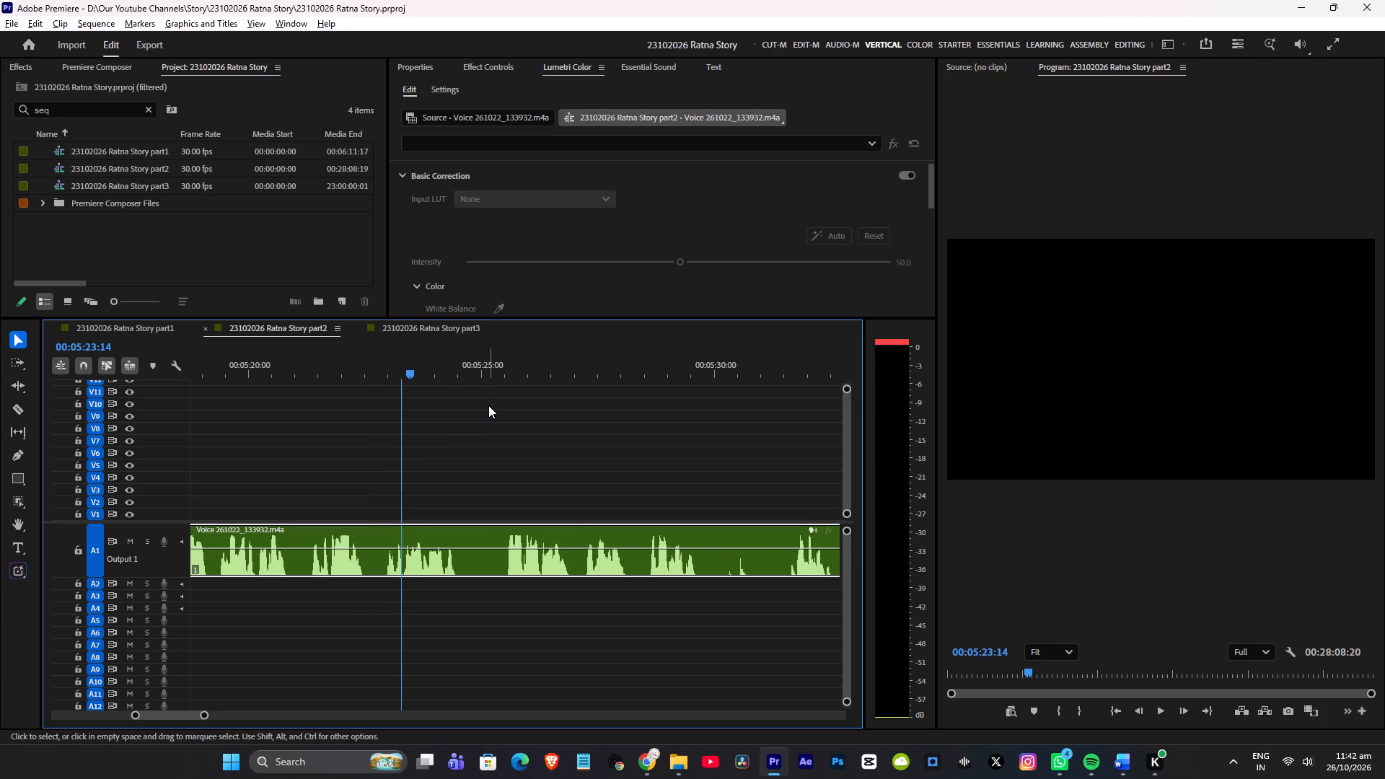
scroll(530, 415, "up", 2)
left_click(330, 377)
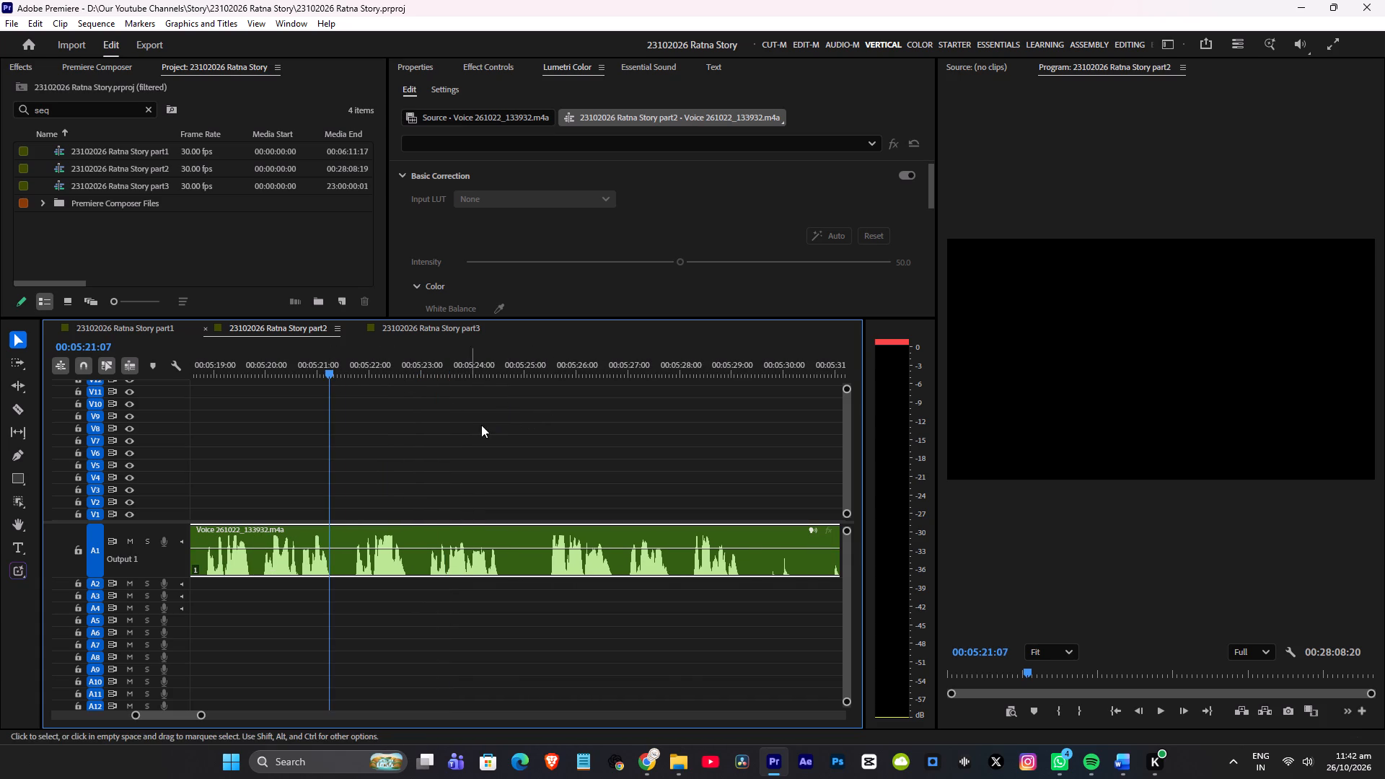
scroll(481, 425, "up", 2)
key("space")
scroll(537, 421, "up", 3, "alt")
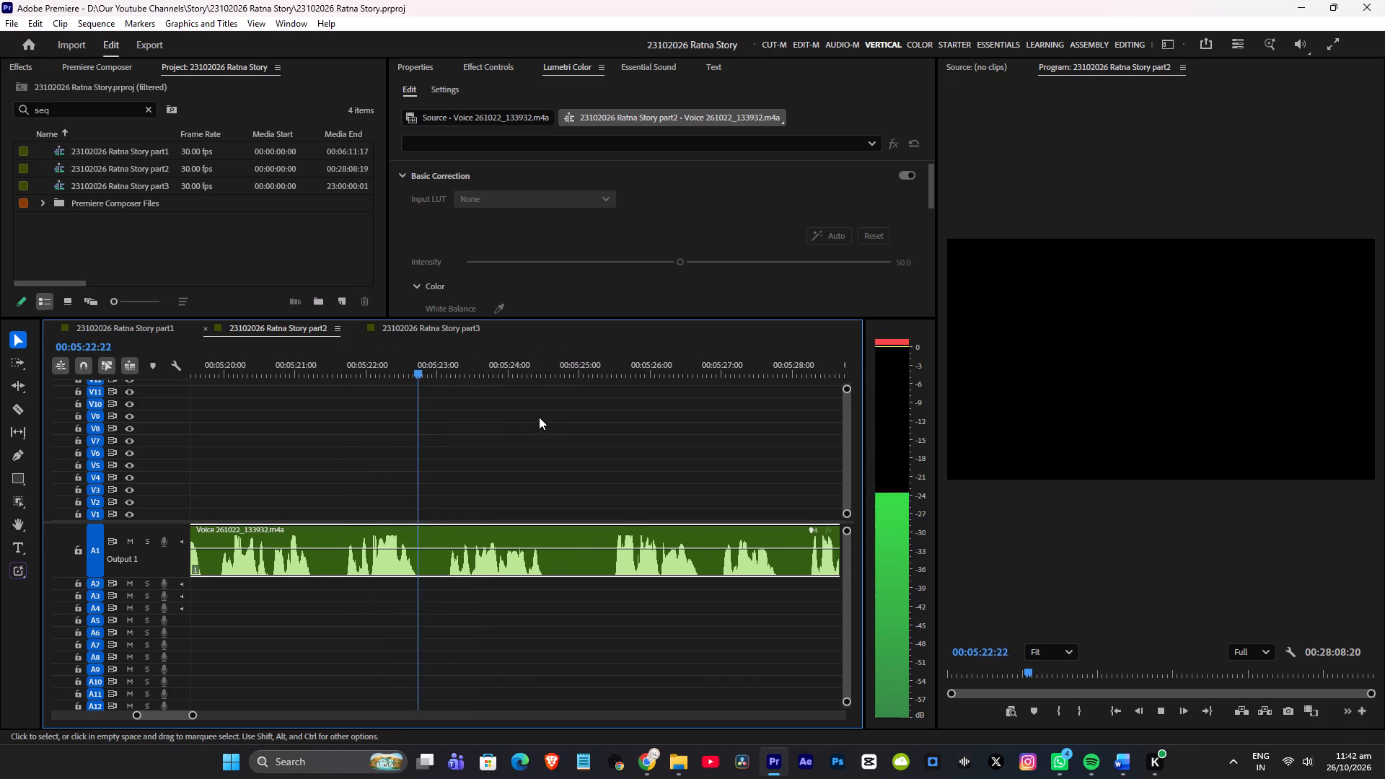
scroll(529, 424, "down", 4)
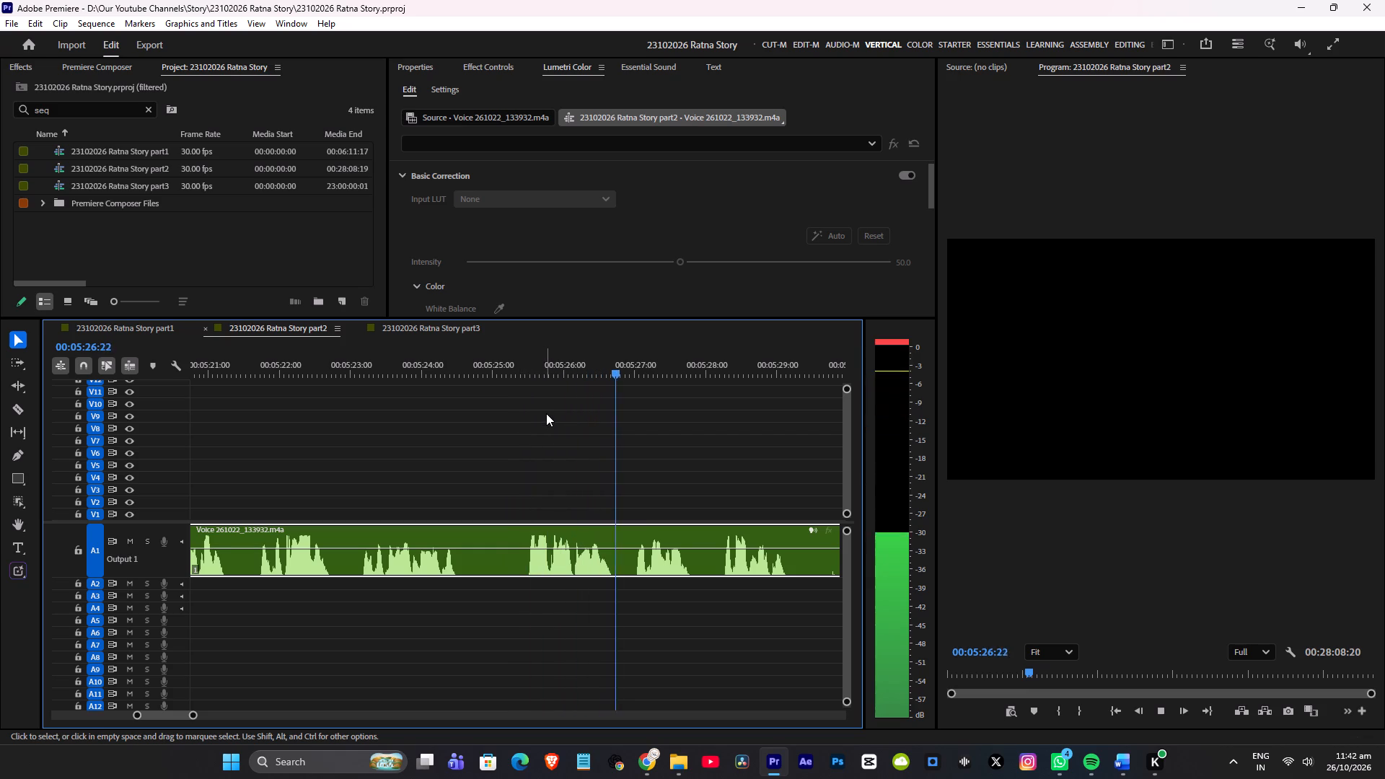
scroll(551, 413, "down", 10)
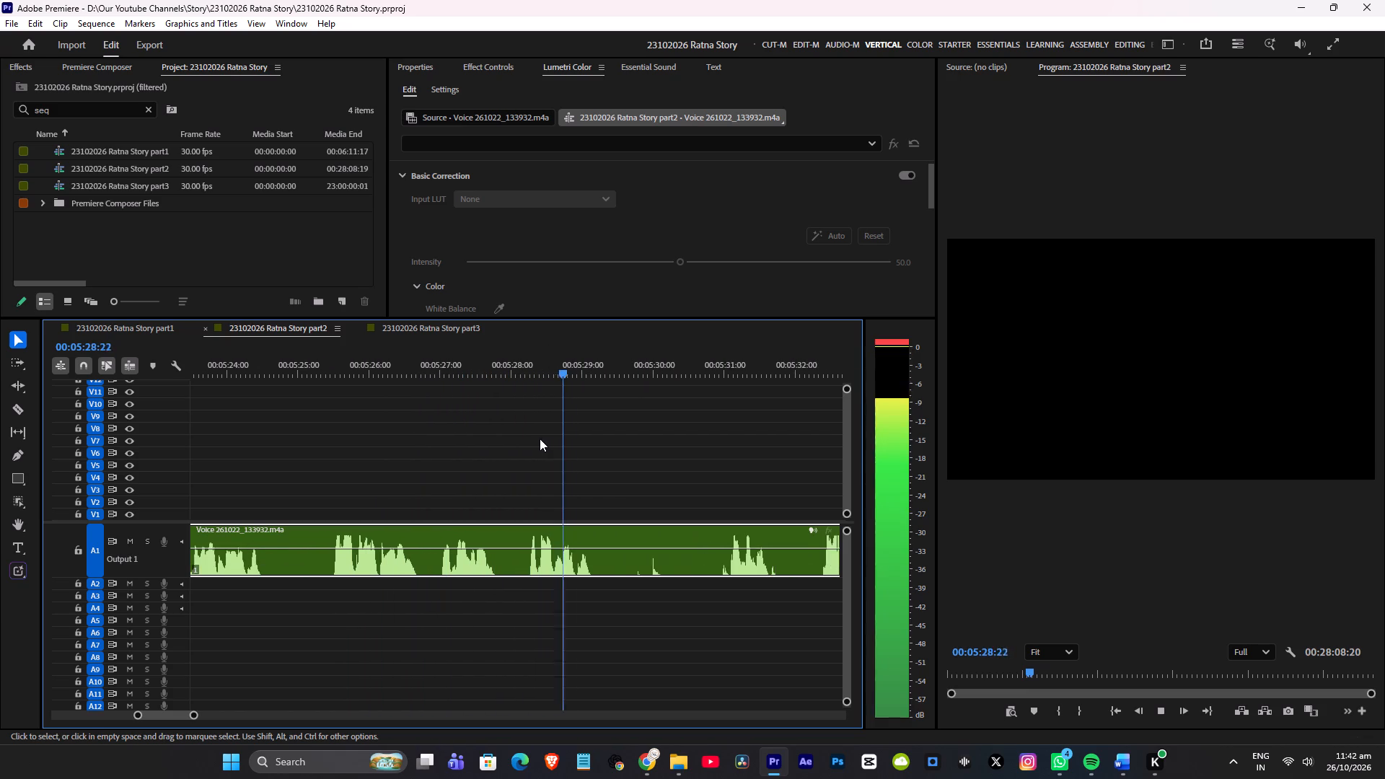
scroll(540, 439, "down", 17)
scroll(543, 448, "down", 4, "alt")
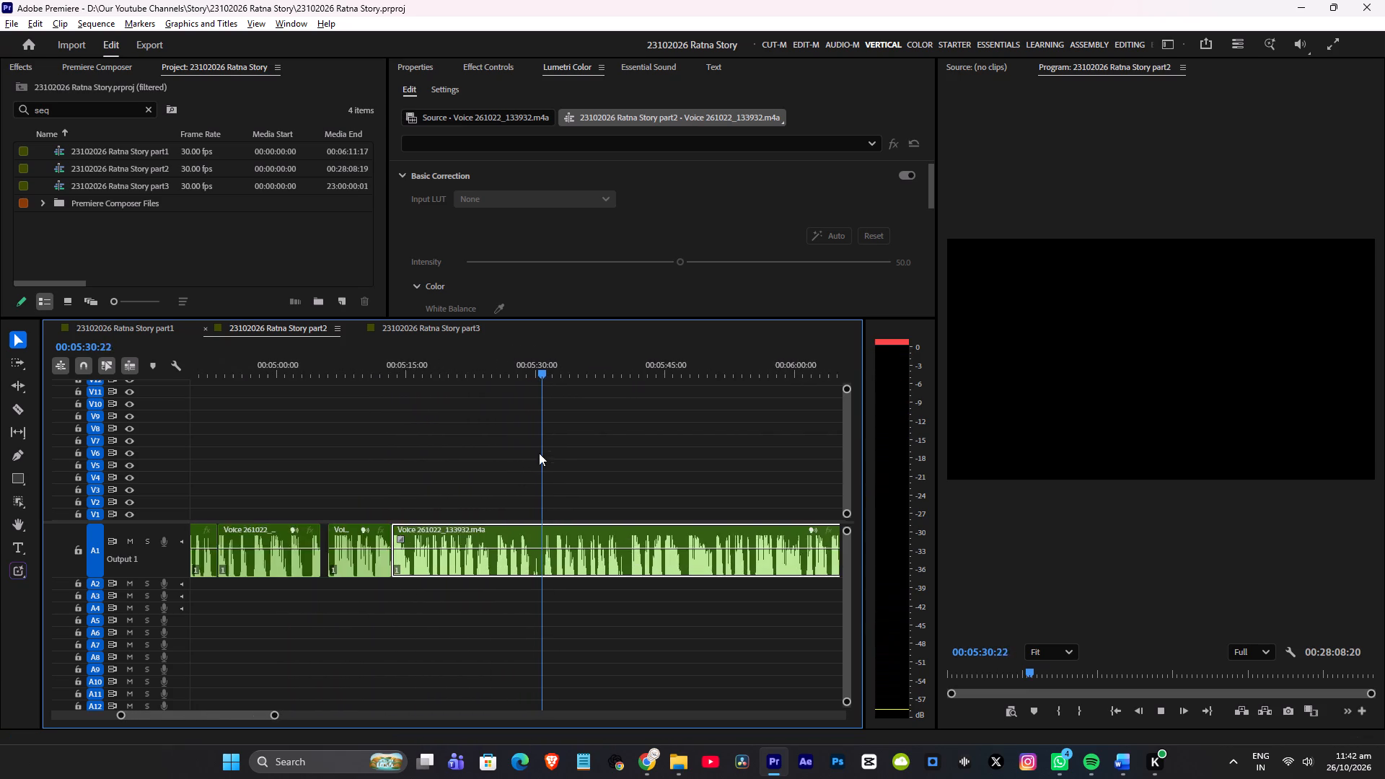
scroll(539, 453, "down", 15, "alt")
scroll(534, 470, "up", 8, "alt")
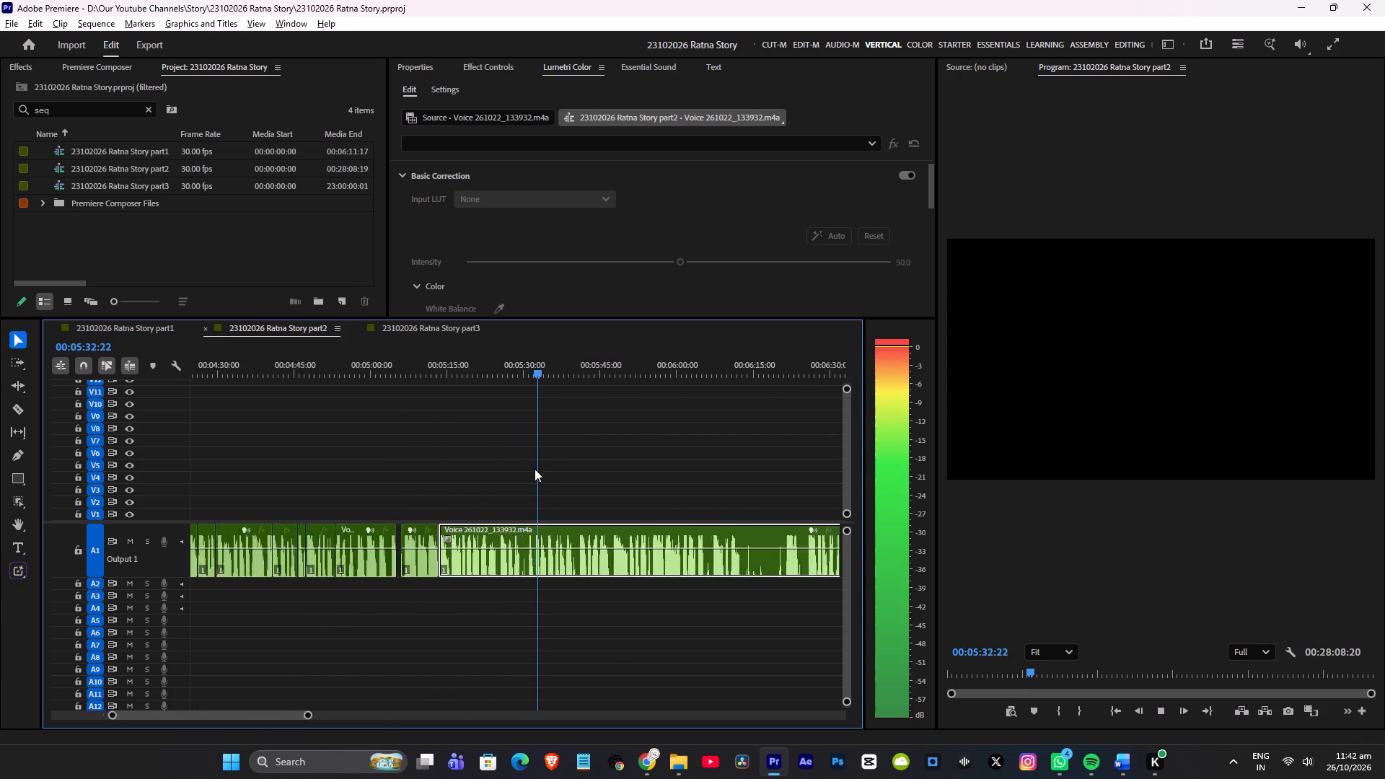
scroll(535, 469, "up", 20, "alt")
scroll(535, 469, "up", 11, "alt")
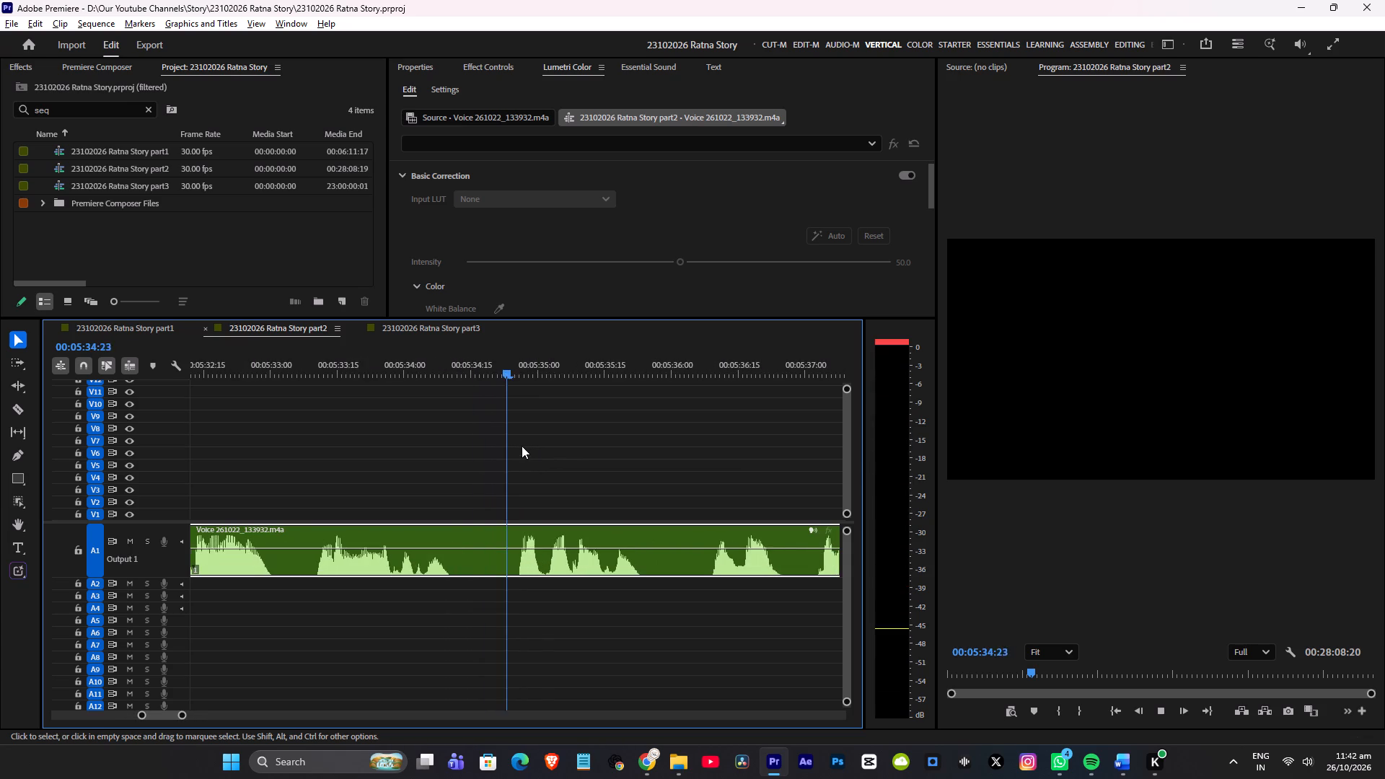
scroll(522, 446, "down", 4, "alt")
key("space")
Replay short stretches of the voice-over between about 00:05:26:18 and 00:05:33:17, checking the pause near 00:05:29:23 for noise.
left_click(358, 357)
key("space")
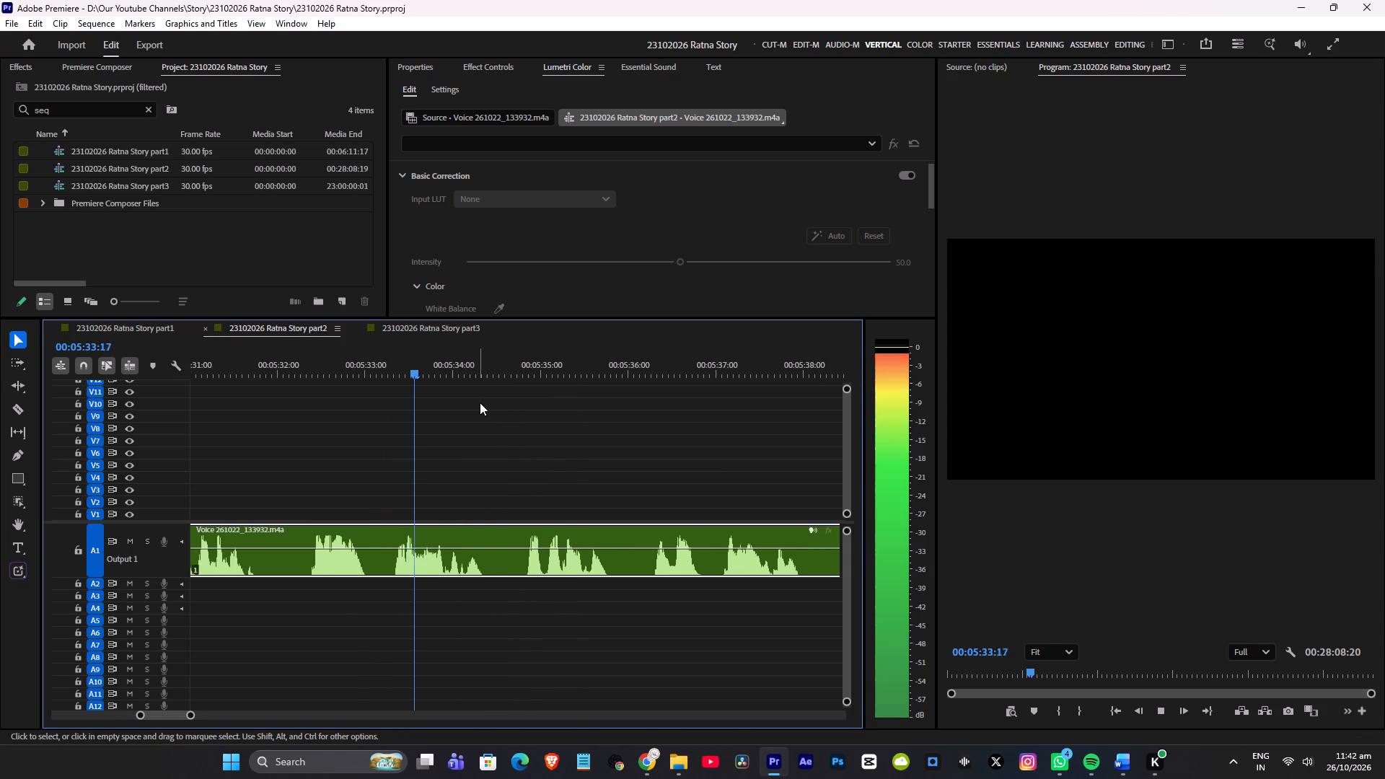
scroll(482, 402, "up", 4, "alt")
scroll(488, 402, "down", 9, "alt")
key("space")
left_click(302, 361)
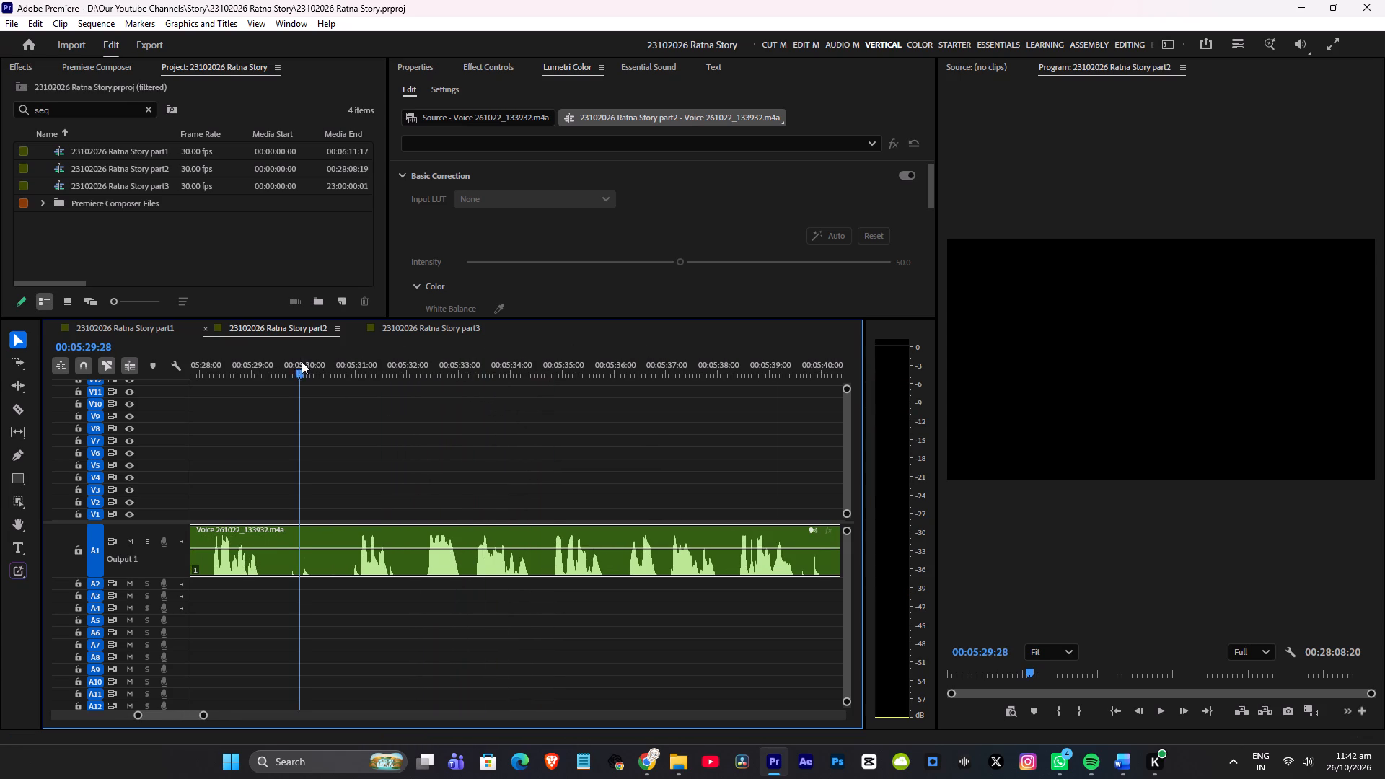
left_click(217, 367)
scroll(365, 395, "up", 8)
left_click(342, 353)
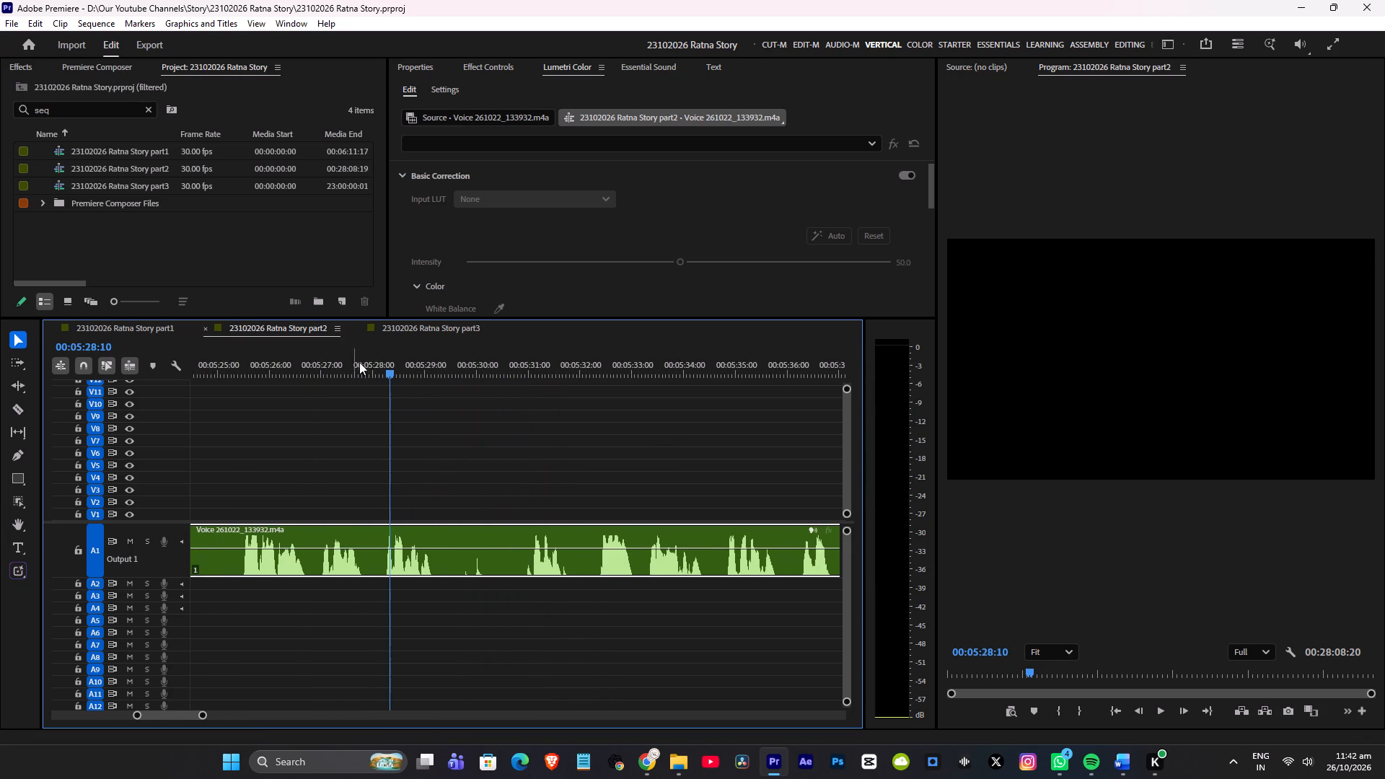
key("space")
left_click(302, 361)
key("space")
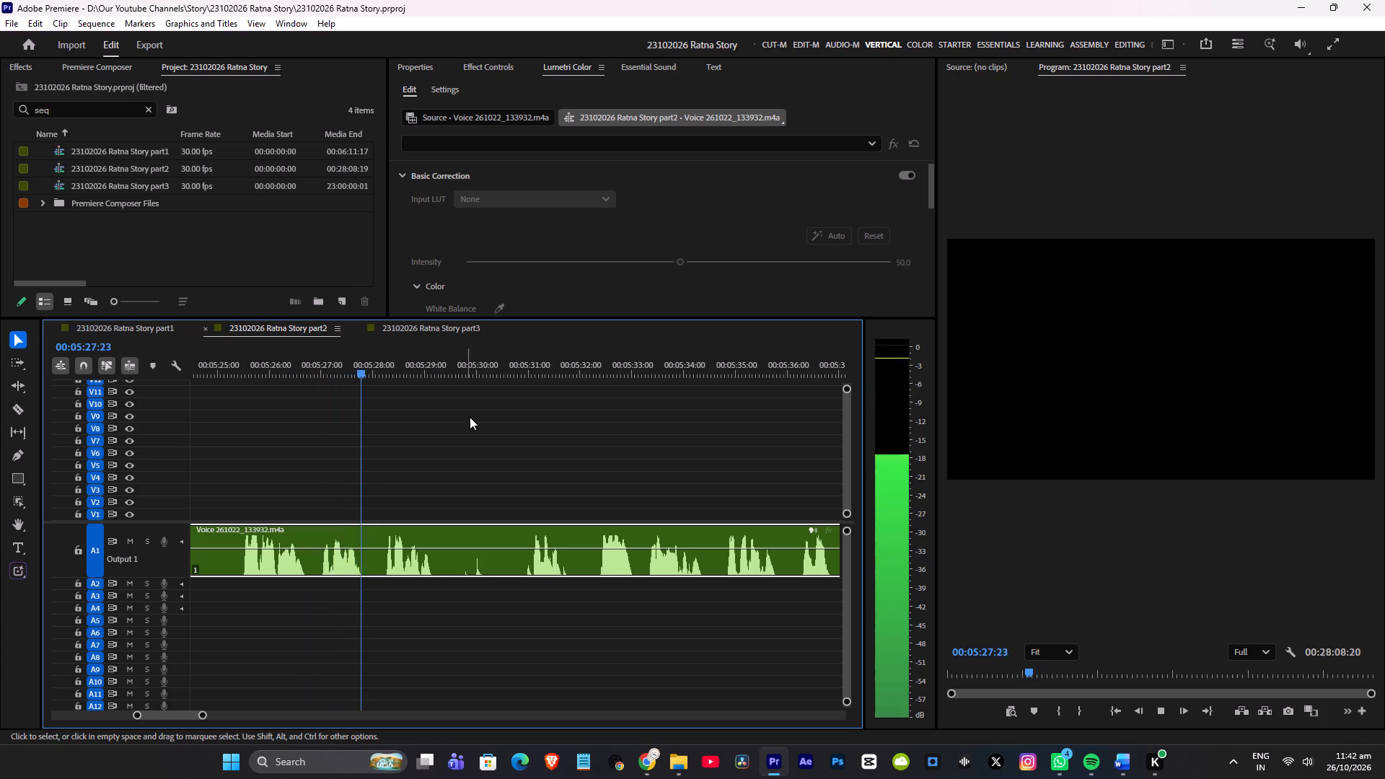
scroll(475, 415, "up", 10, "alt")
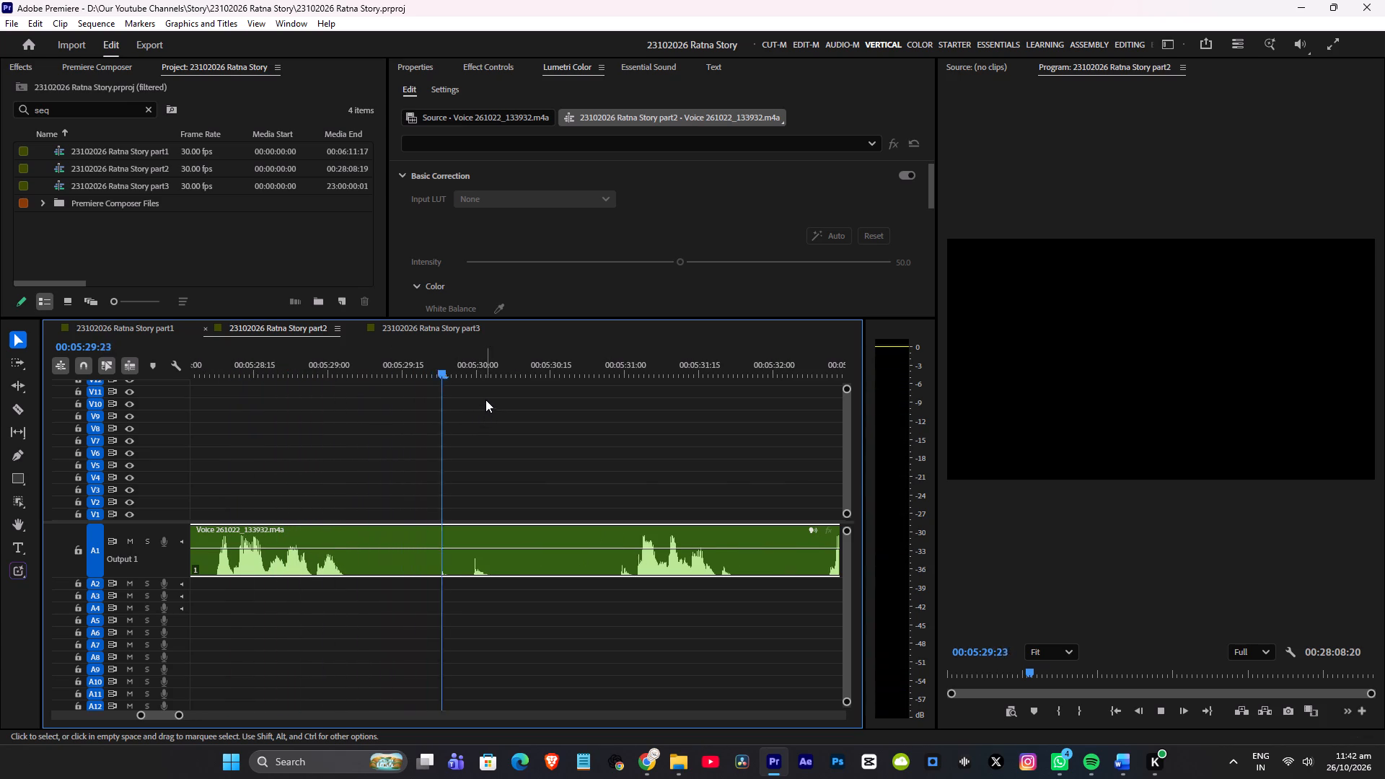
Split the voice-over at about 00:05:29:22 and ripple-trim the noisy pause up to about 00:05:30:07.
left_click_drag(443, 377, 436, 385)
key("z")
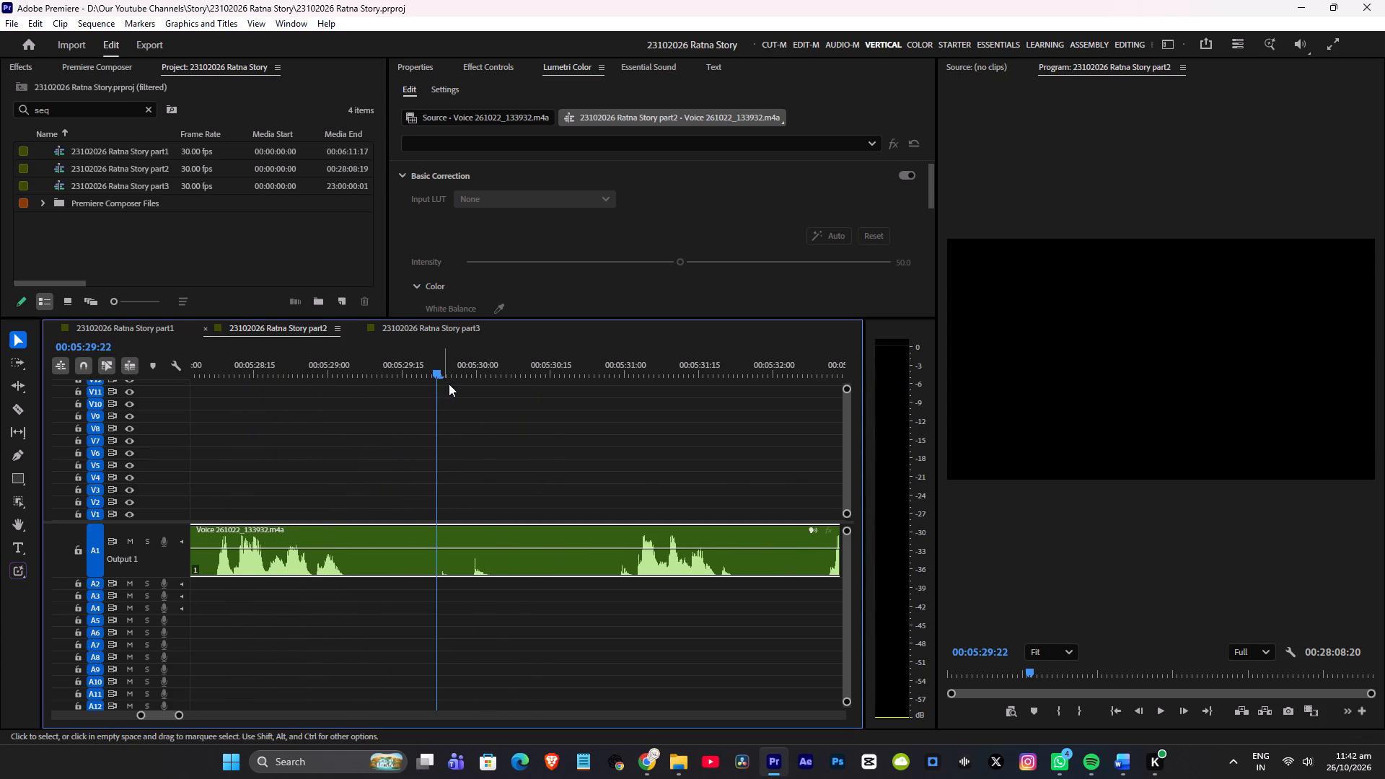
left_click_drag(493, 366, 511, 364)
key("q")
Listen to the voice-over from about 00:05:28:26 to 00:05:30:25, checking the join near 00:05:29:22.
left_click(311, 366)
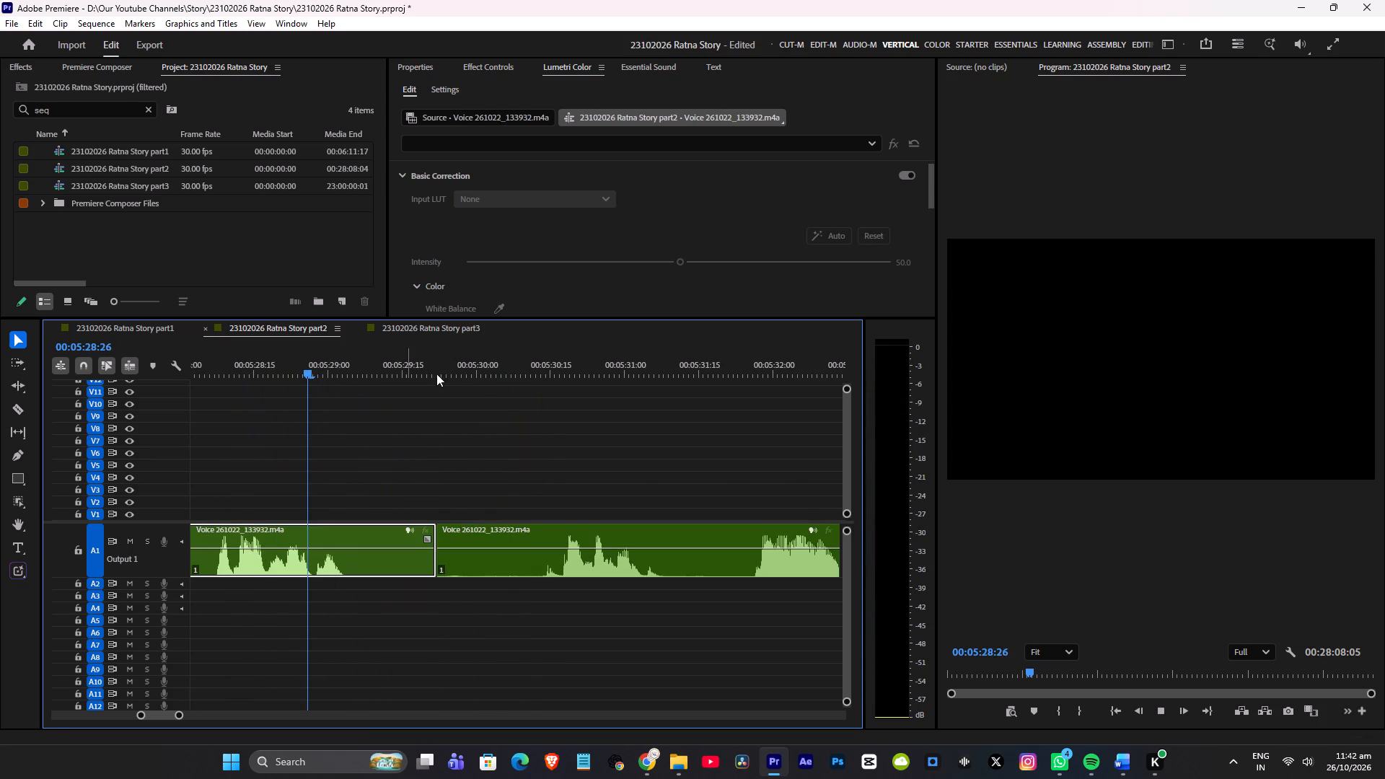
key("space")
key("space")
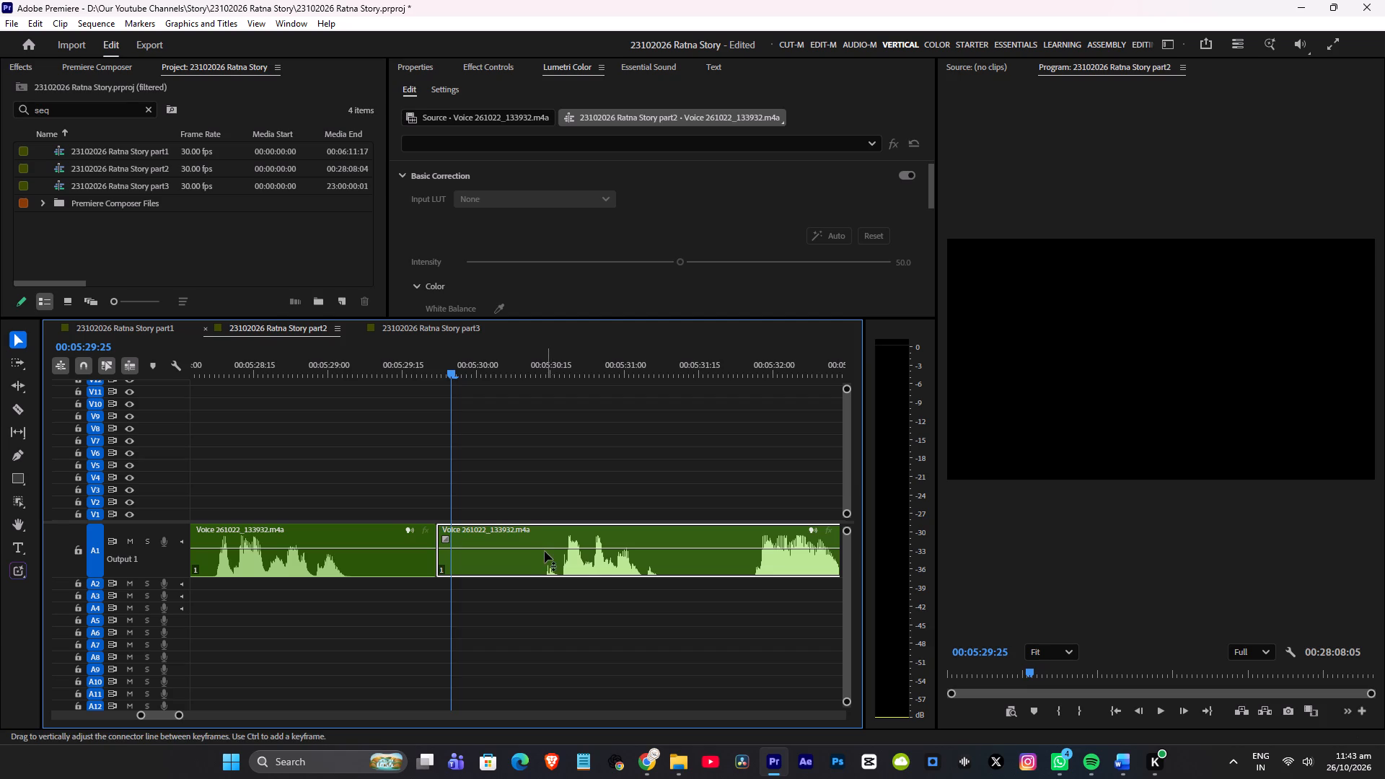
scroll(532, 535, "down", 5)
key("space")
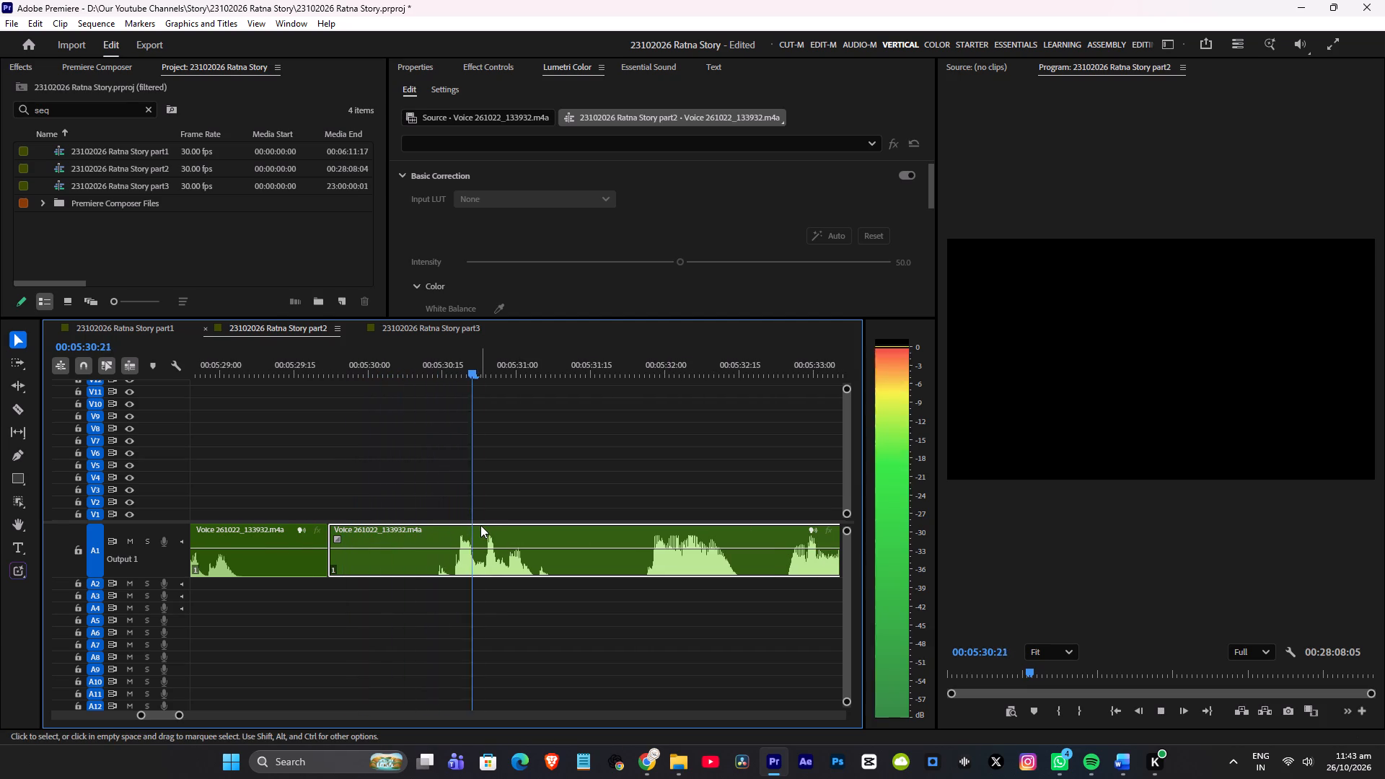
key("space")
Add four volume keyframes between about 00:05:30:11 and 00:05:30:18 and lower the inner section to mute the small noise before the phrase.
scroll(454, 528, "up", 10, "alt")
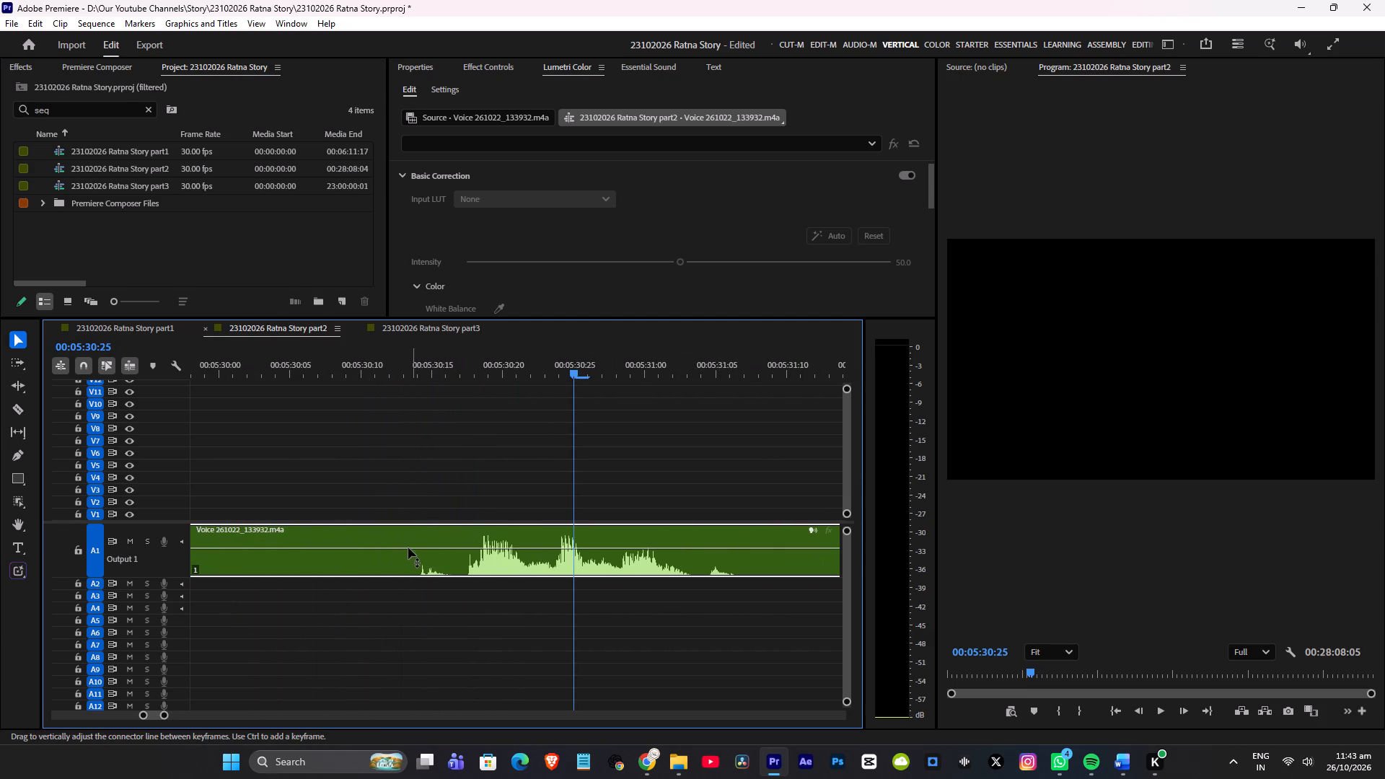
left_click(393, 548, "ctrl")
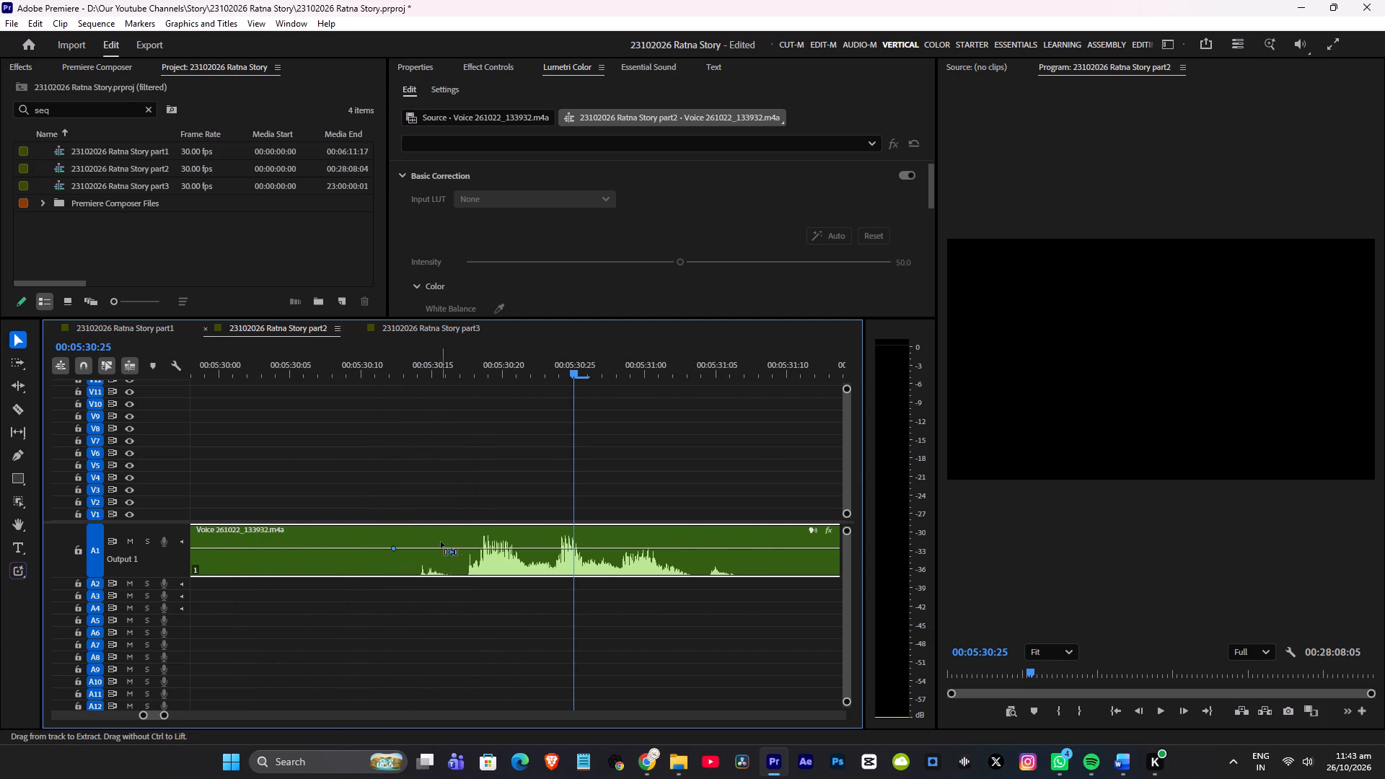
left_click(464, 546, "ctrl")
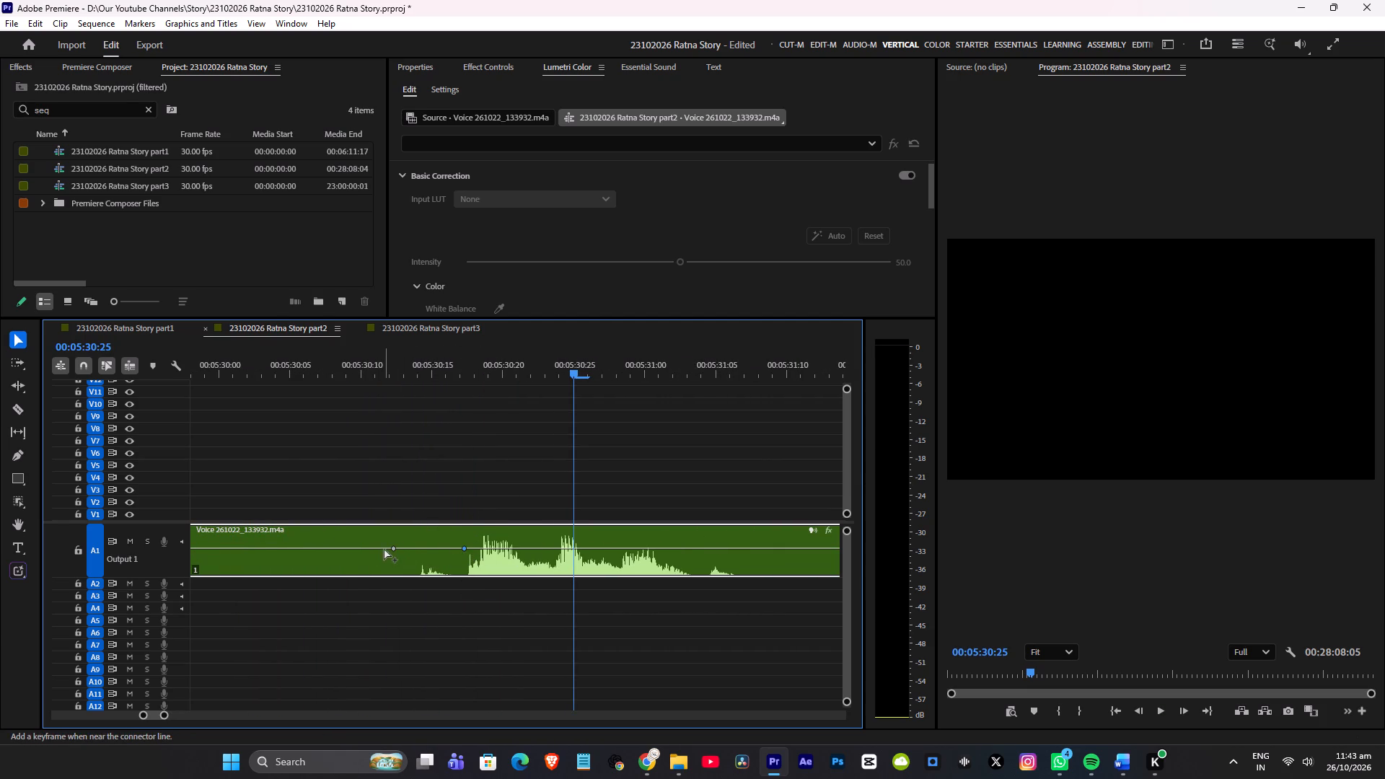
left_click(380, 548, "ctrl")
left_click(475, 547, "ctrl")
left_click_drag(417, 545, 417, 556)
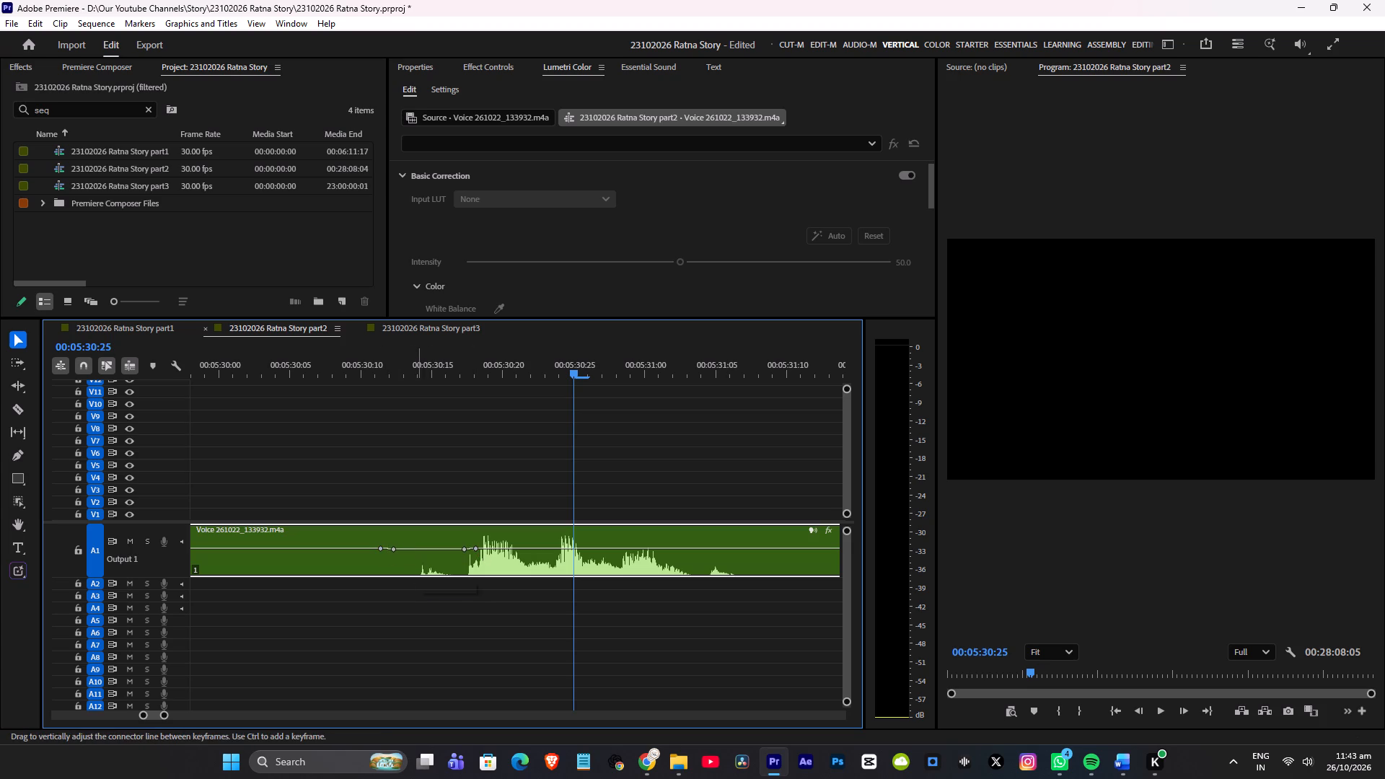
left_click_drag(417, 556, 415, 568)
left_click_drag(465, 570, 459, 573)
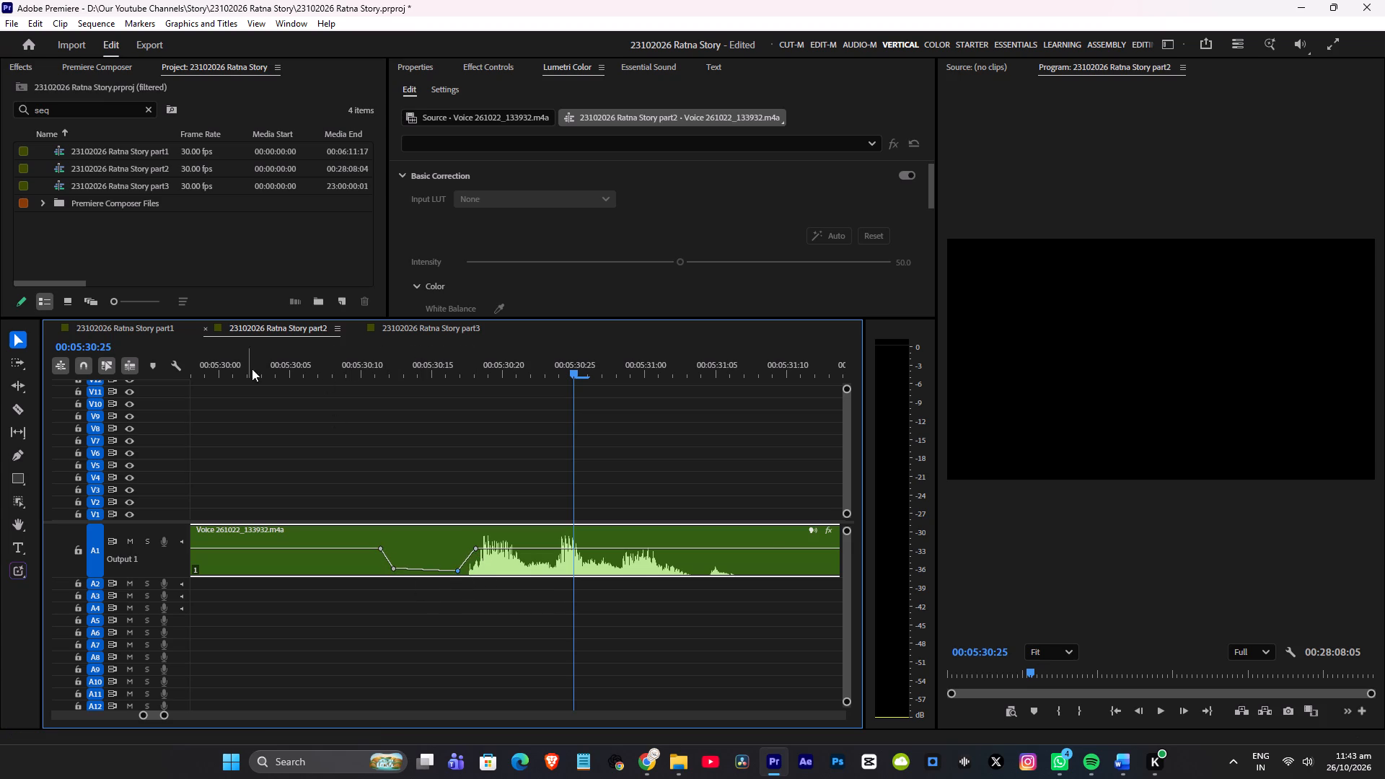
Return the playhead to about 00:05:30:02 and save the project.
left_click(252, 369)
scroll(436, 423, "up", 6)
key("ctrl+s")
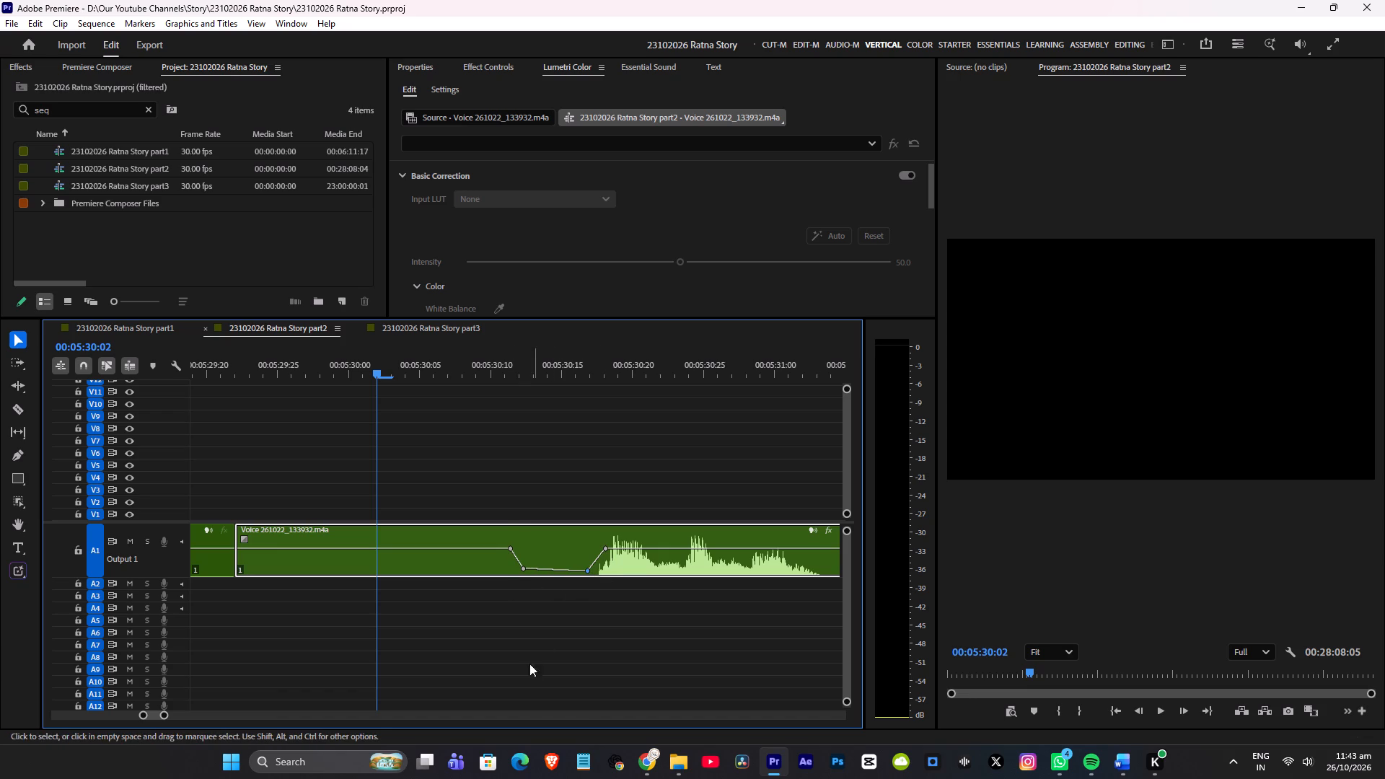
Listen to the voice-over from about 00:05:30:01 to check the muted section before the phrase.
left_click(374, 364)
left_click(359, 369)
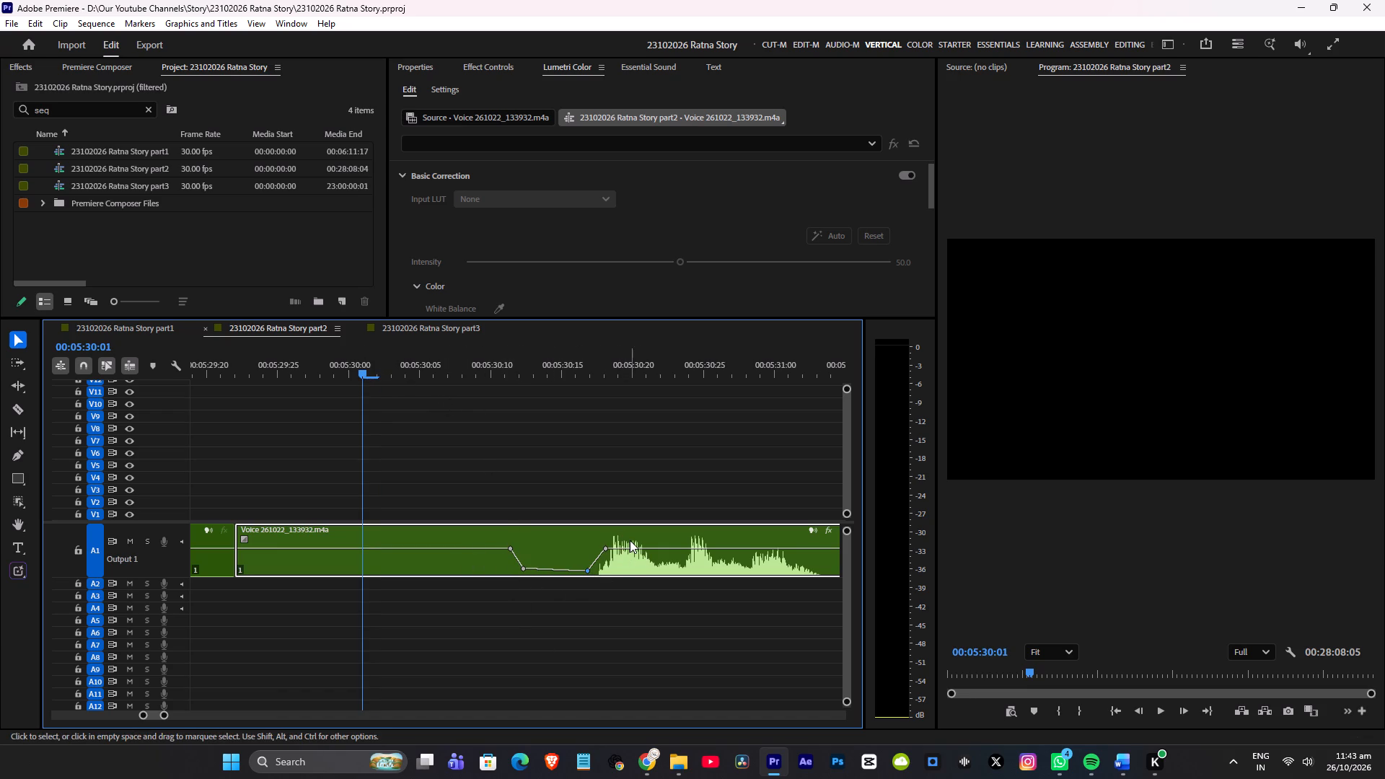
key("space")
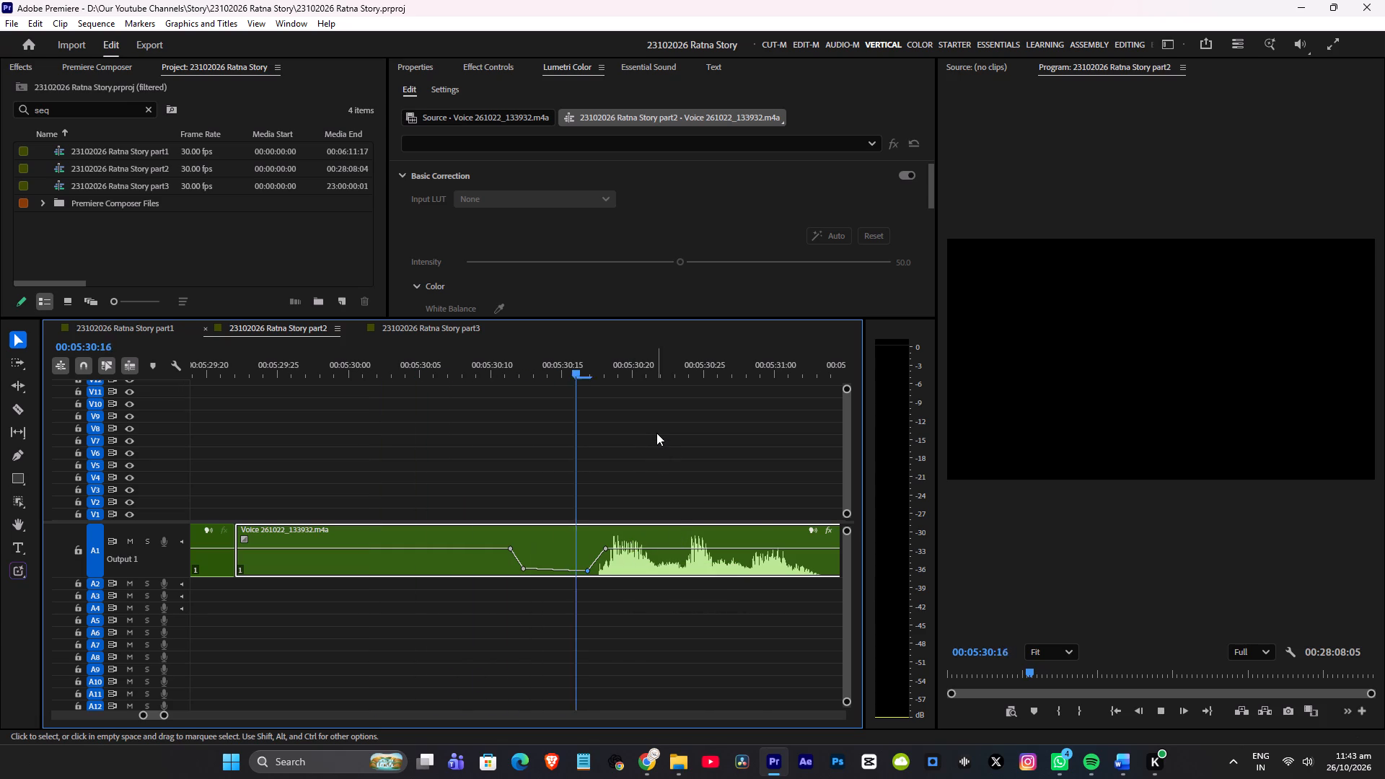
key("space")
left_click(415, 371)
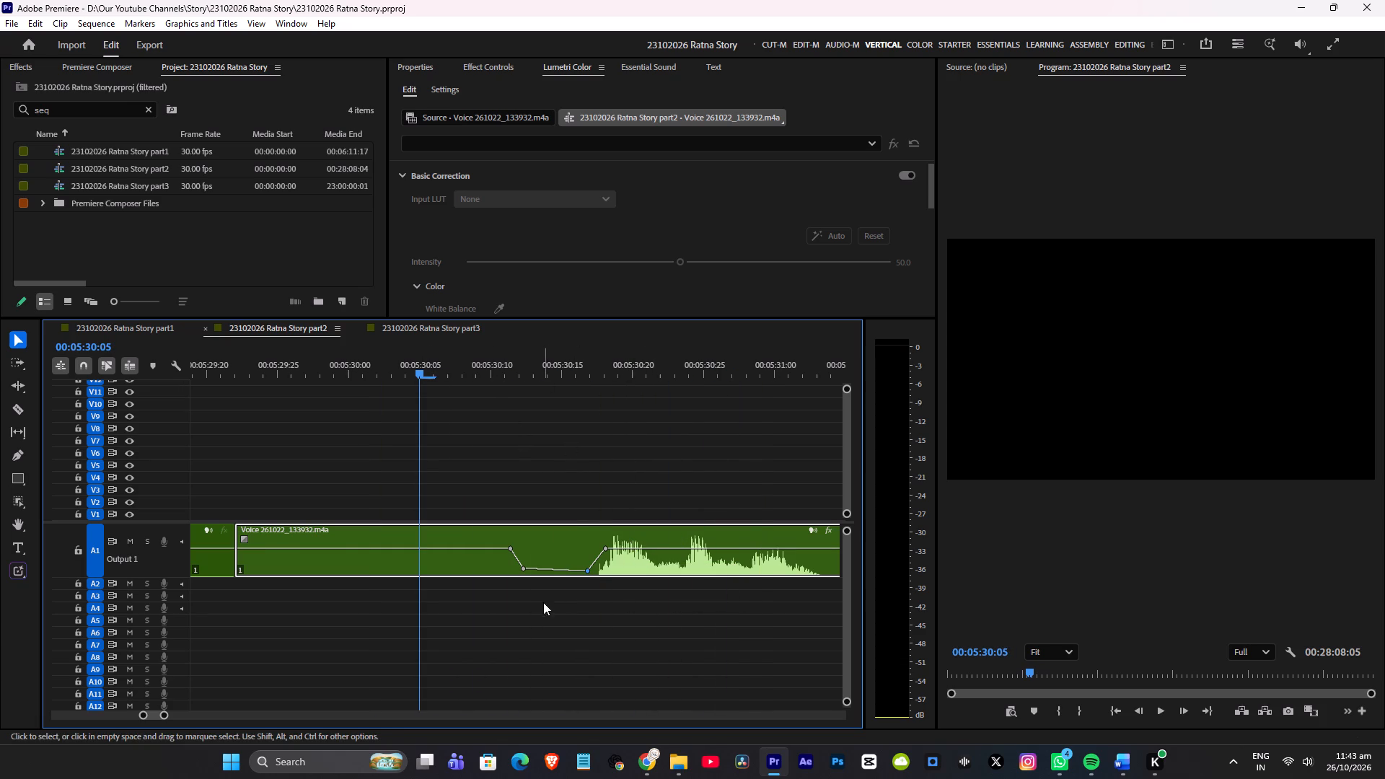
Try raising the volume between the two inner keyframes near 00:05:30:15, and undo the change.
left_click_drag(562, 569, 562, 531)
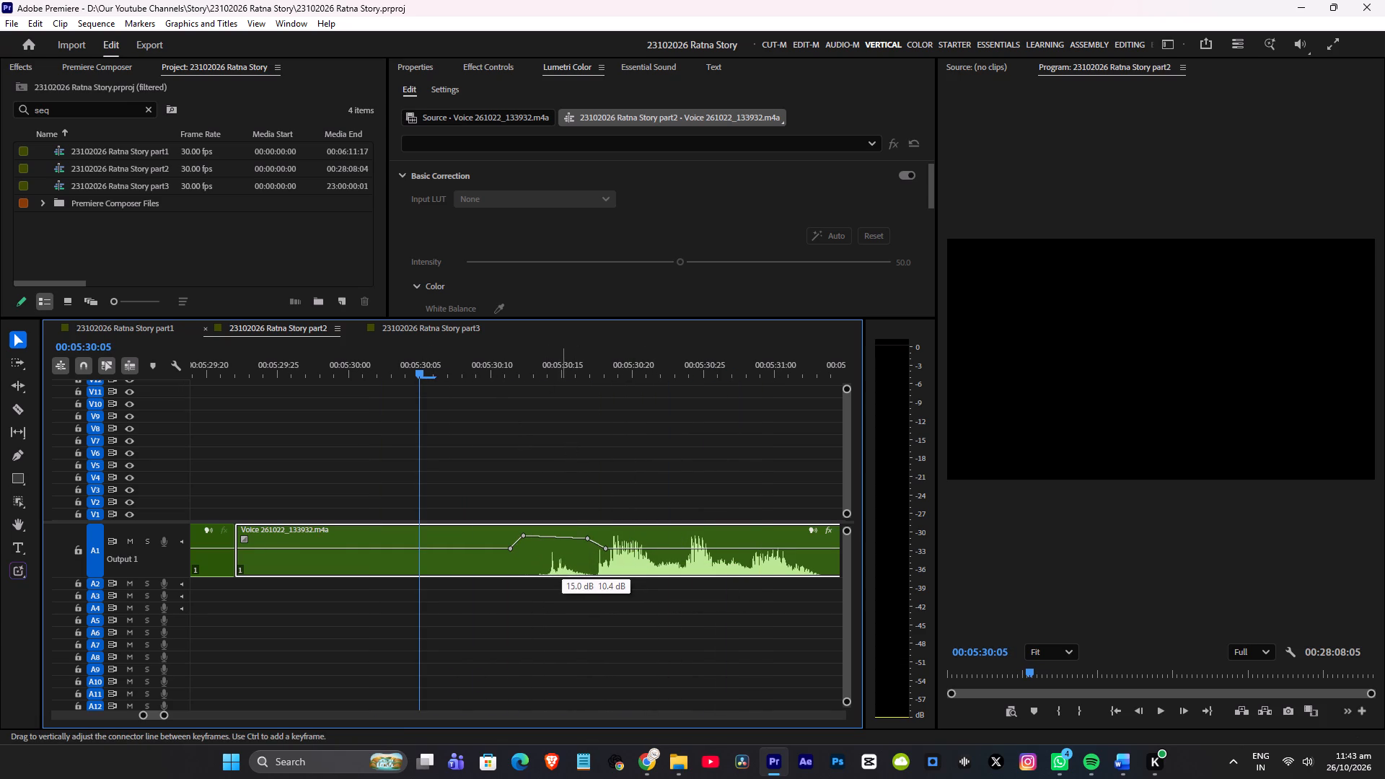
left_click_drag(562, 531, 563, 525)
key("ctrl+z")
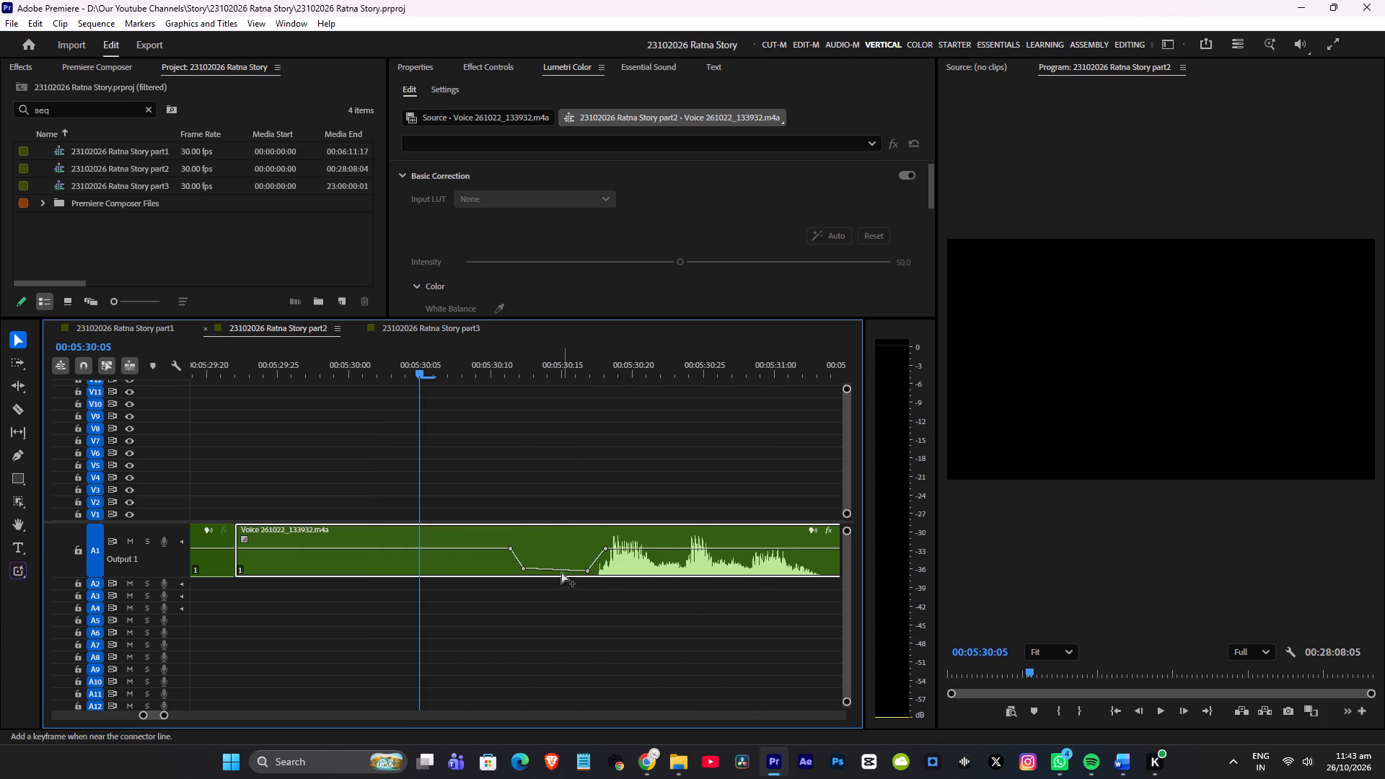
Save the project and listen to the voice-over from about 00:05:30:01 to about 00:05:39:06.
left_click(370, 359)
key("ctrl+s")
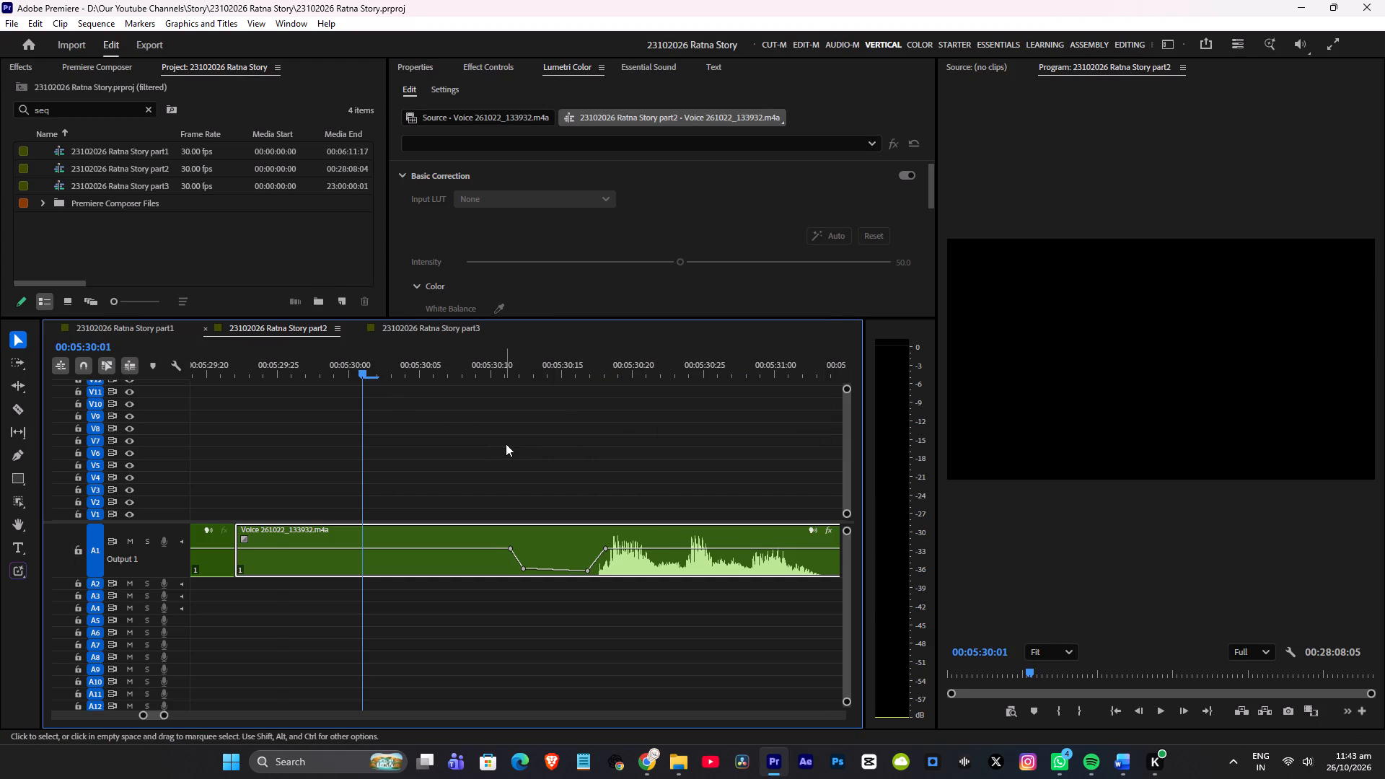
scroll(508, 445, "down", 4)
key("space")
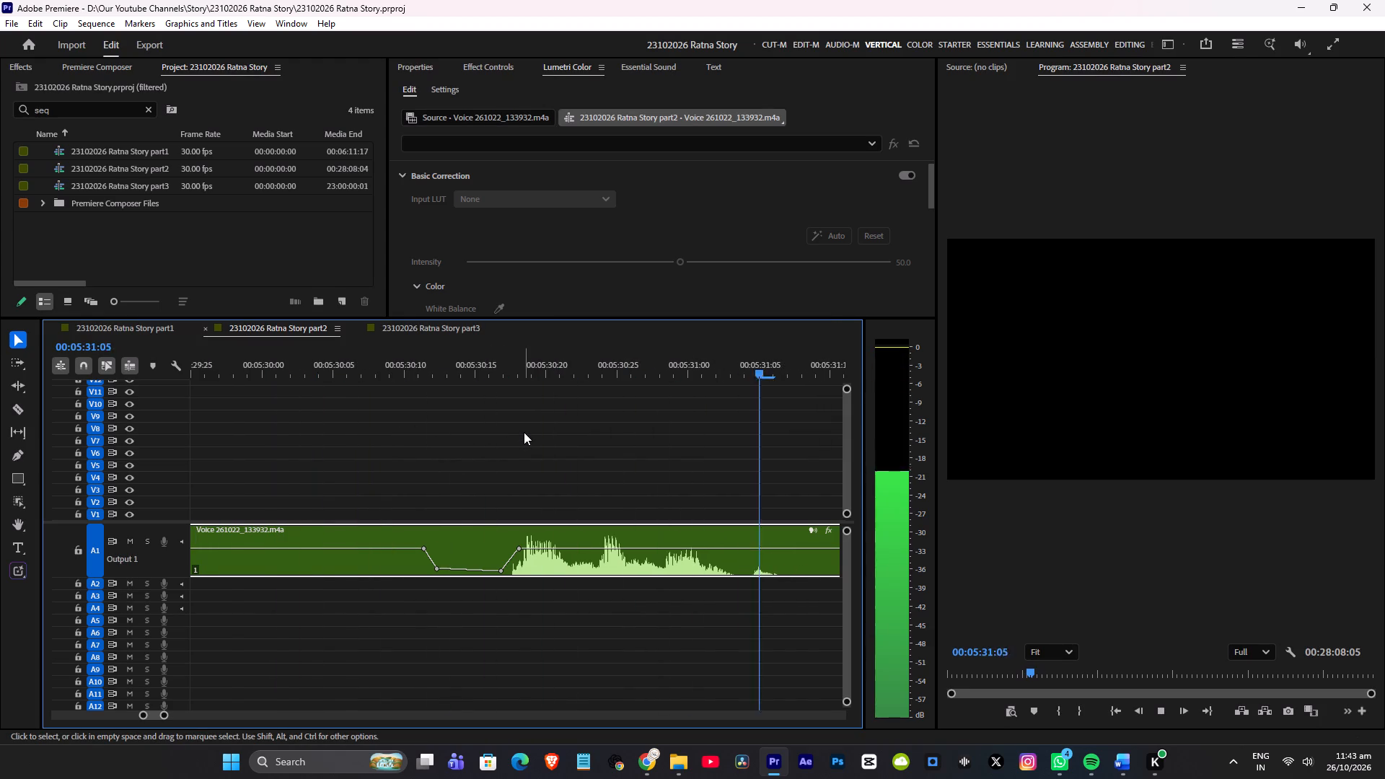
scroll(524, 436, "down", 20)
scroll(524, 436, "down", 1)
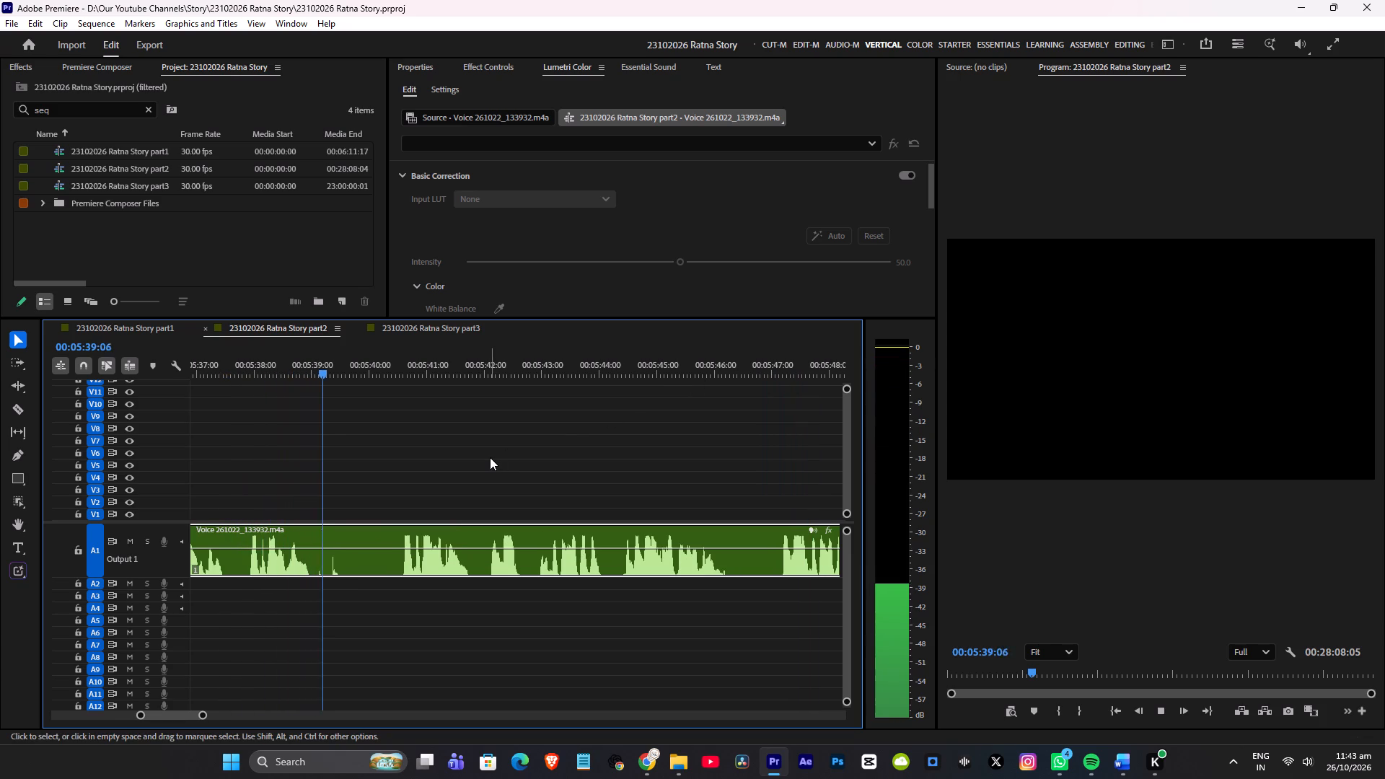
Split the voice-over at about 00:05:39:03, ripple-trim the noisy pause up to about 00:05:40:13, and save the project.
left_click_drag(323, 369, 320, 376)
key("z")
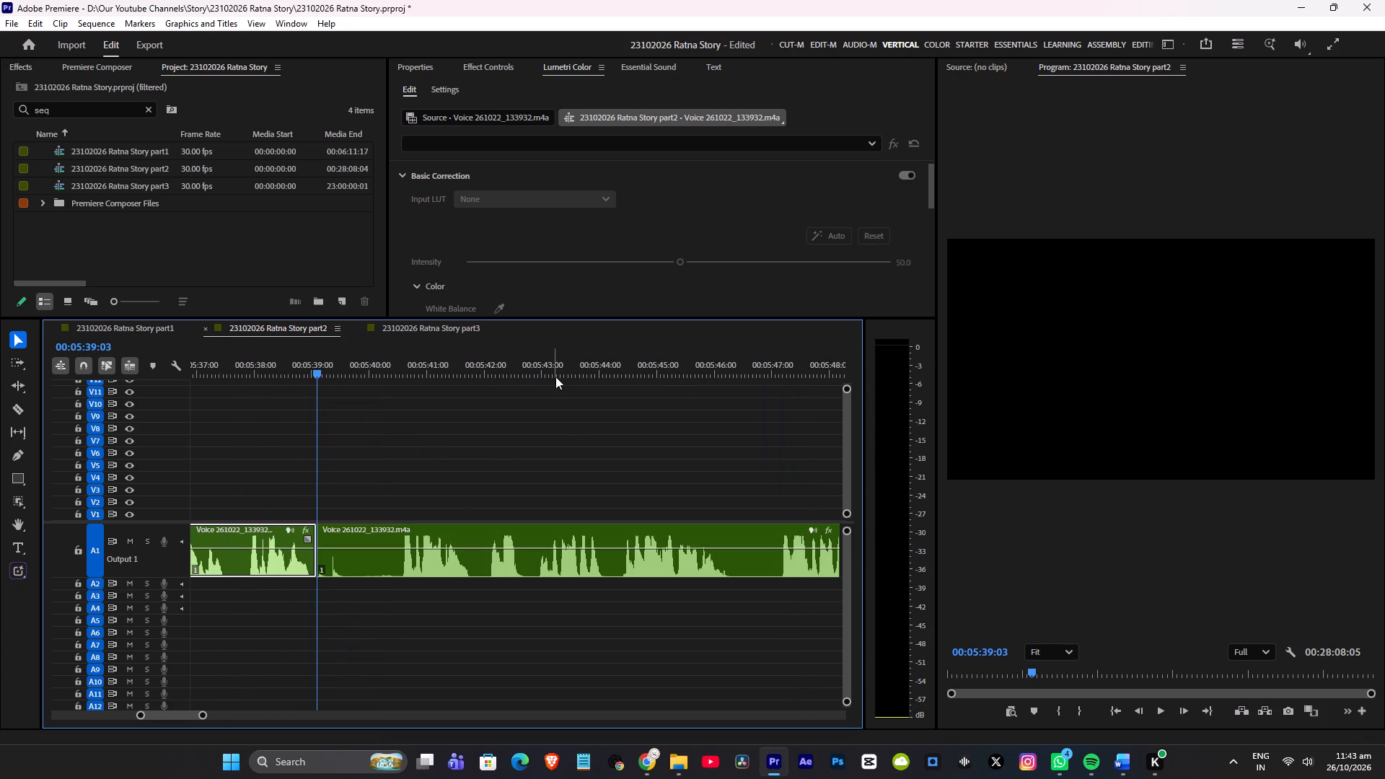
left_click_drag(384, 366, 318, 387)
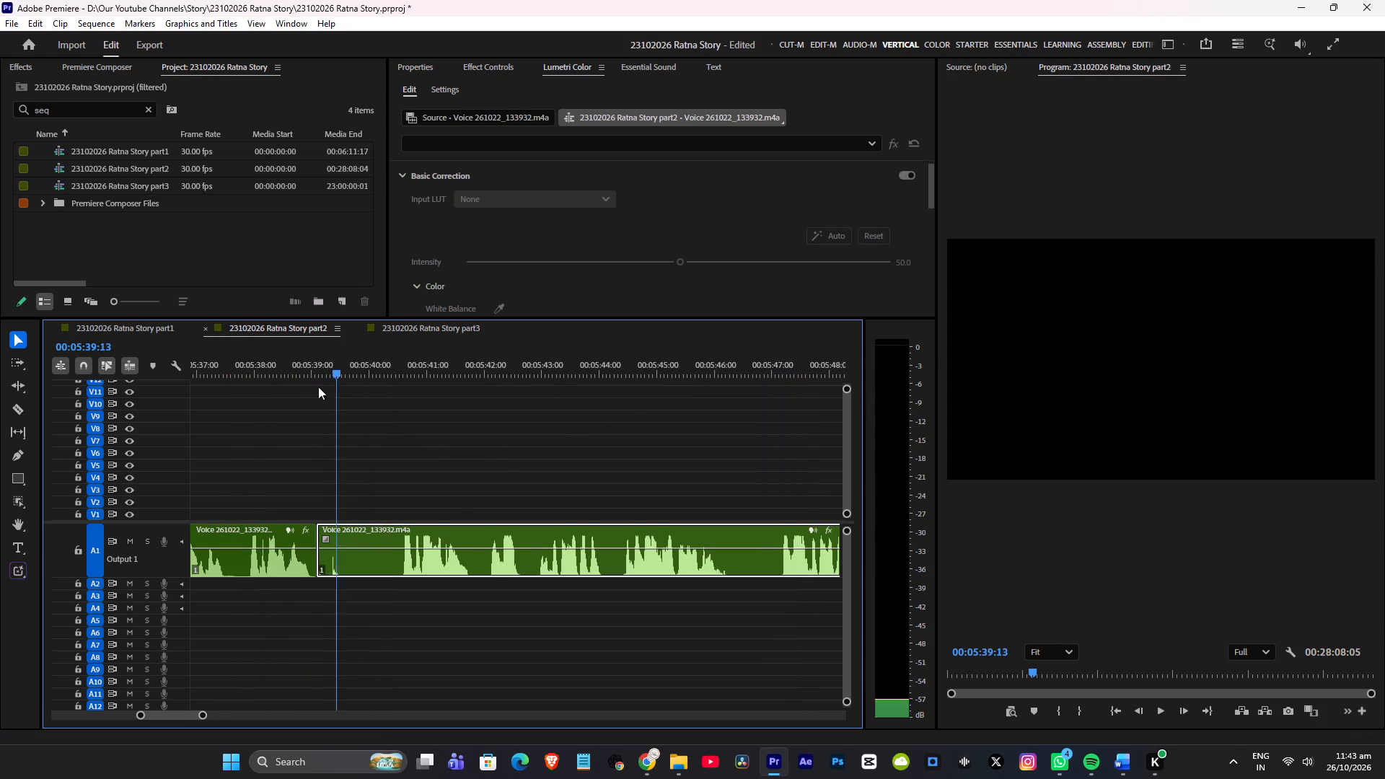
left_click_drag(318, 387, 295, 396)
scroll(361, 395, "up", 5)
key("space")
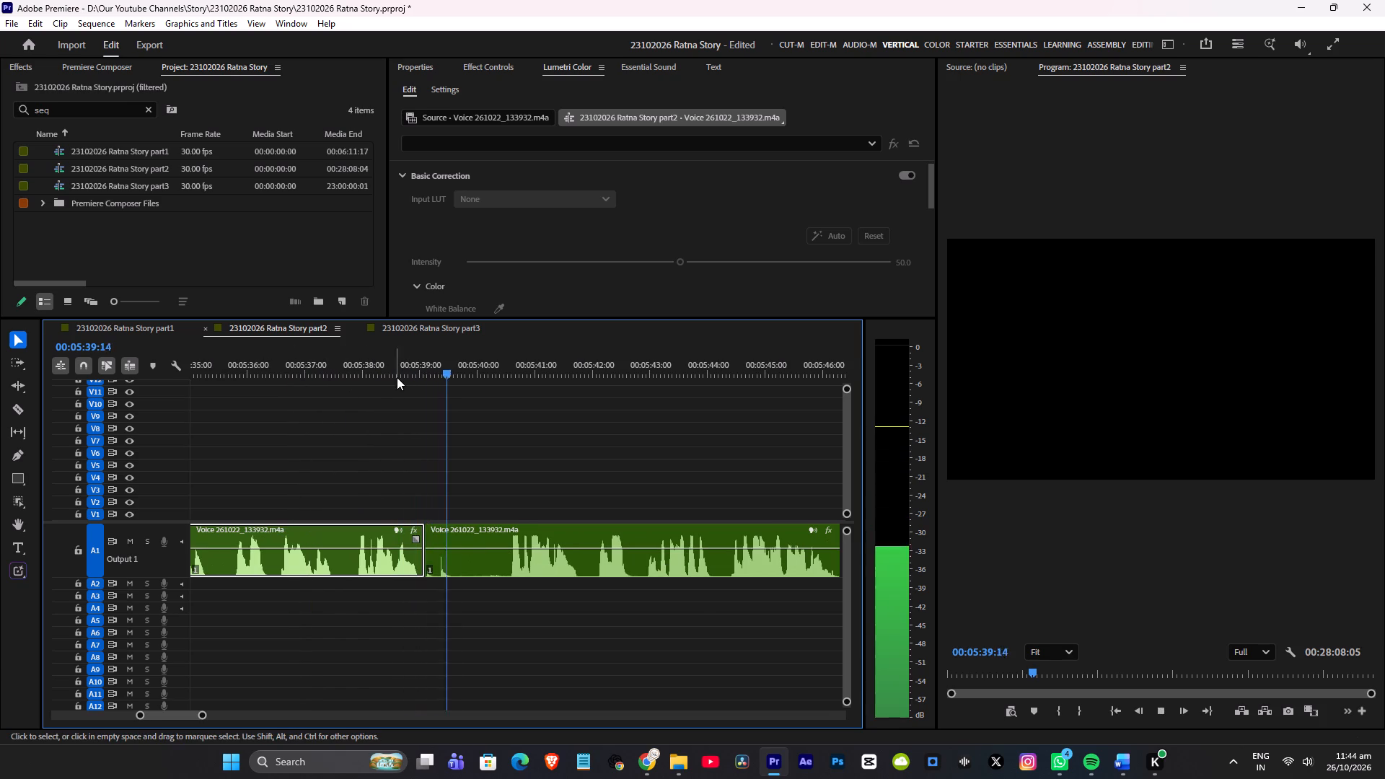
left_click_drag(510, 370, 509, 371)
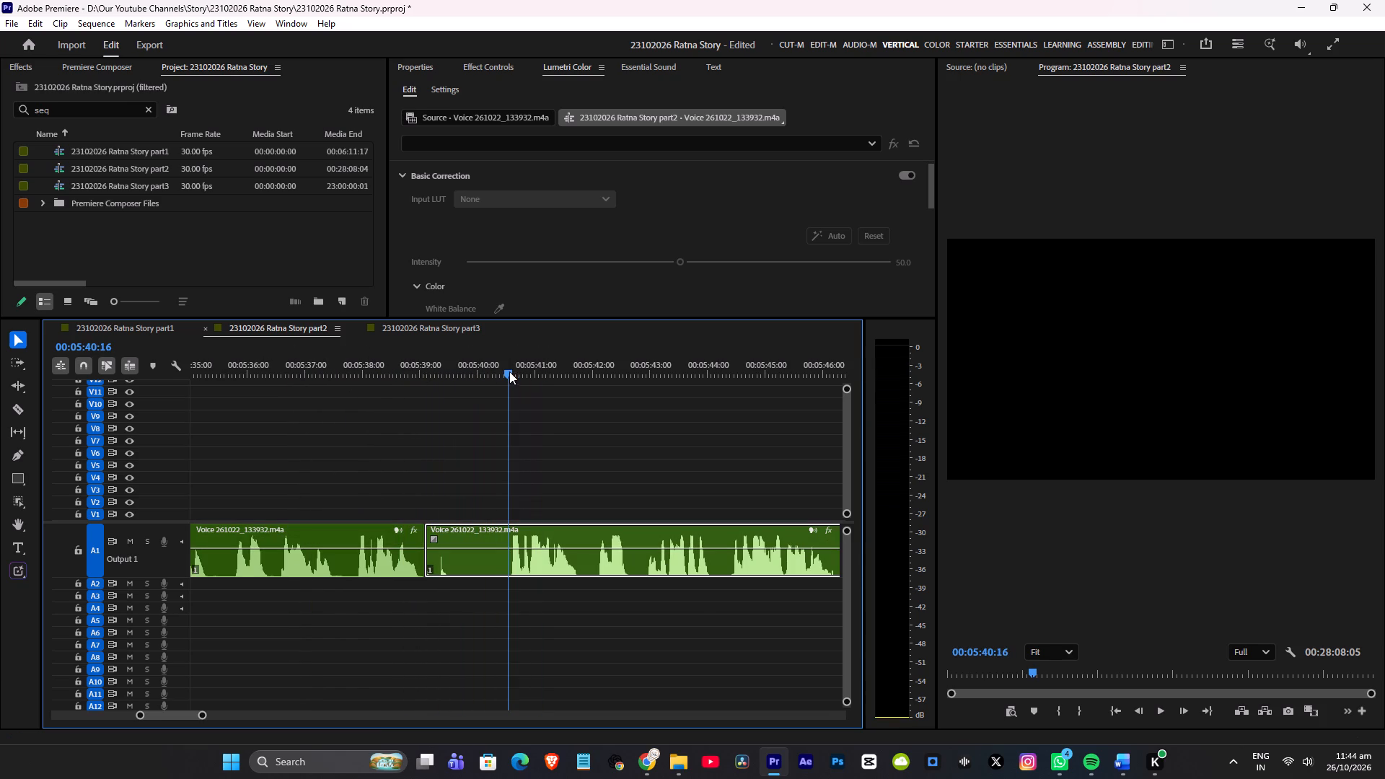
left_click_drag(509, 371, 504, 388)
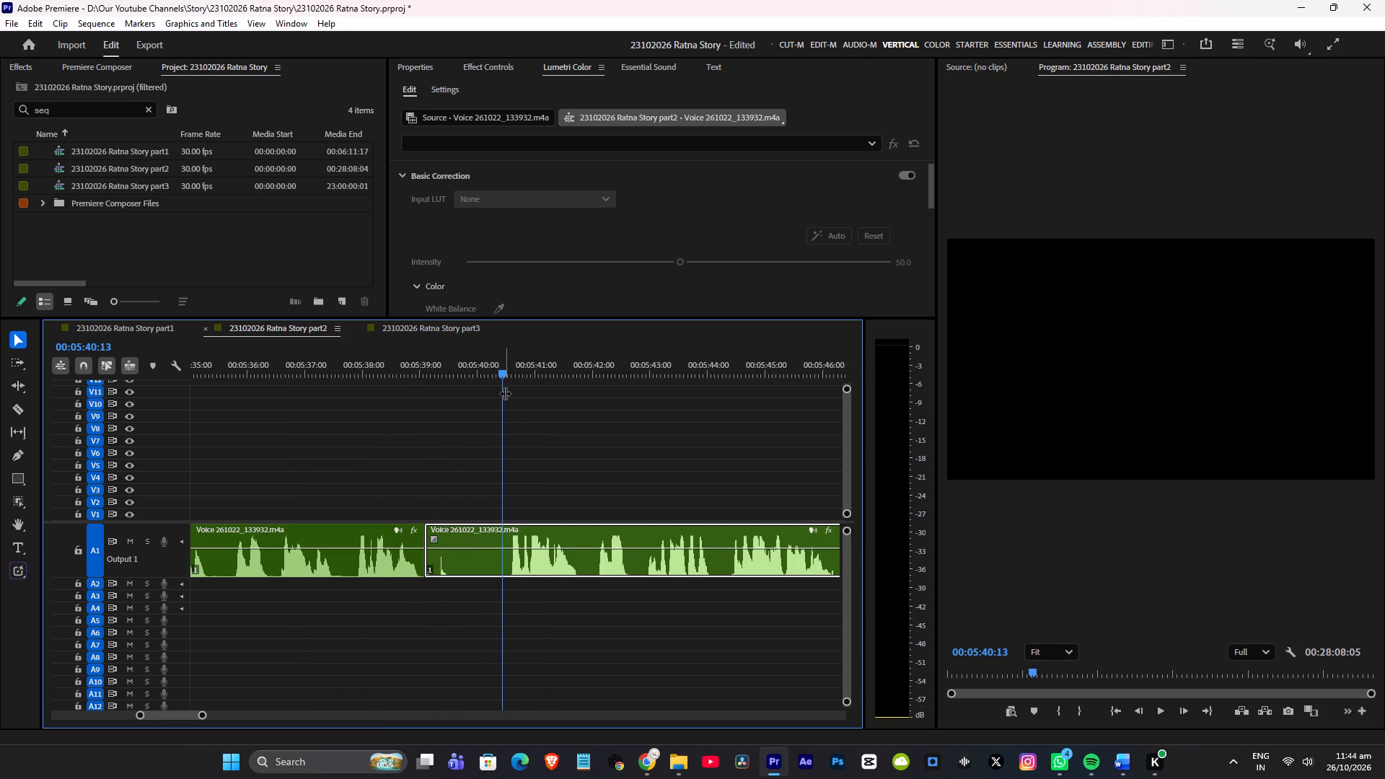
key("q")
left_click(257, 369)
key("ctrl+s")
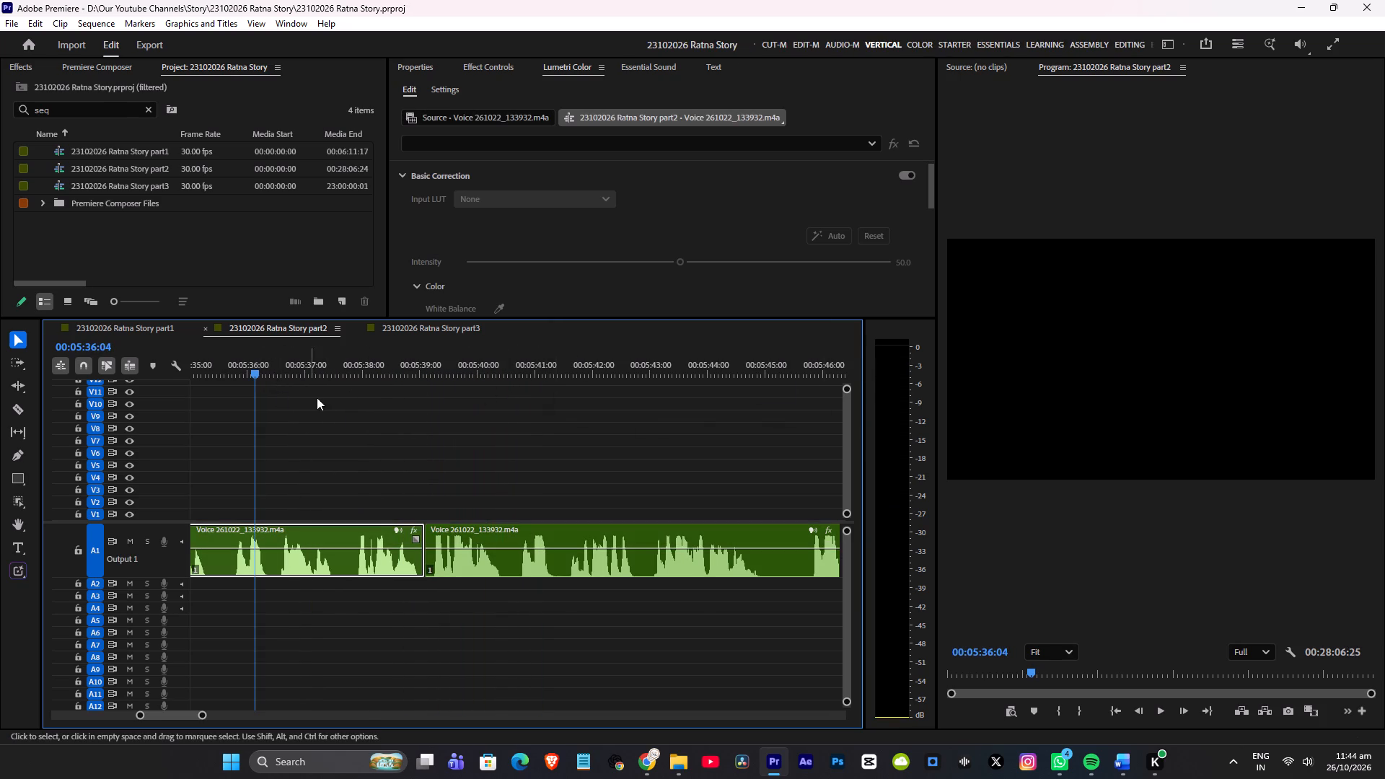
Listen to the voice-over from about 00:05:35:01 to 00:05:41:21, checking the join near 00:05:39:03.
scroll(367, 404, "up", 5)
left_click(320, 365)
key("space")
left_click(325, 375)
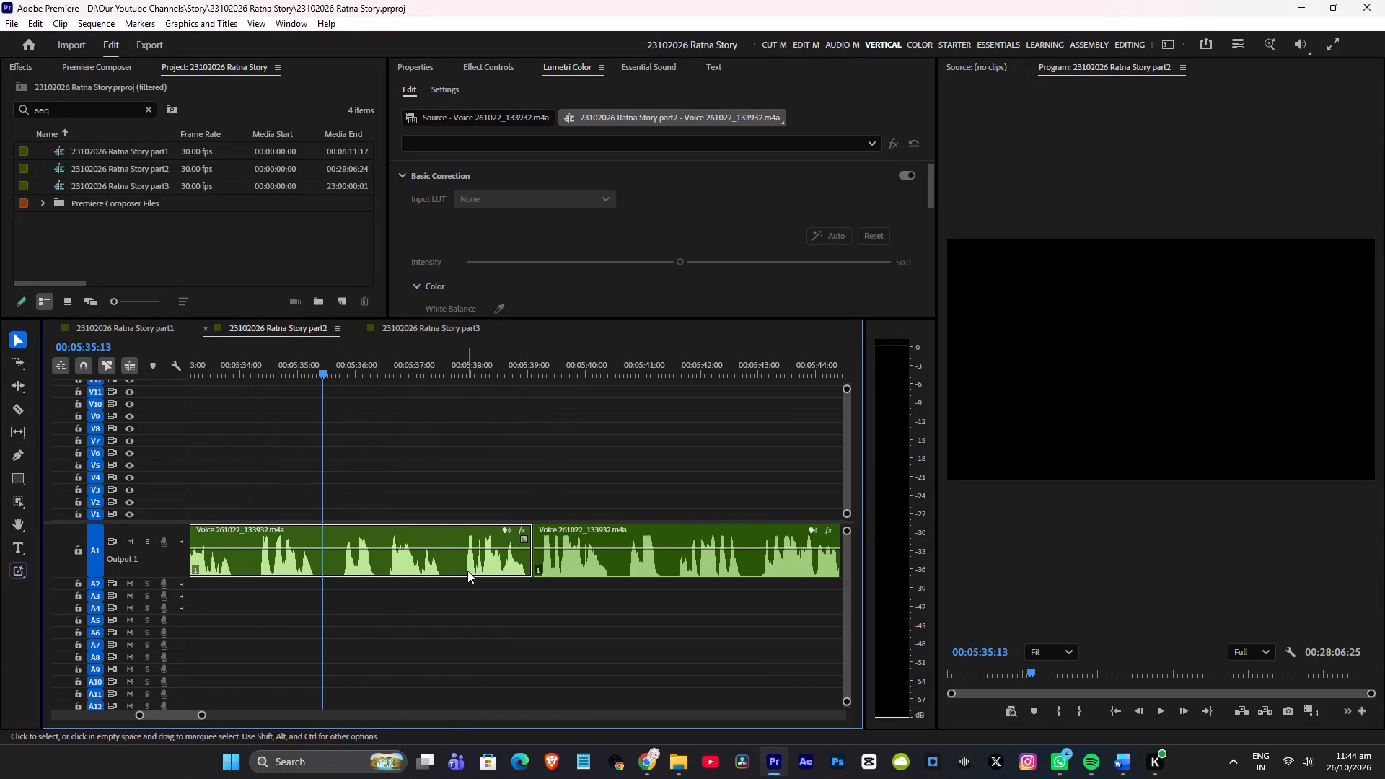
key("ctrl+s")
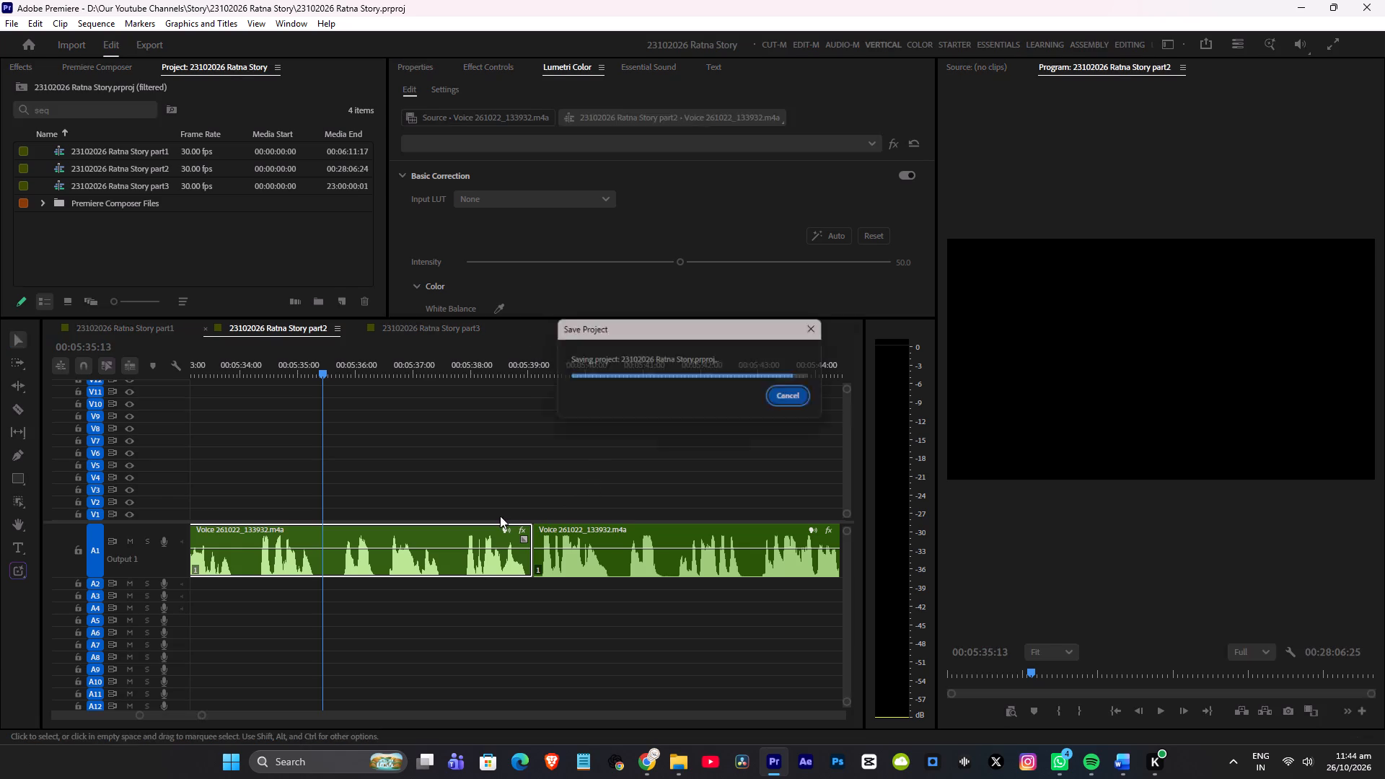
left_click(302, 370)
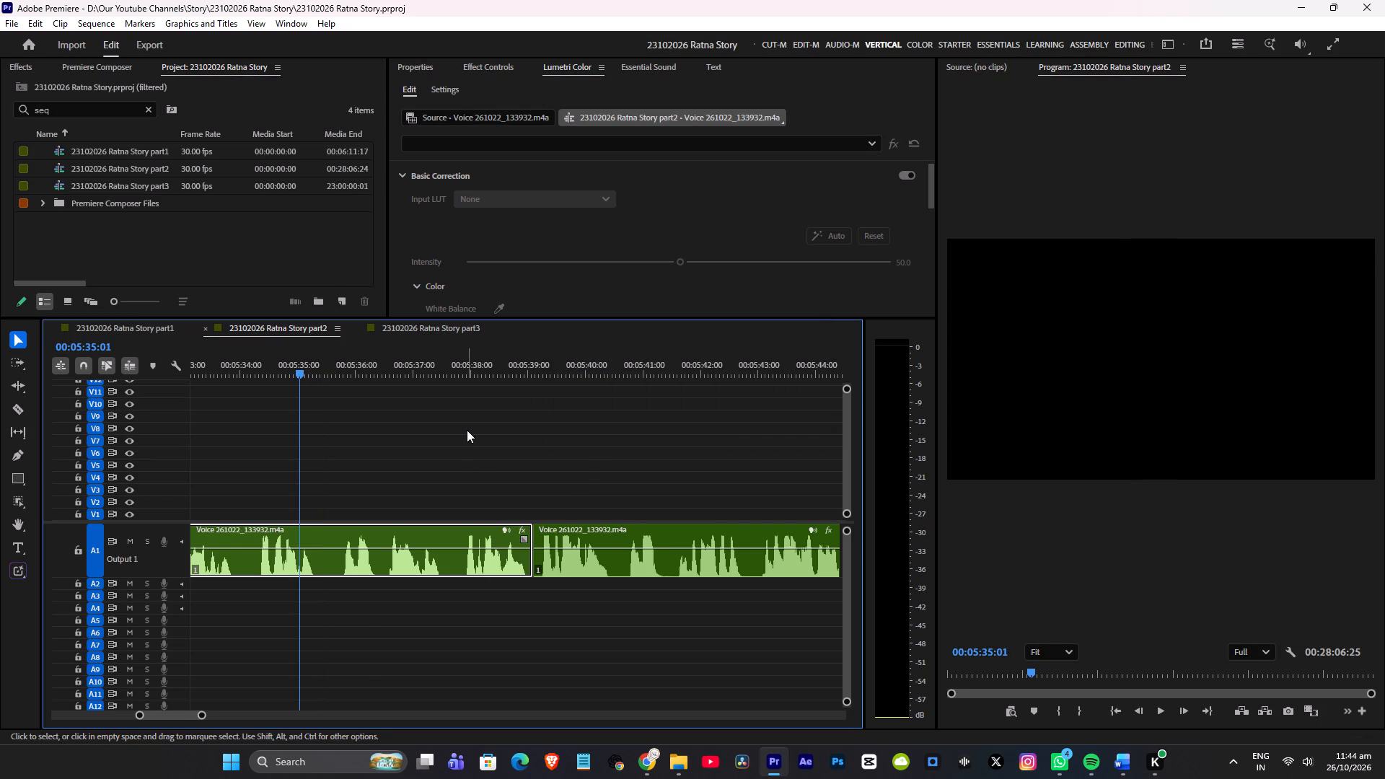
scroll(478, 422, "up", 2, "alt")
scroll(482, 421, "up", 2)
key("space")
scroll(487, 433, "down", 3)
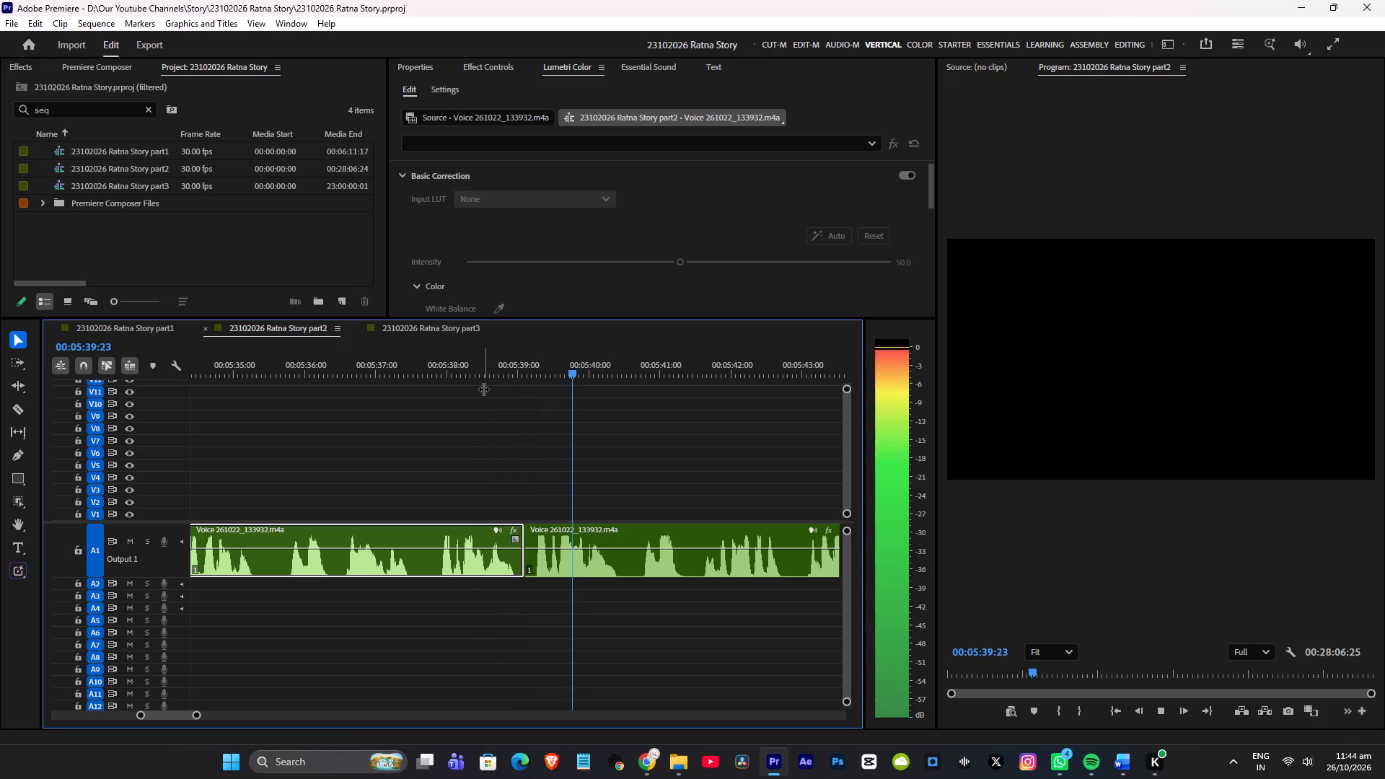
key("space")
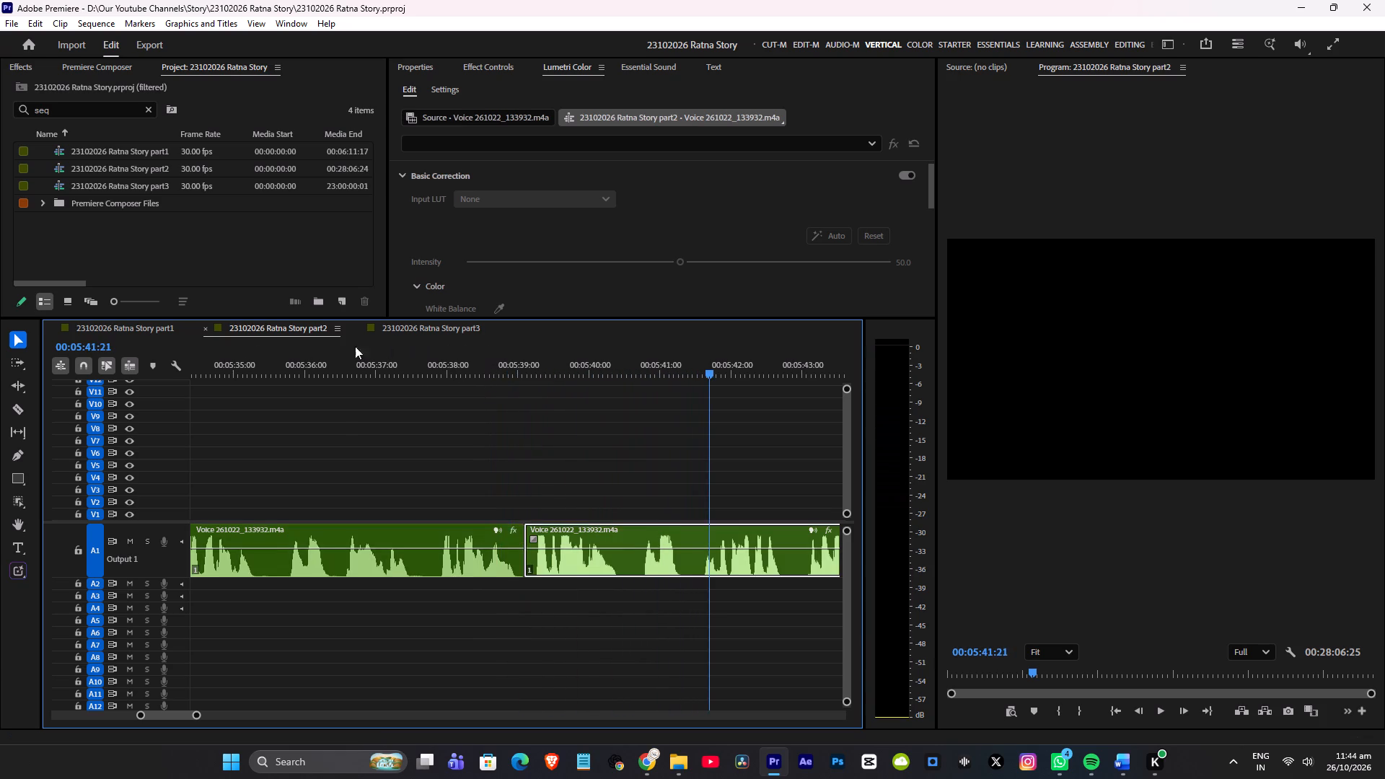
Ripple-trim the last phrase of the earlier voice-over clip, from about 00:05:37:17 to its end at about 00:05:39:03.
scroll(338, 419, "up", 6)
left_click(252, 366)
key("space")
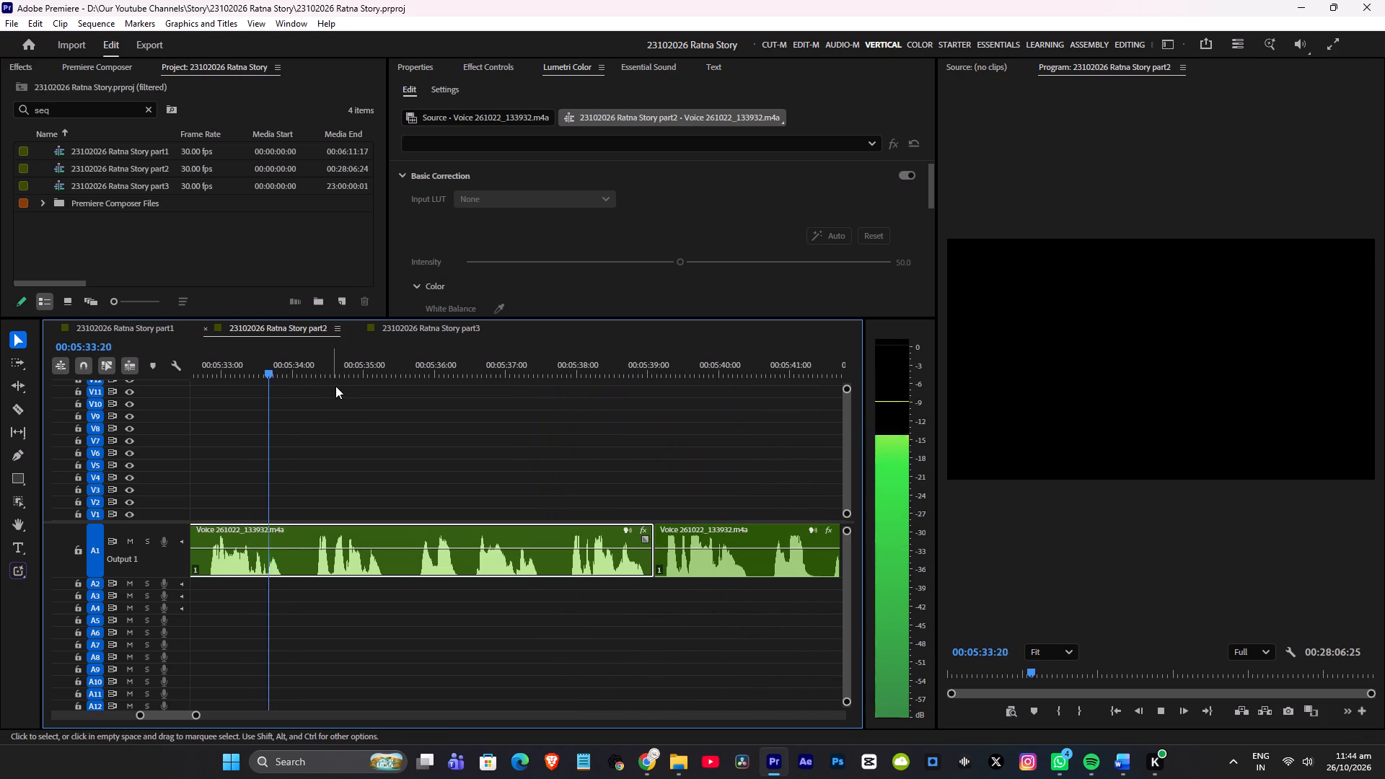
scroll(355, 385, "down", 4)
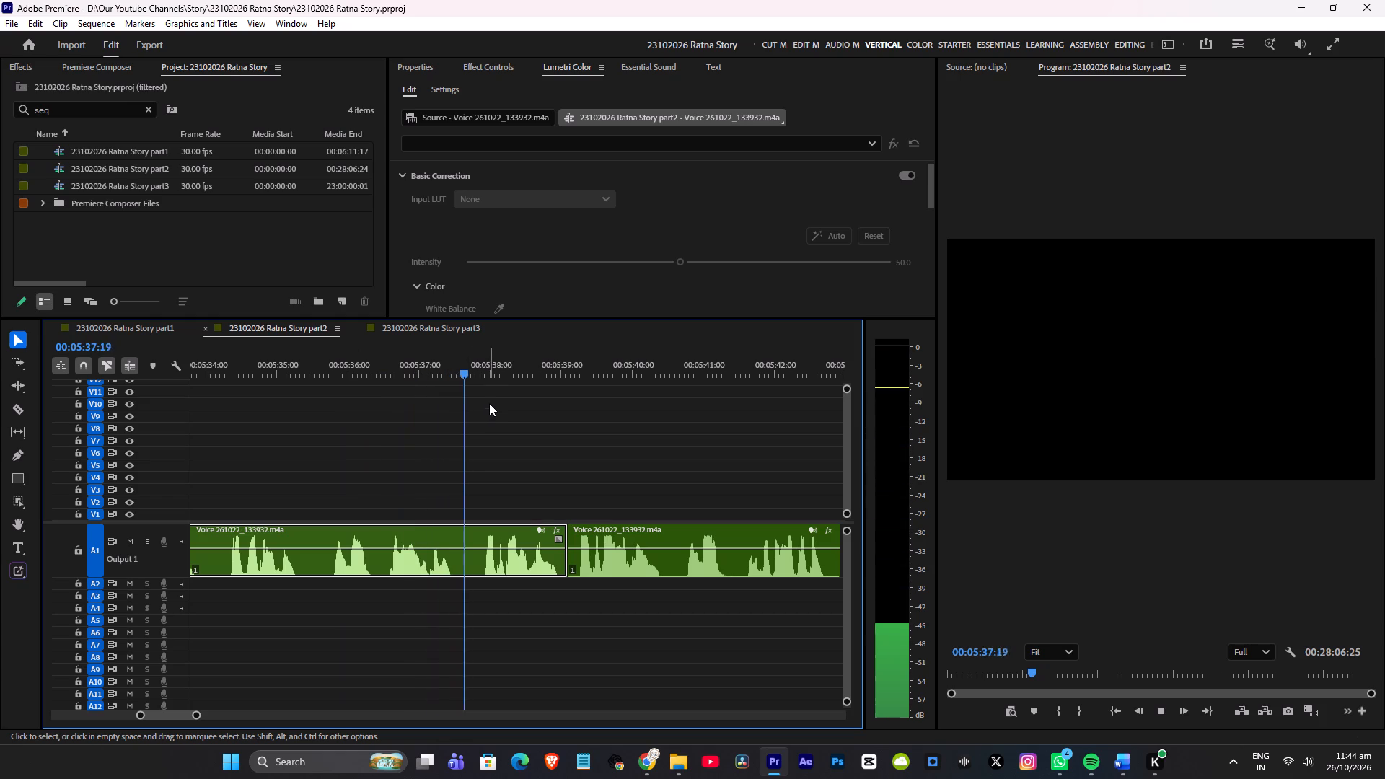
left_click_drag(474, 364, 459, 387)
key("w")
Play the voice-over across the new join near 00:05:37:17 up to about 00:05:43:14 and save the project.
left_click(363, 368)
key("space")
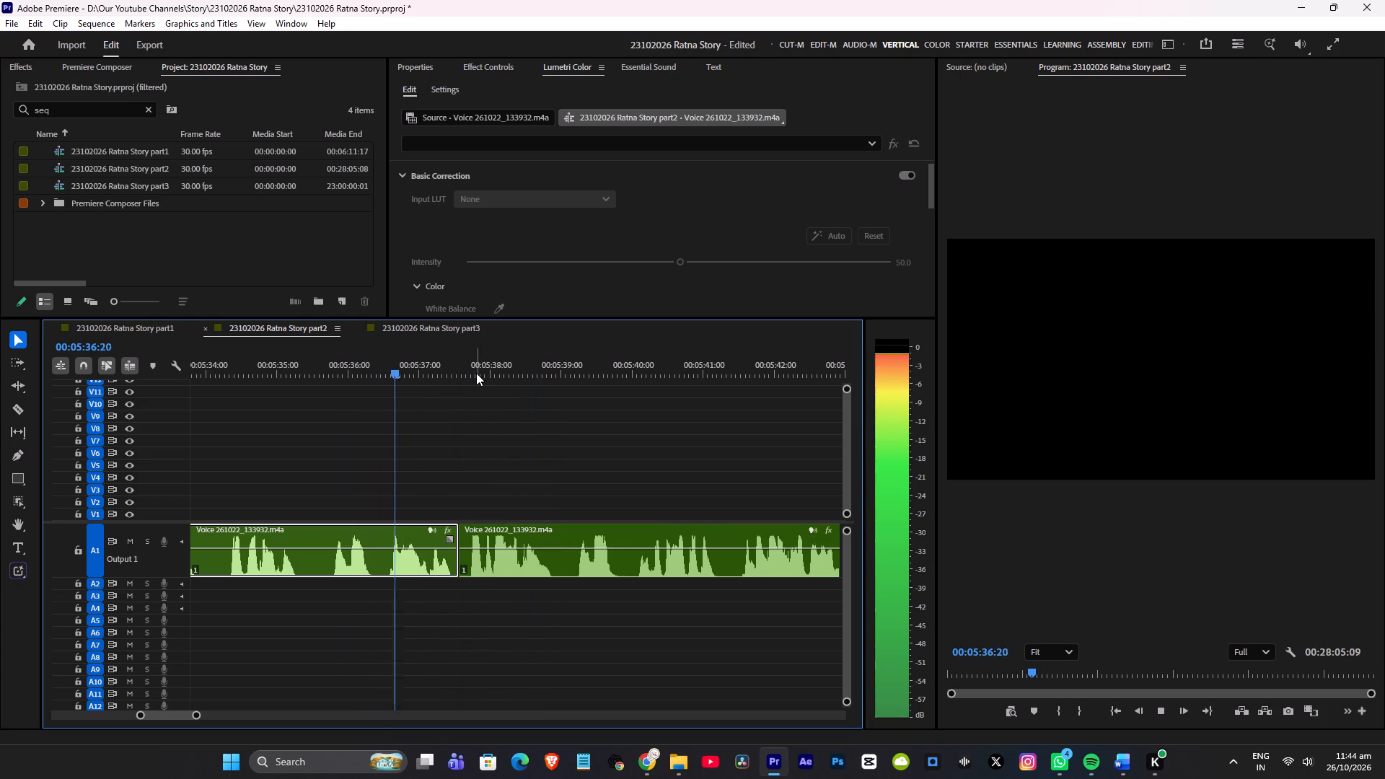
scroll(553, 385, "down", 2)
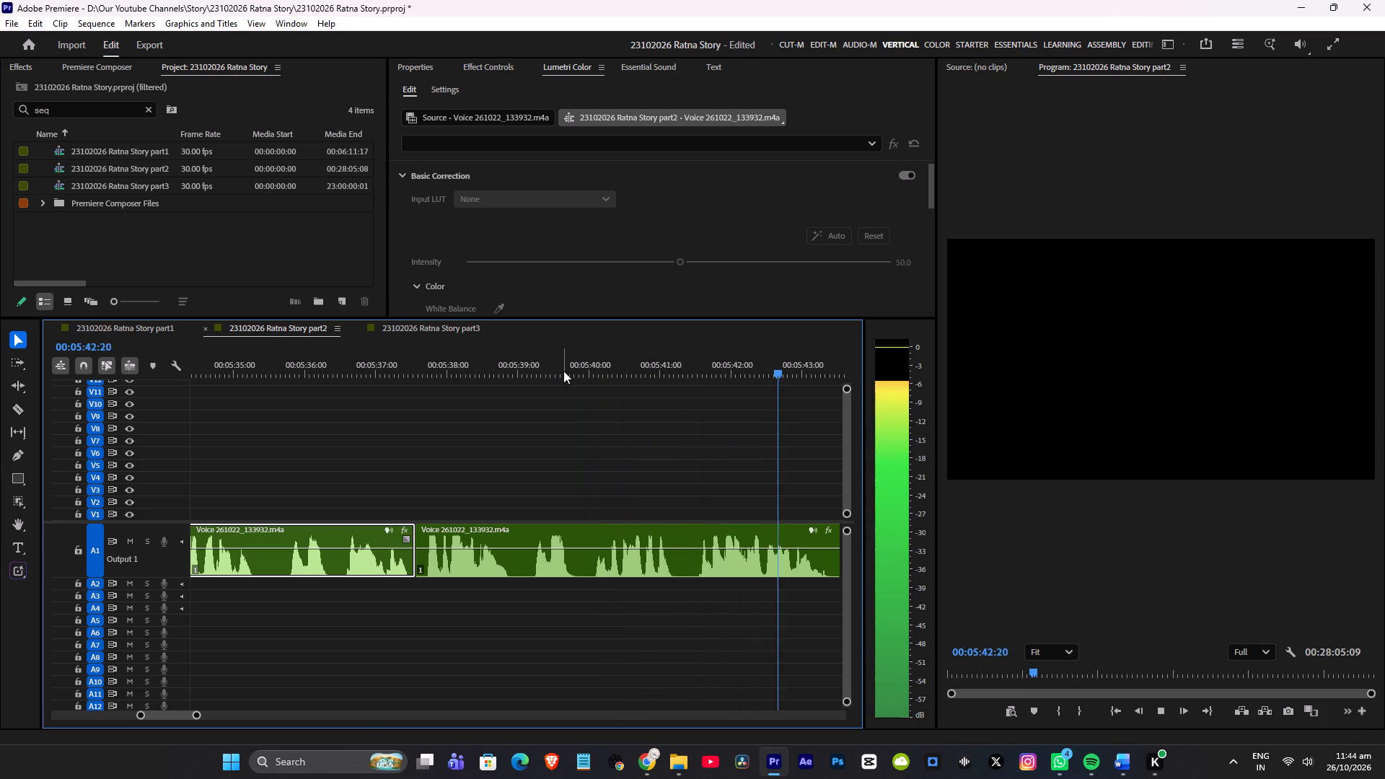
key("space")
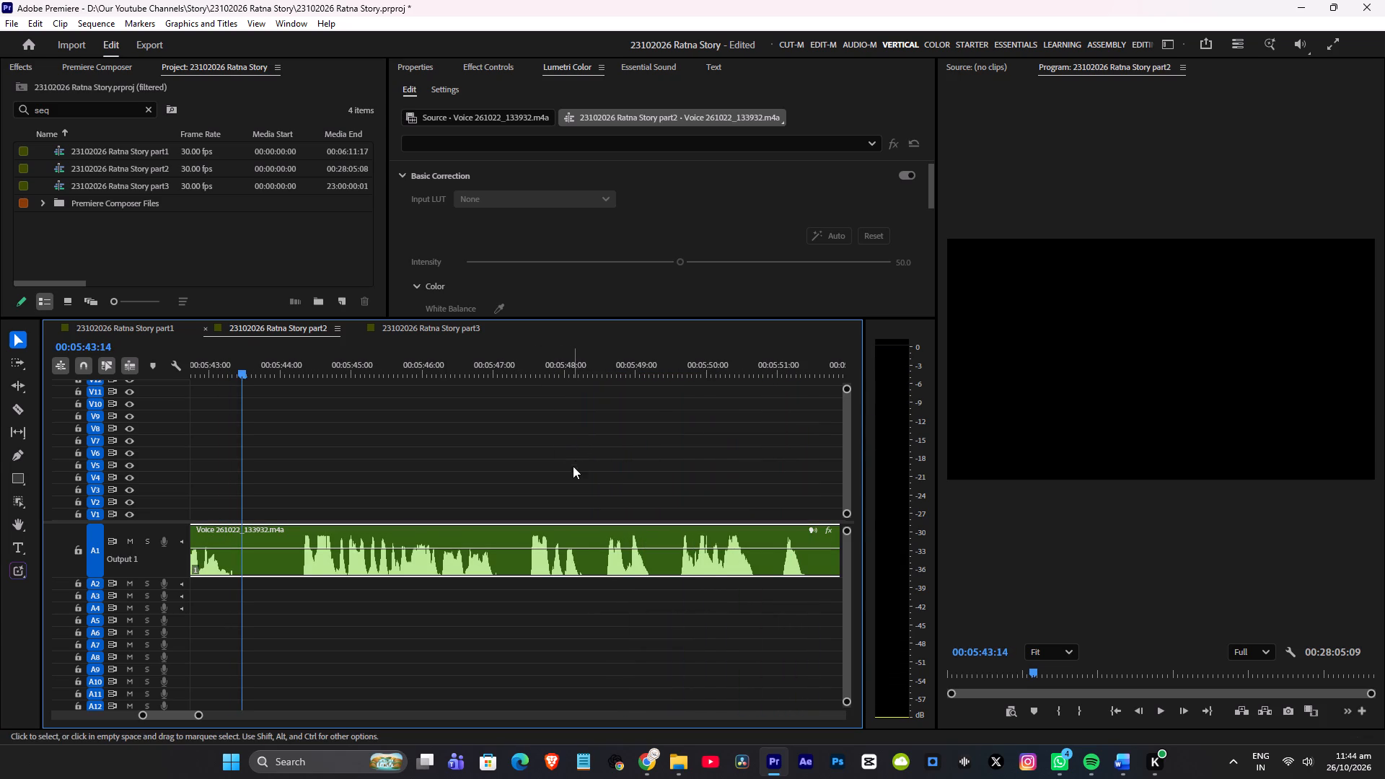
key("ctrl+s")
Listen again to the voice-over from about 00:05:34:25 to 00:05:38:17, checking the phrases around the join near 00:05:37:17.
scroll(686, 481, "up", 12)
scroll(706, 481, "down", 5, "alt")
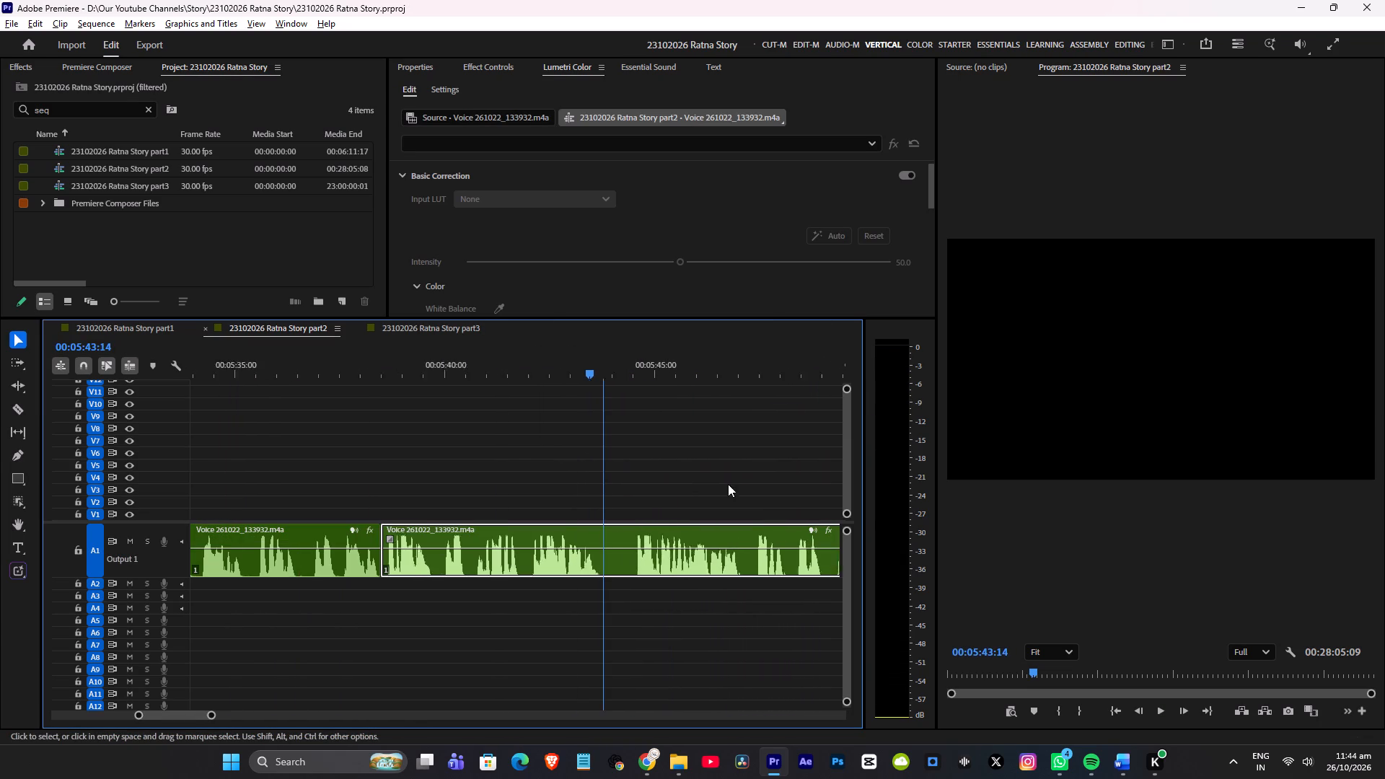
scroll(728, 484, "down", 1, "alt")
left_click(279, 369)
scroll(380, 407, "up", 3)
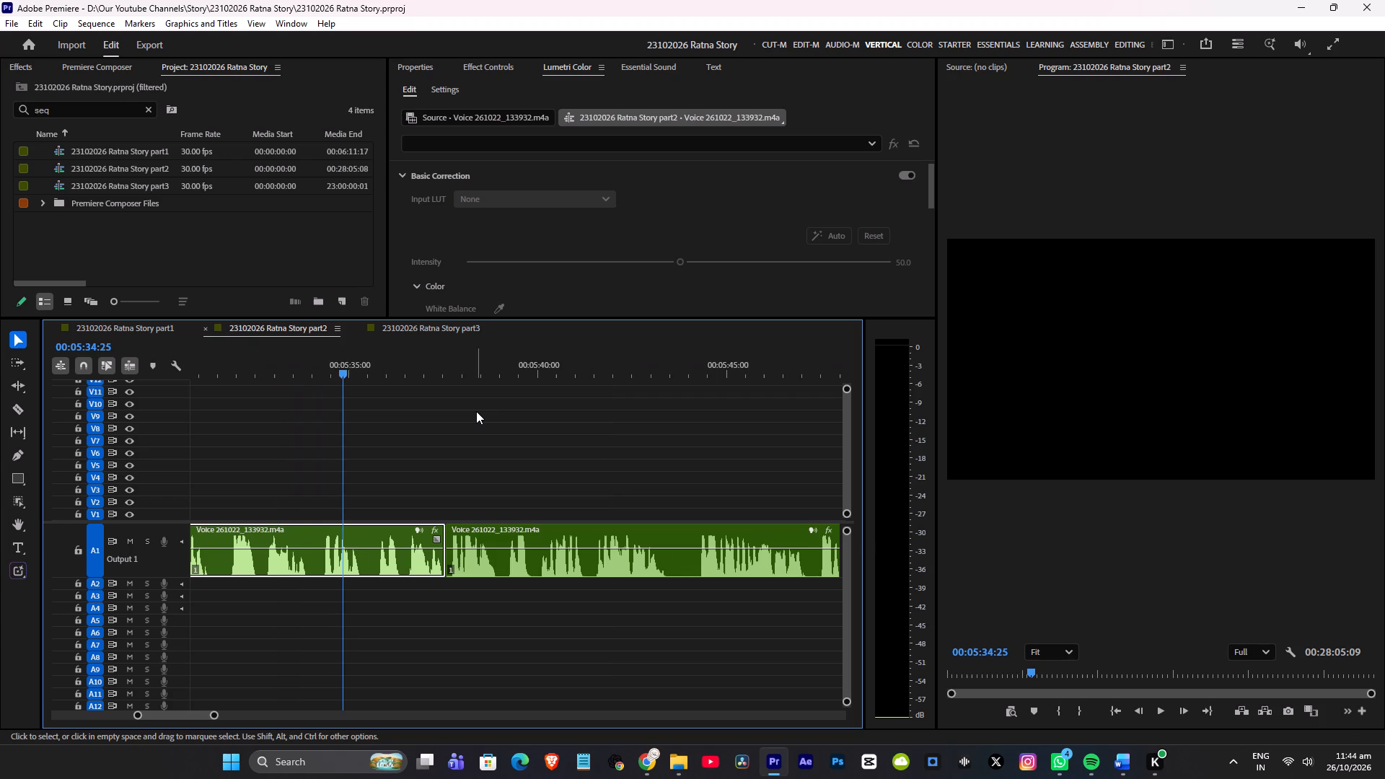
key("space")
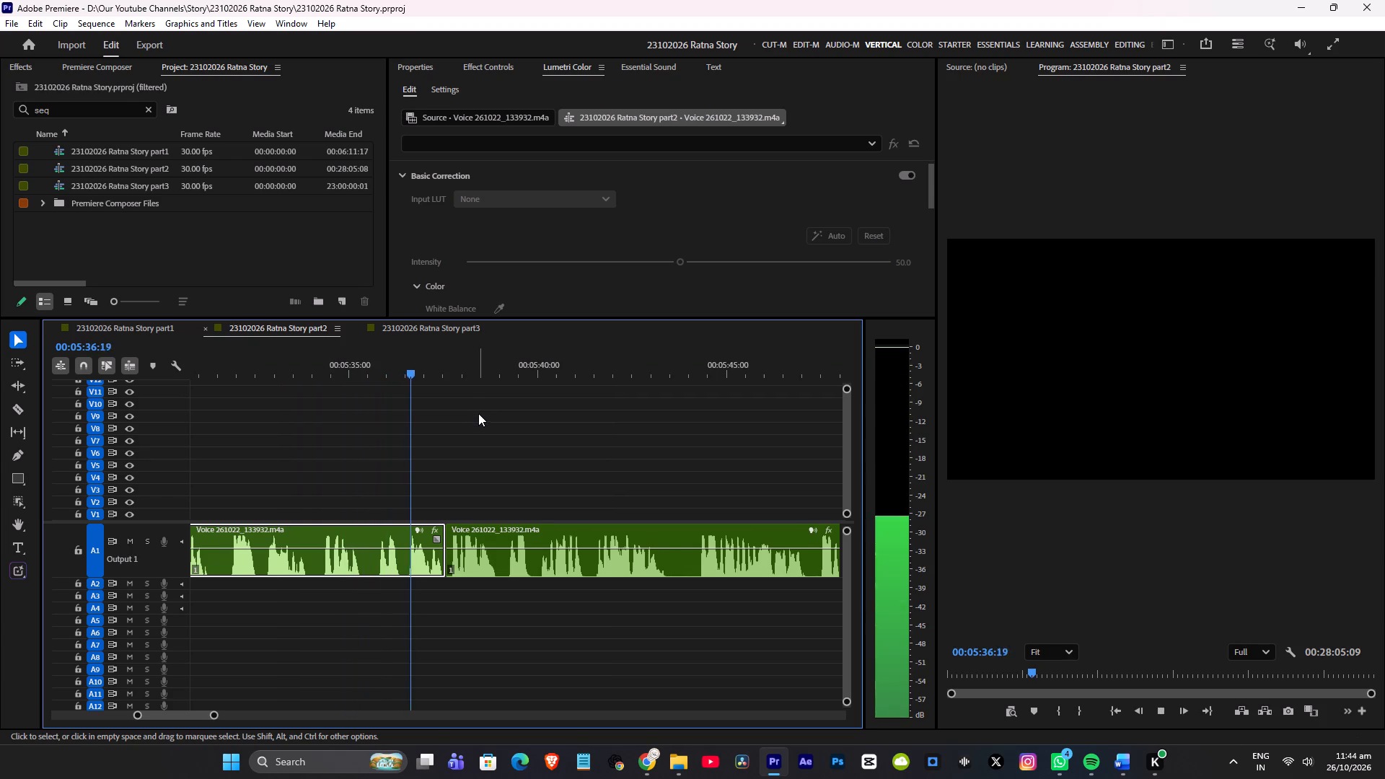
scroll(480, 414, "up", 3, "alt")
key("space")
left_click(295, 368)
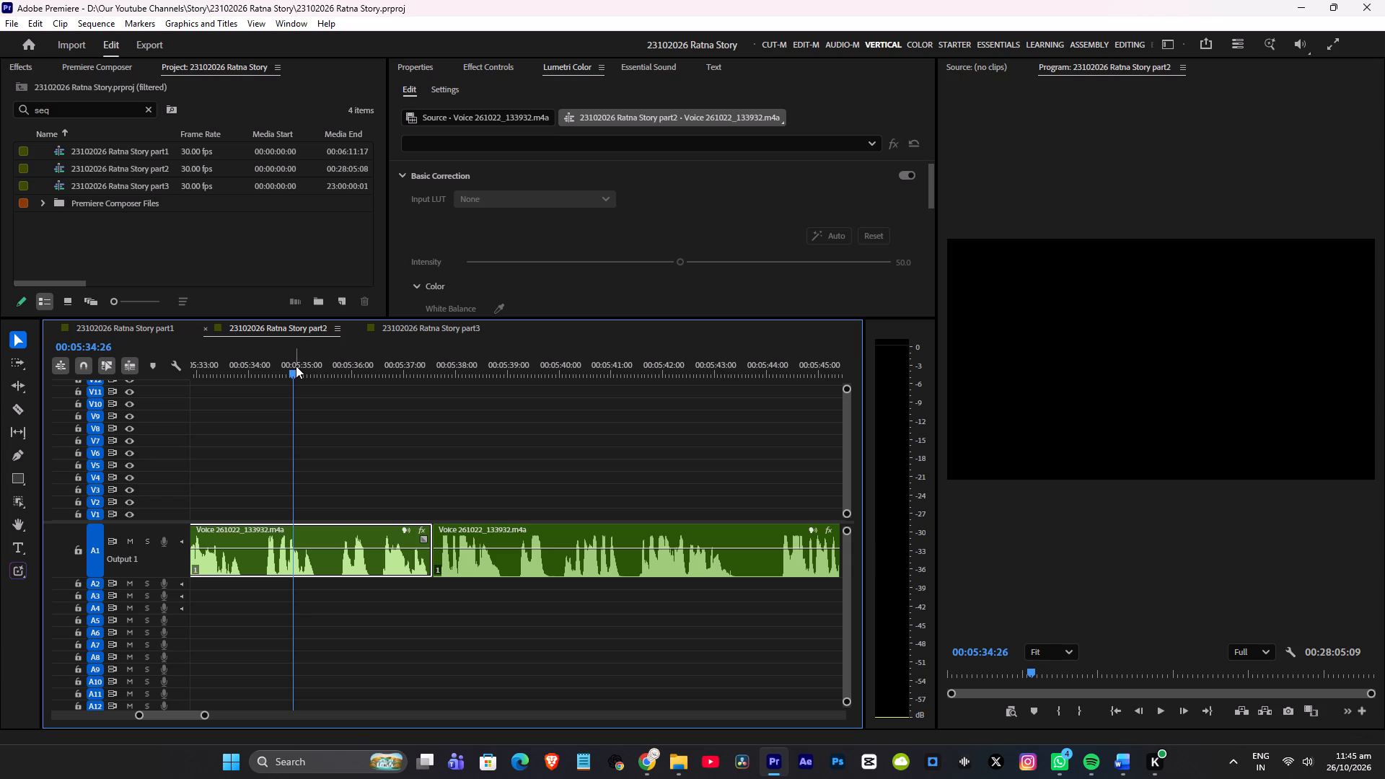
left_click(418, 454)
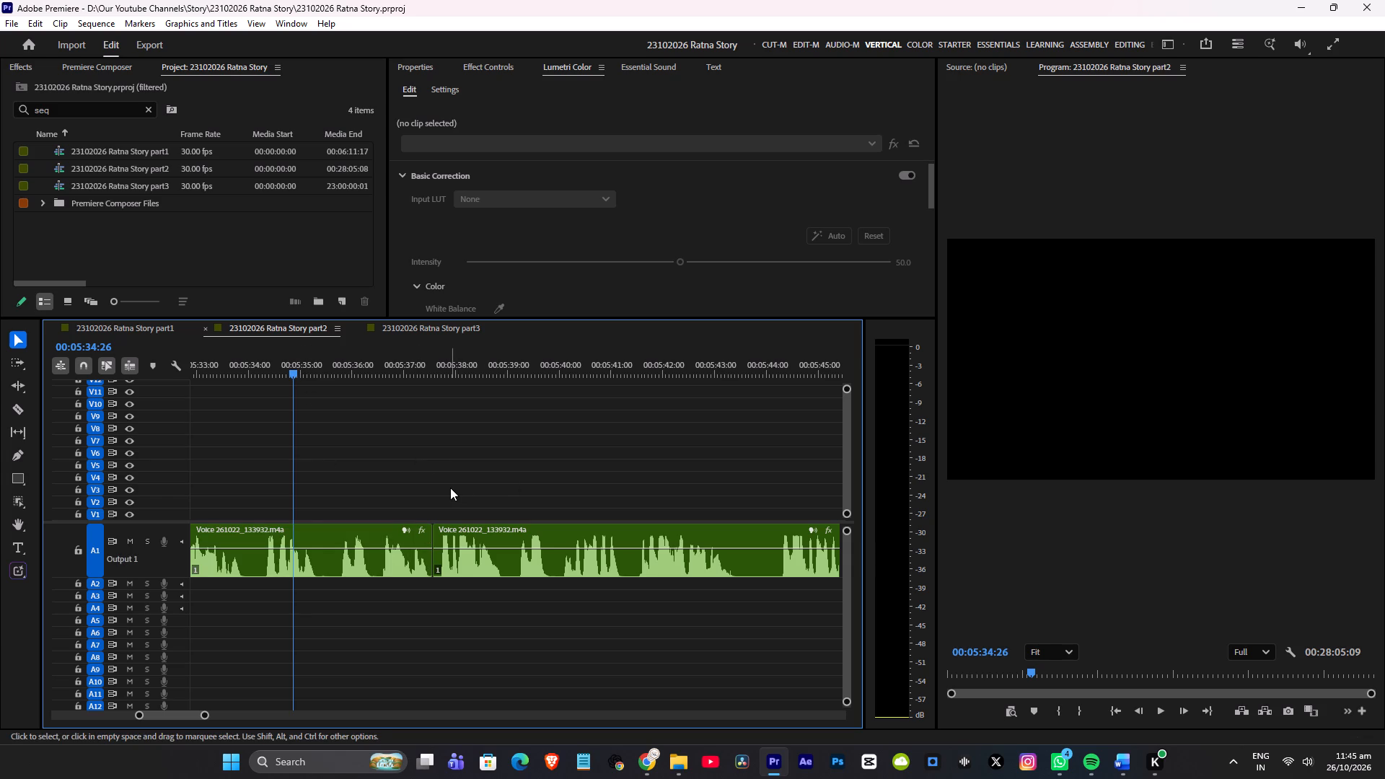
key("space")
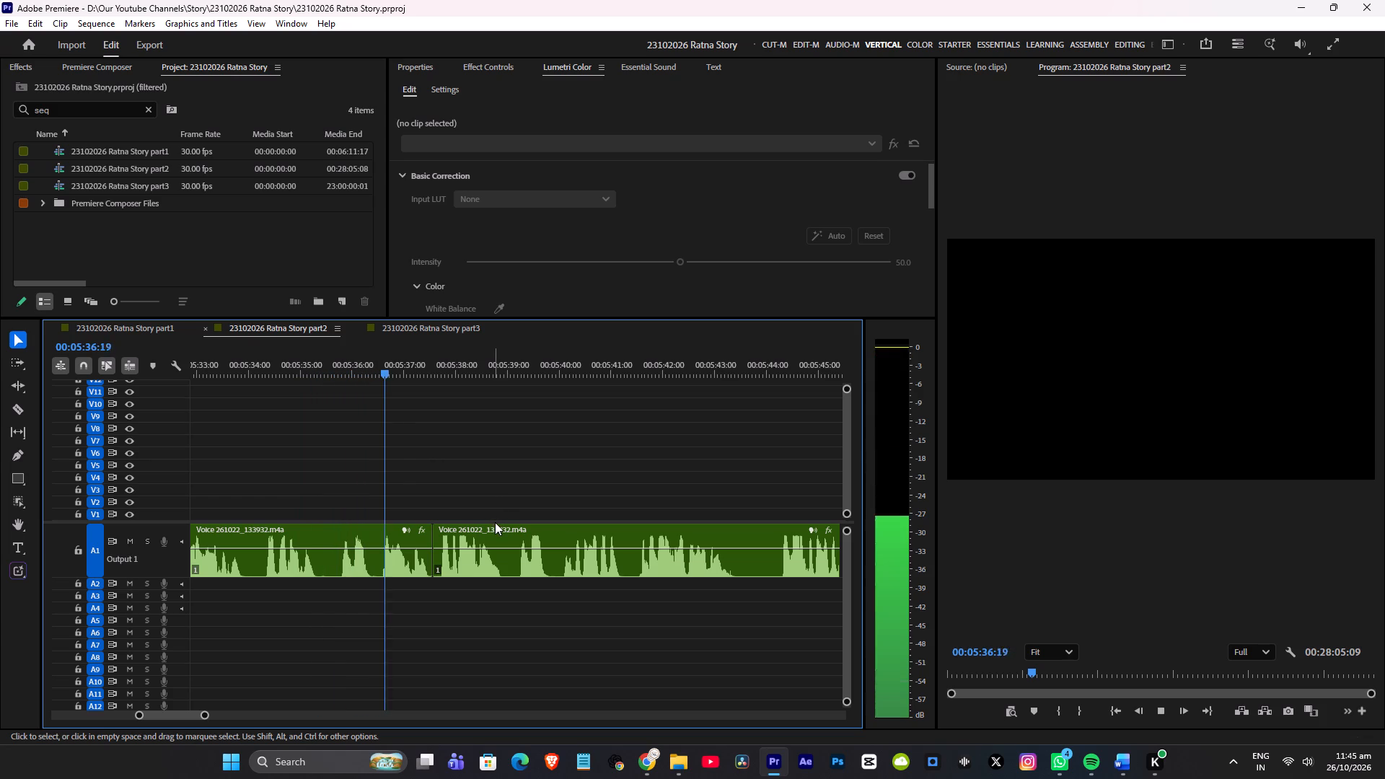
key("space")
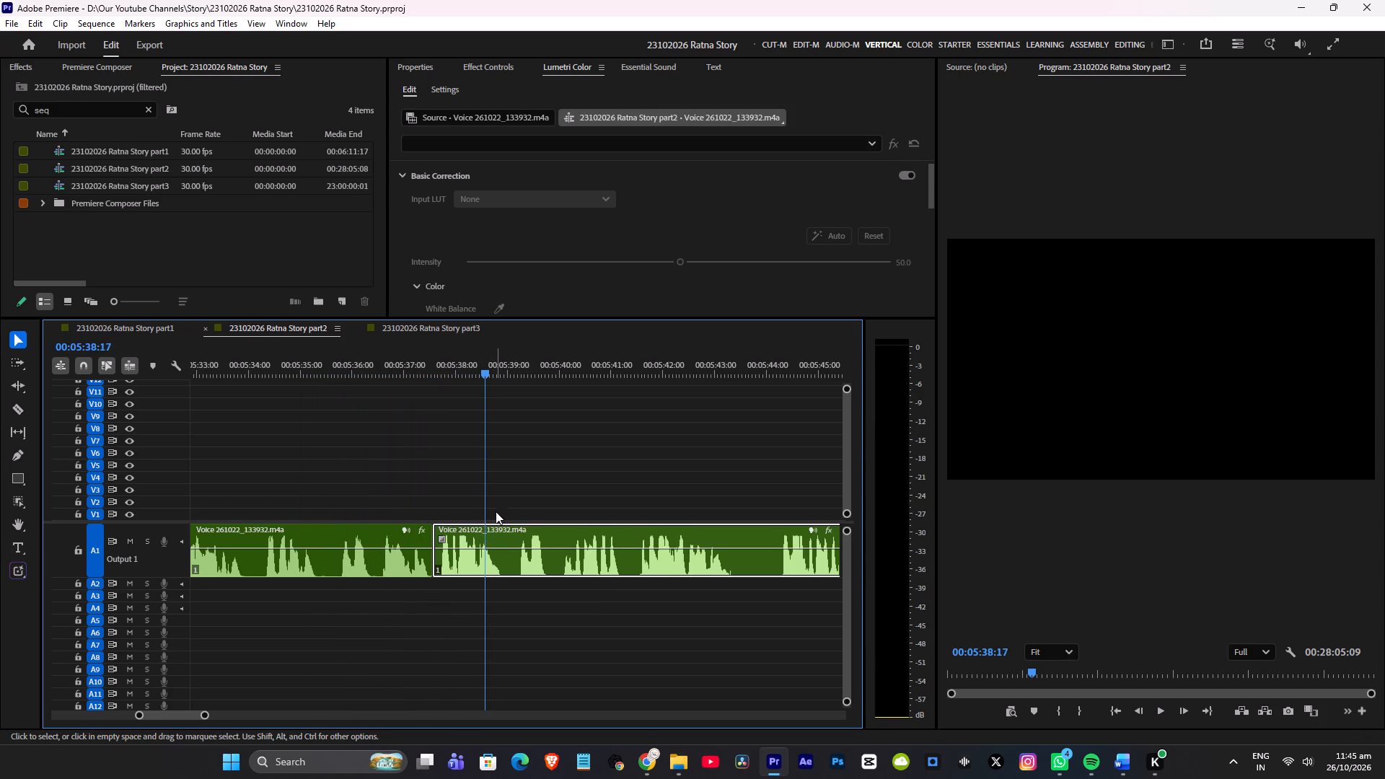
Listen to the voice-over from about 00:05:39:02 to 00:05:46:27, checking the phrases after the 00:05:37:17 join.
scroll(527, 525, "down", 8, "alt")
scroll(464, 509, "up", 5, "alt")
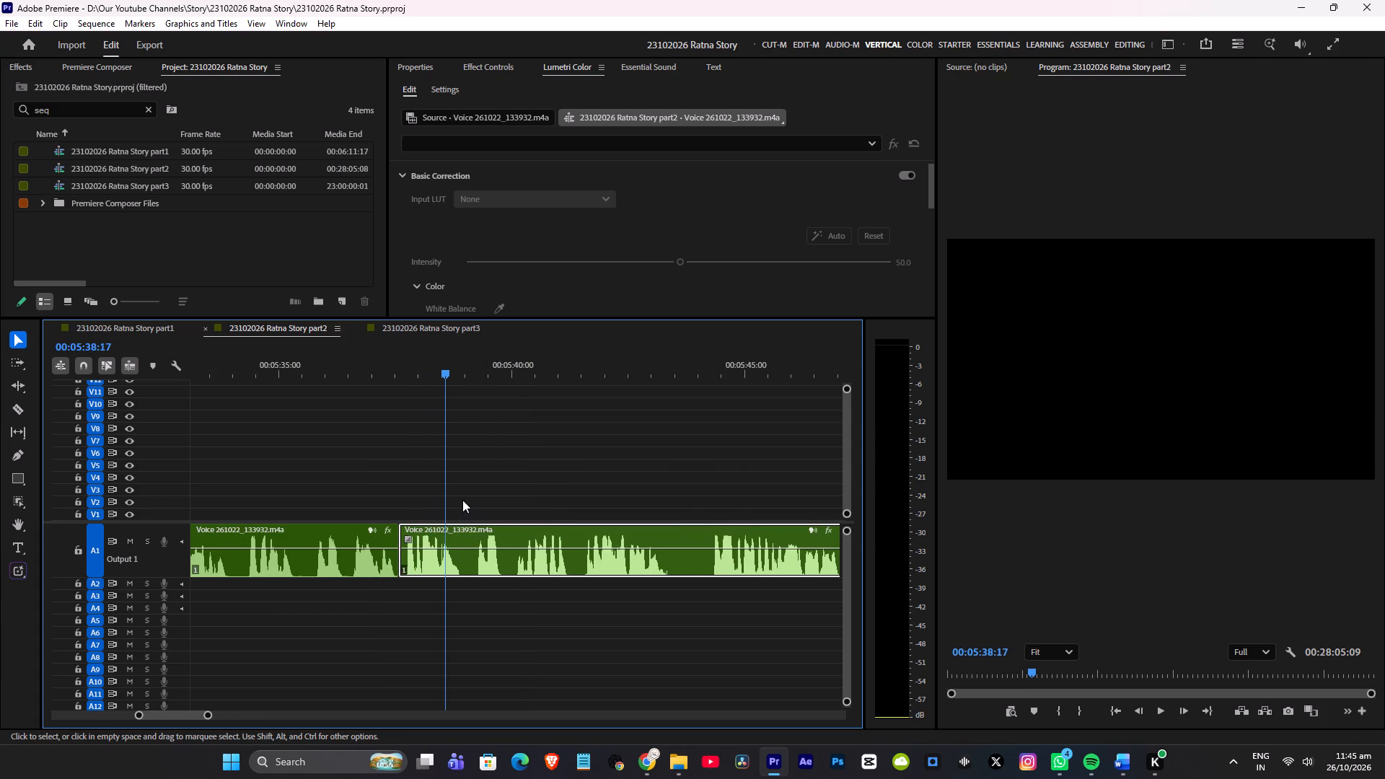
left_click(469, 366)
key("space")
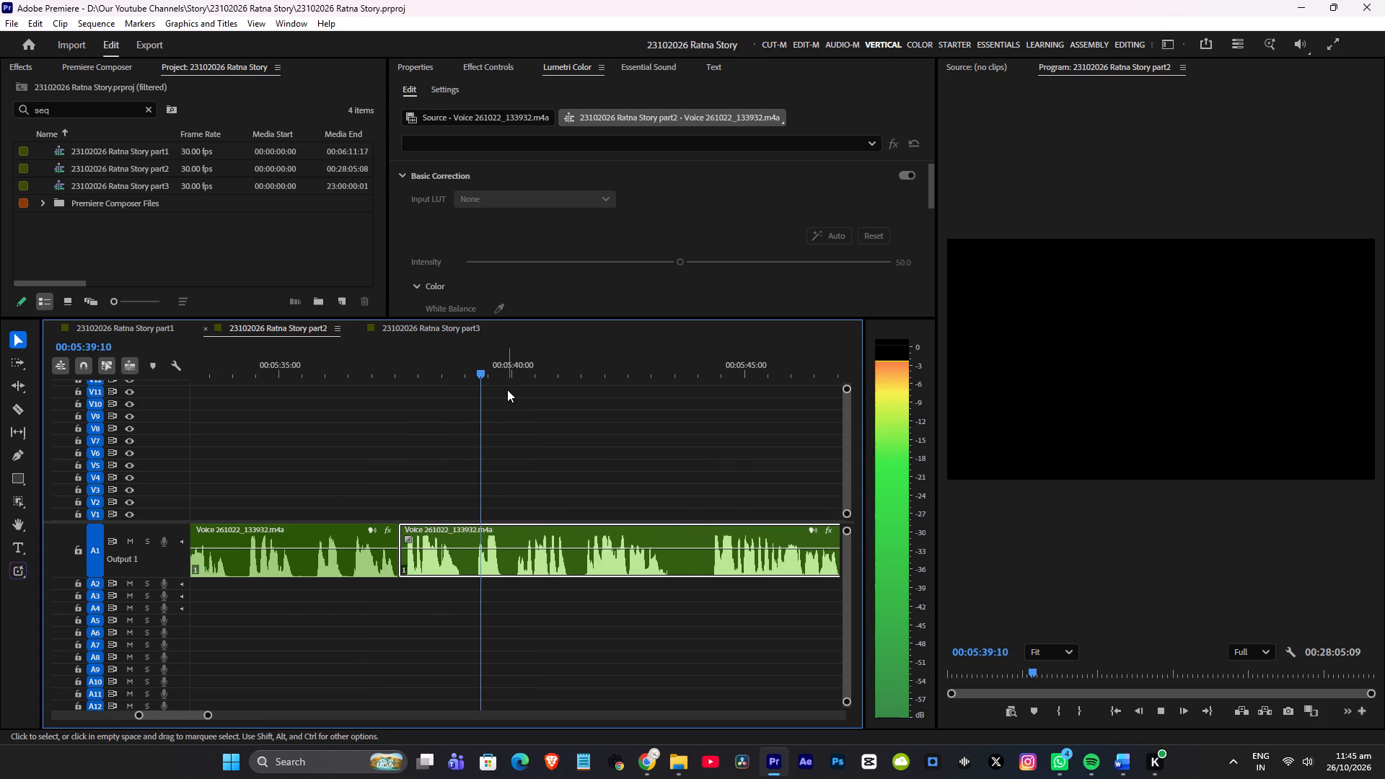
key("space")
scroll(539, 380, "down", 5)
left_click(480, 373)
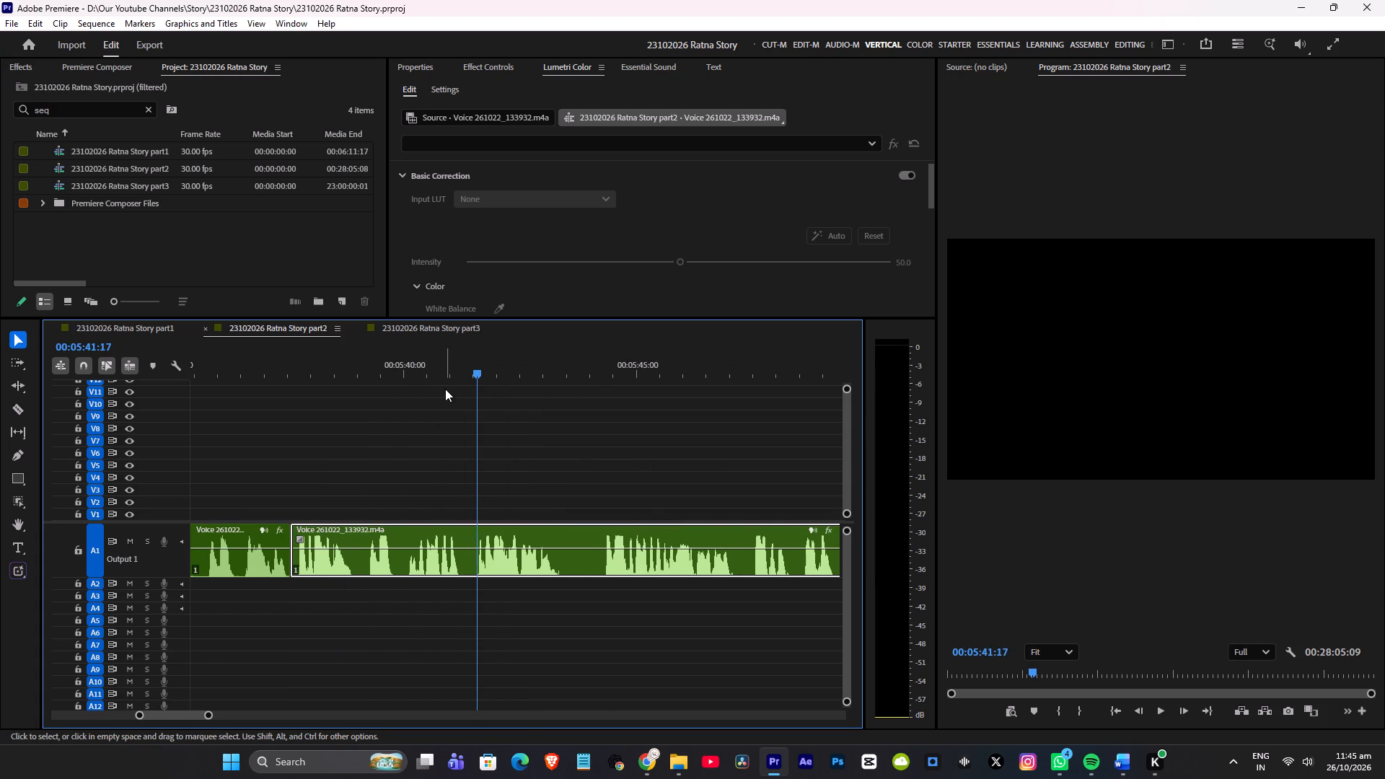
left_click_drag(442, 382, 417, 395)
left_click(427, 377)
key("space")
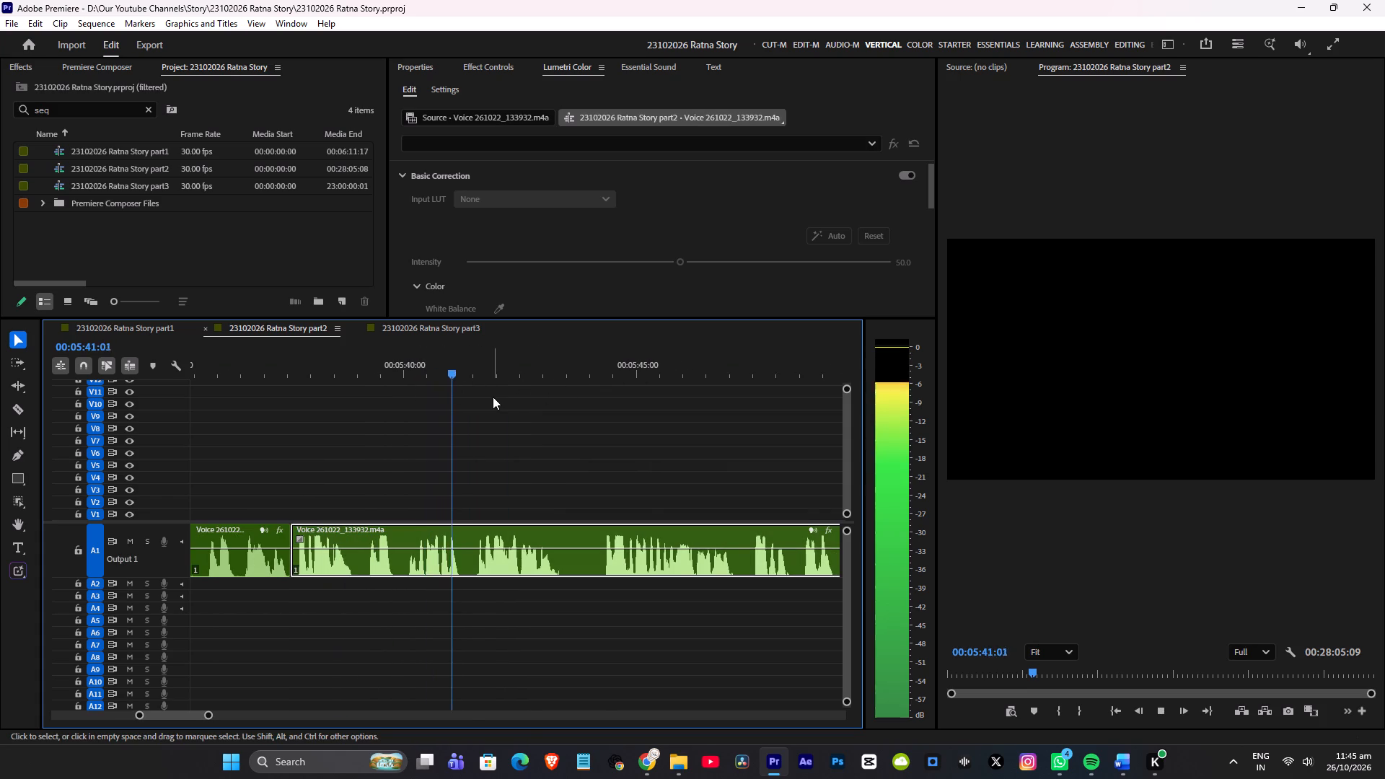
scroll(493, 397, "up", 5, "alt")
scroll(532, 404, "down", 4)
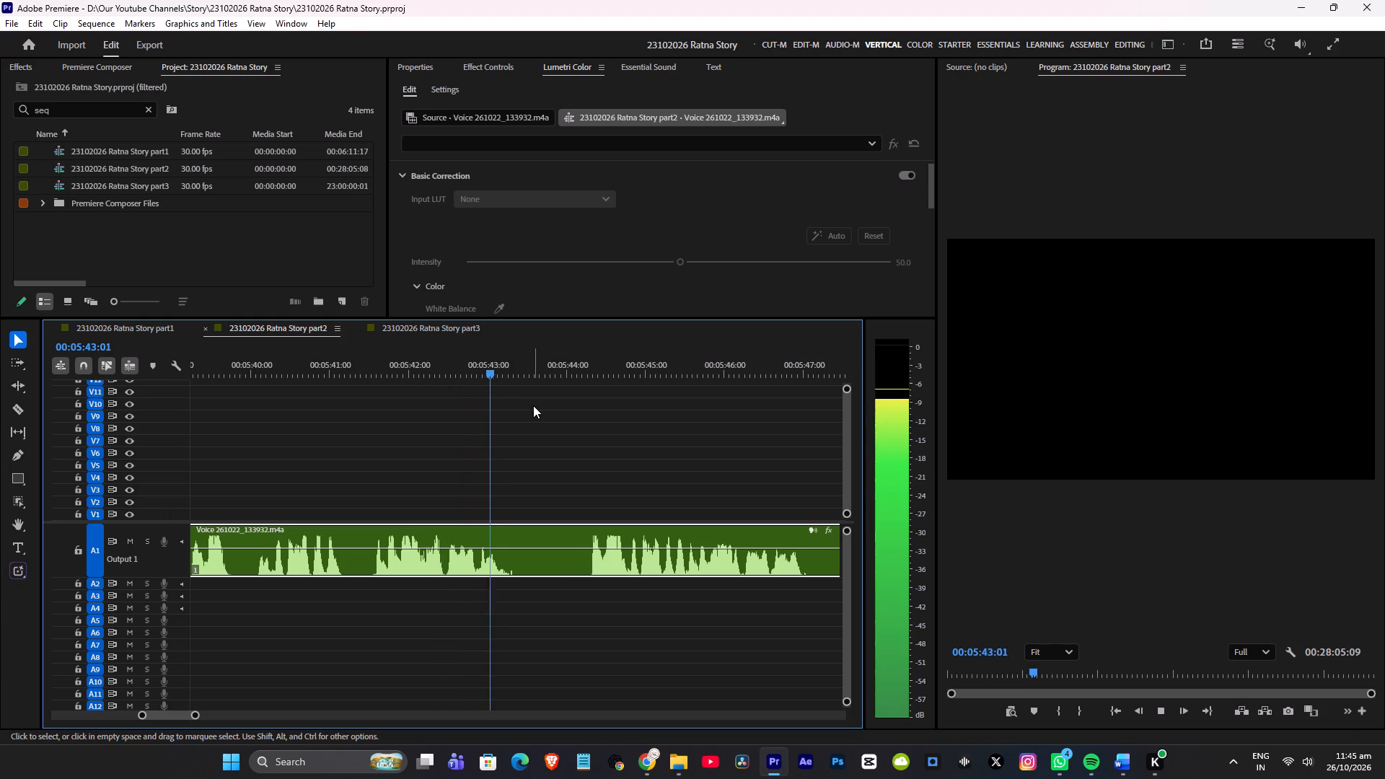
scroll(552, 405, "down", 5)
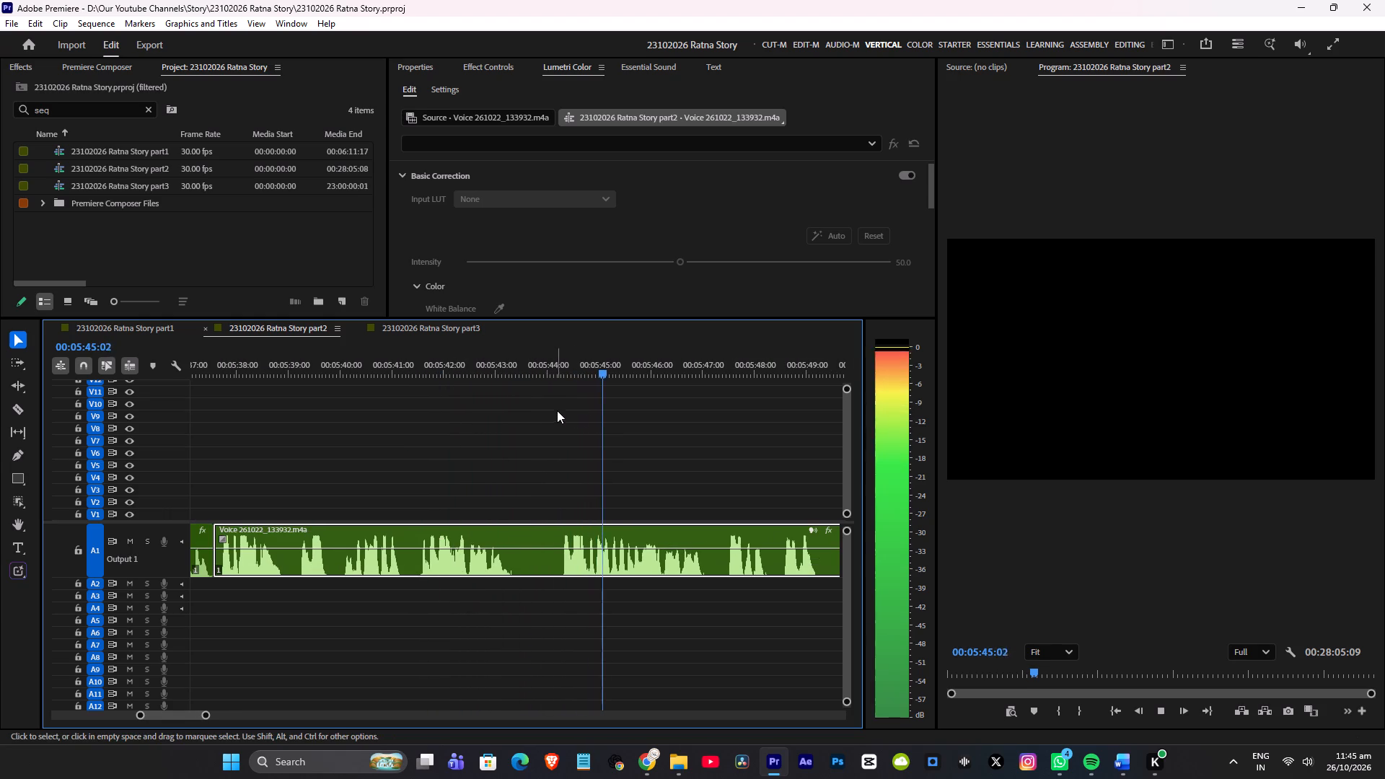
scroll(581, 419, "down", 3, "alt")
scroll(599, 423, "up", 2, "alt")
key("space")
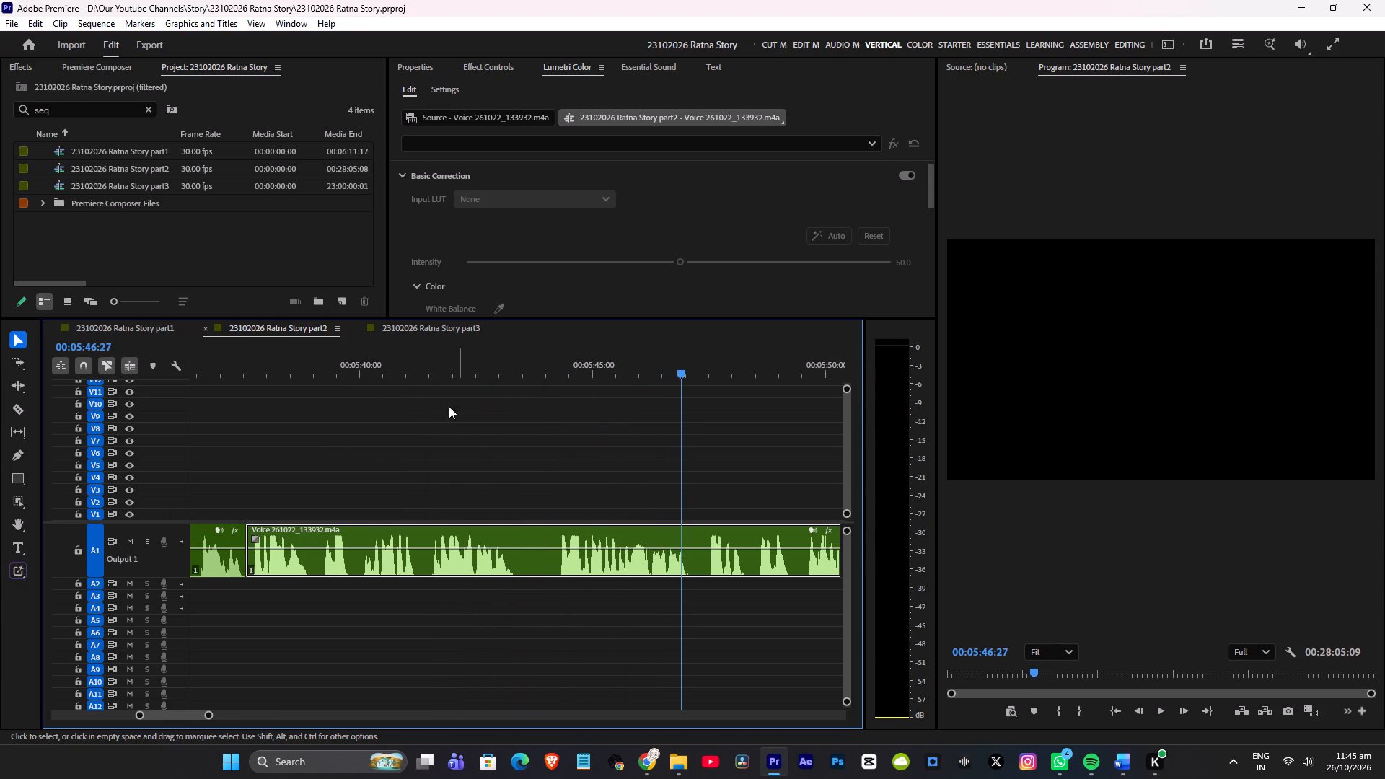
Listen again to the voice-over from about 00:05:39:28 to 00:05:45:29, checking the phrases on both sides of the pause before 00:05:44:07.
left_click(364, 372)
scroll(524, 470, "down", 8, "alt")
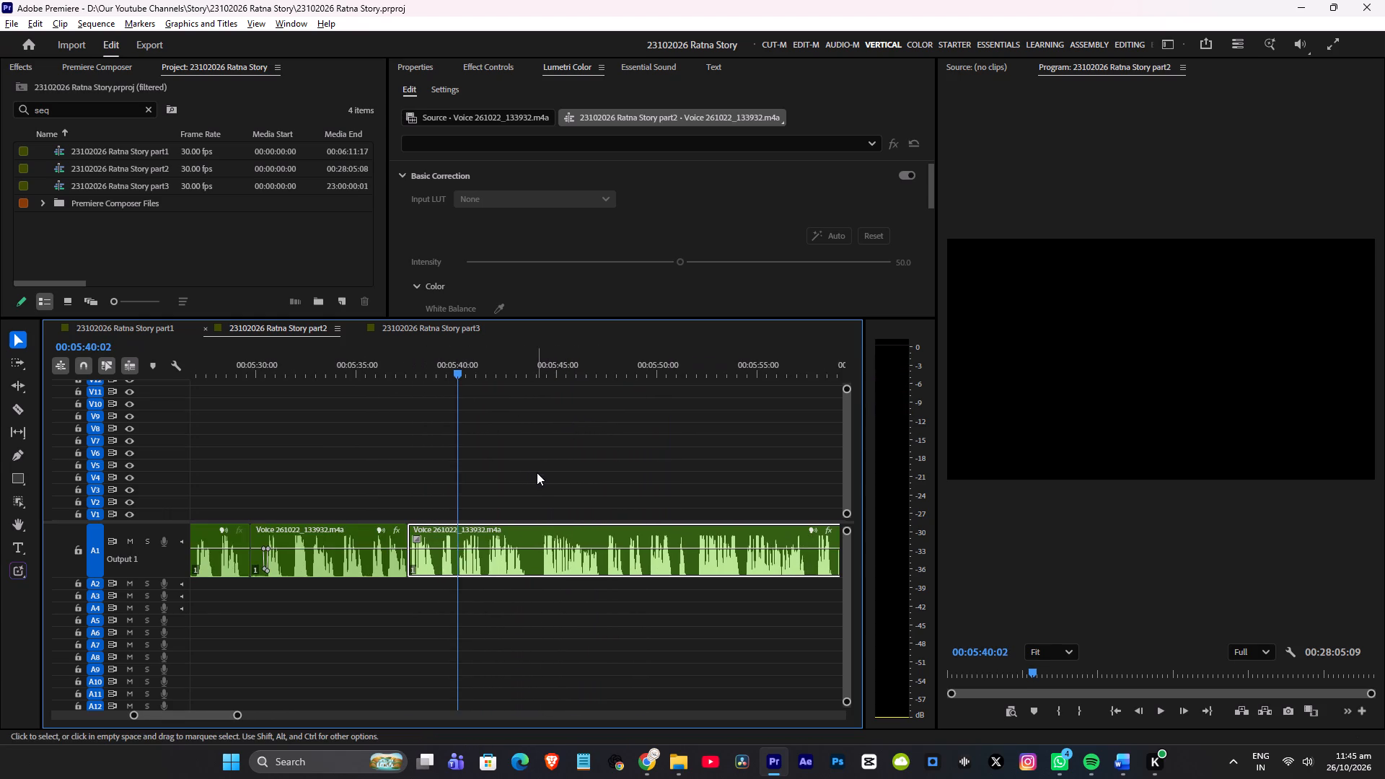
scroll(538, 494, "up", 2, "alt")
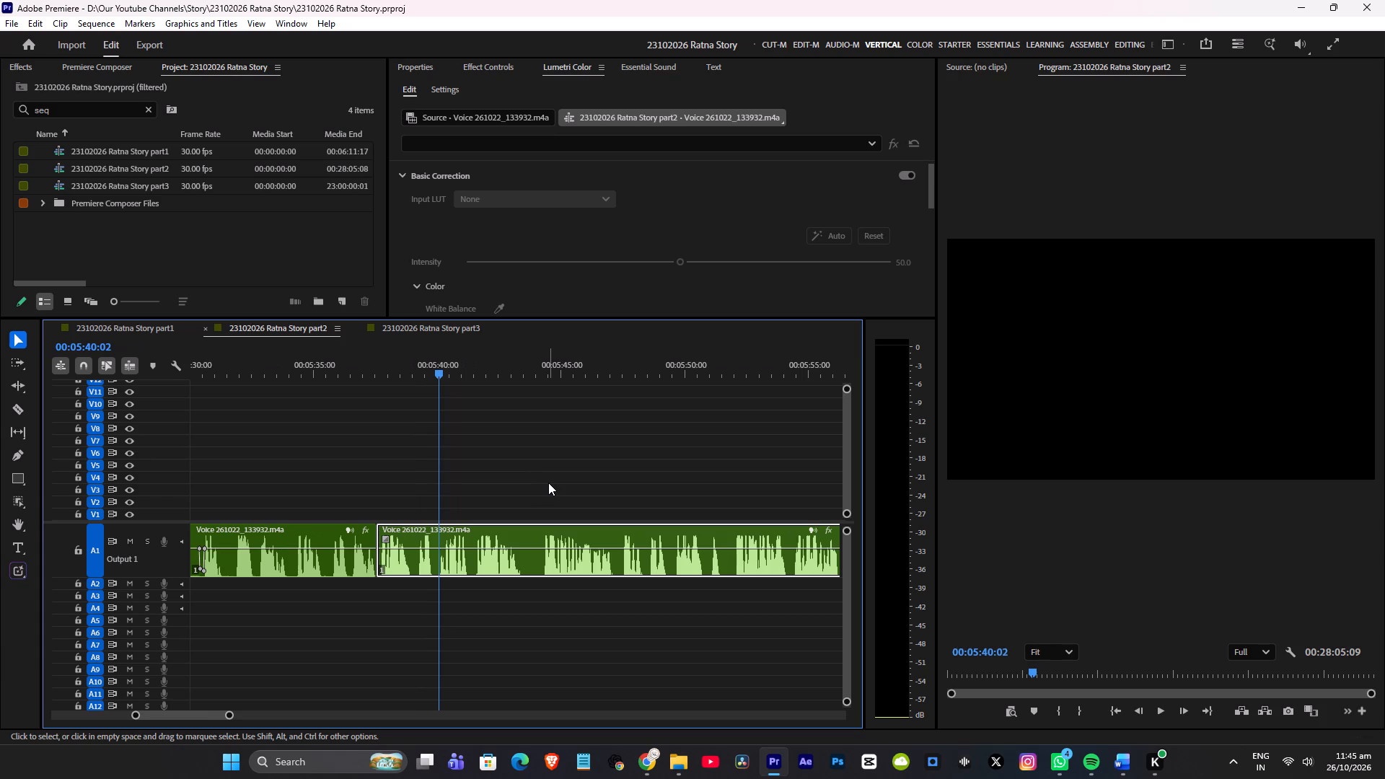
scroll(548, 483, "up", 2, "alt")
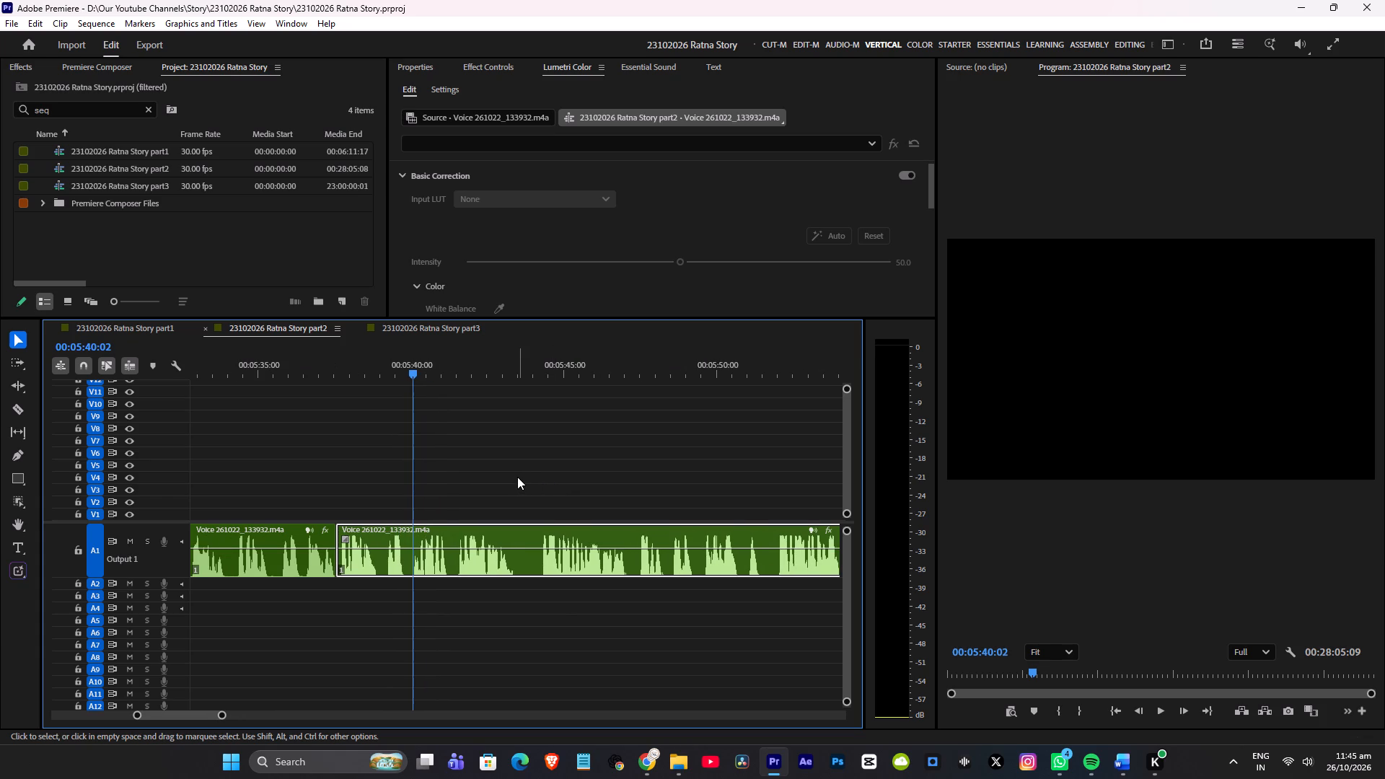
scroll(493, 479, "up", 3, "alt")
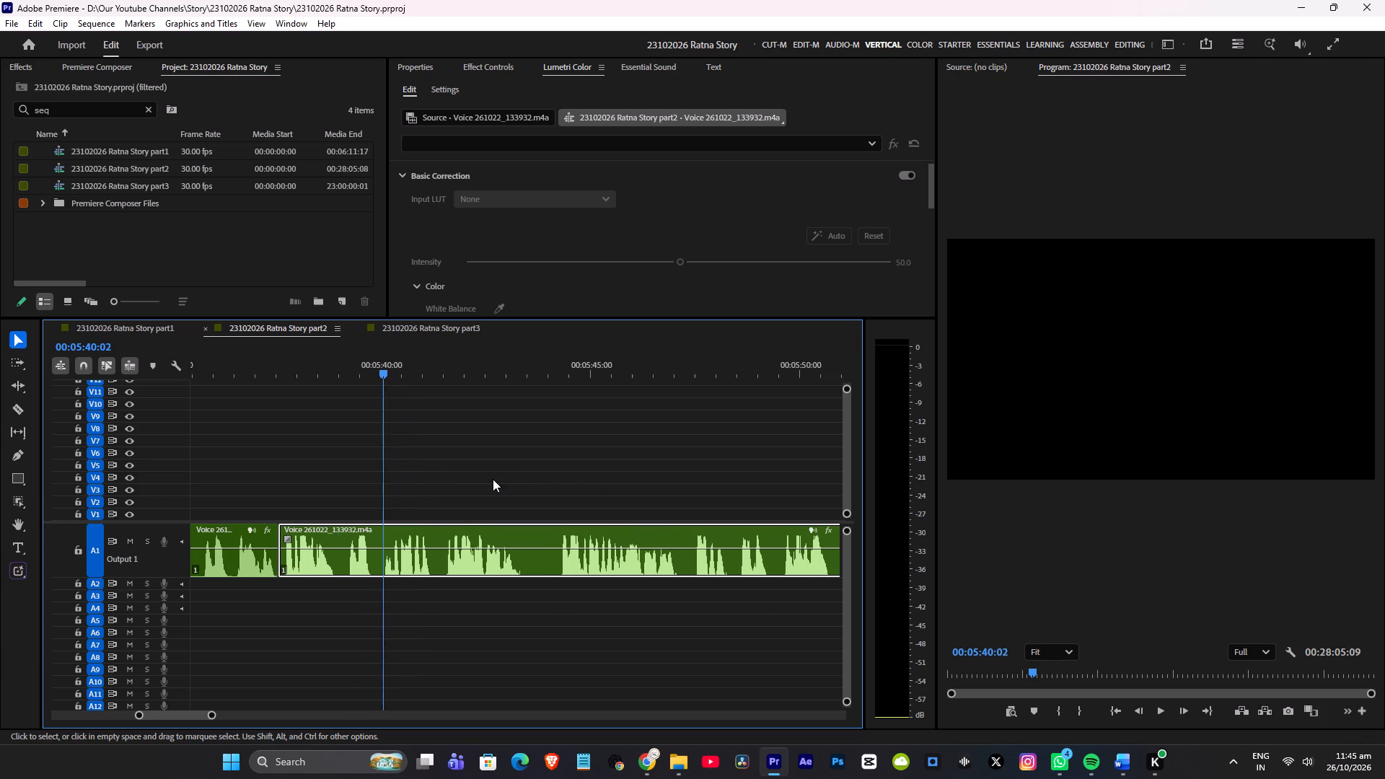
left_click(436, 371)
left_click(379, 370)
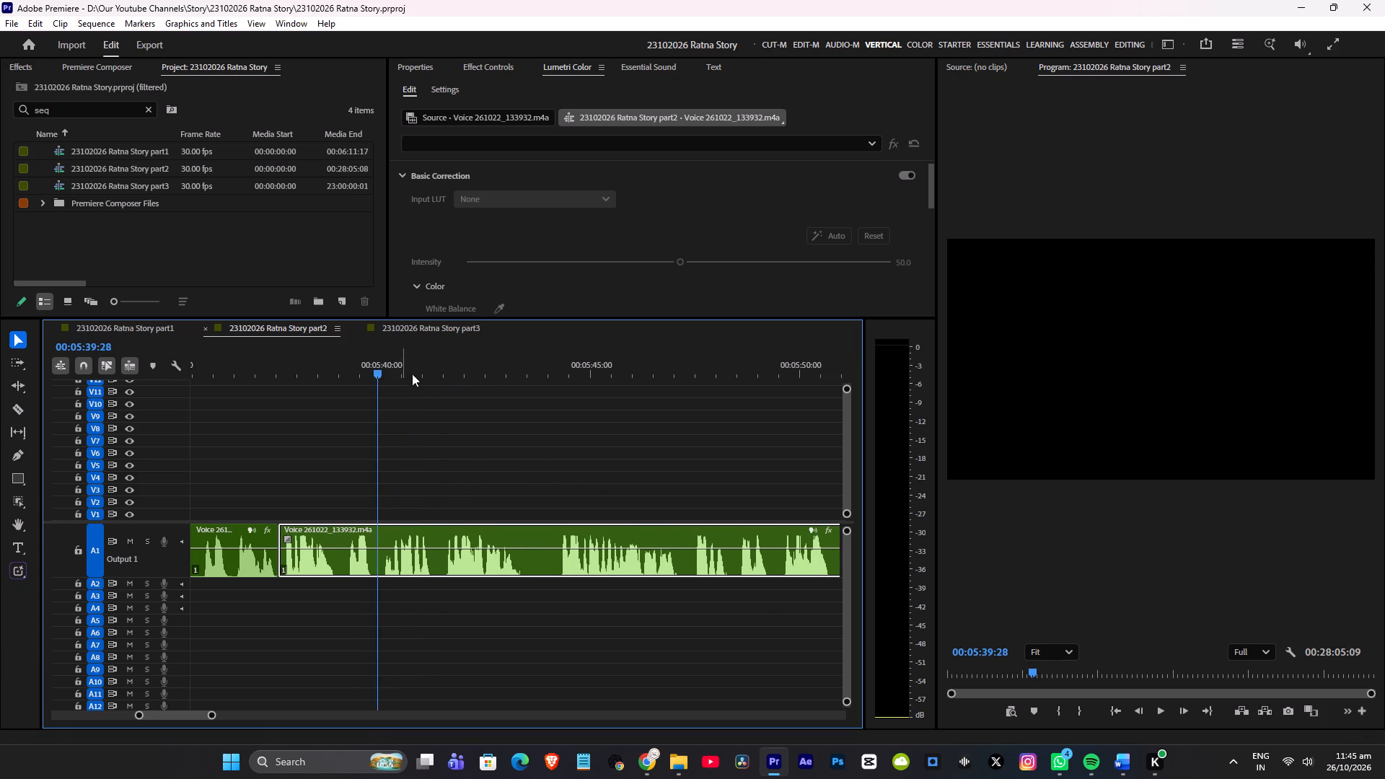
key("space")
key("space")
scroll(476, 408, "up", 2, "alt")
key("space")
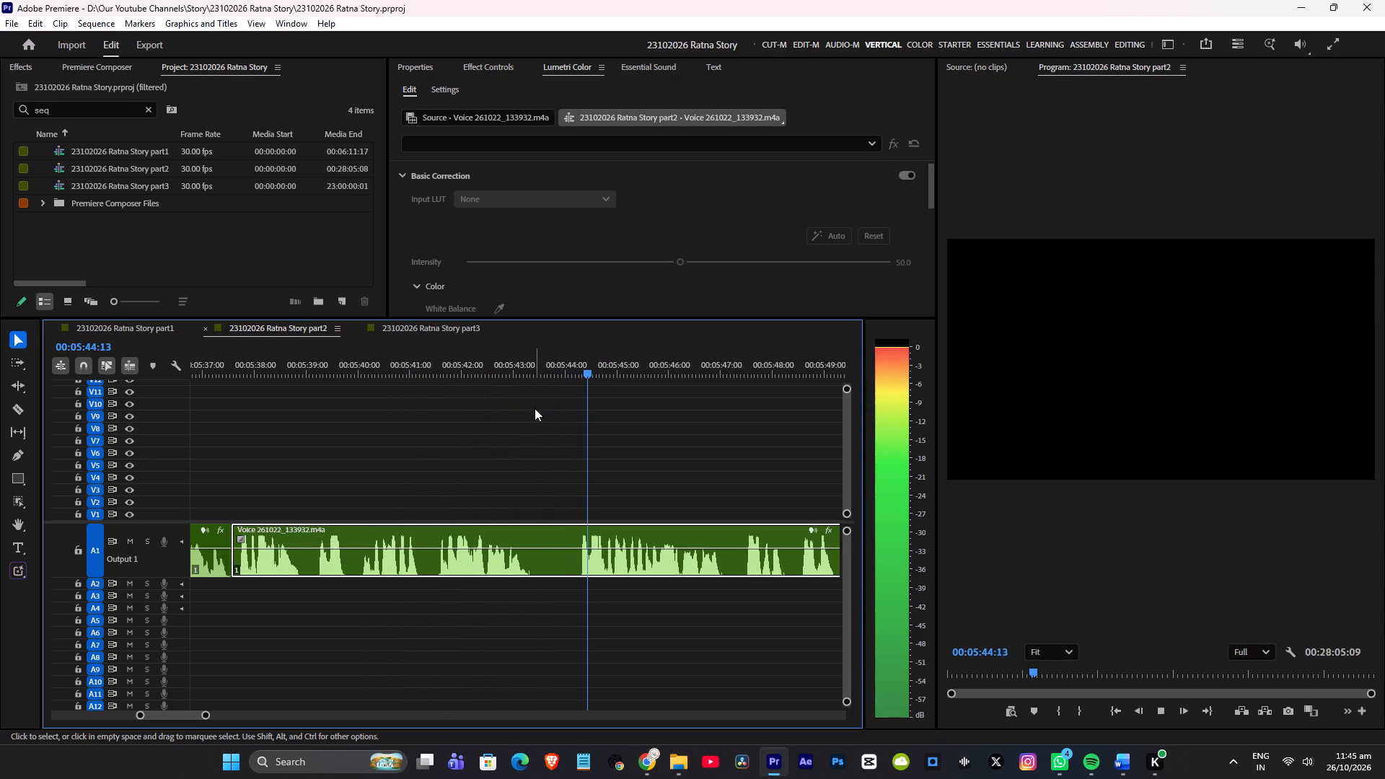
key("space")
Compare the voice-over phrases starting near 00:05:38:10 and 00:05:44:07 by playing each one.
left_click(273, 367)
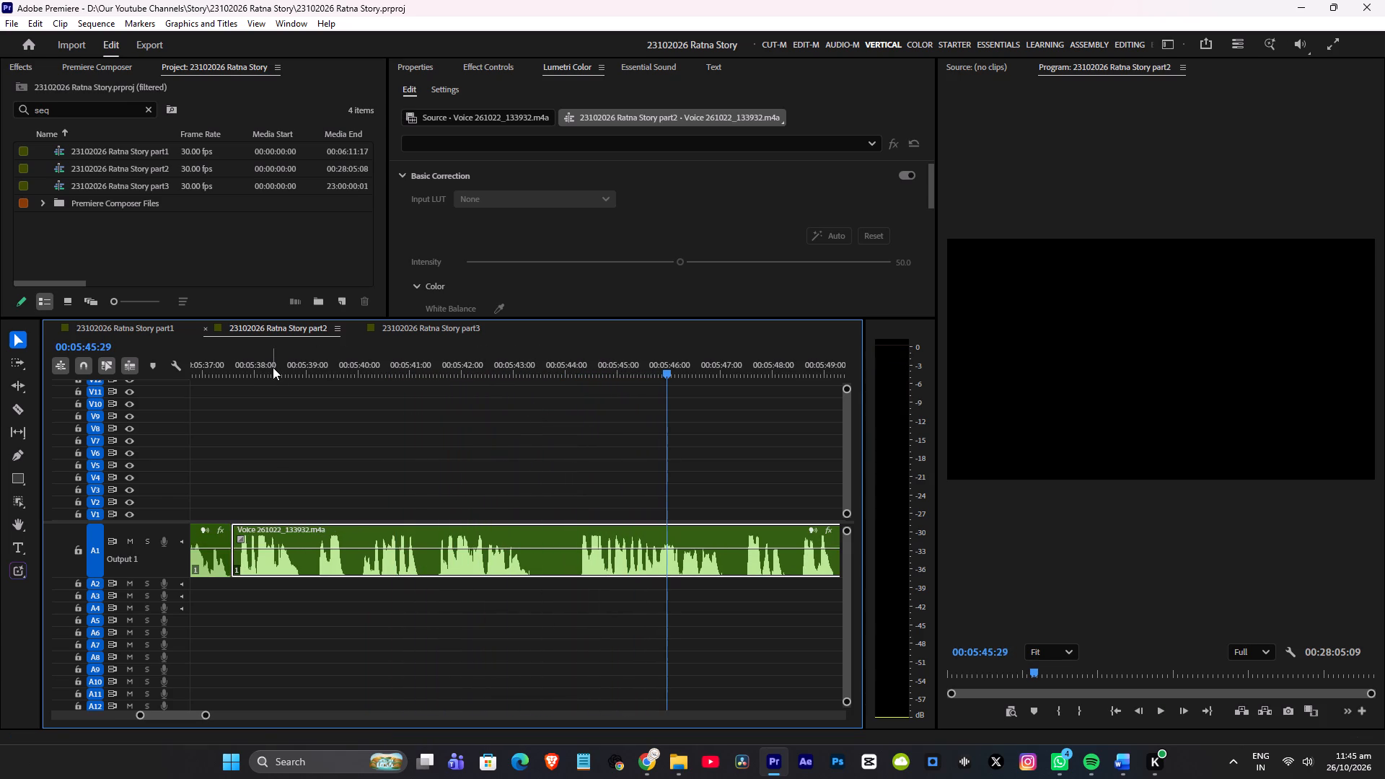
key("space")
scroll(446, 400, "up", 4, "alt")
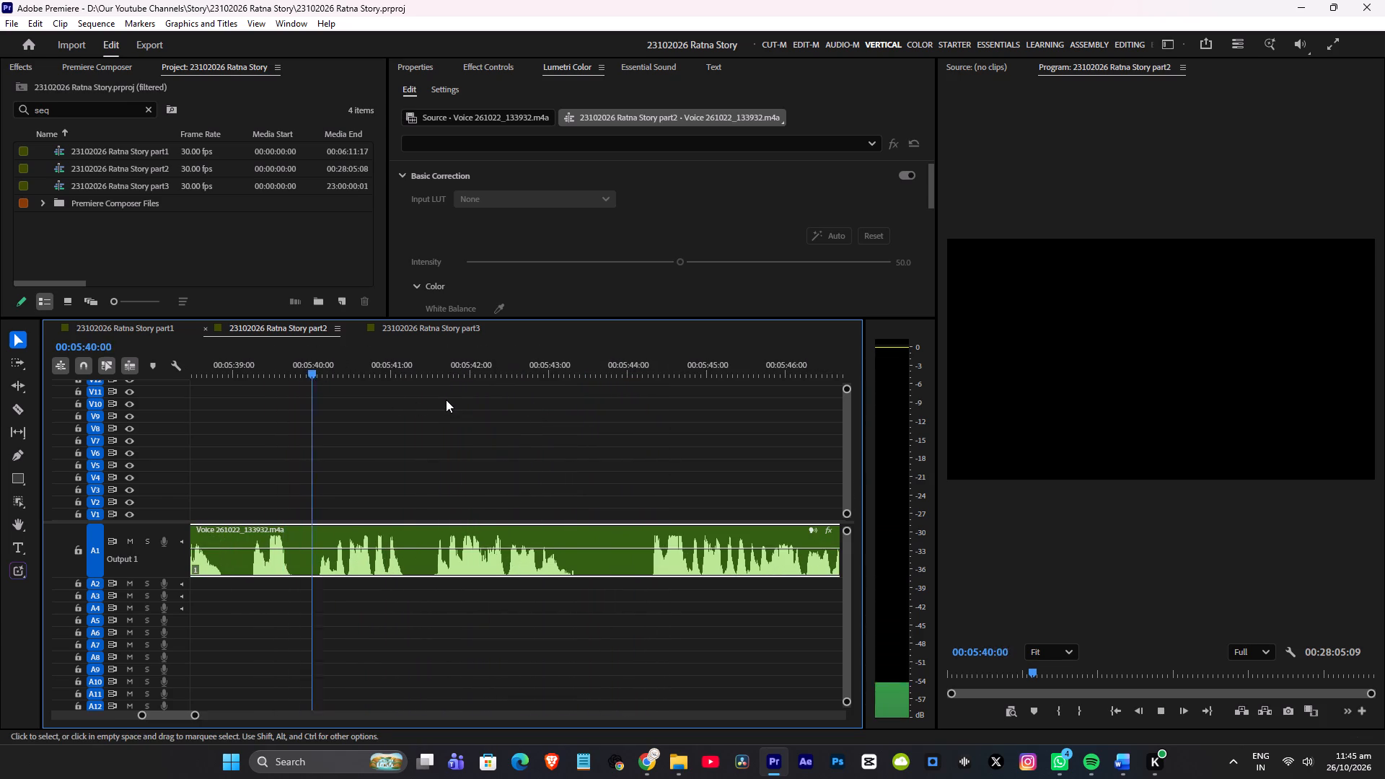
scroll(452, 402, "down", 4, "alt")
left_click(582, 353)
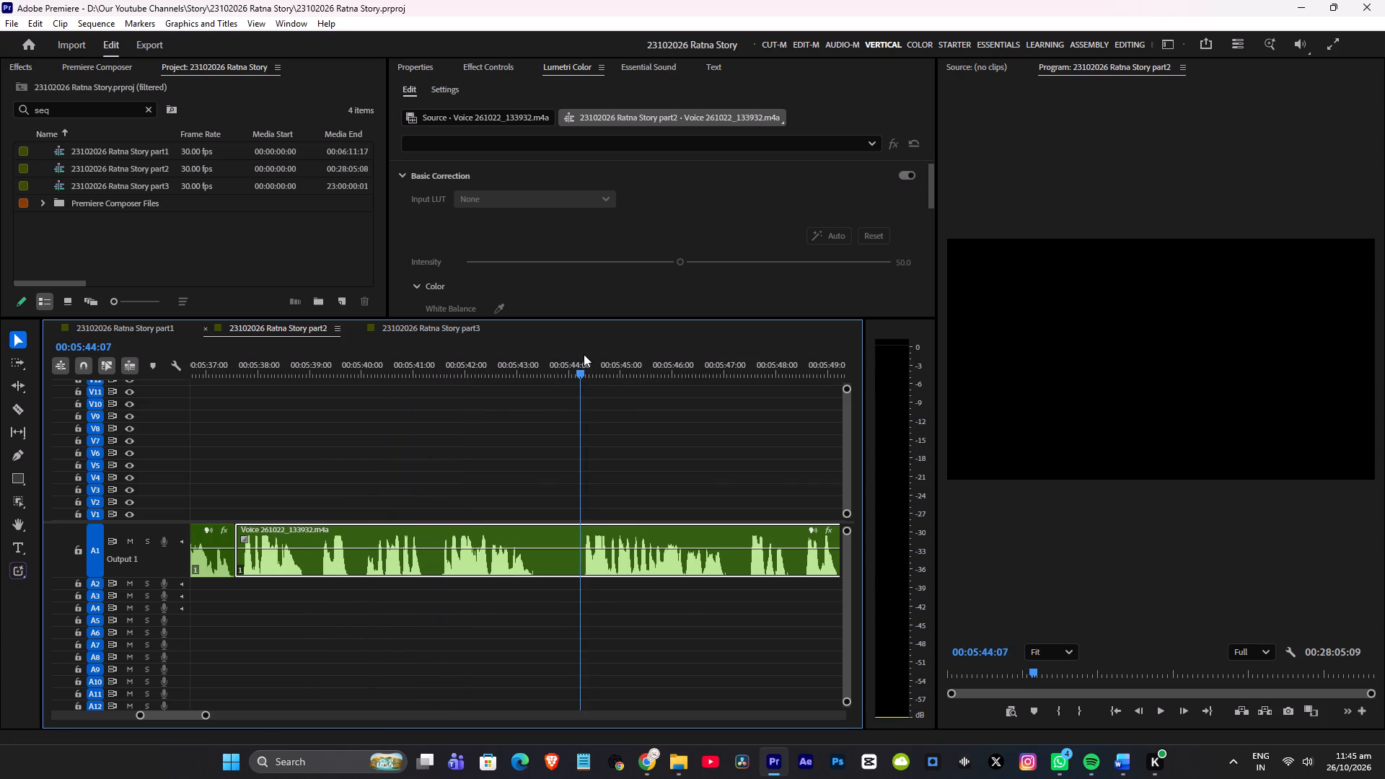
key("space")
key("space")
scroll(505, 419, "up", 6)
Play the lead-up from about 00:05:36:00, and ripple-cut the voice-over phrases between about 00:05:39:02 and 00:05:44:05.
left_click(283, 370)
key("space")
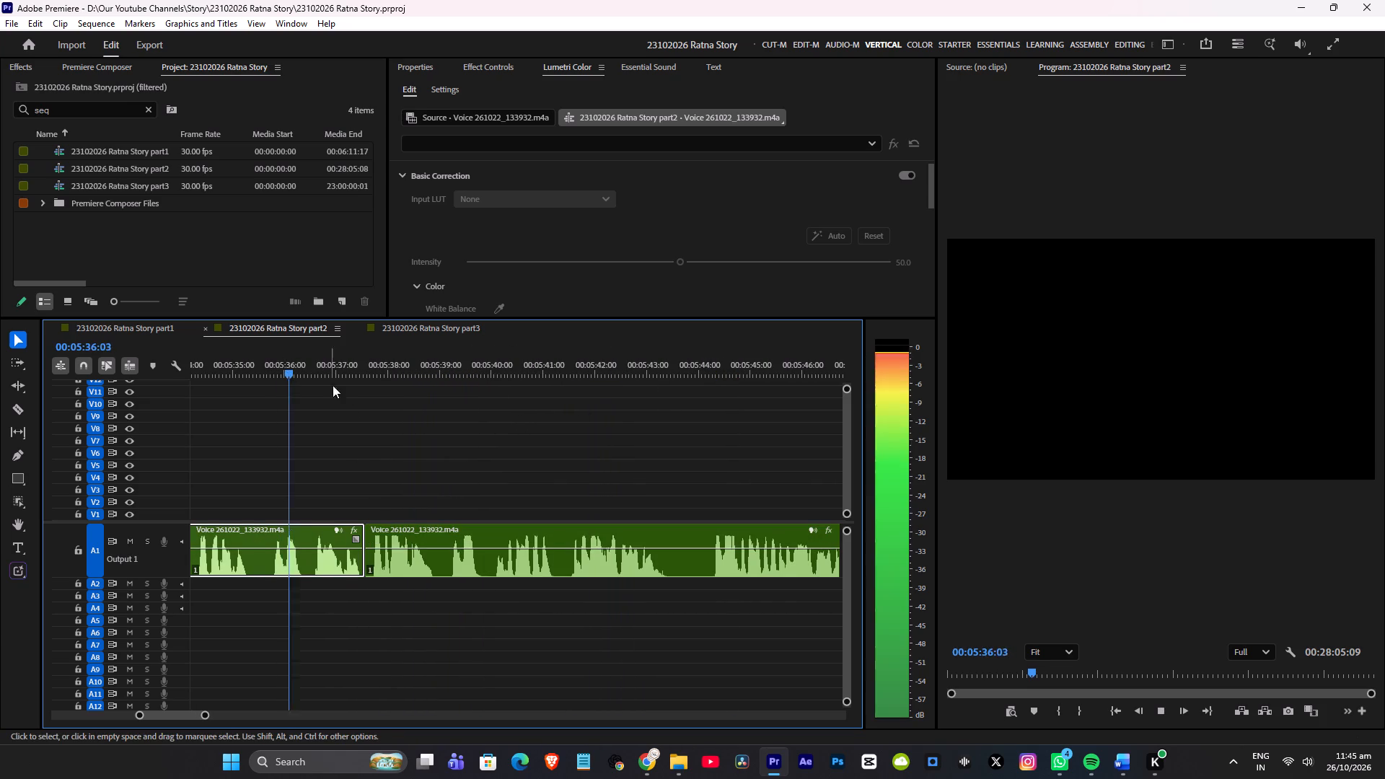
scroll(441, 386, "down", 4)
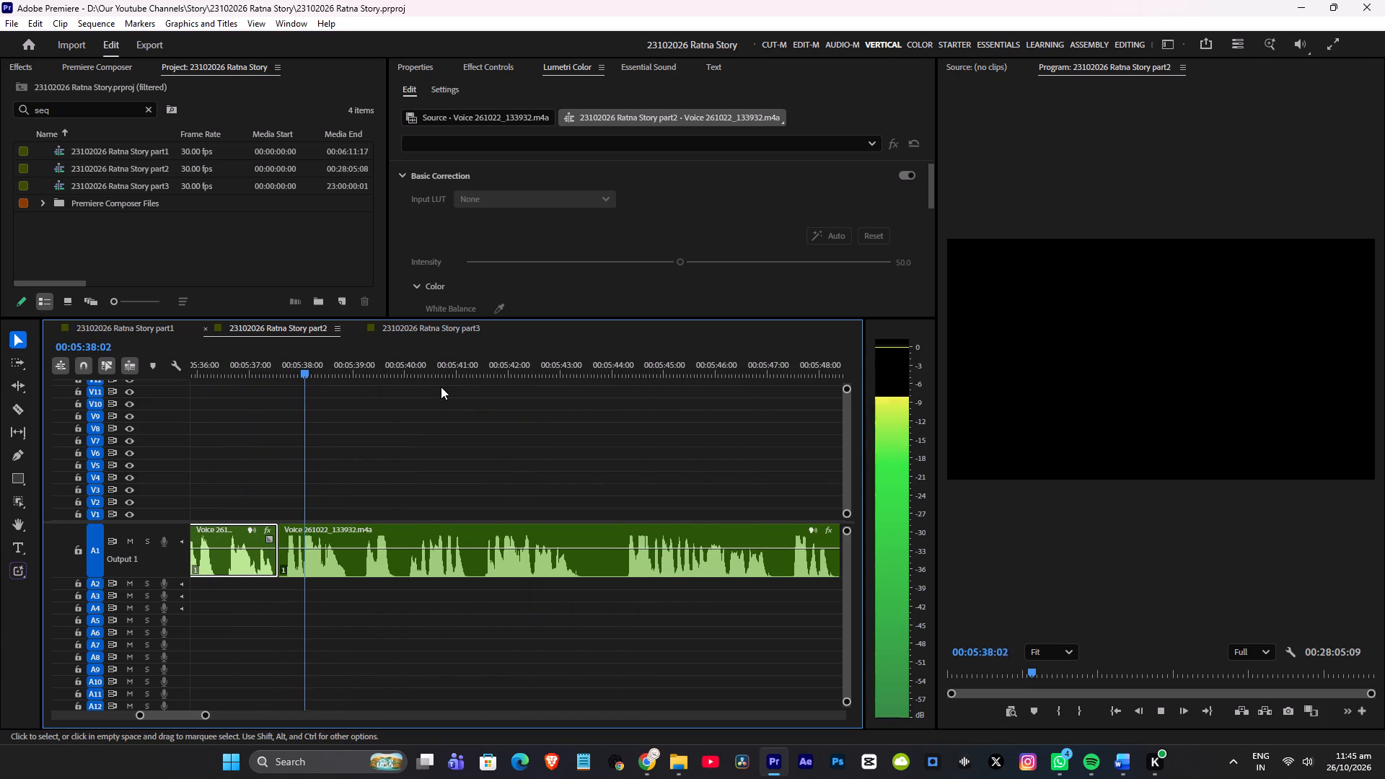
left_click_drag(348, 361, 357, 361)
key("z")
left_click_drag(615, 356, 623, 356)
key("q")
Play the voice-over across the new join near 00:05:39:02, from about 00:05:36:20 to 00:05:47:14.
left_click(234, 362)
key("space")
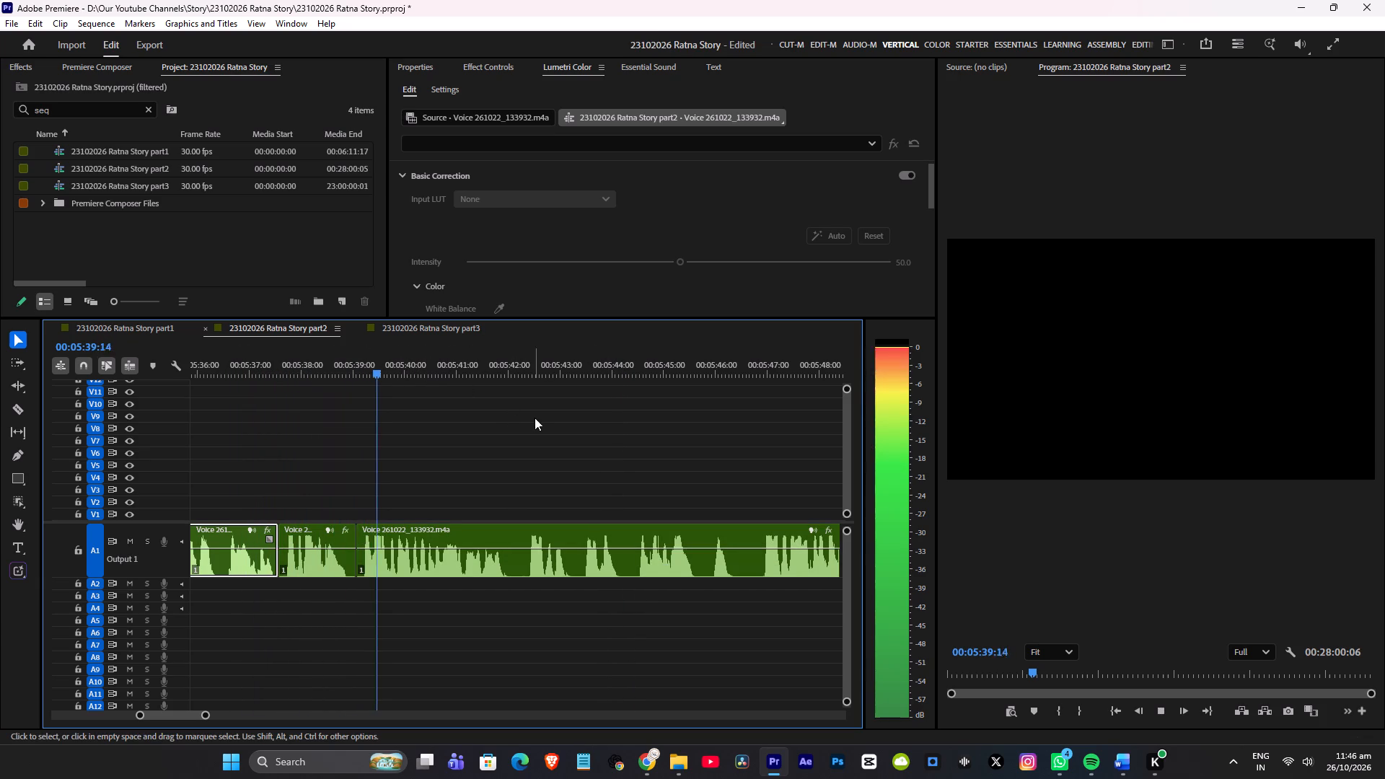
scroll(568, 427, "down", 8)
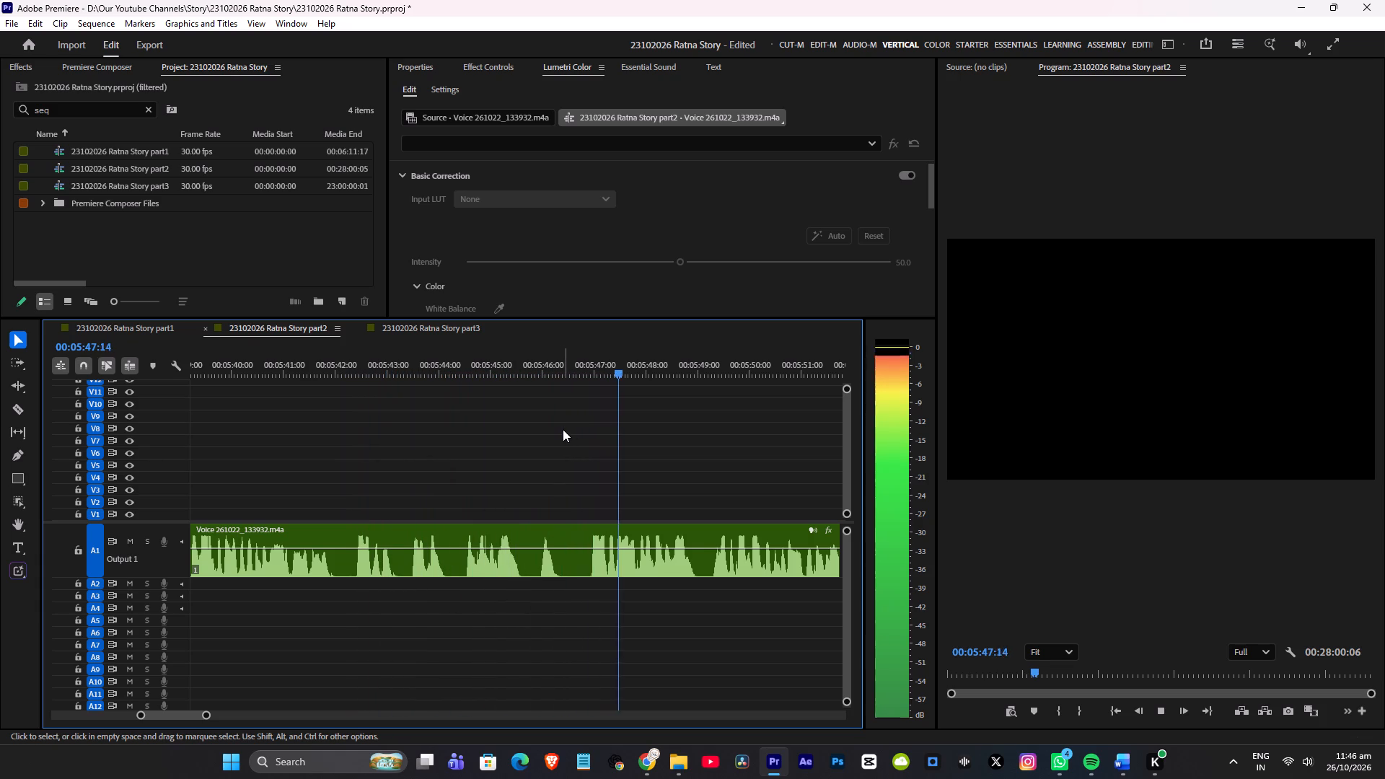
key("space")
Replay from about 00:05:42:02 and ripple-cut the voice-over section between 00:05:42:09 and about 00:05:46:24.
left_click(339, 367)
key("space")
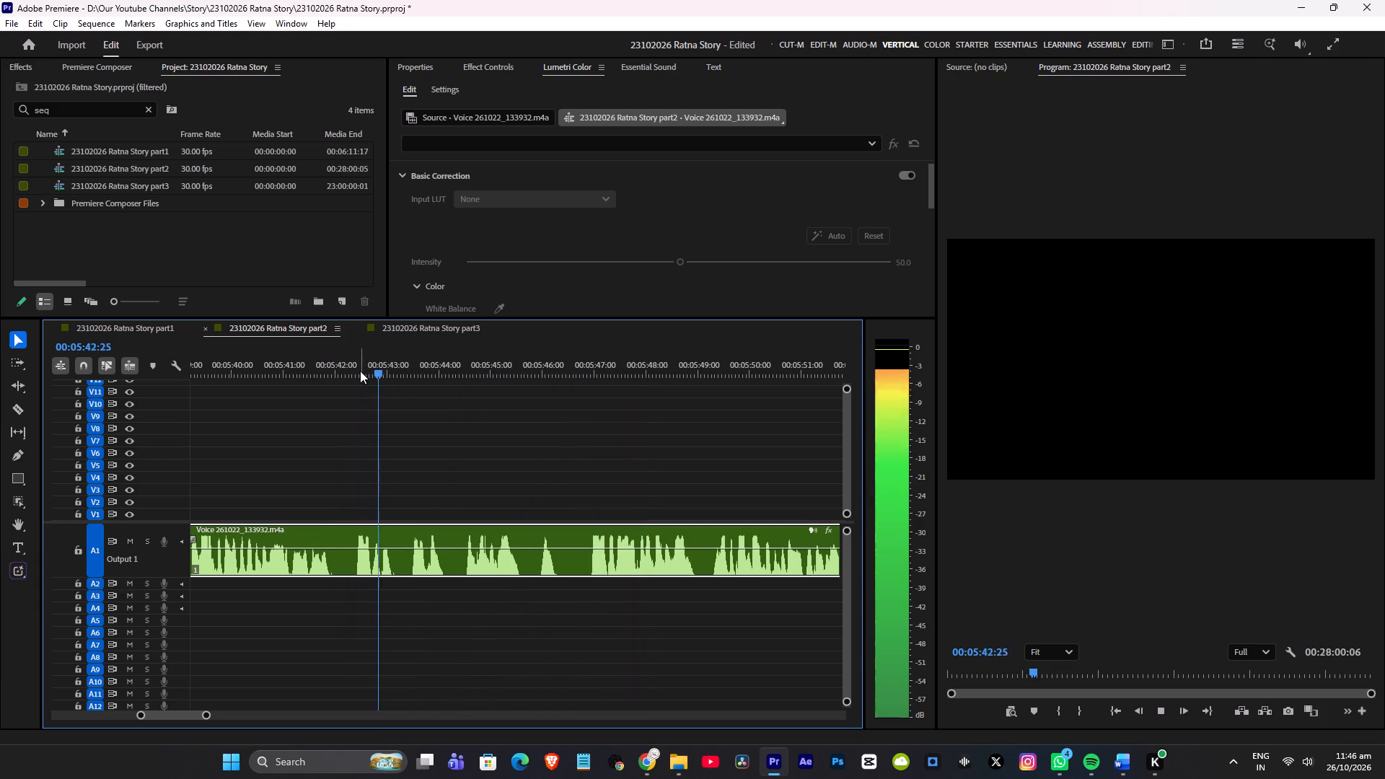
left_click_drag(364, 367, 353, 377)
key("z")
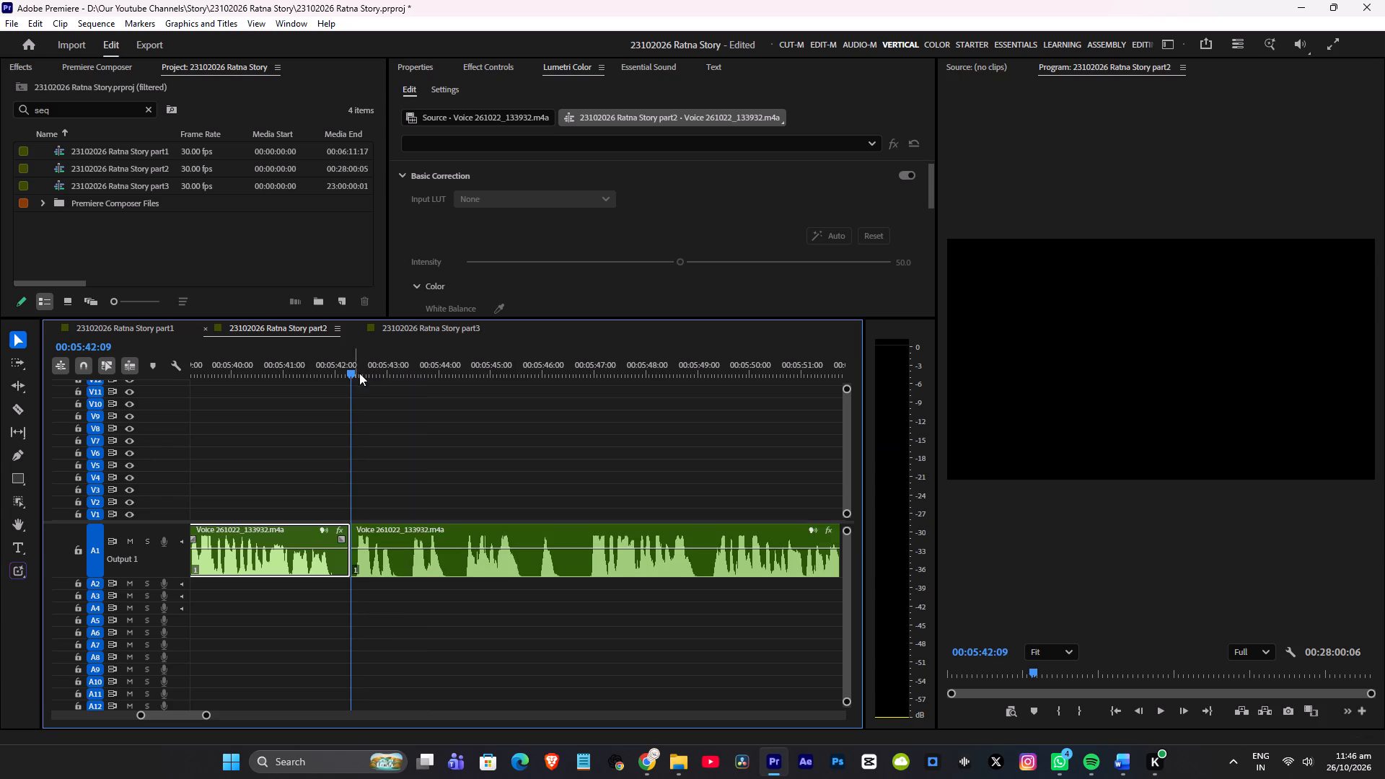
left_click_drag(579, 362, 586, 367)
key("q")
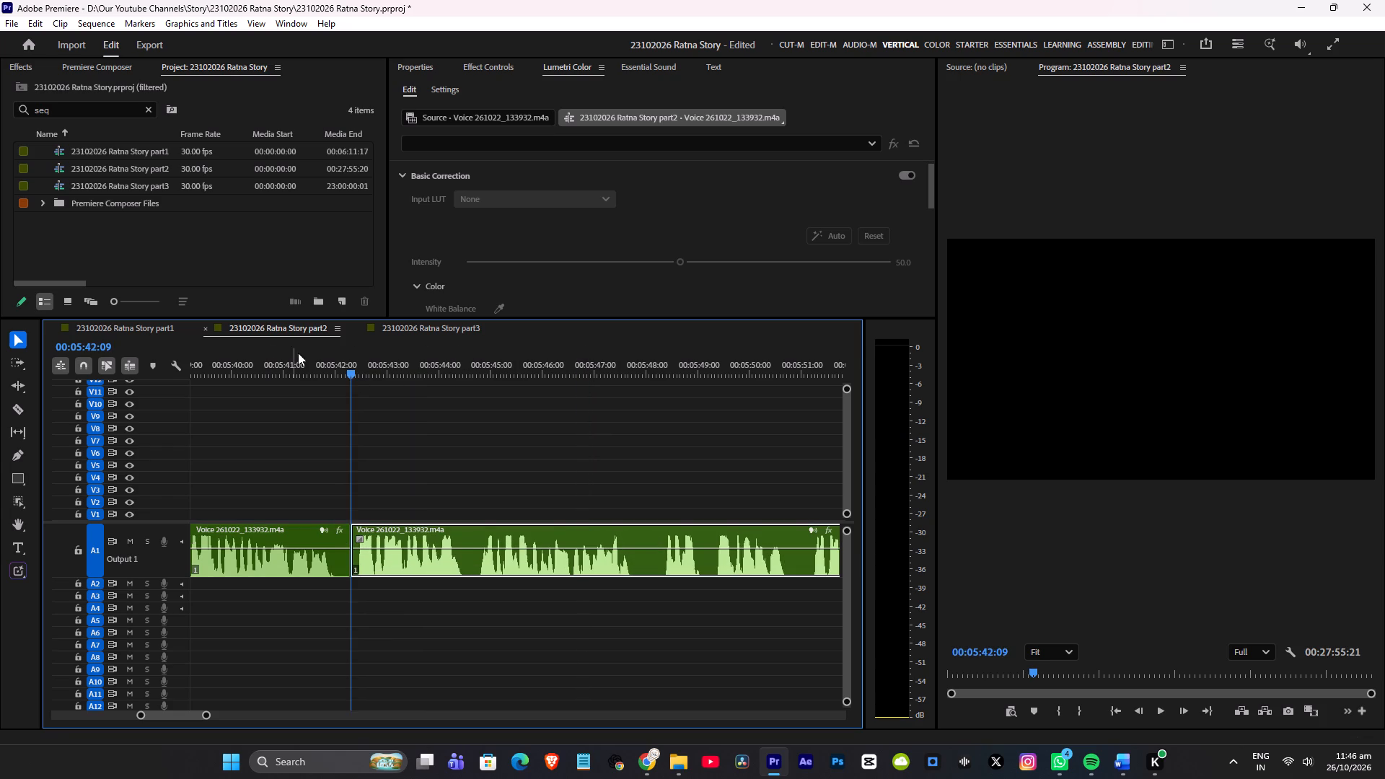
Play the voice-over across the 00:05:42:09 join up to about 00:05:52:23 and save the project.
left_click(302, 352)
key("space")
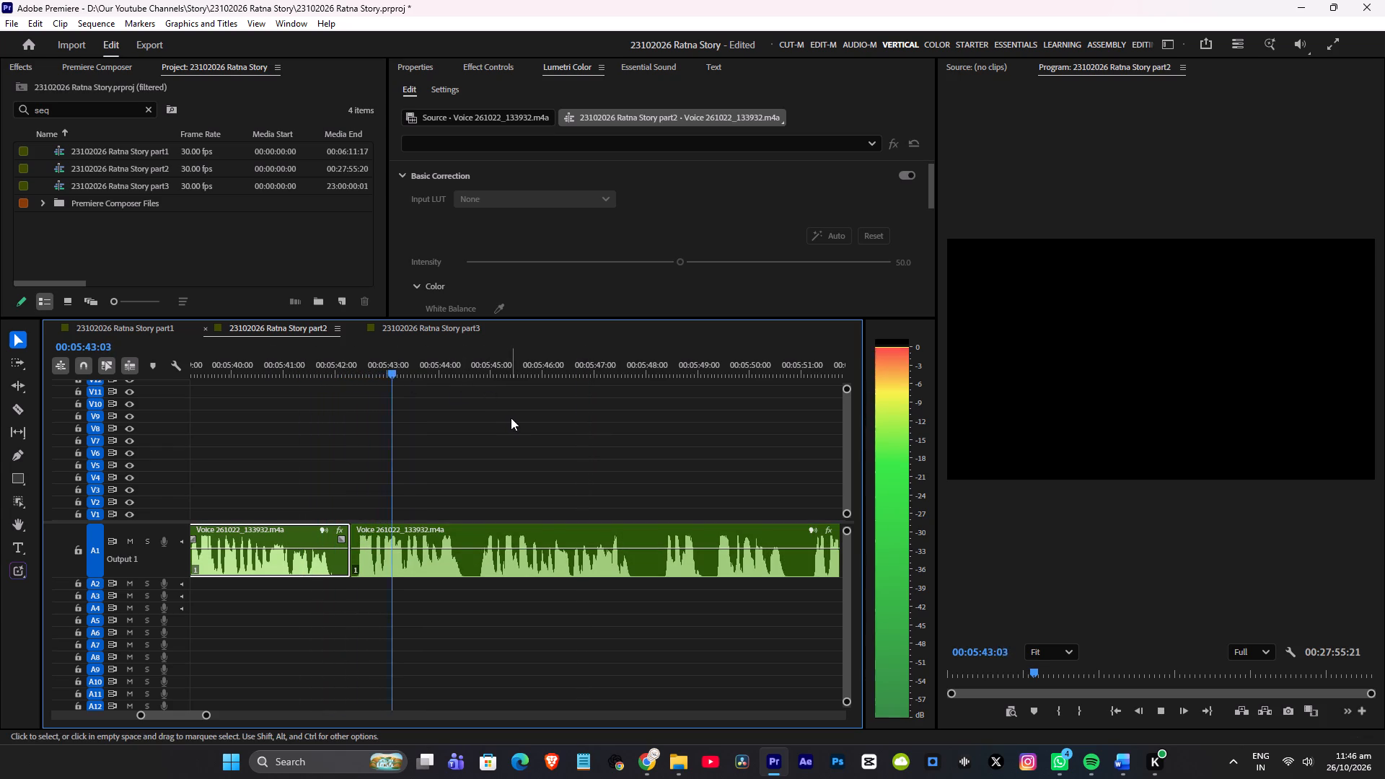
scroll(624, 436, "down", 6)
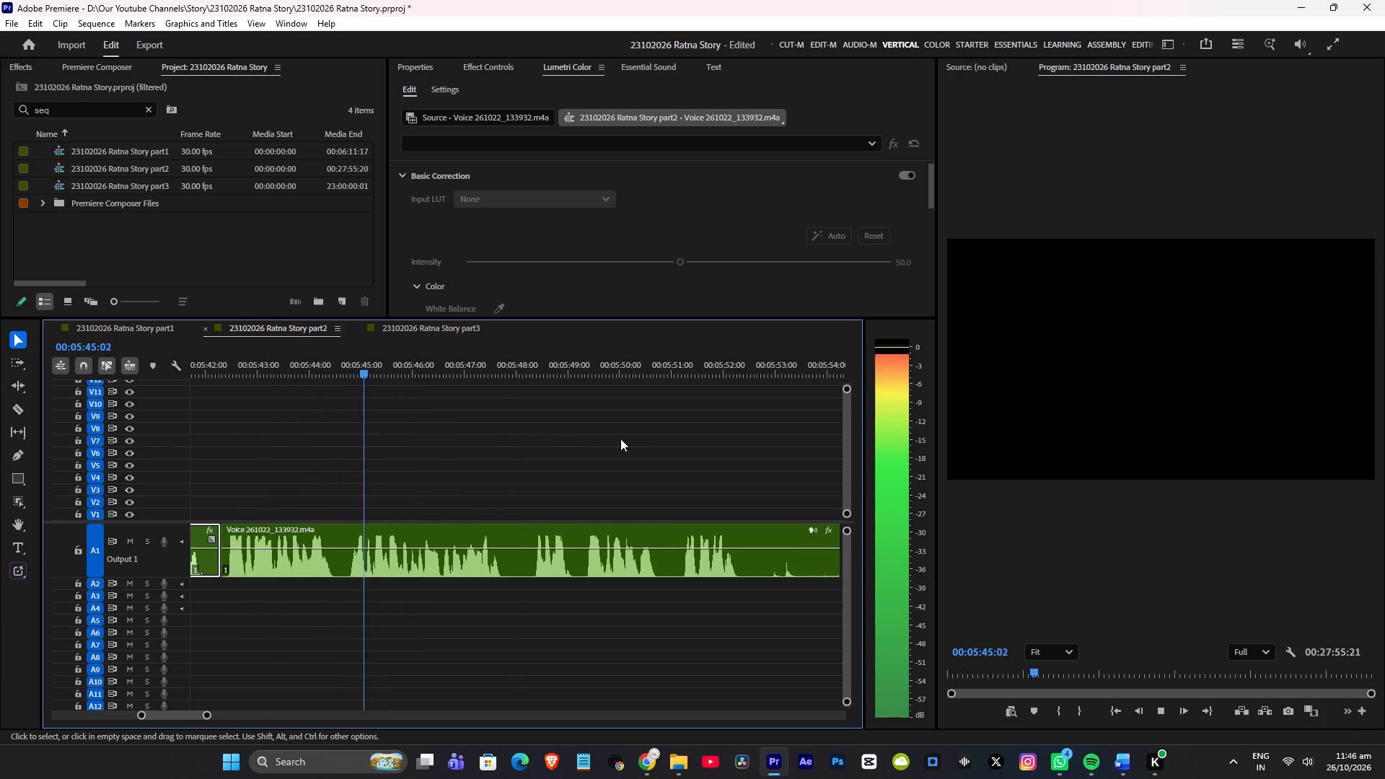
scroll(620, 439, "down", 4)
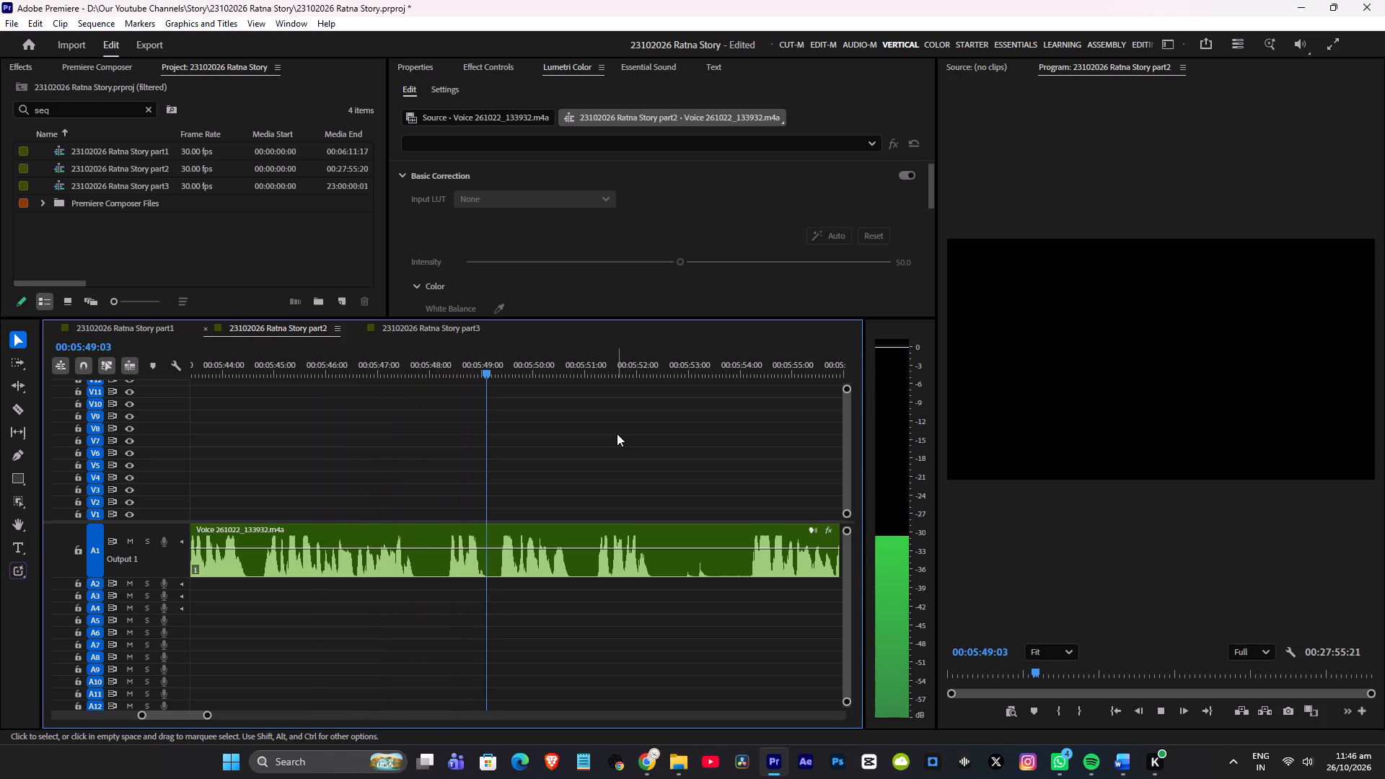
scroll(617, 433, "down", 1)
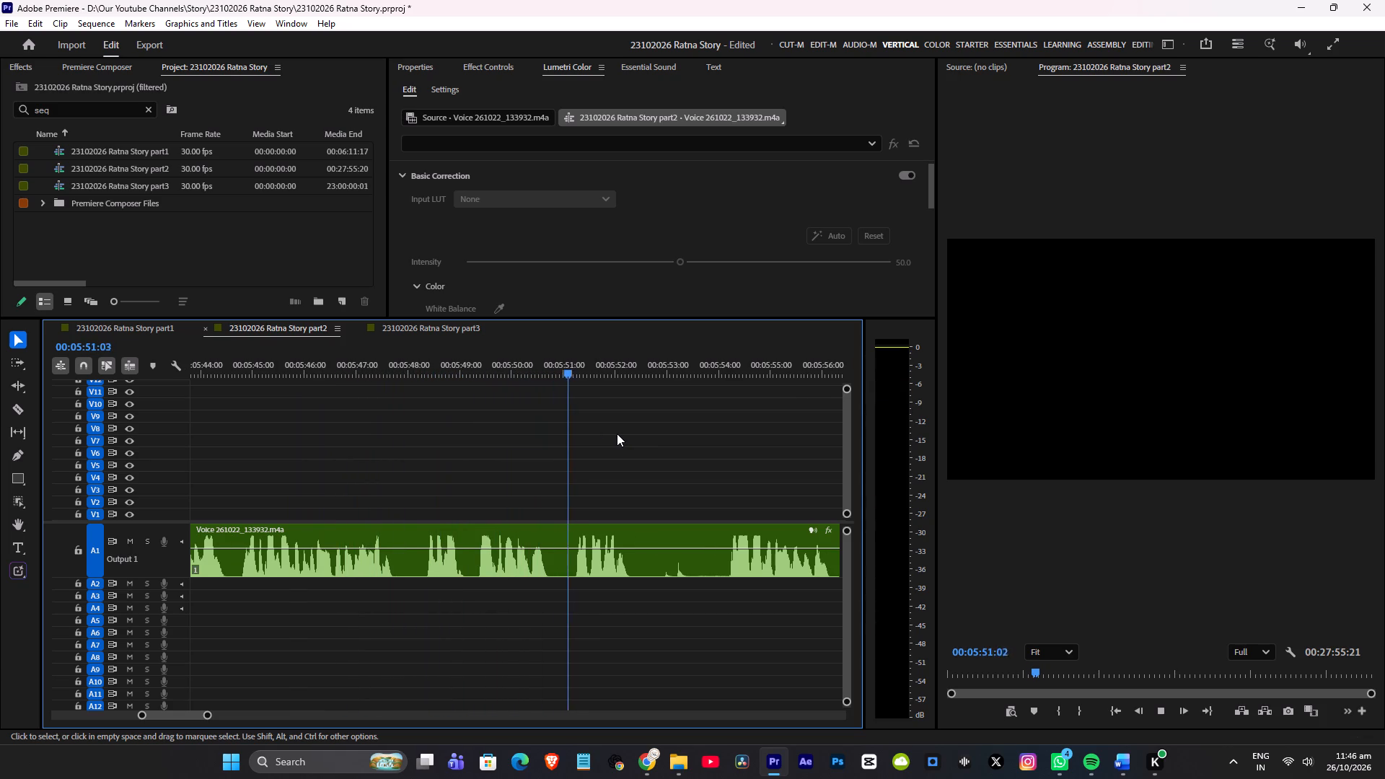
scroll(617, 433, "down", 4)
key("space")
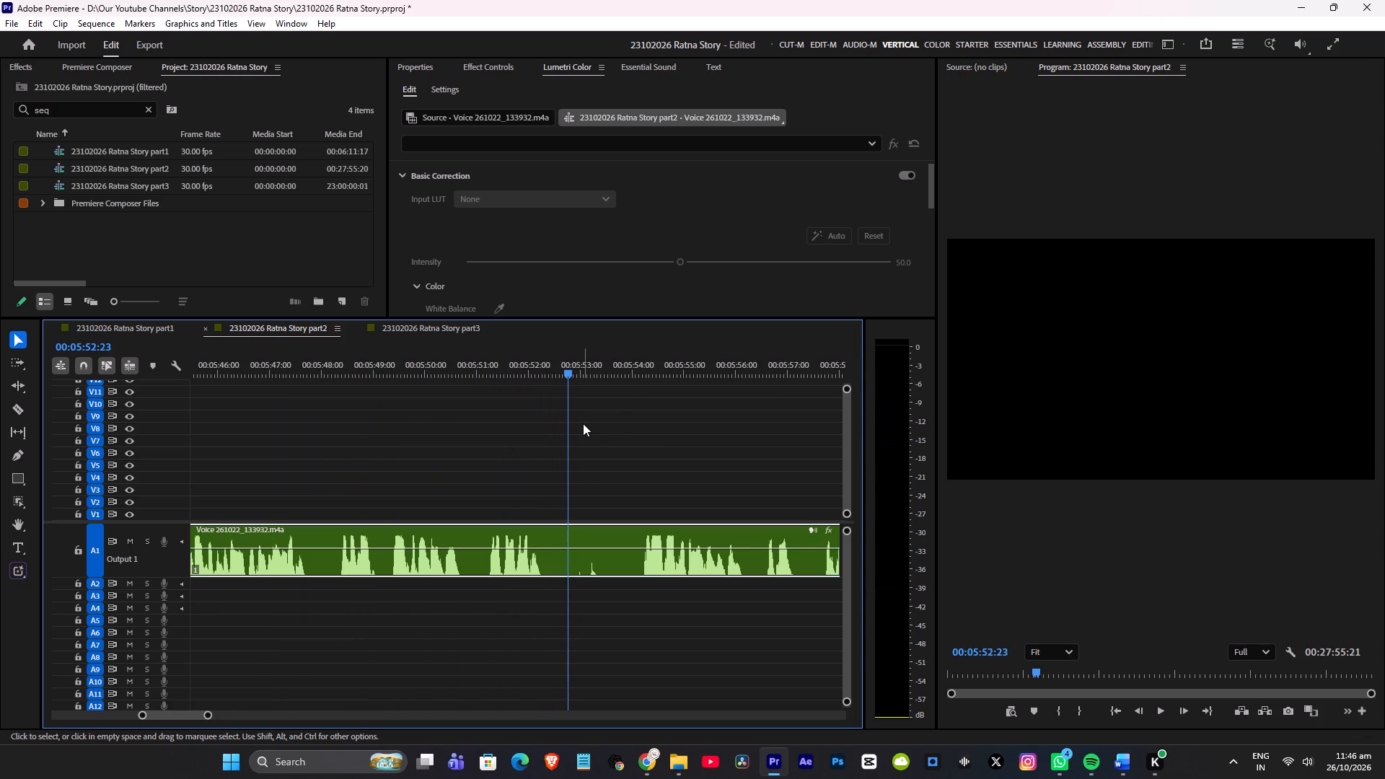
key("ctrl+s")
Audition the pause after 00:05:52:03 and ripple-cut its faint noise, from about 00:05:52:19 to 00:05:54:02.
scroll(616, 463, "down", 4, "alt")
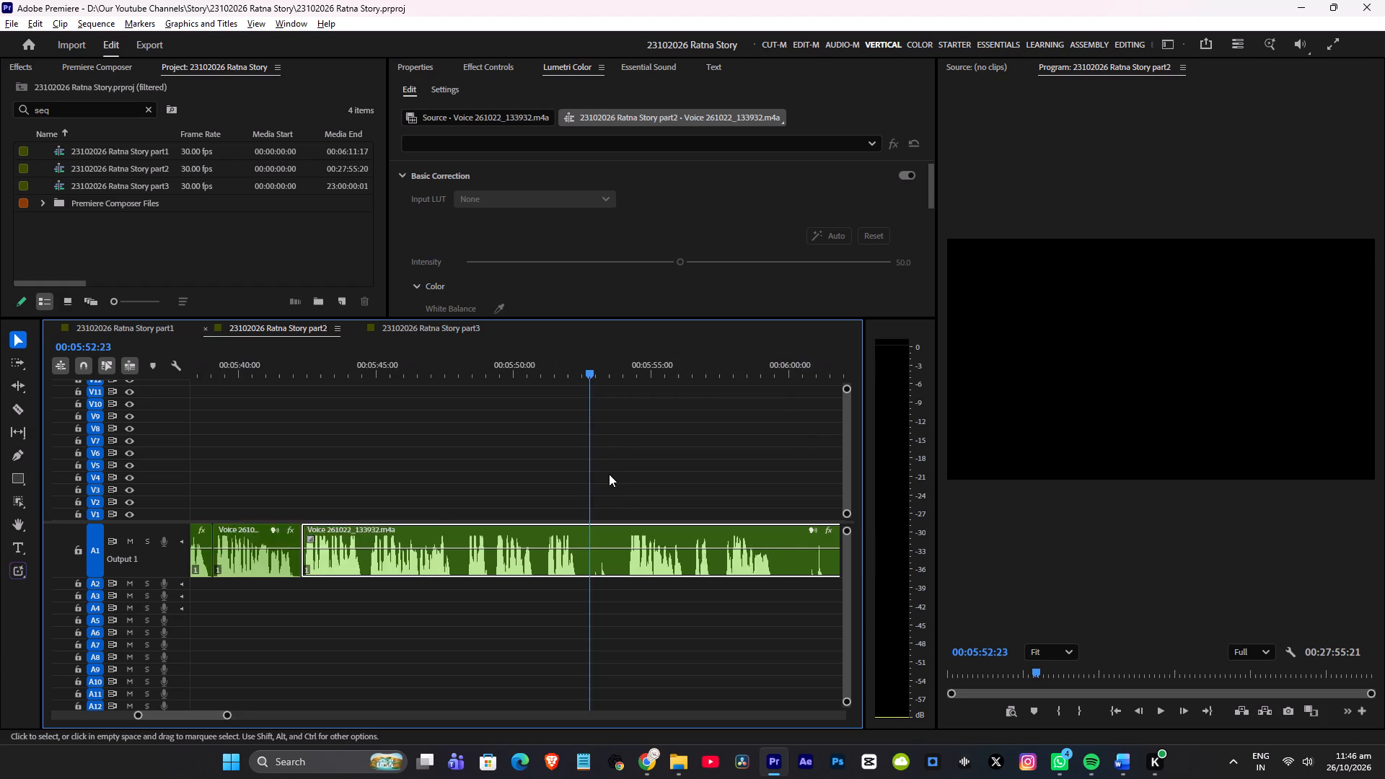
scroll(609, 474, "down", 20, "alt")
scroll(609, 474, "down", 8, "alt")
scroll(634, 467, "up", 2, "alt")
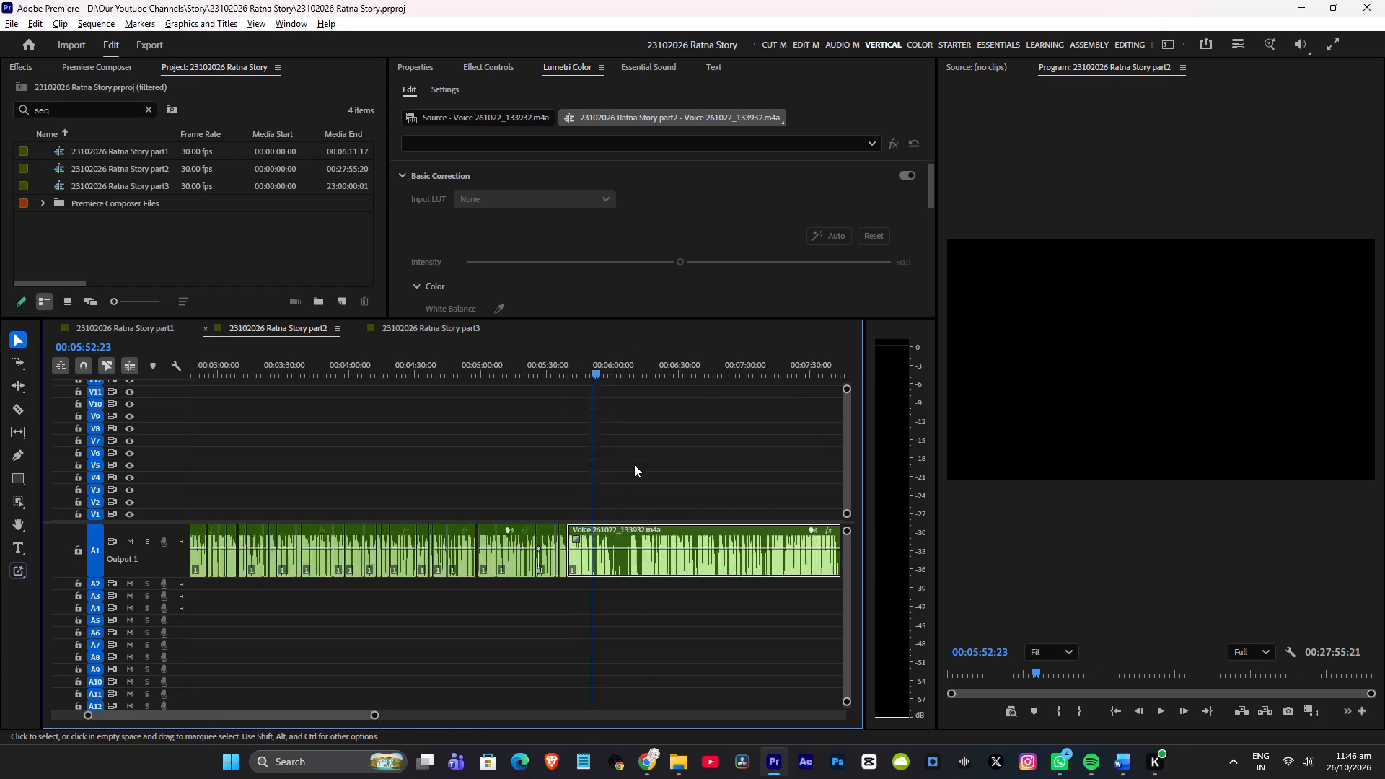
scroll(634, 465, "up", 20, "alt")
scroll(634, 465, "up", 13, "alt")
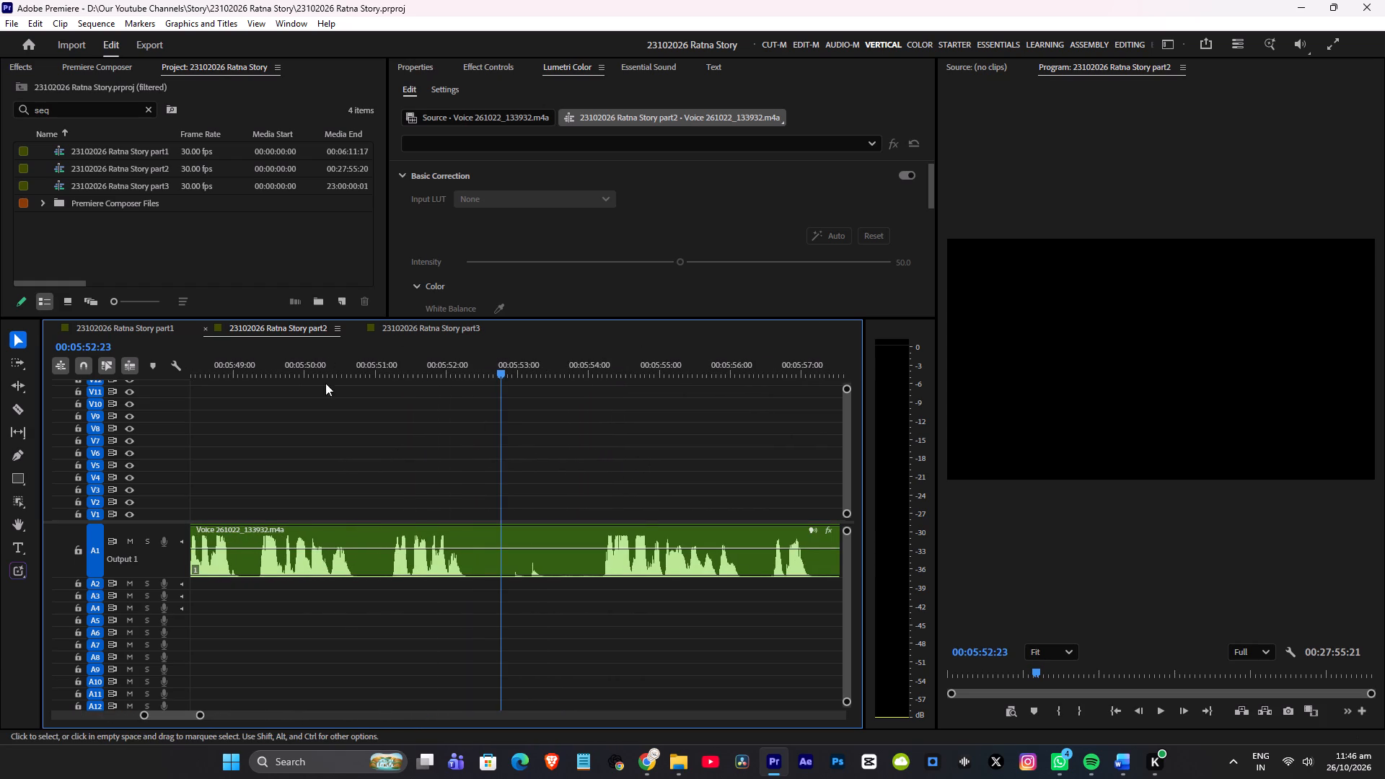
left_click(382, 351)
key("space")
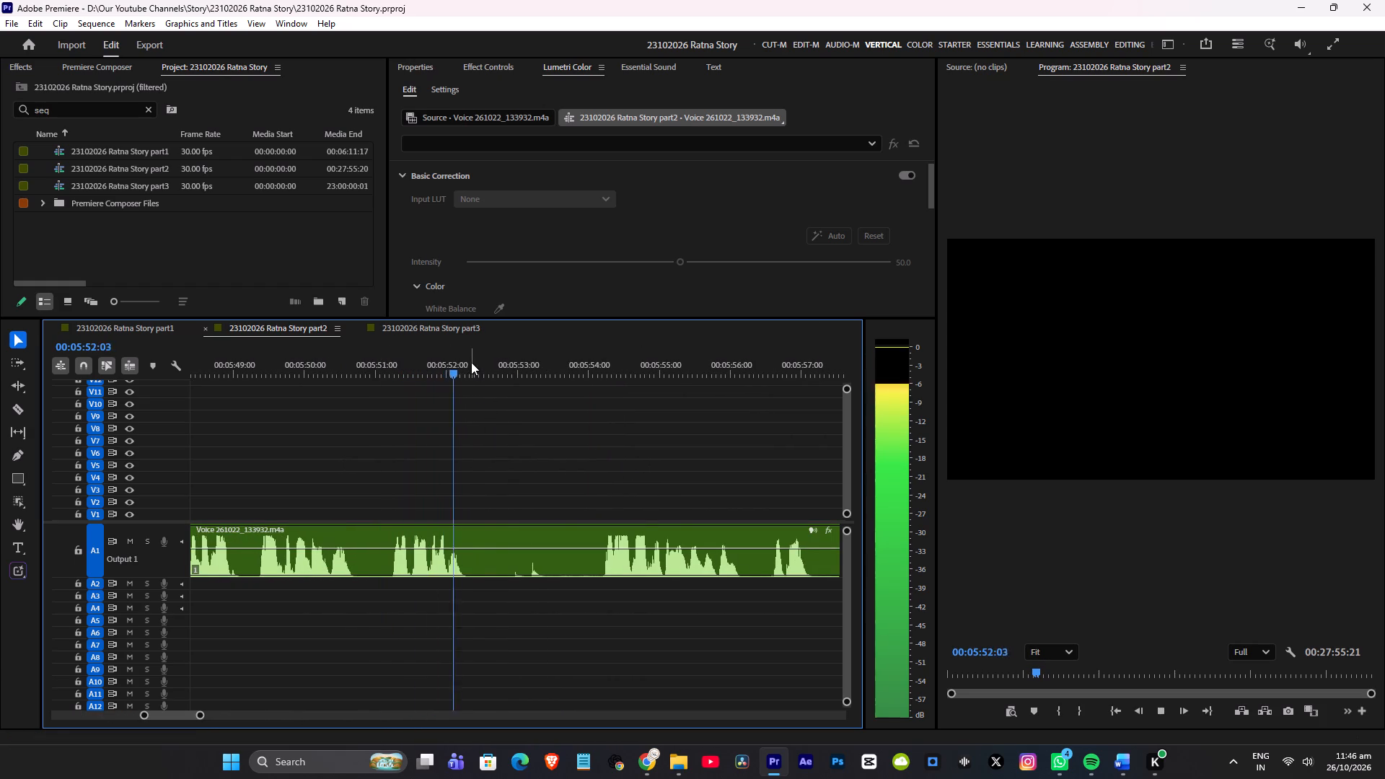
scroll(546, 407, "down", 4)
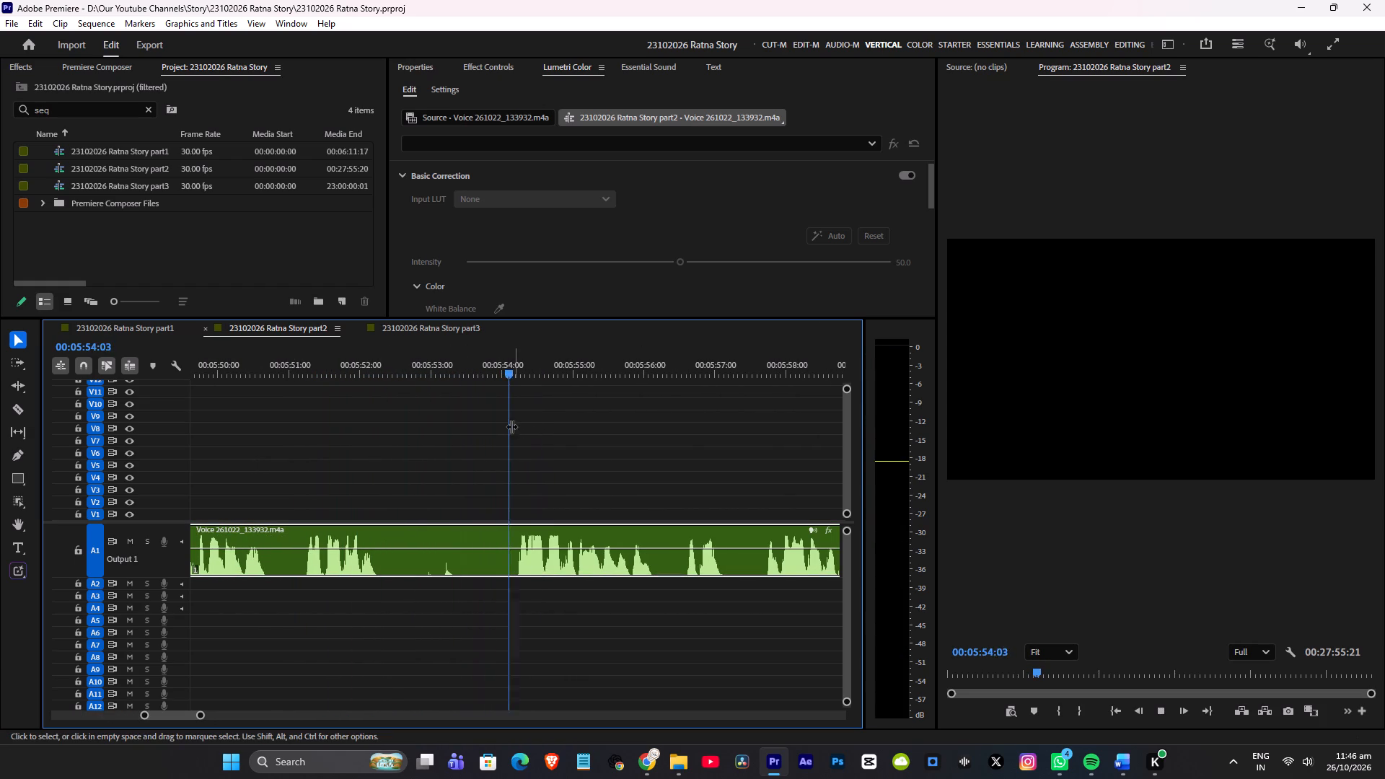
key("space")
left_click(332, 371)
key("space")
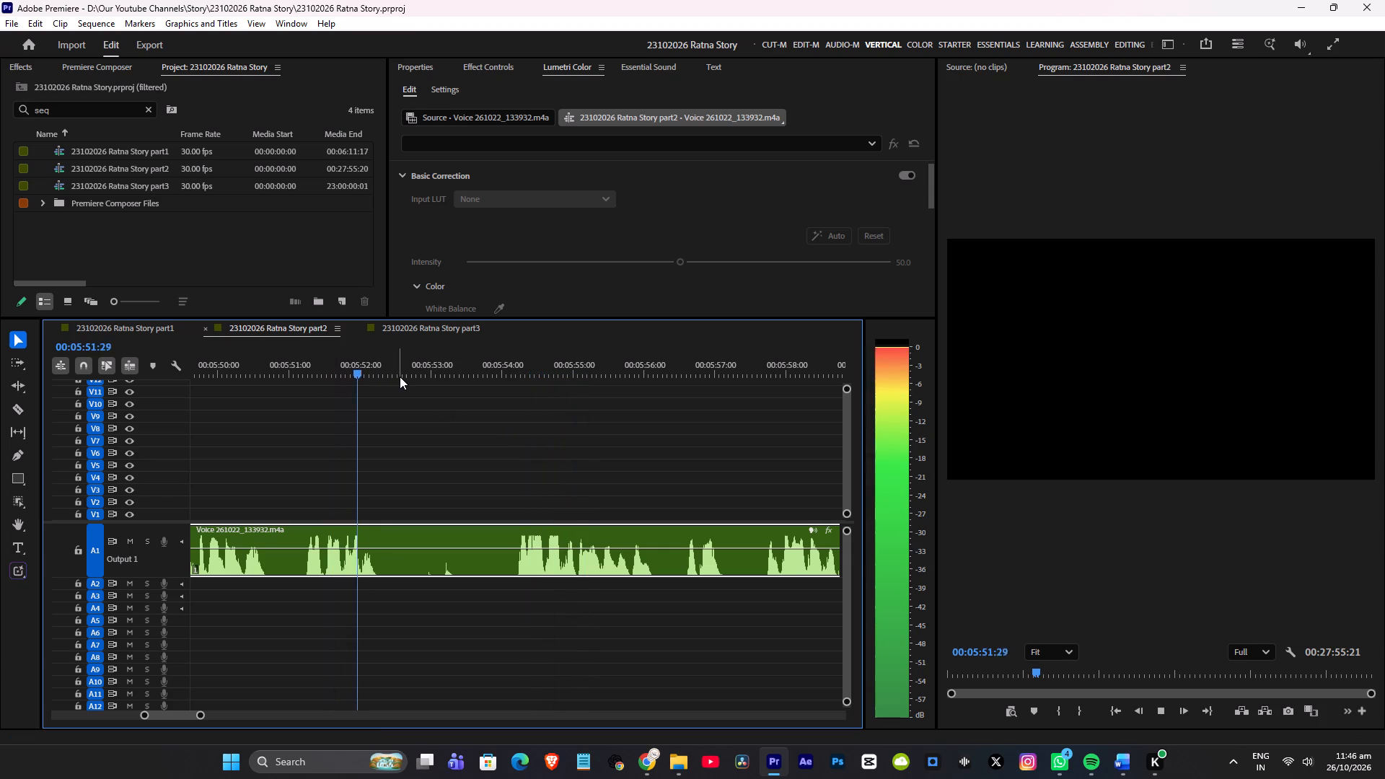
key("space")
type("z")
key("space")
left_click_drag(495, 366, 509, 364)
key("q")
Play the voice-over across the join near 00:05:52:18 to about 00:05:57:21, and sample the phrase around 00:06:07:16.
left_click(359, 361)
key("space")
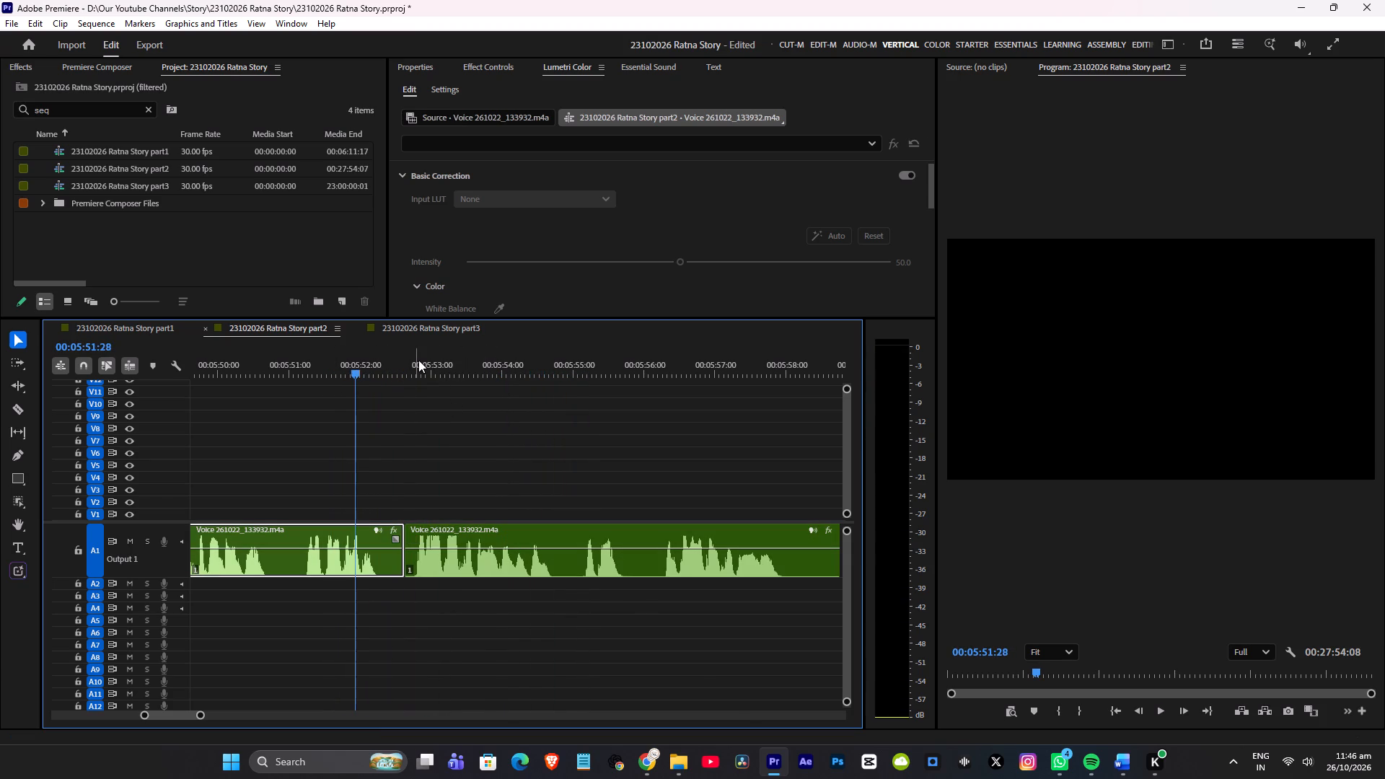
key("space")
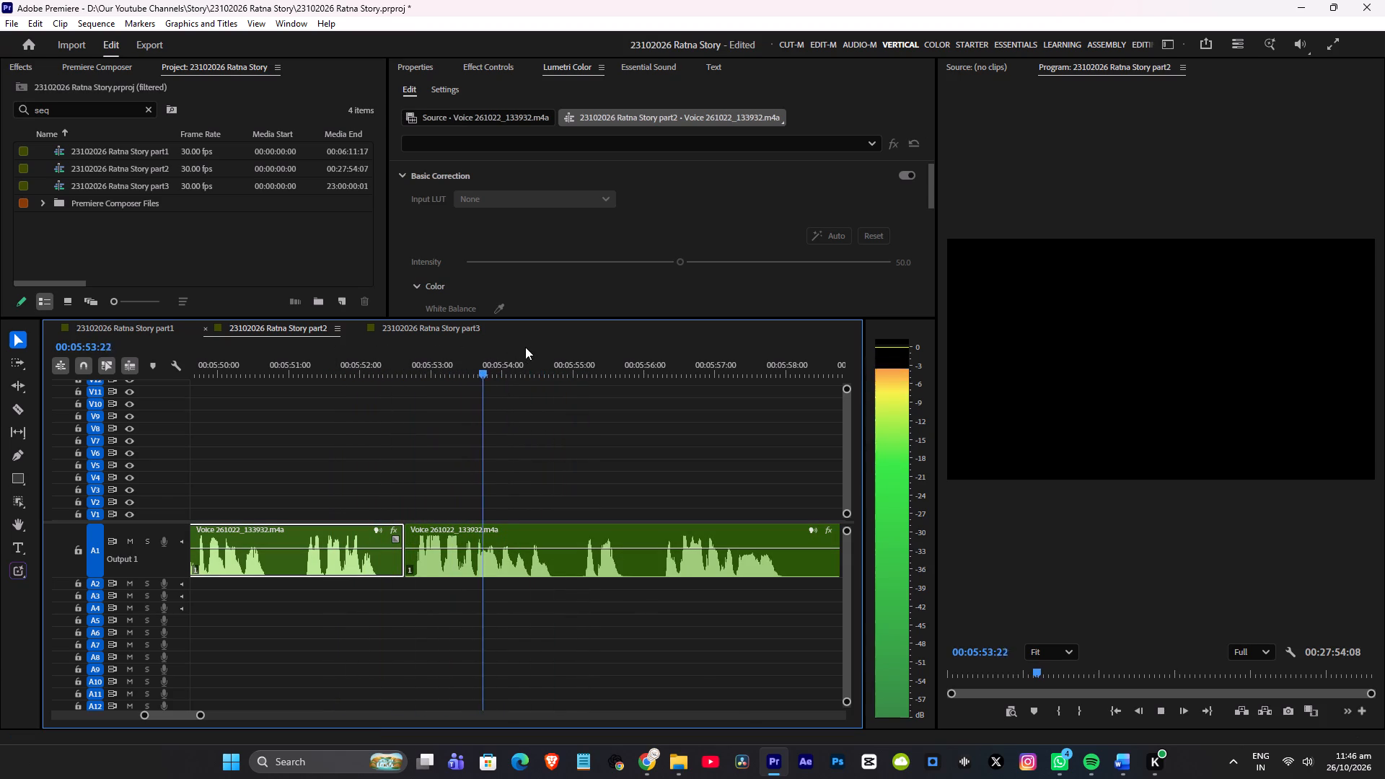
scroll(531, 351, "down", 7)
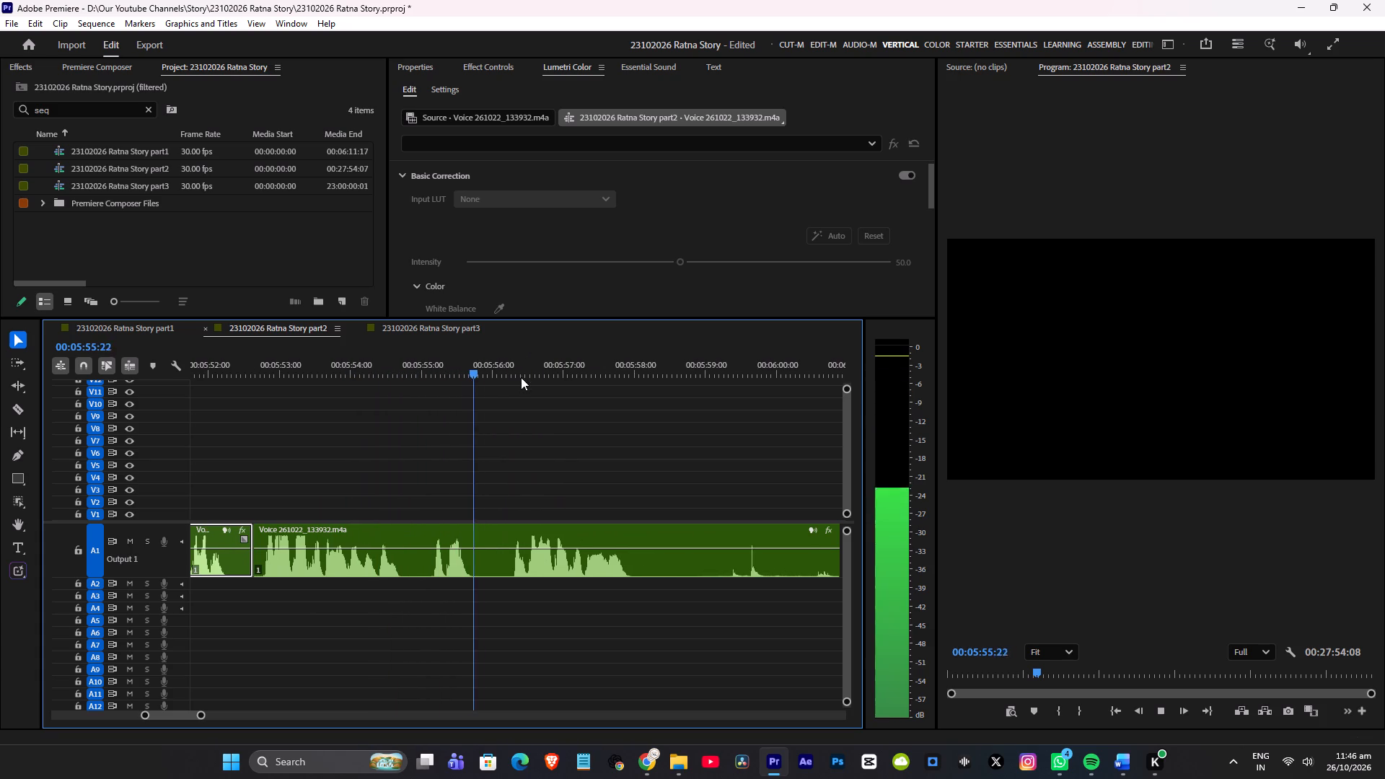
scroll(522, 371, "down", 14, "alt")
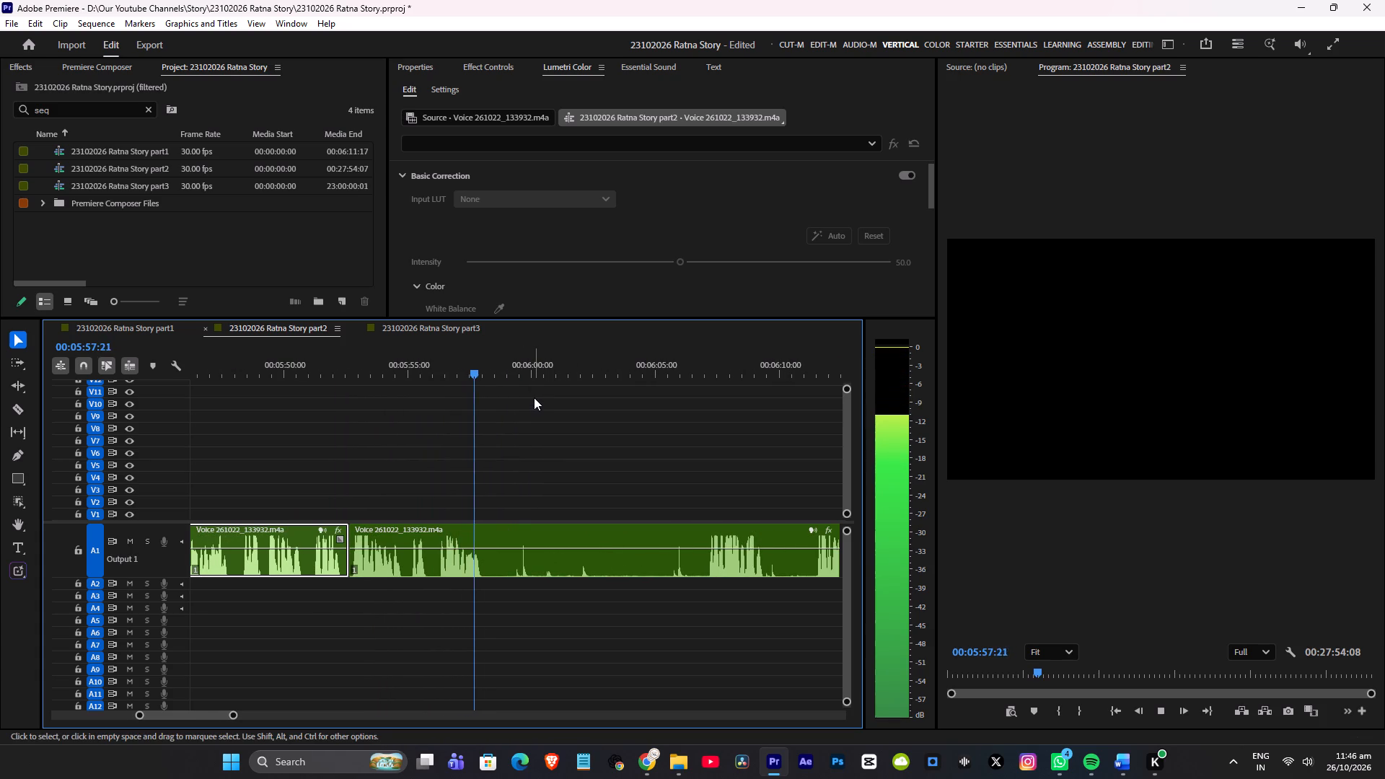
left_click(718, 374)
key("space")
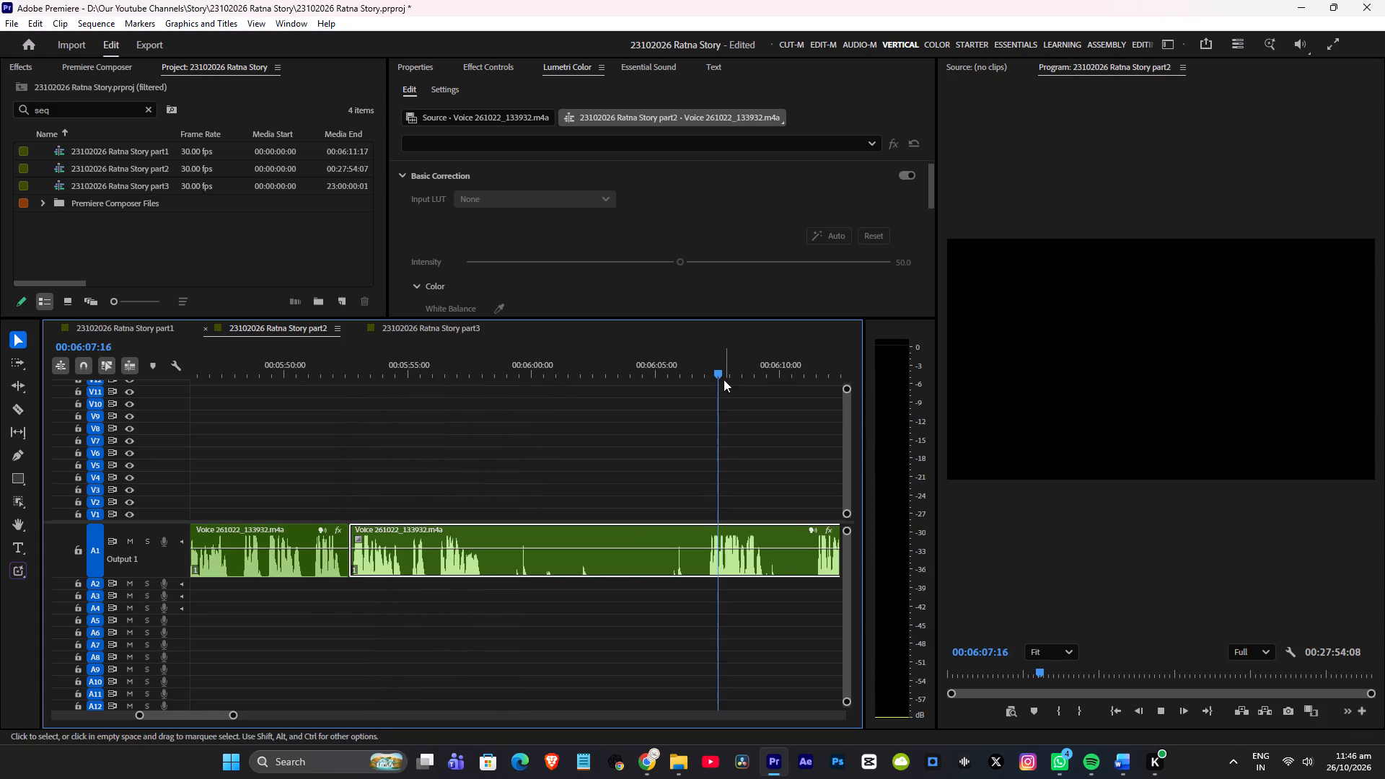
scroll(723, 381, "down", 4)
key("space")
left_click(628, 374)
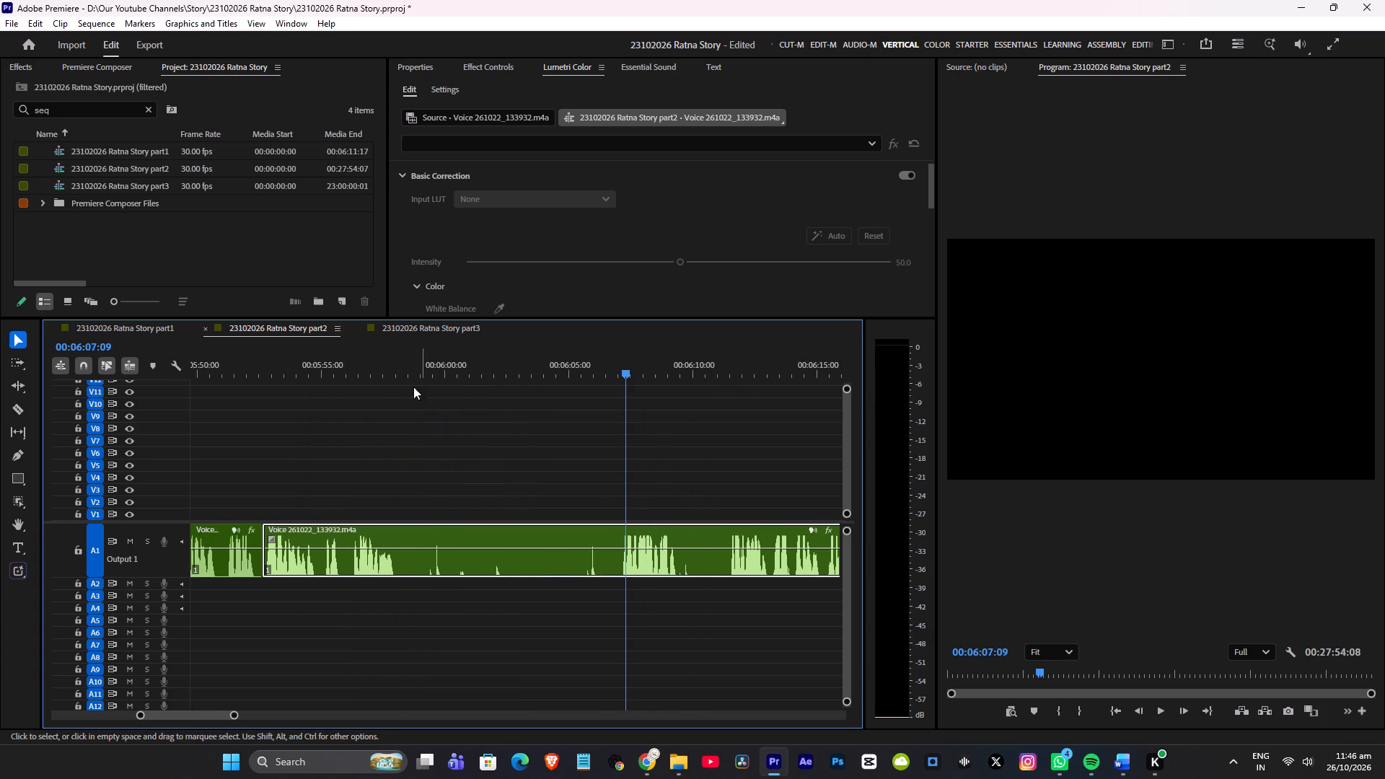
Play the end of the phrase from about 00:05:57:05 to 00:05:57:29 and save the project.
left_click_drag(368, 372, 377, 372)
scroll(421, 399, "up", 7, "alt")
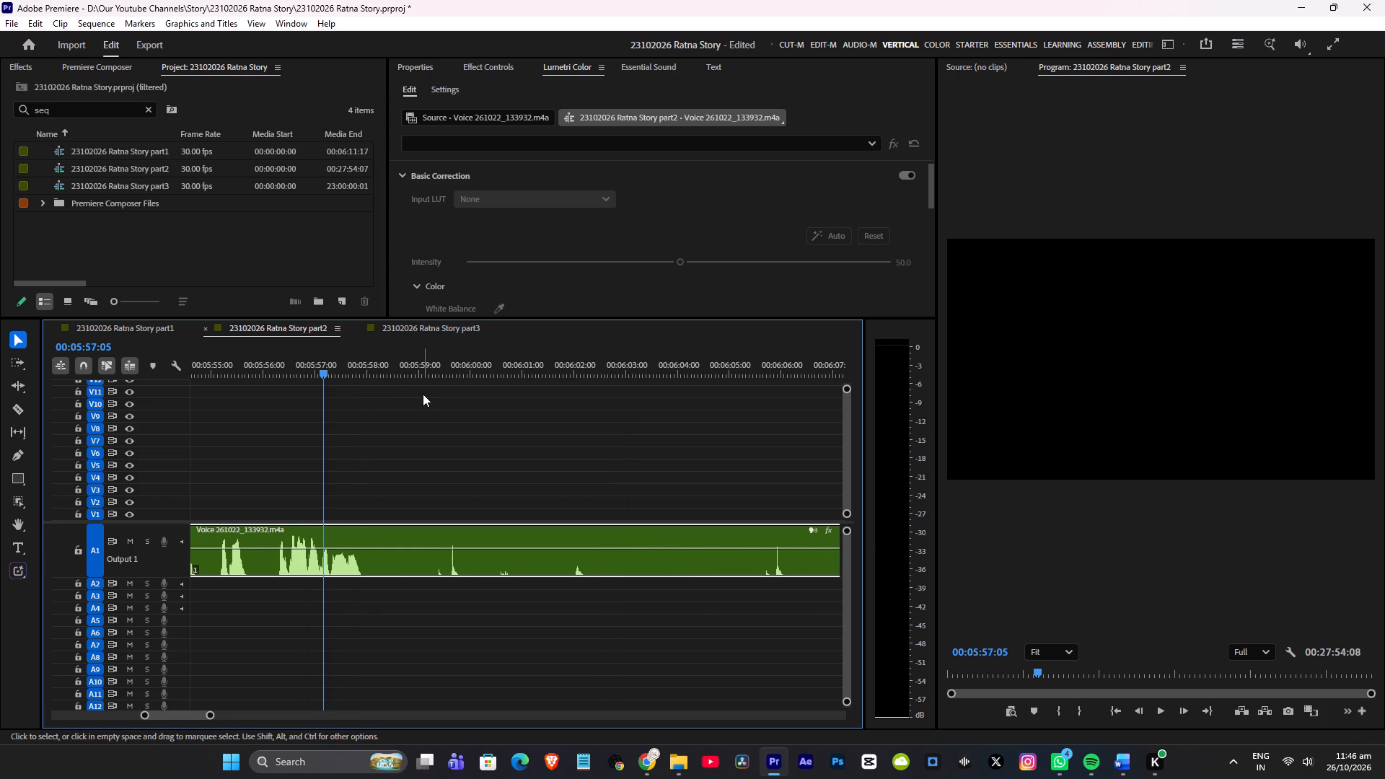
key("space")
key("space")
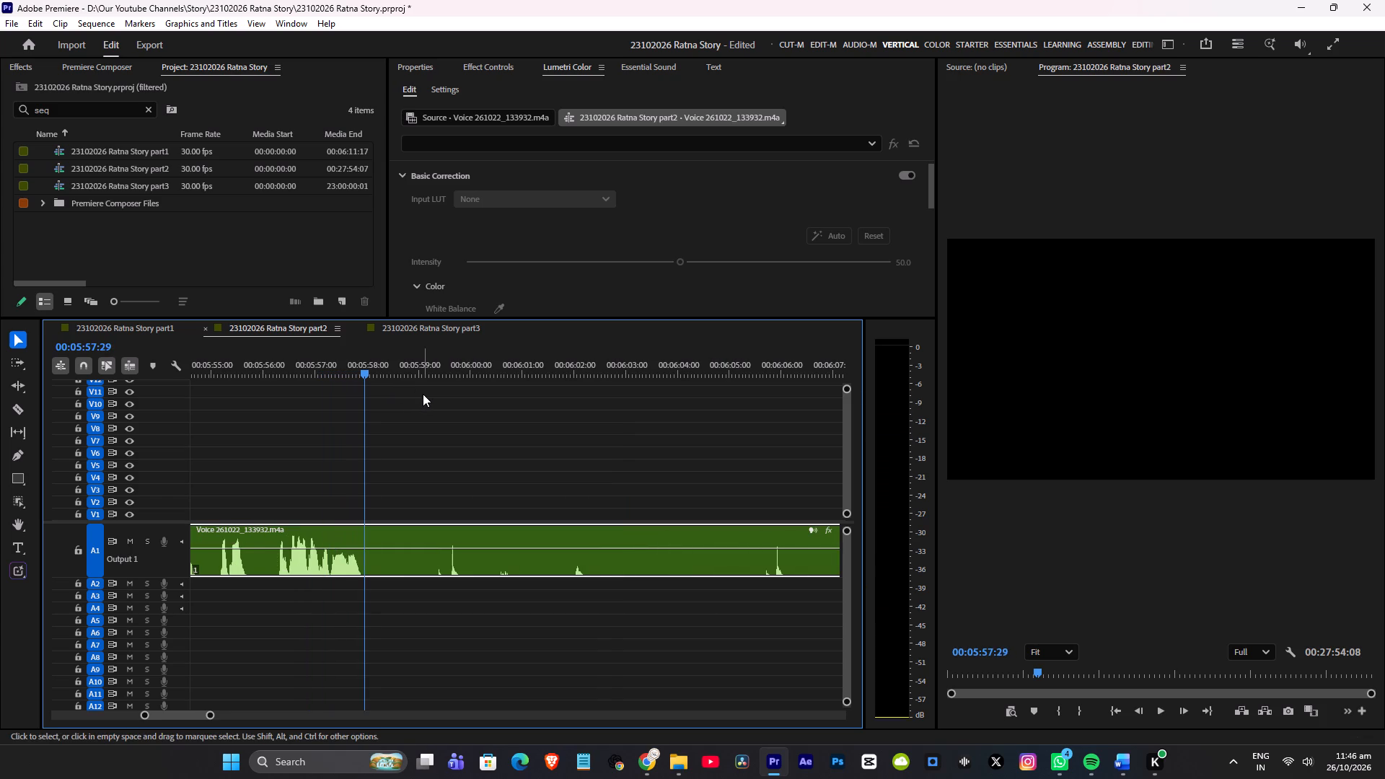
key("ctrl+s")
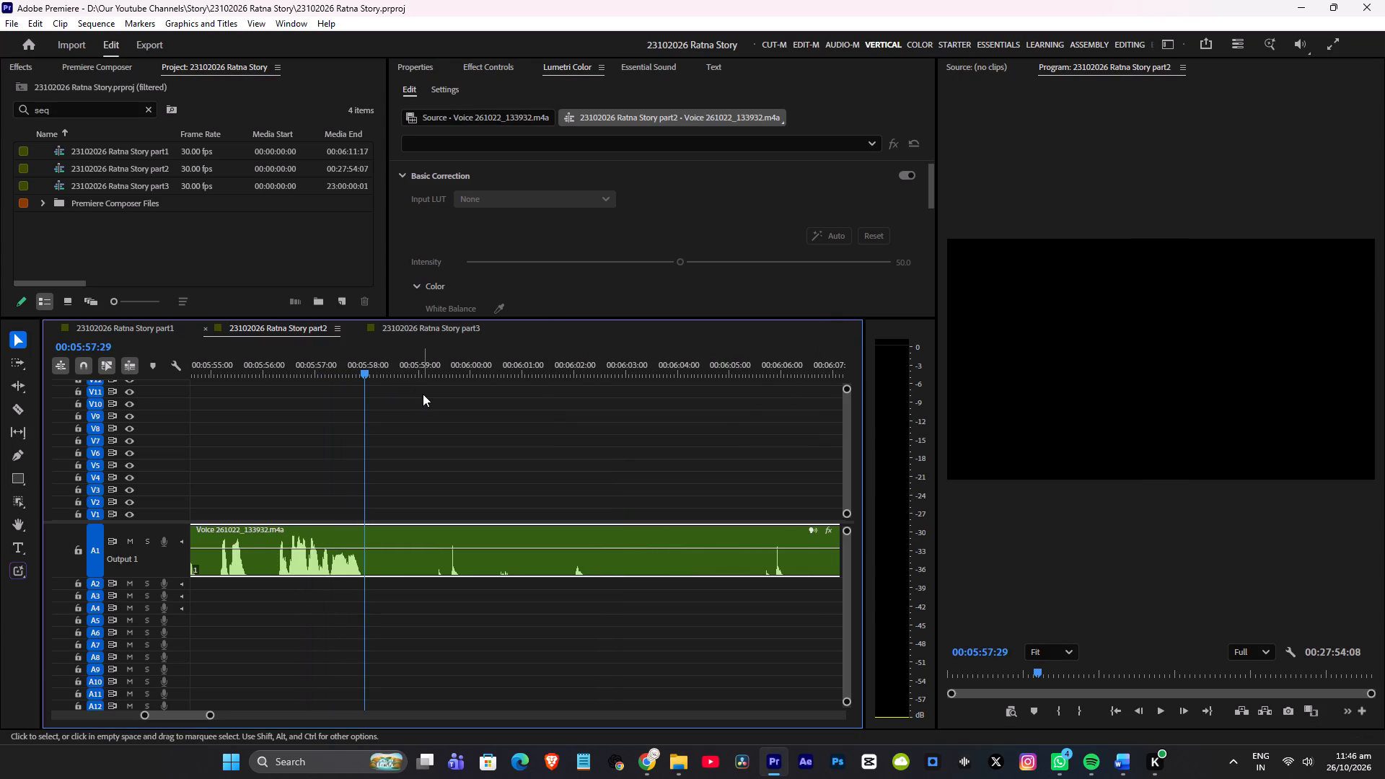
Replay the phrase from about 00:05:55:07 and split the voice-over in the silence after it, at 00:05:58:25.
scroll(355, 528, "up", 6)
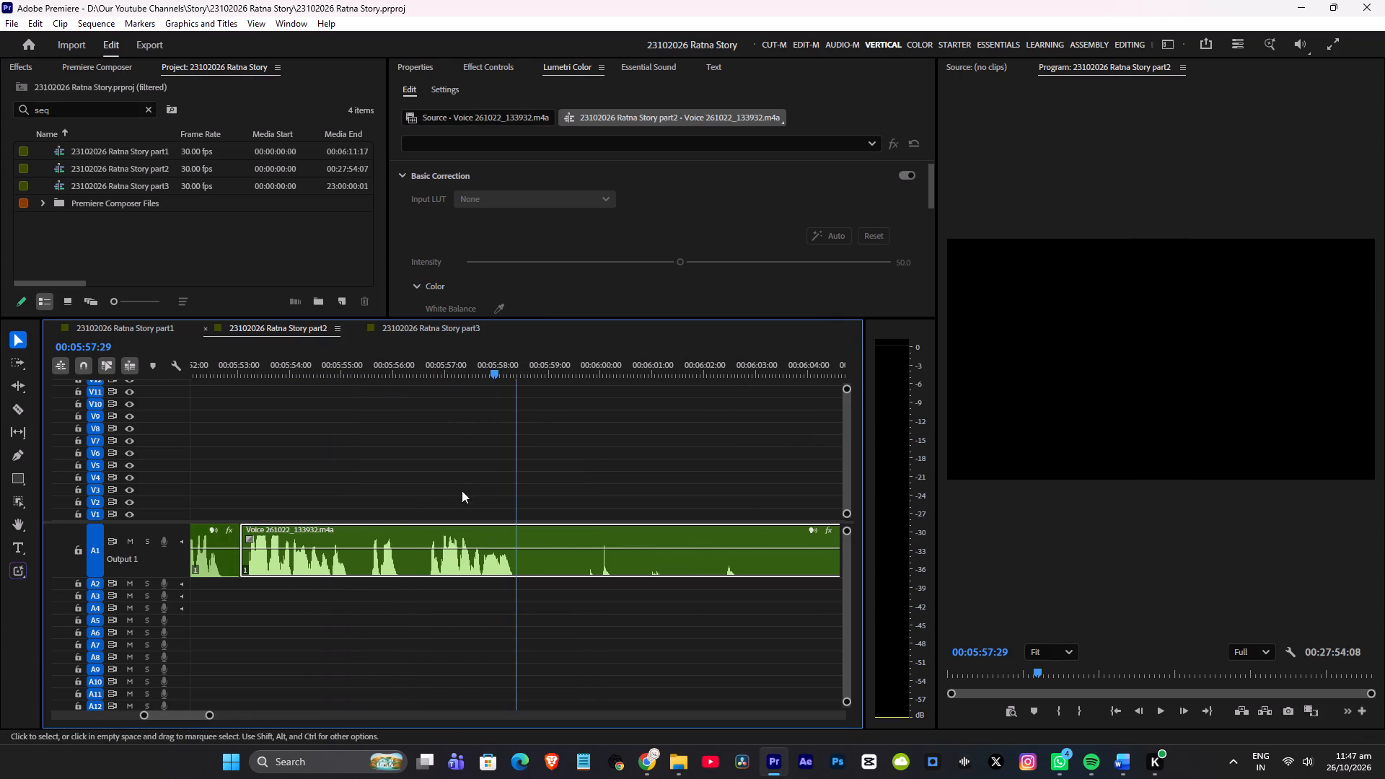
scroll(462, 490, "up", 1)
left_click(374, 365)
key("space")
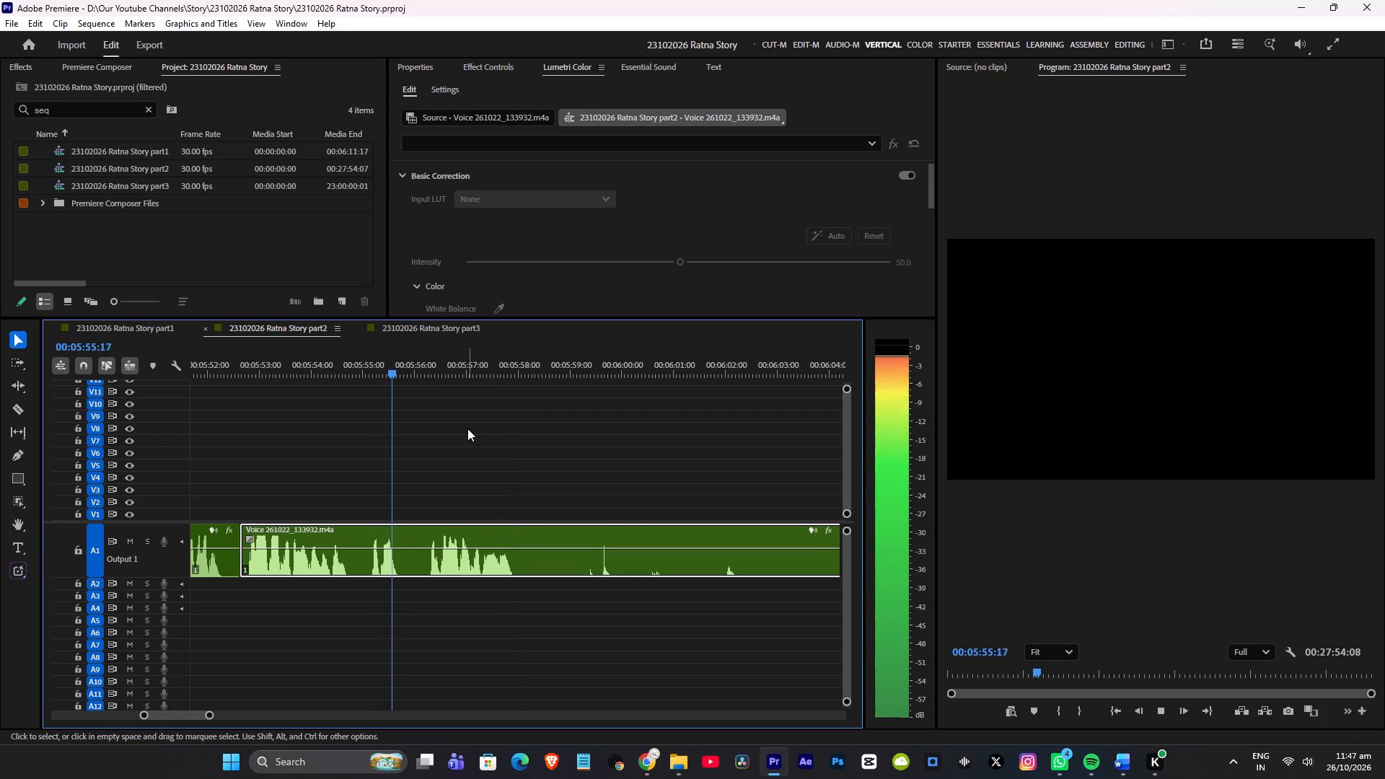
scroll(617, 519, "up", 5, "alt")
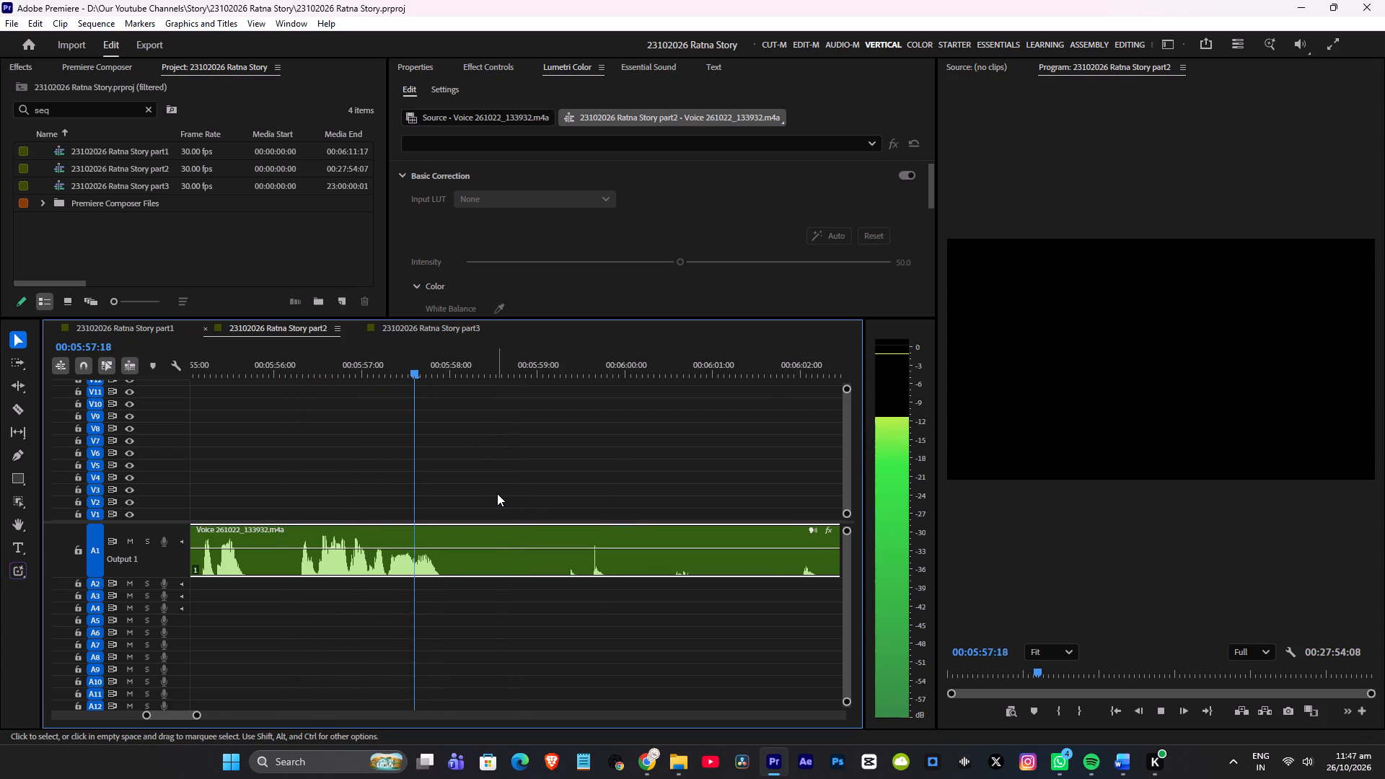
key("space")
key("z")
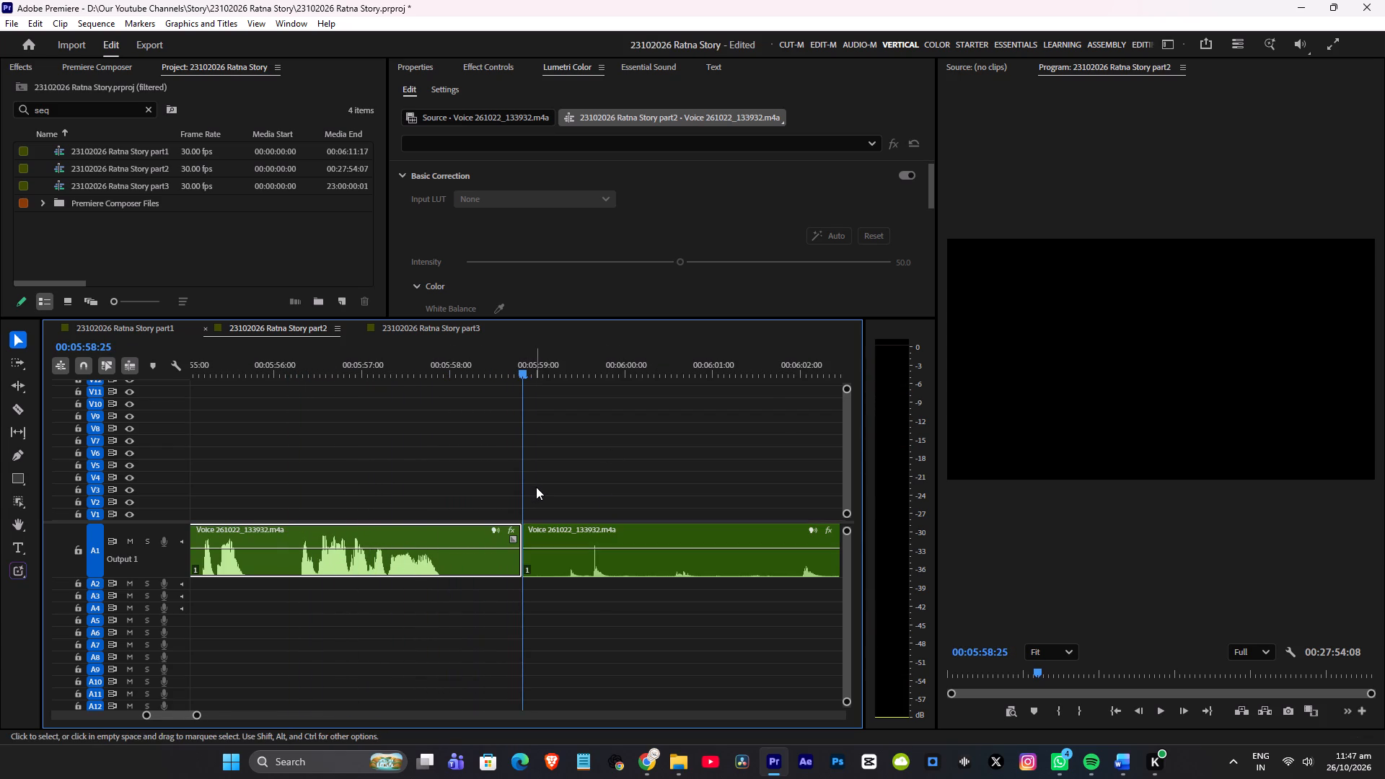
Audition the phrase around 00:06:08 and trim the start of the clip after the 00:05:58:25 split to about 00:06:06:18.
scroll(635, 442, "down", 2, "alt")
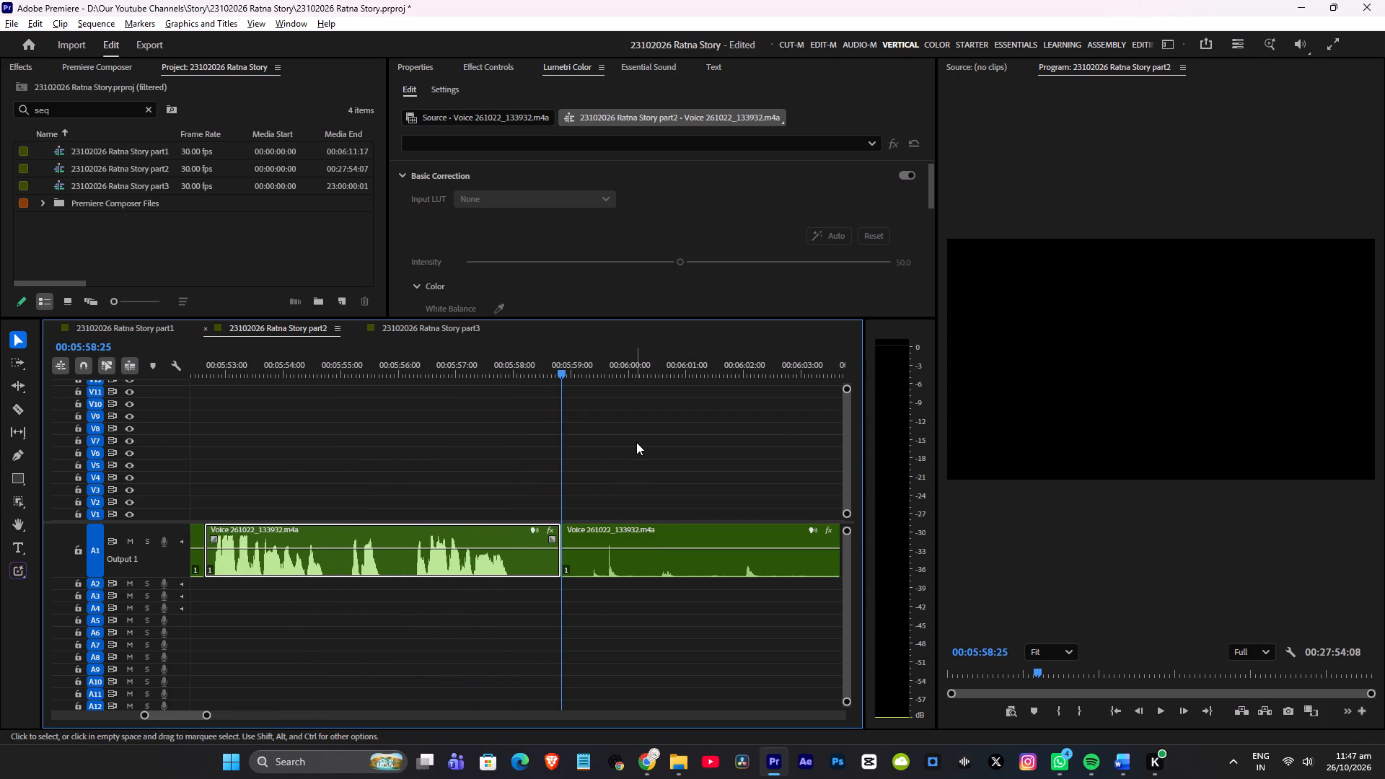
scroll(636, 442, "down", 5, "alt")
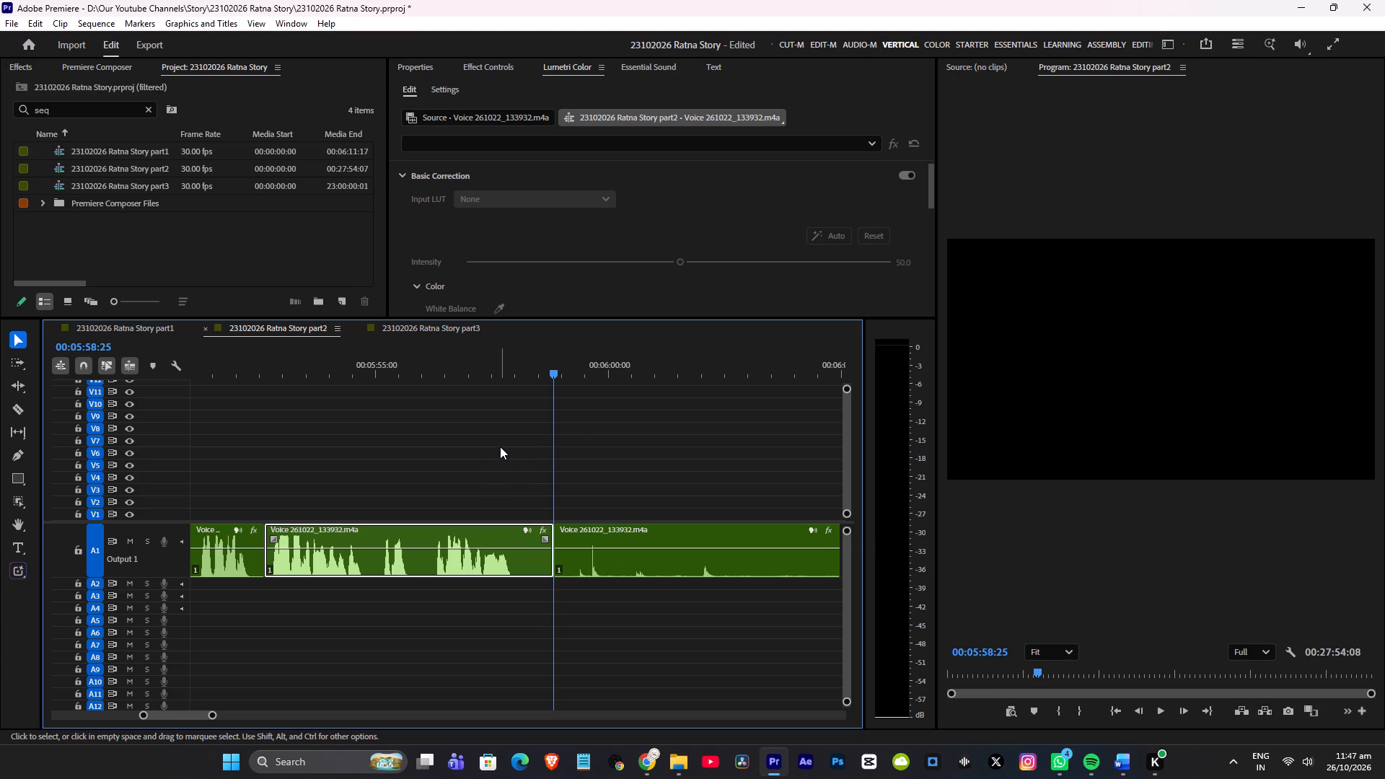
scroll(520, 461, "down", 8, "alt")
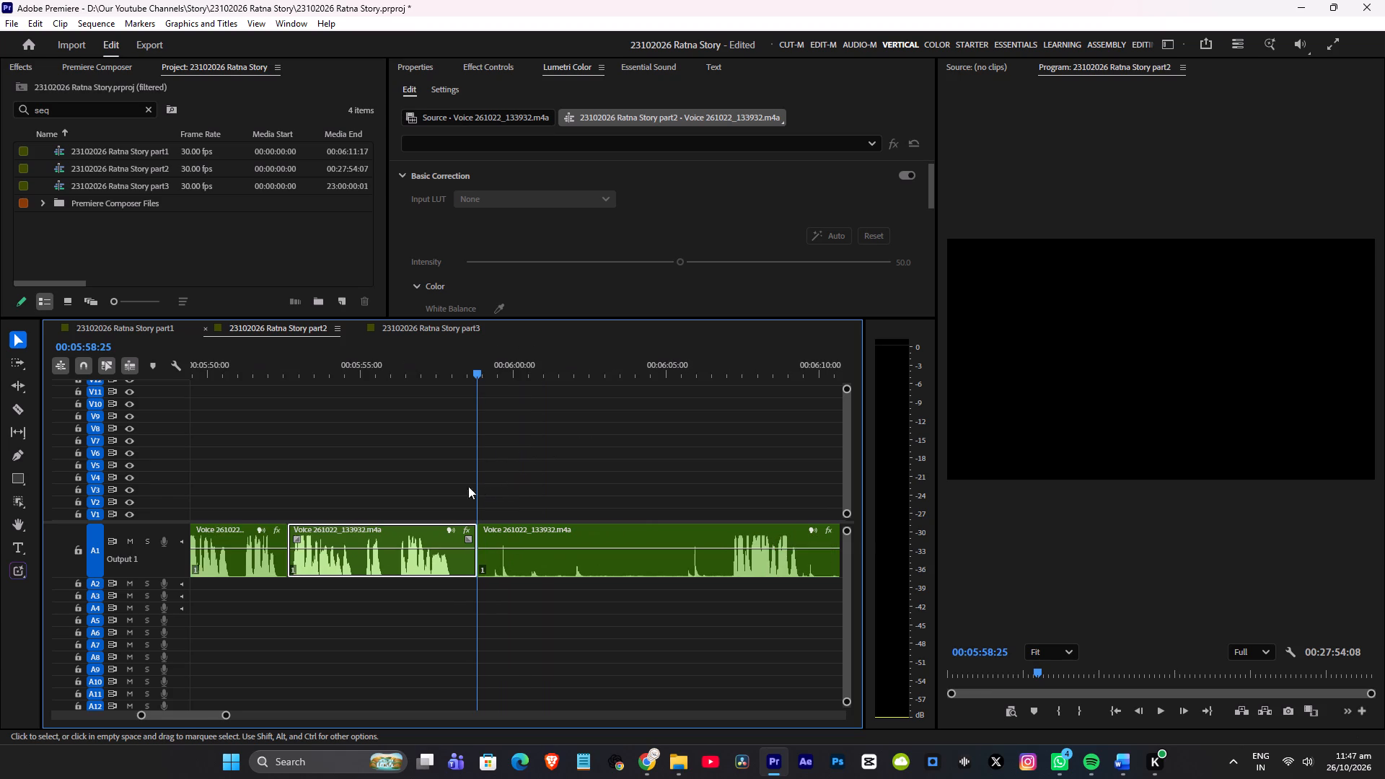
scroll(470, 458, "down", 6)
left_click_drag(573, 371, 581, 370)
key("space")
key("space")
key("space")
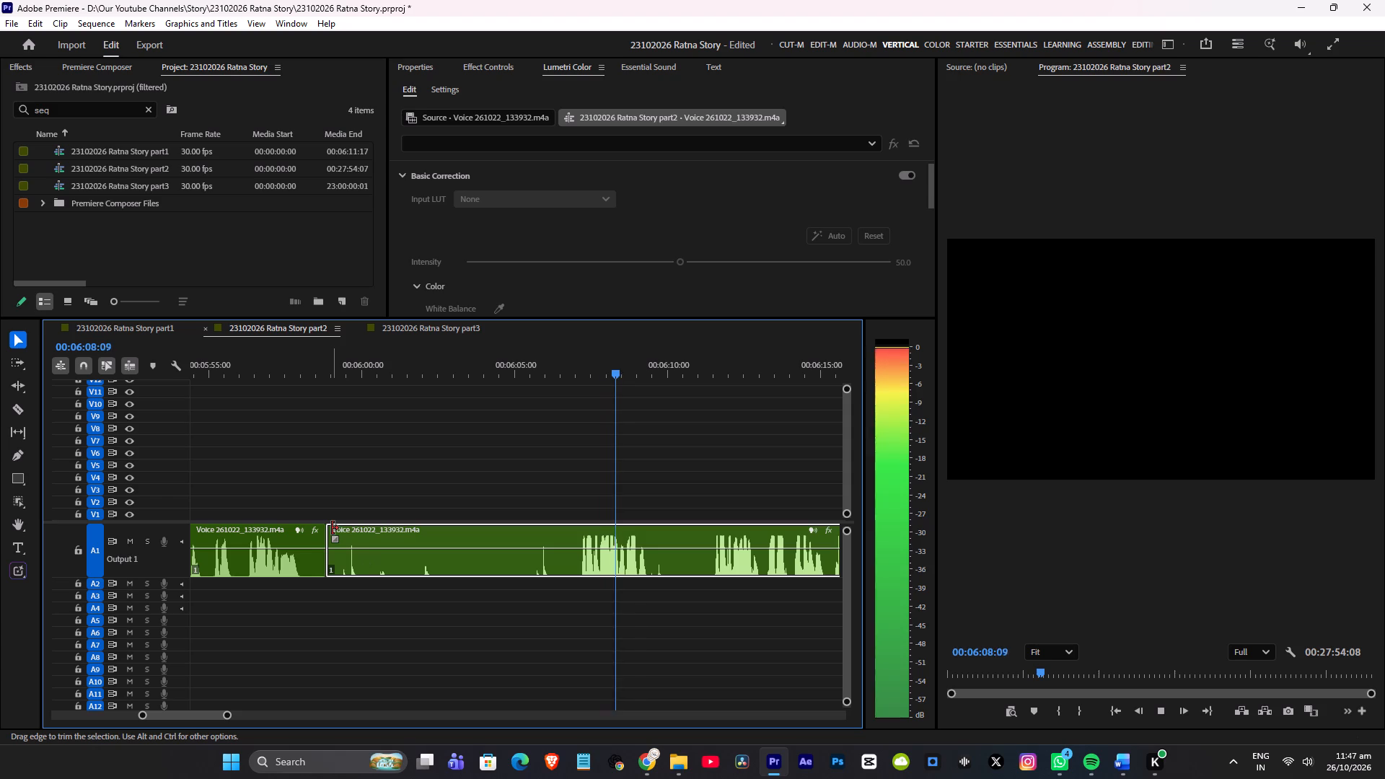
key("space")
left_click_drag(332, 528, 569, 486)
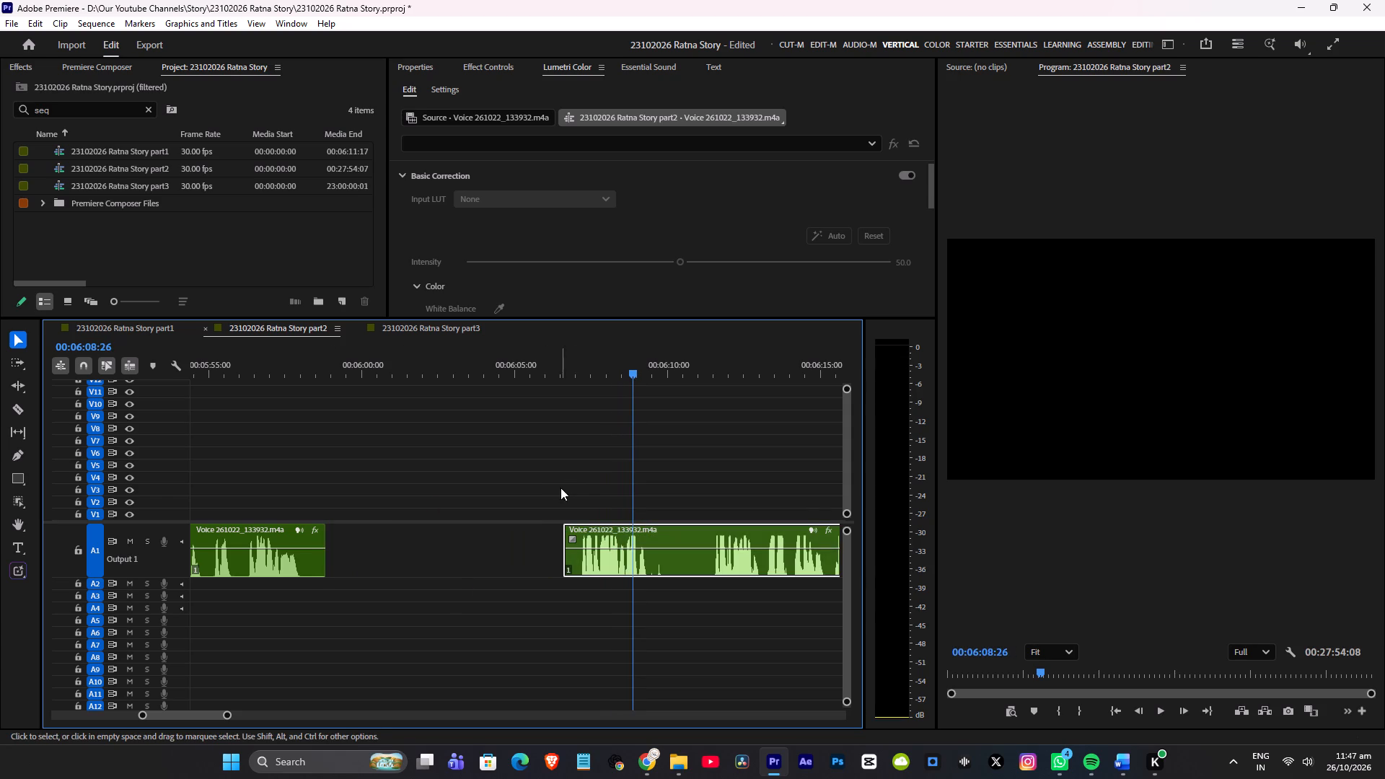
Move the long remaining voice-over clip farther along A1 to start at about 00:12:54:00, save the project and deselect the clip.
scroll(486, 504, "down", 20, "alt")
scroll(486, 504, "down", 10, "alt")
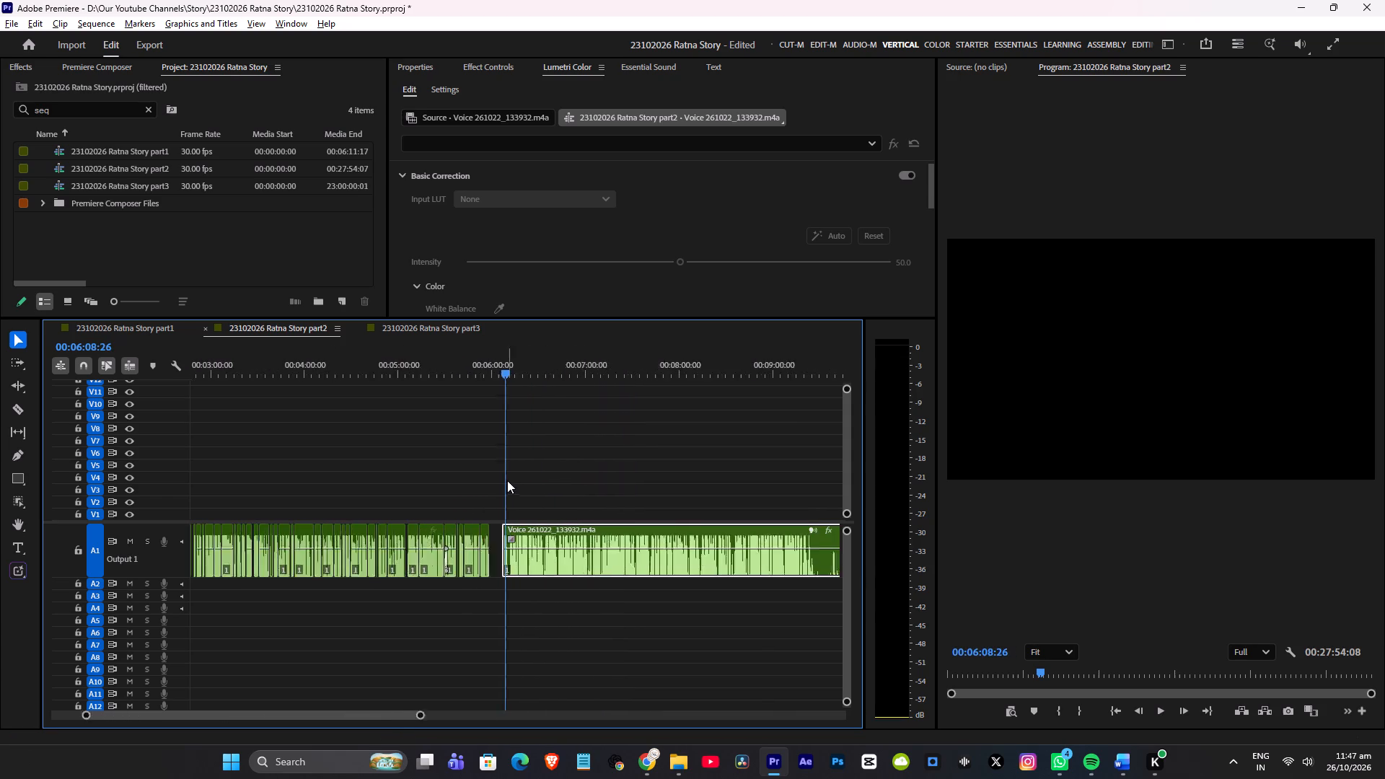
scroll(507, 480, "down", 15, "alt")
left_click_drag(325, 531, 327, 531)
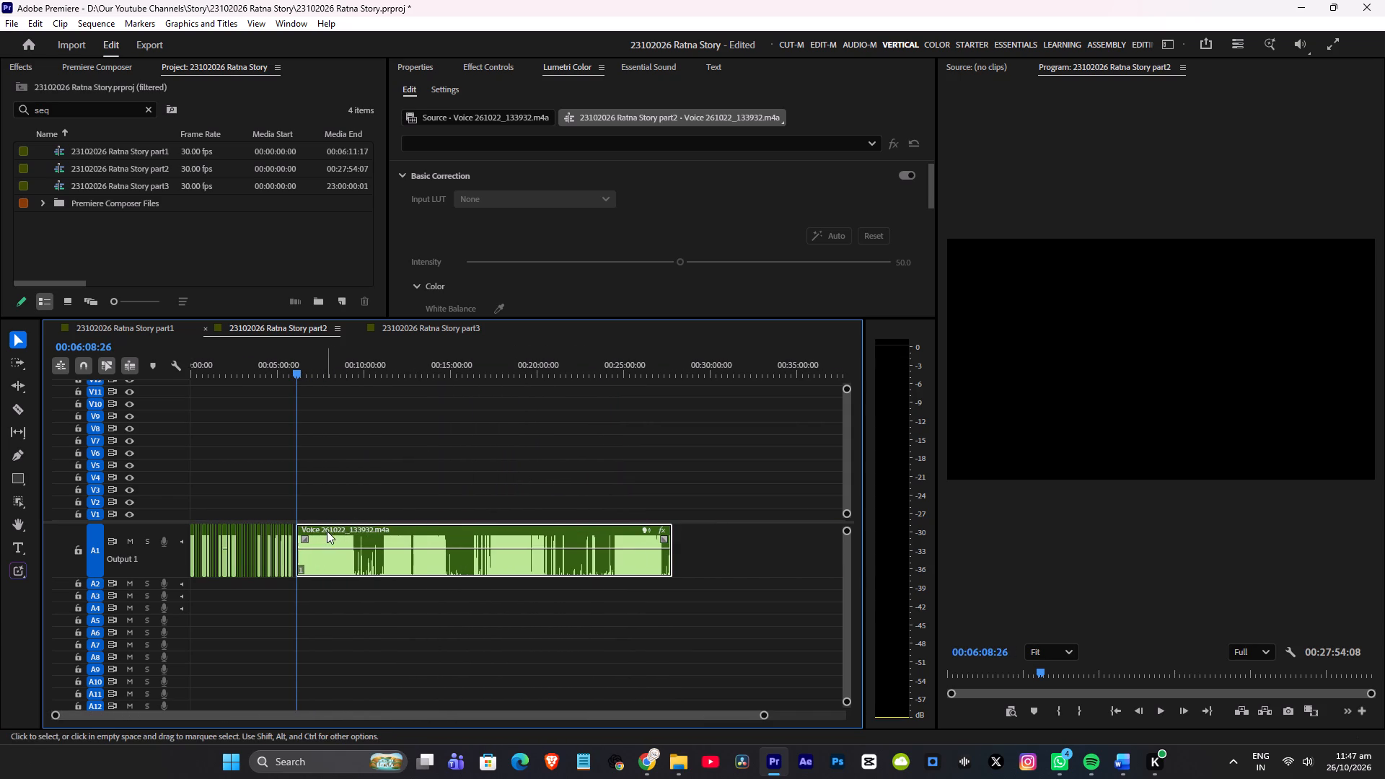
left_click_drag(327, 531, 447, 511)
left_click_drag(327, 532, 421, 528)
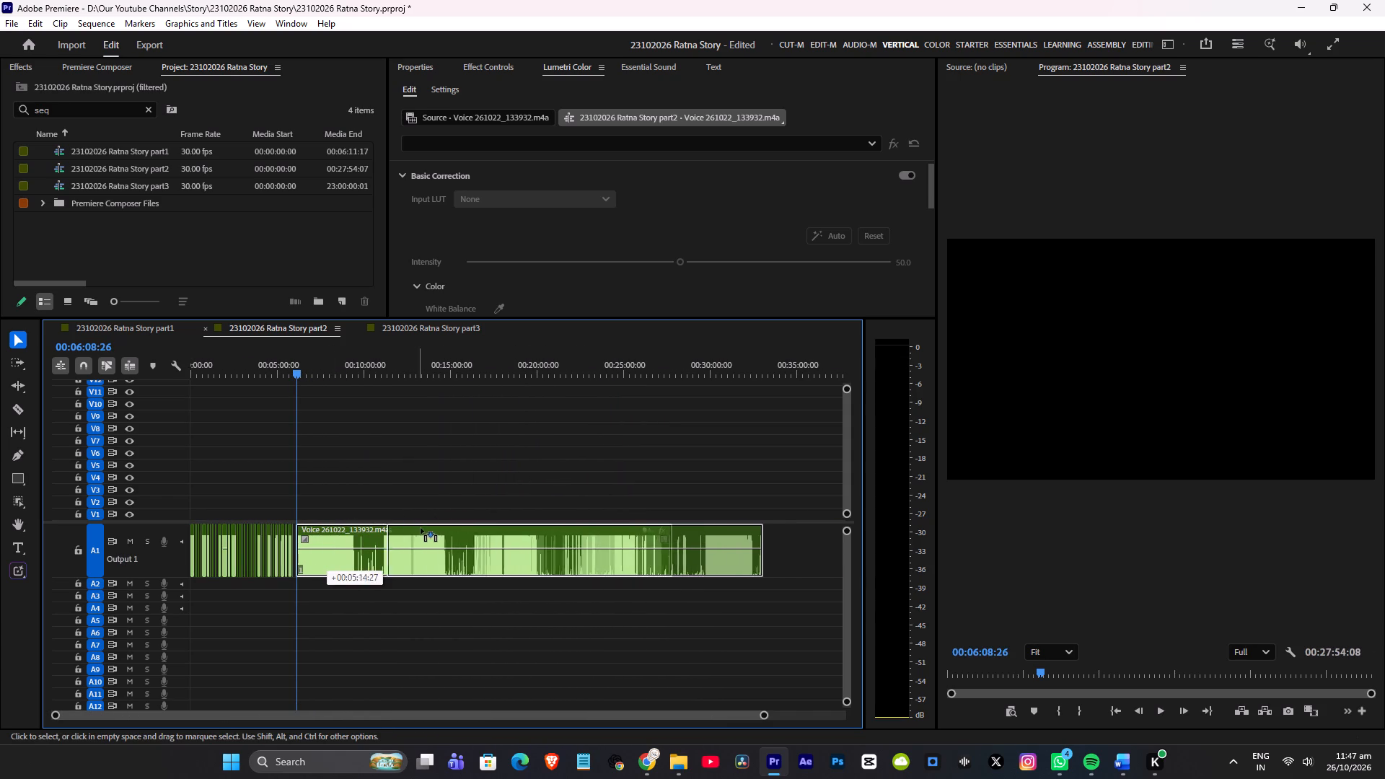
left_click_drag(421, 528, 444, 524)
key("ctrl+s")
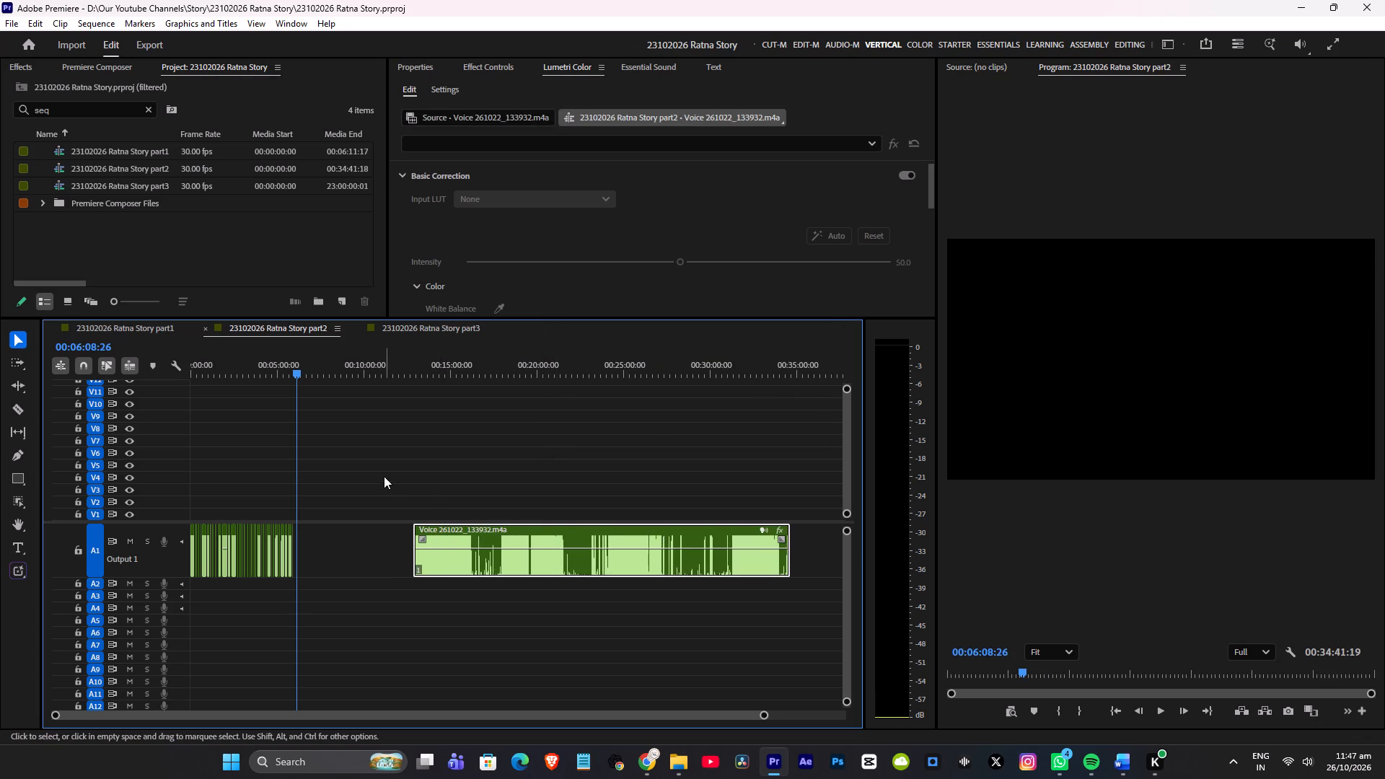
left_click(384, 476)
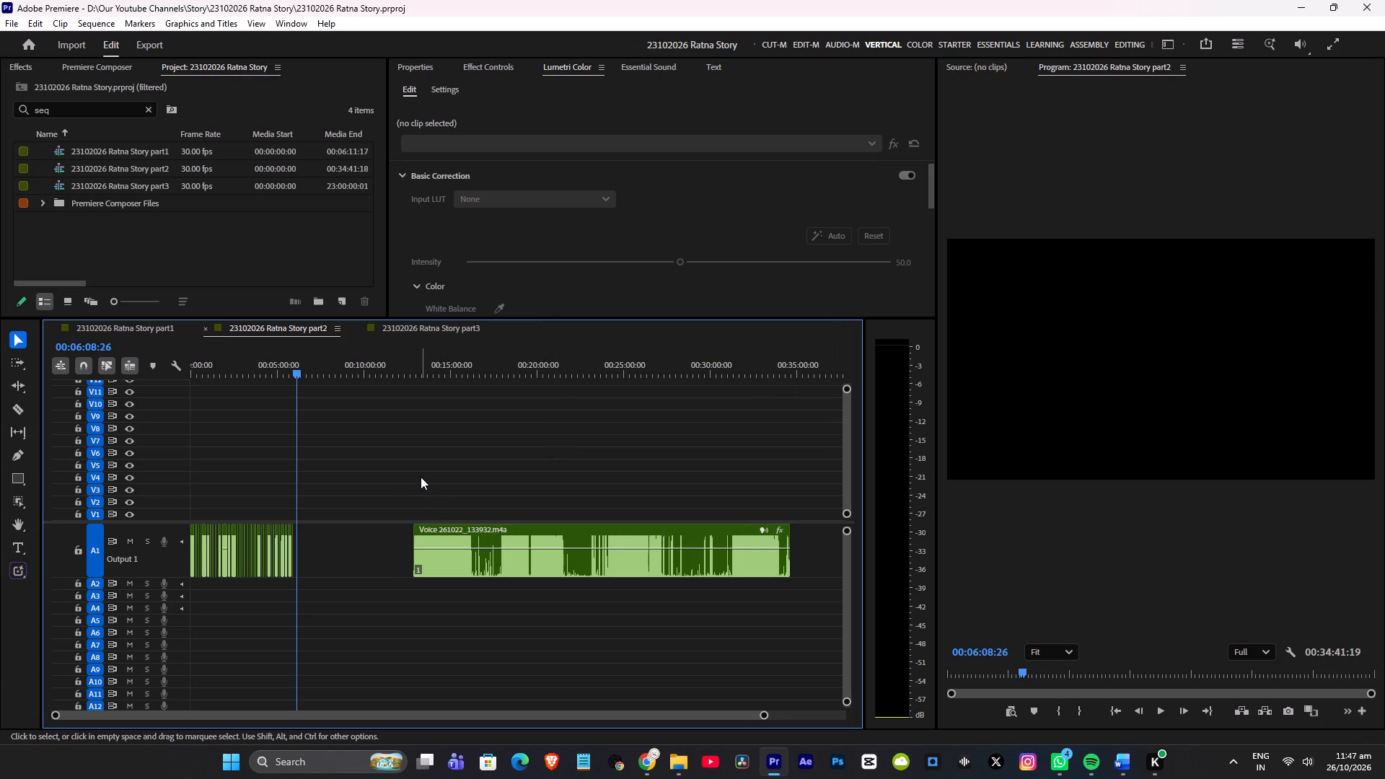